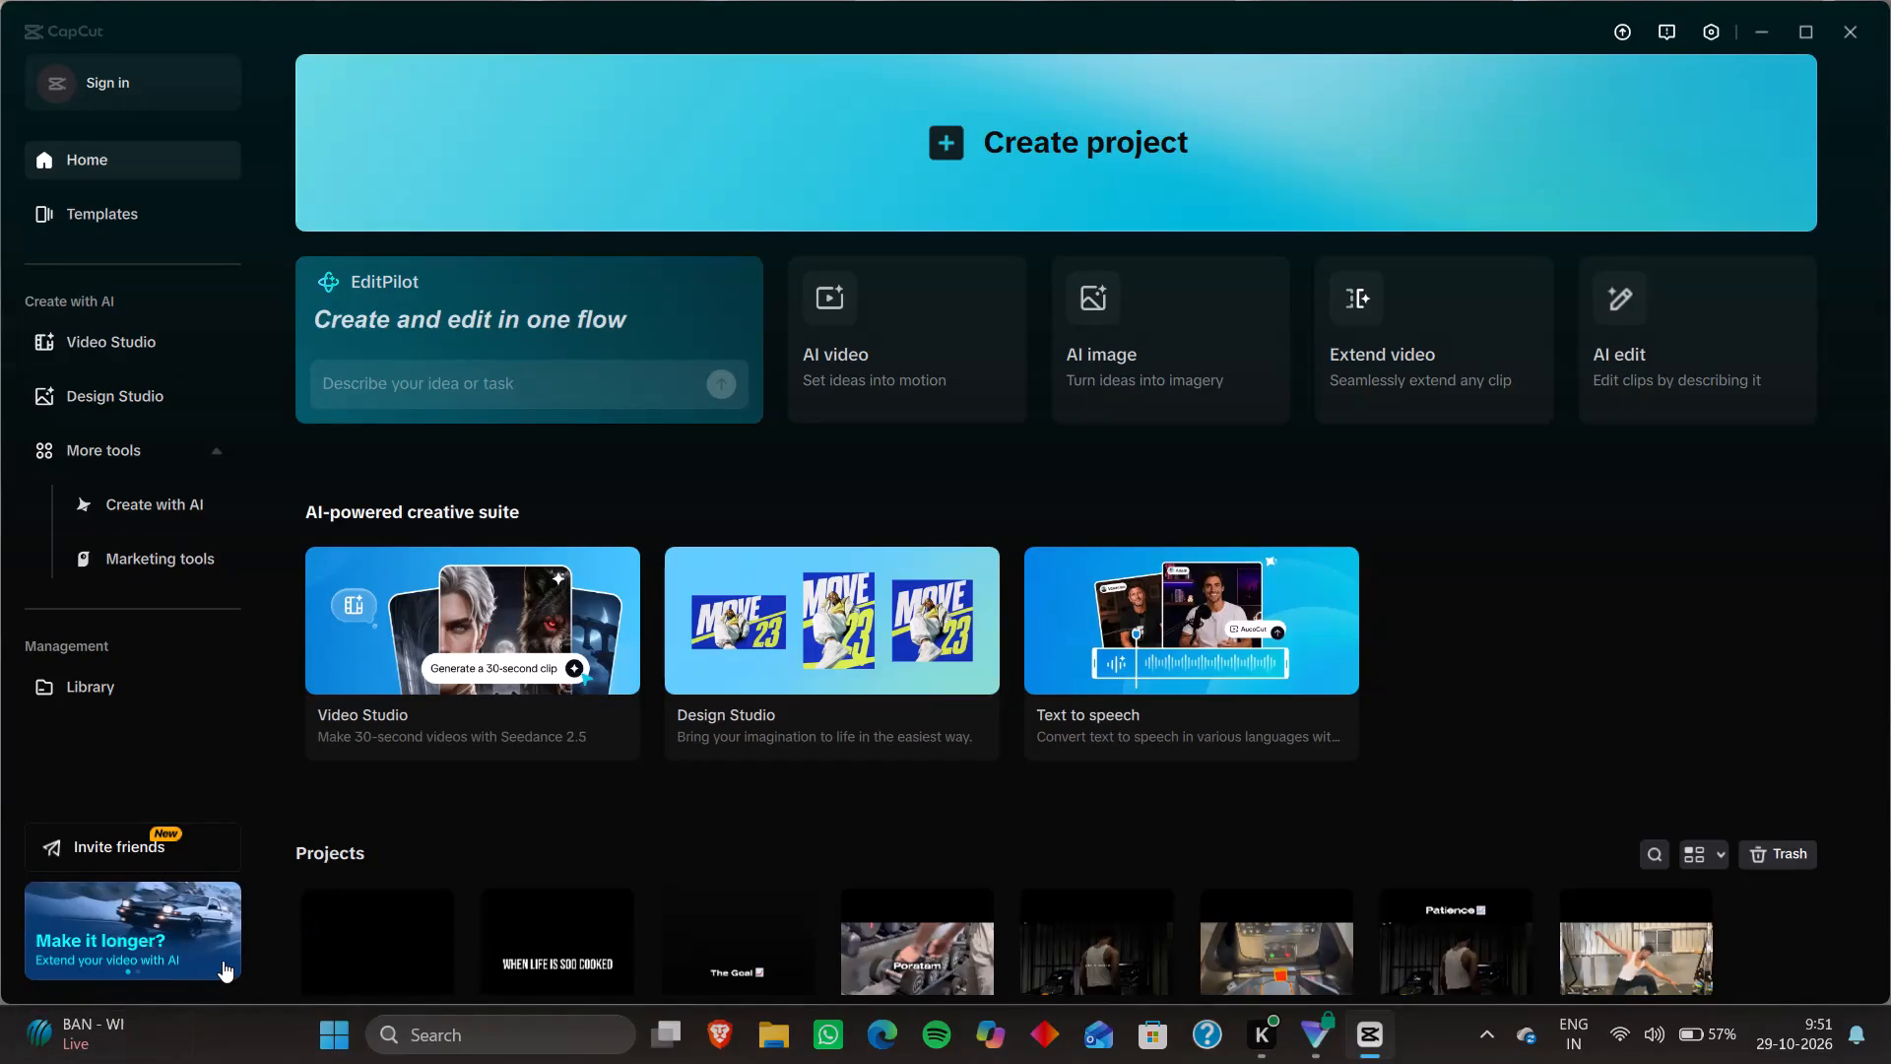
# Open the existing project 1029 from the Projects list.
pyautogui.click(403, 970)
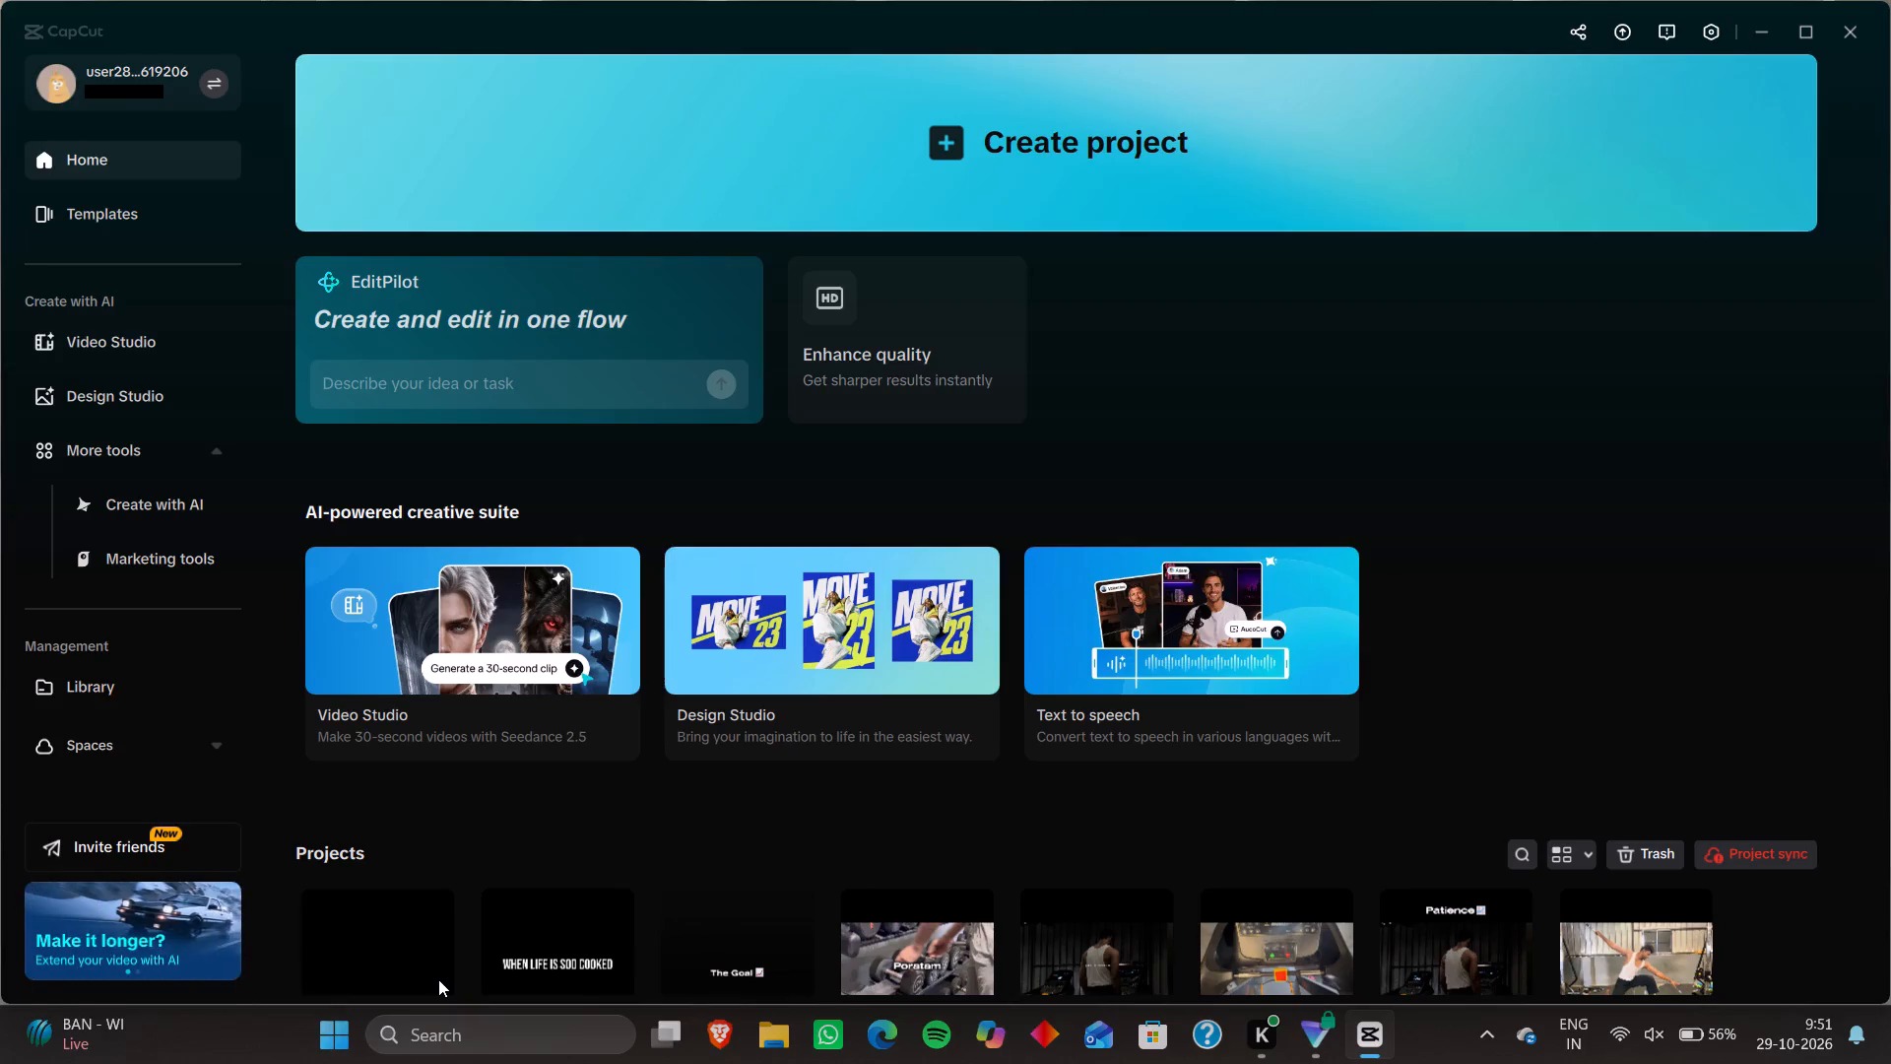
pyautogui.scroll(-2, 574, 871)
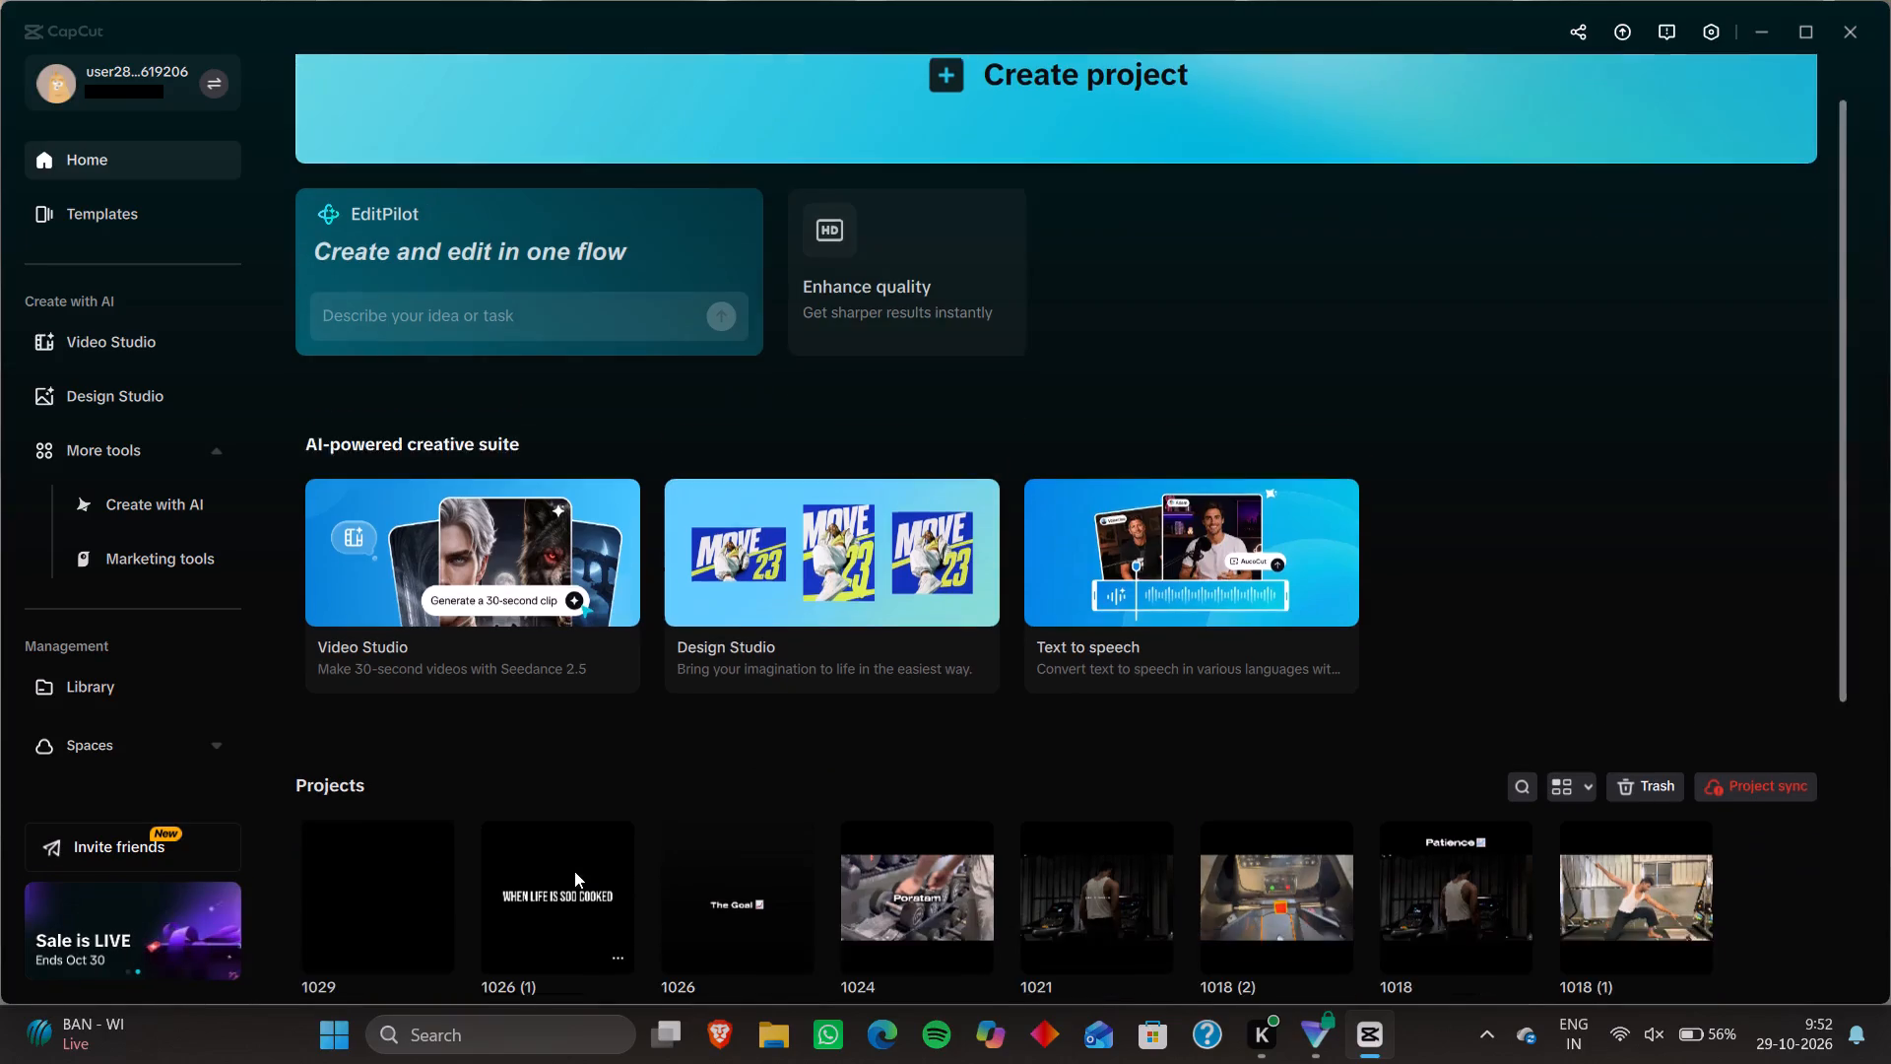
pyautogui.scroll(-1, 574, 871)
pyautogui.doubleClick(351, 596)
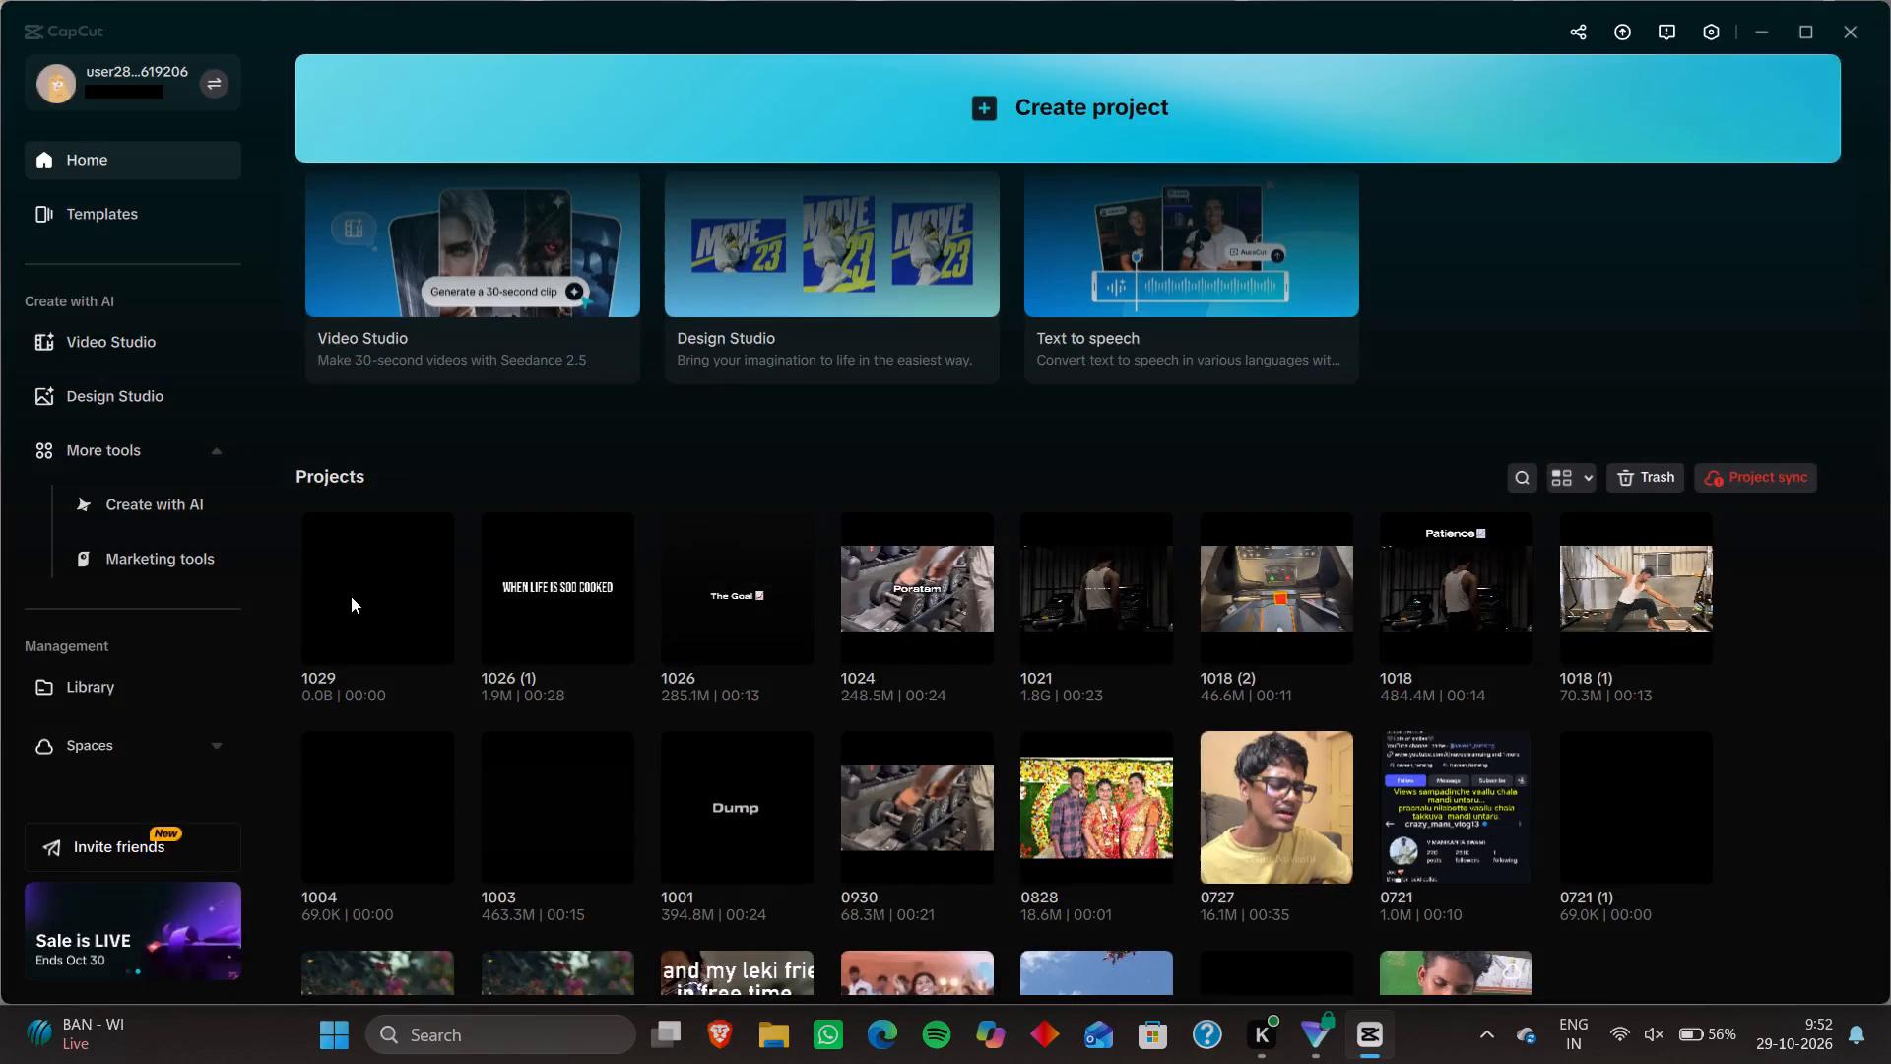
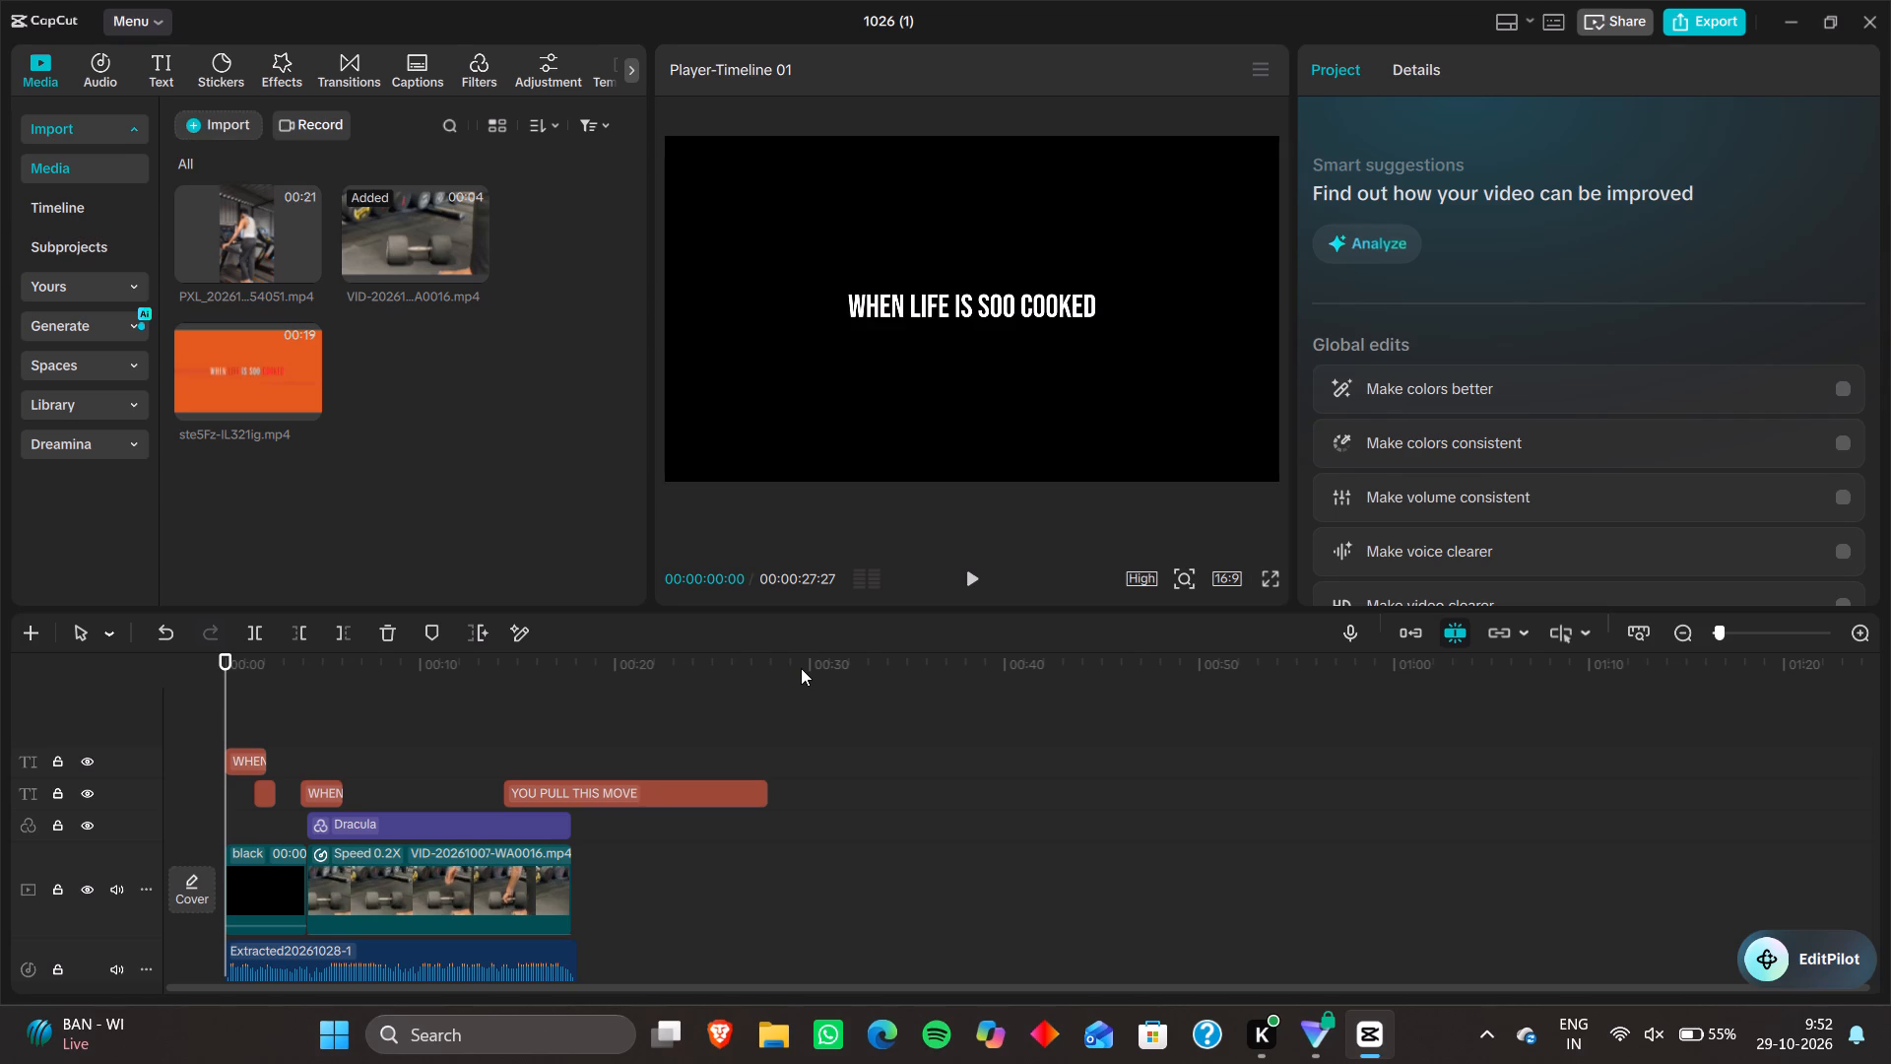
# Delete the word LIFE from the first "WHEN LIFE IS SOO COOKED" text clip at the start of the timeline.
pyautogui.click(252, 764)
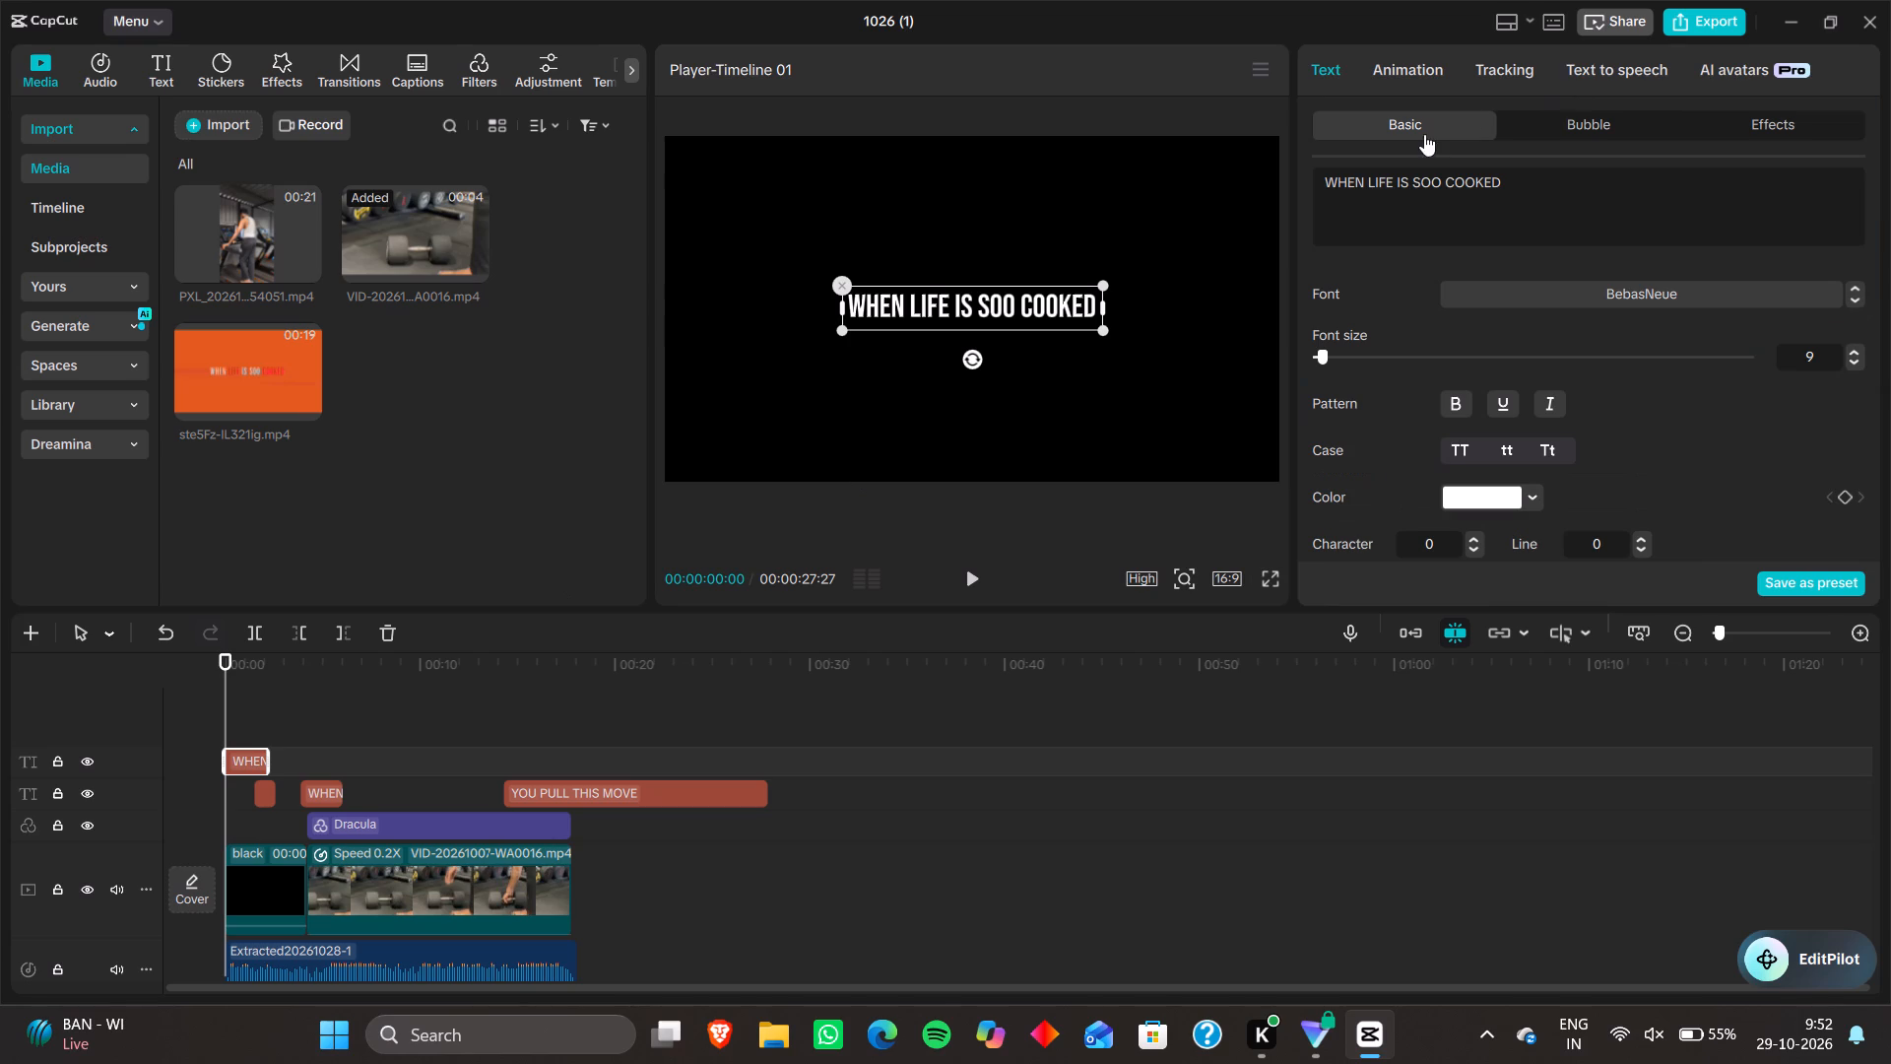
pyautogui.click(1396, 174)
pyautogui.press('Left')
pyautogui.press('BackSpace')
pyautogui.press('BackSpace')
pyautogui.press('BackSpace')
pyautogui.press('BackSpace')
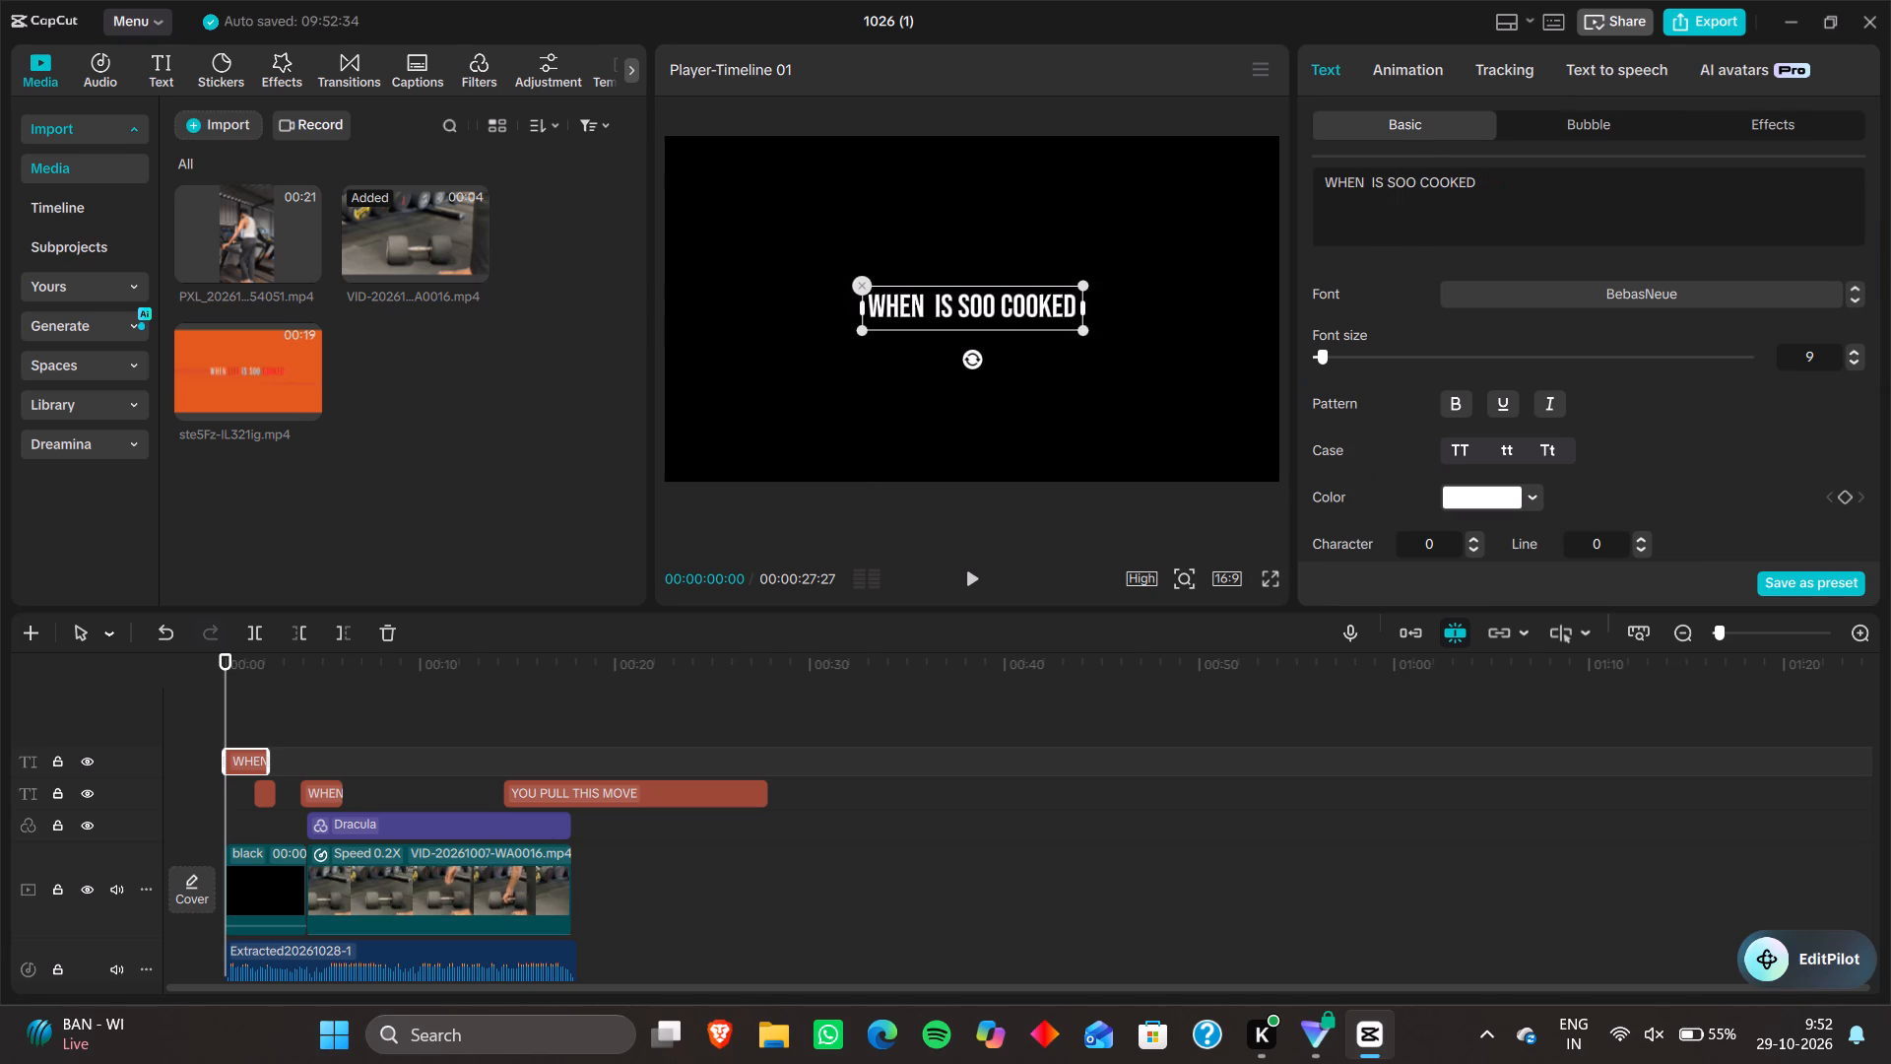
# Insert four extra spaces between WHEN and IS in the first title to leave a gap for a separate word.
pyautogui.press('space')
pyautogui.press('space')
pyautogui.press('space')
pyautogui.press('space')
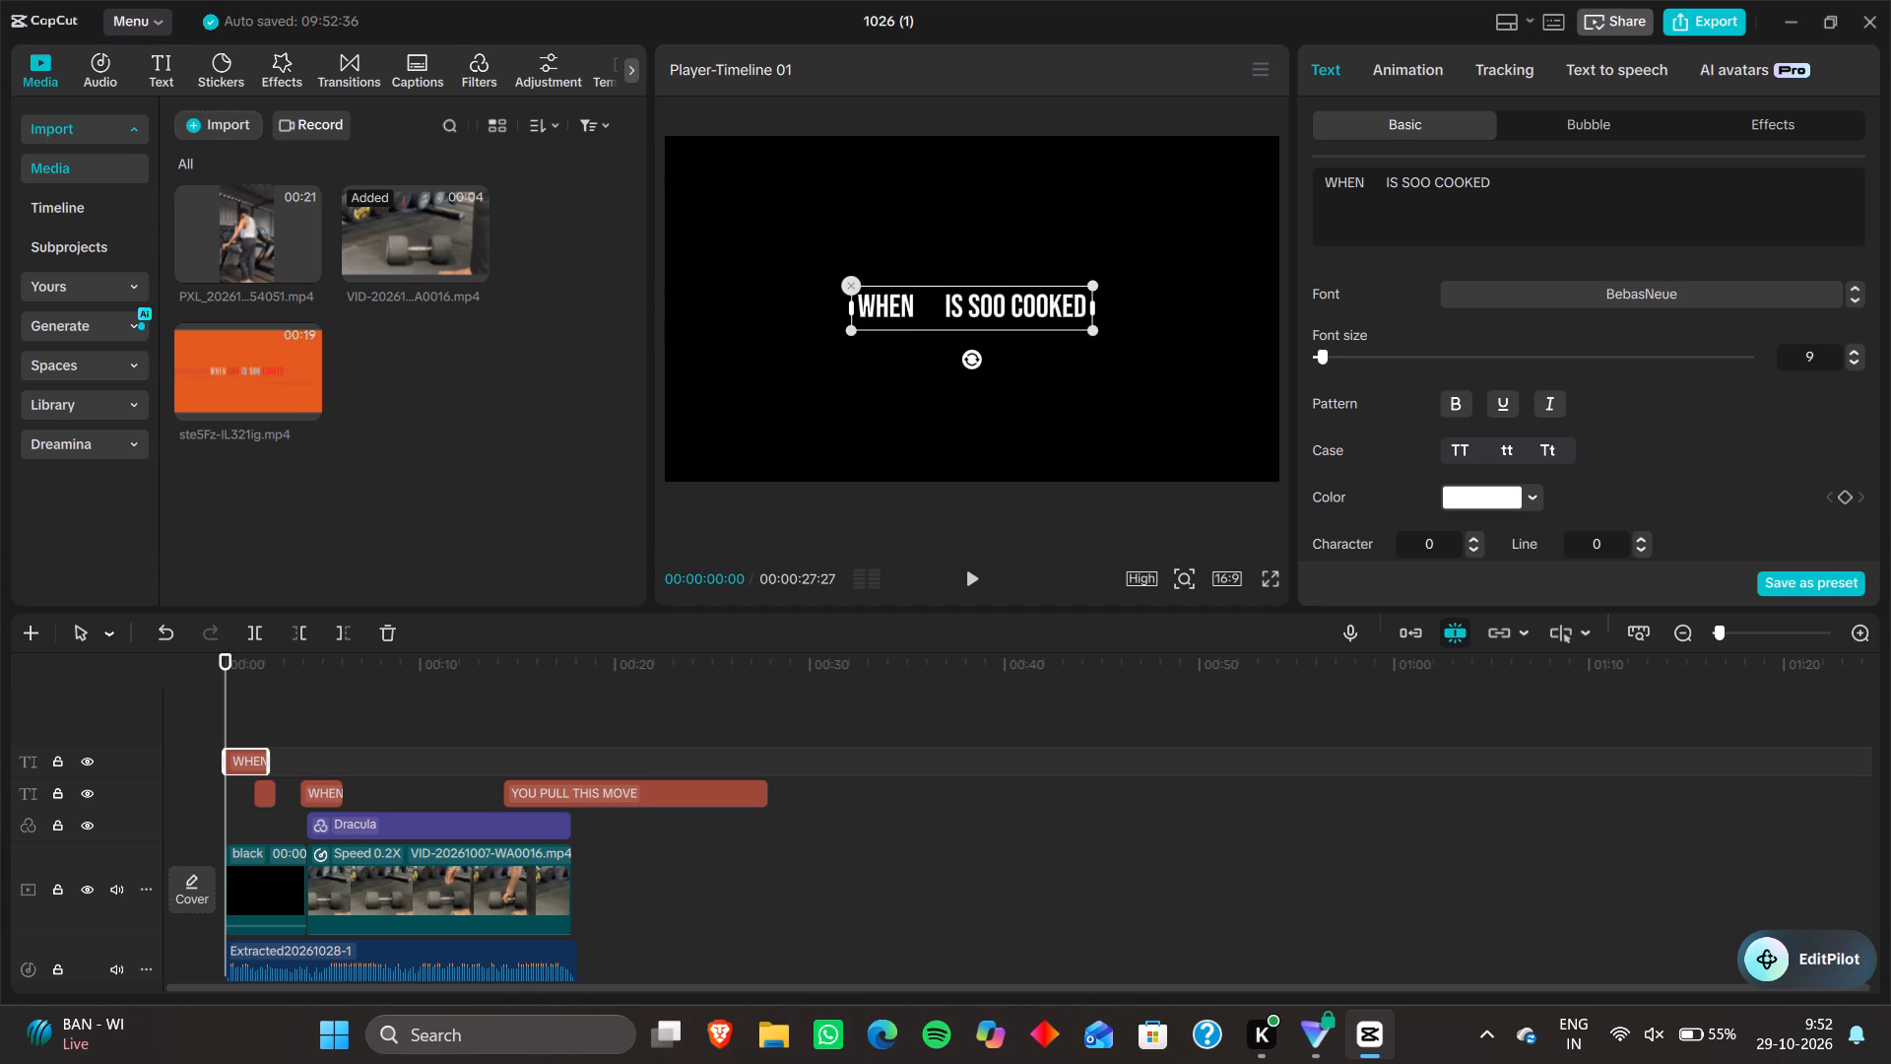
pyautogui.press('BackSpace')
pyautogui.press('BackSpace')
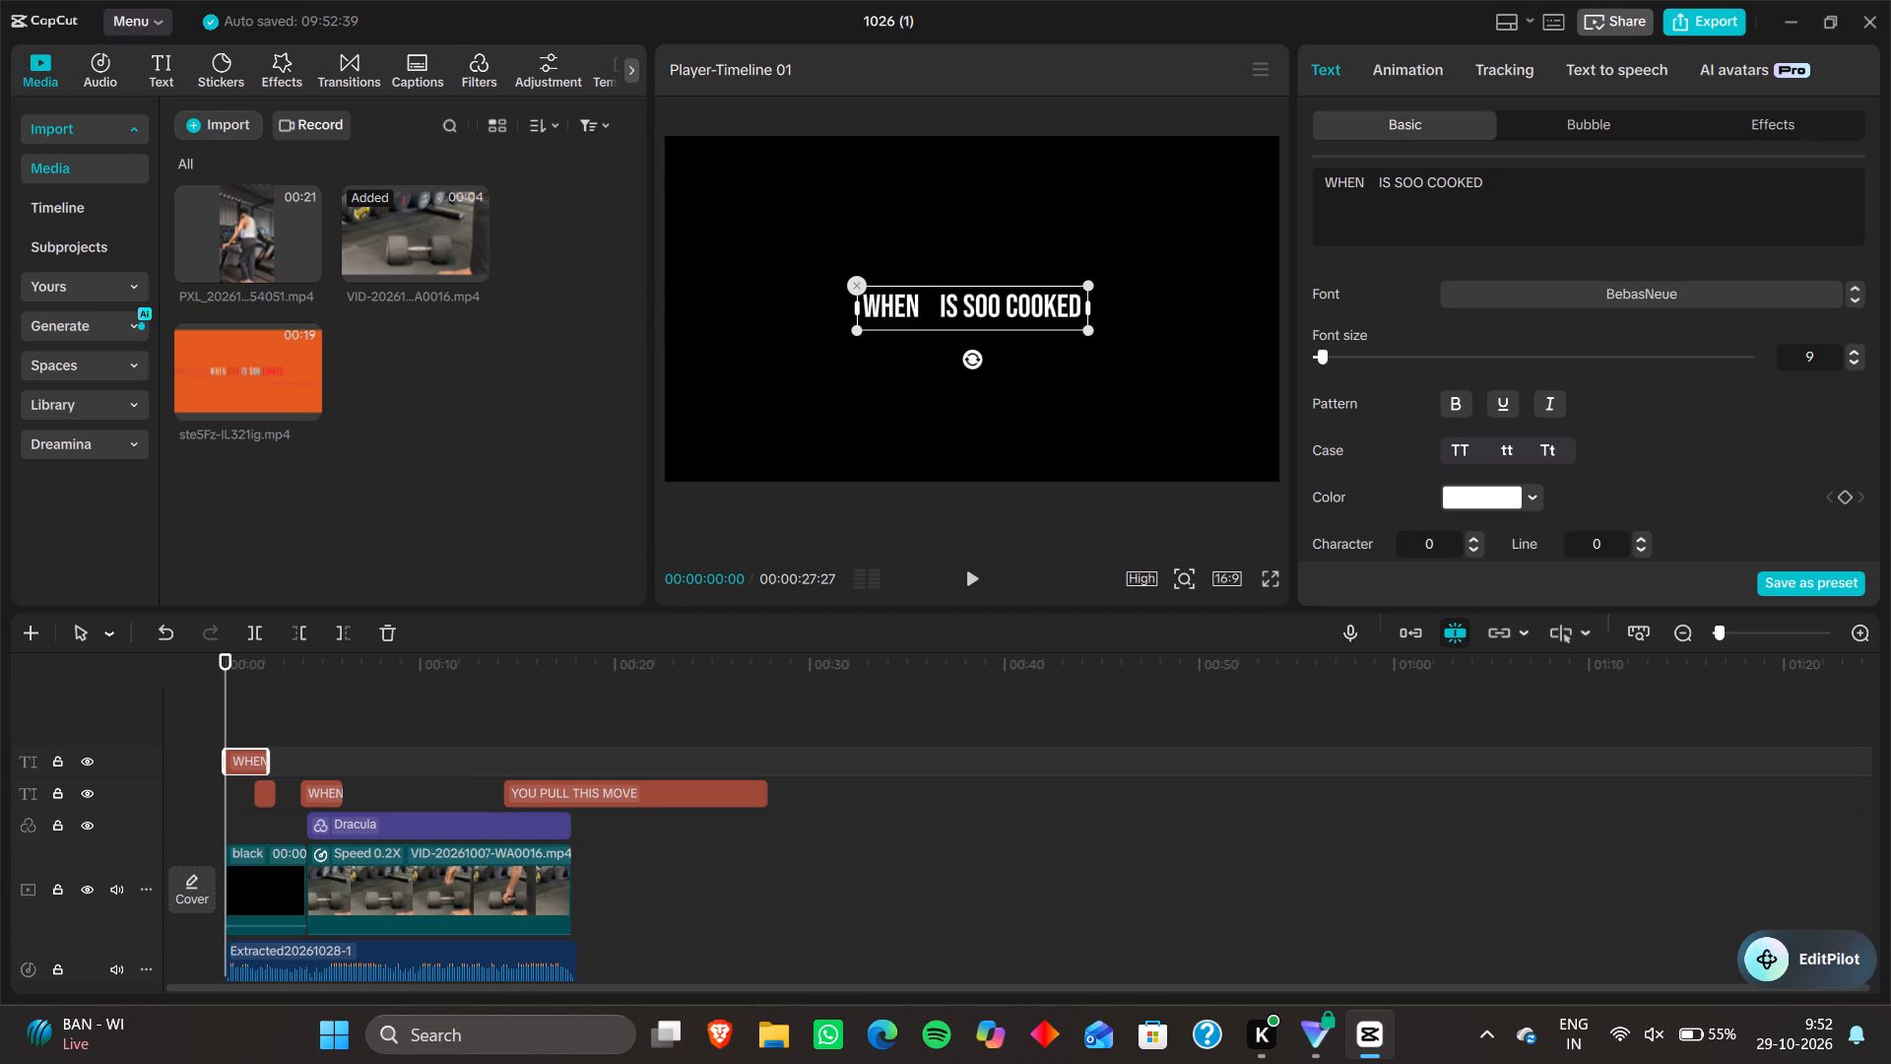
pyautogui.press('BackSpace')
pyautogui.press('BackSpace')
pyautogui.press('space')
pyautogui.press('space')
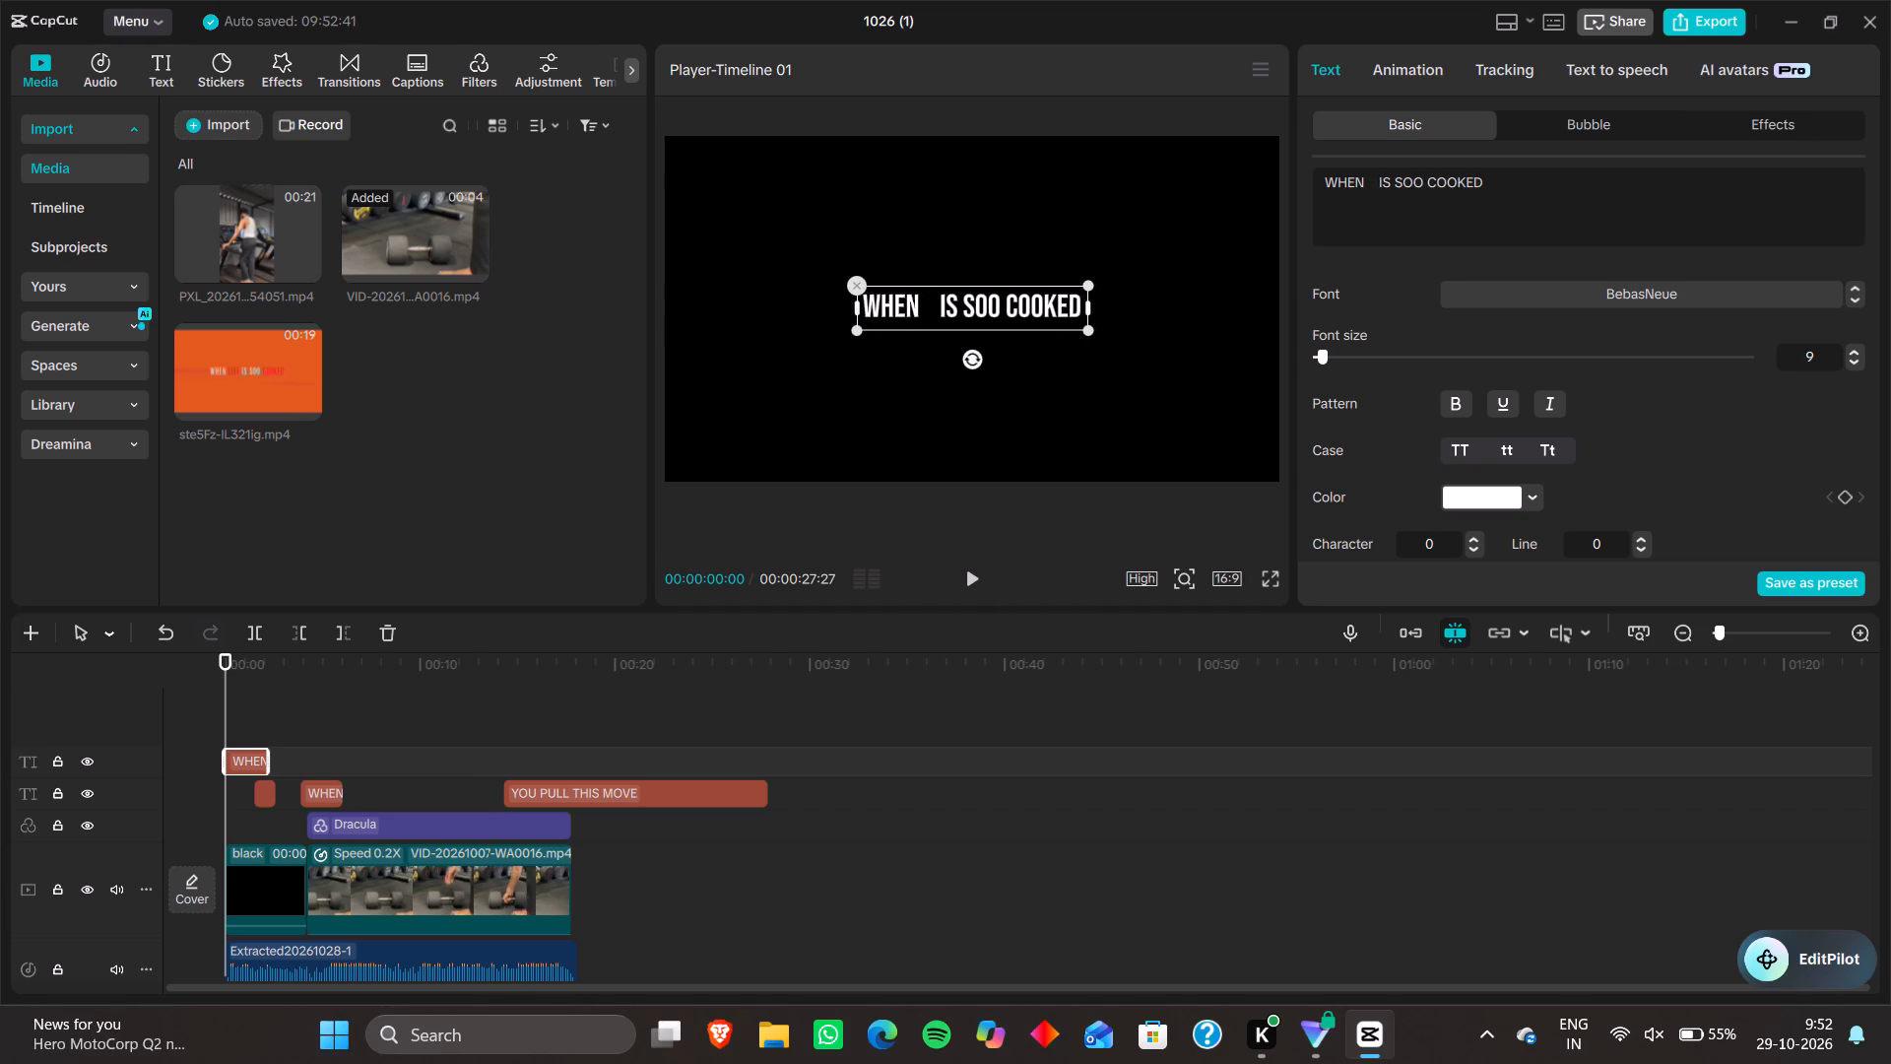
pyautogui.press('space')
pyautogui.press('space')
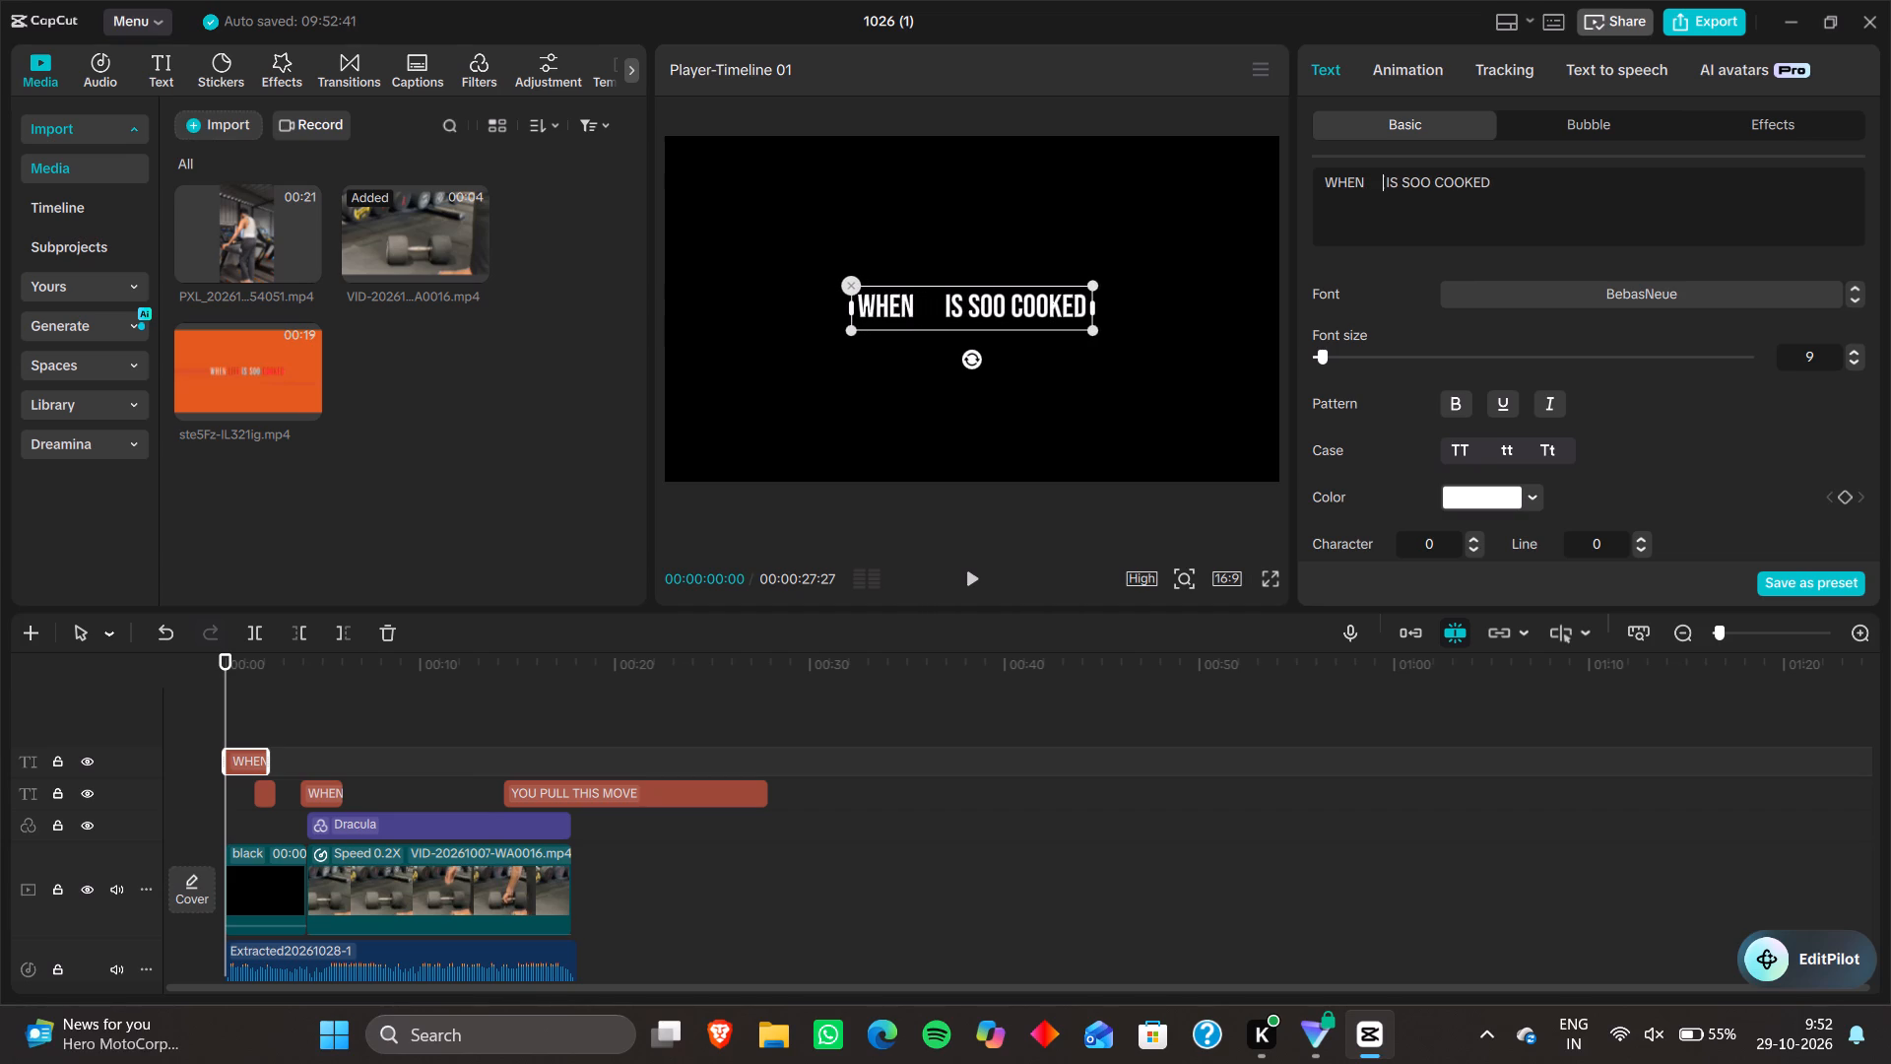
# Extend the red LIFE text clip back to the timeline start and forward to the beginning of the second WHEN text clip.
pyautogui.click(265, 787)
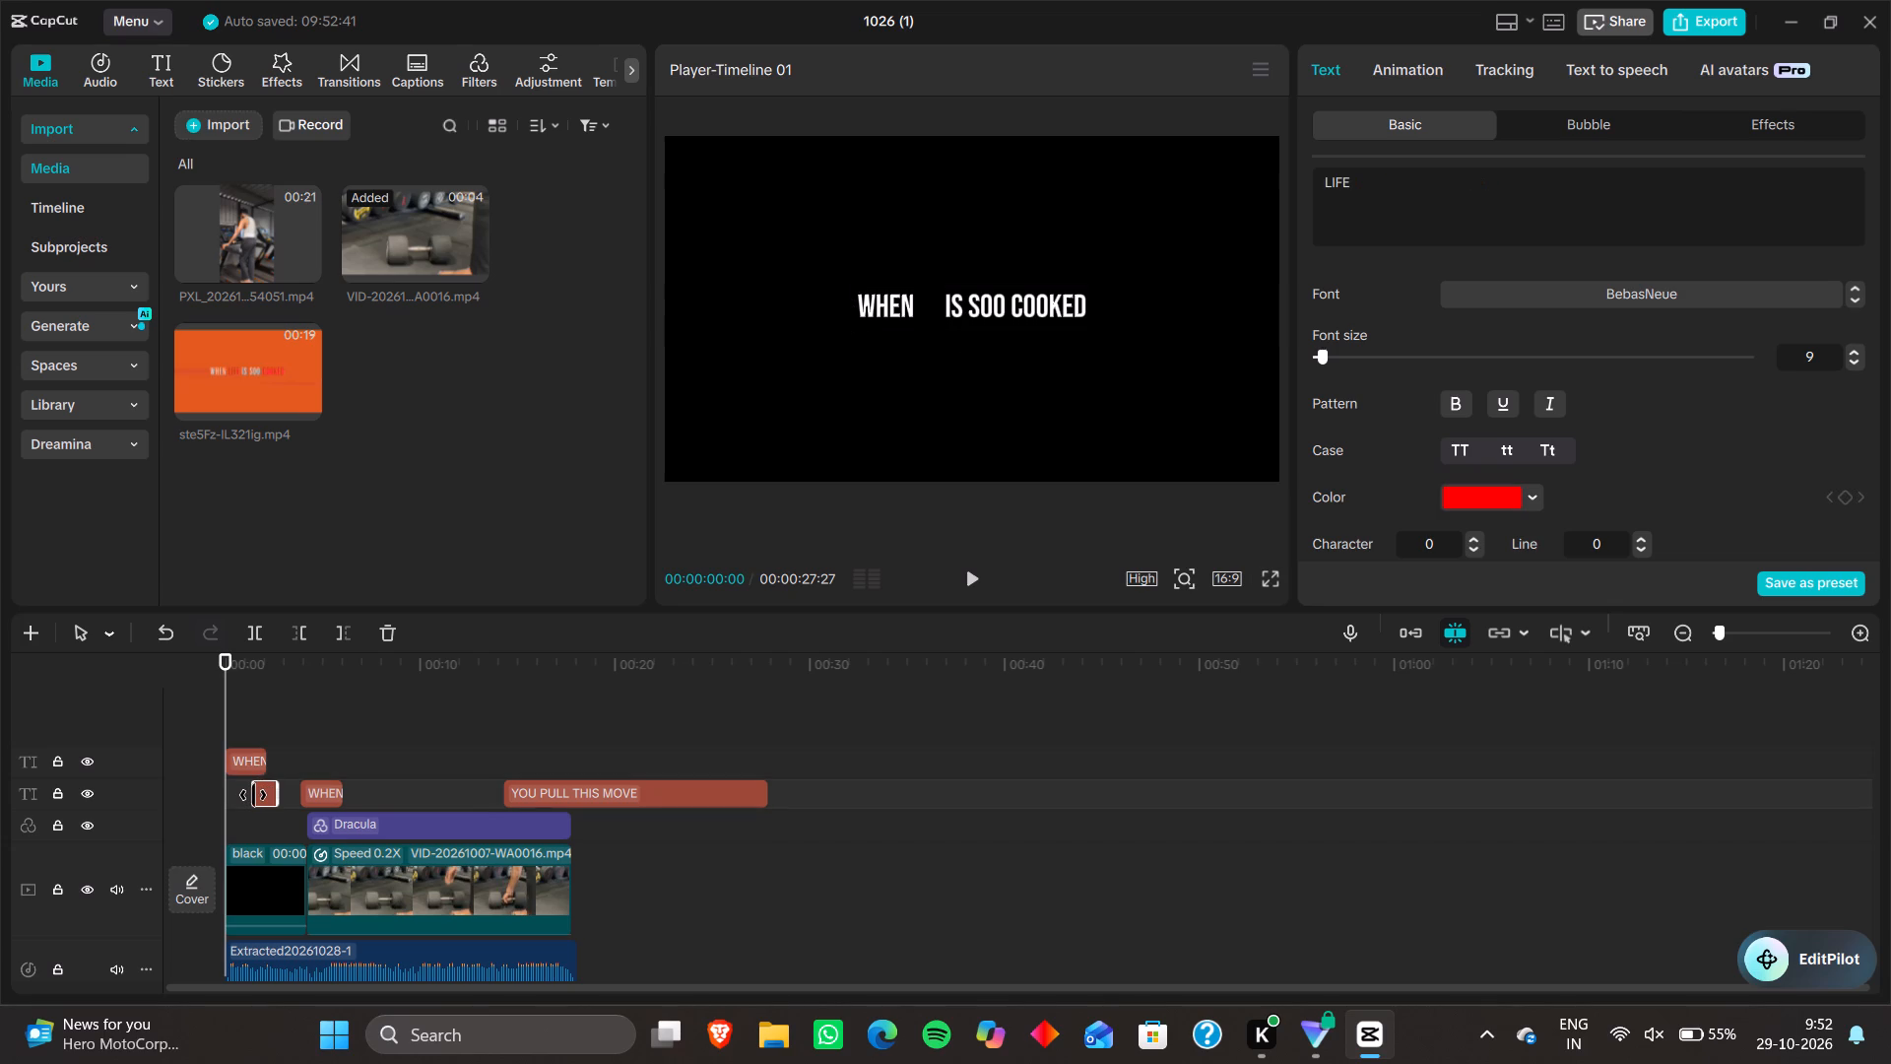
pyautogui.moveTo(253, 795); pyautogui.dragTo(214, 797)
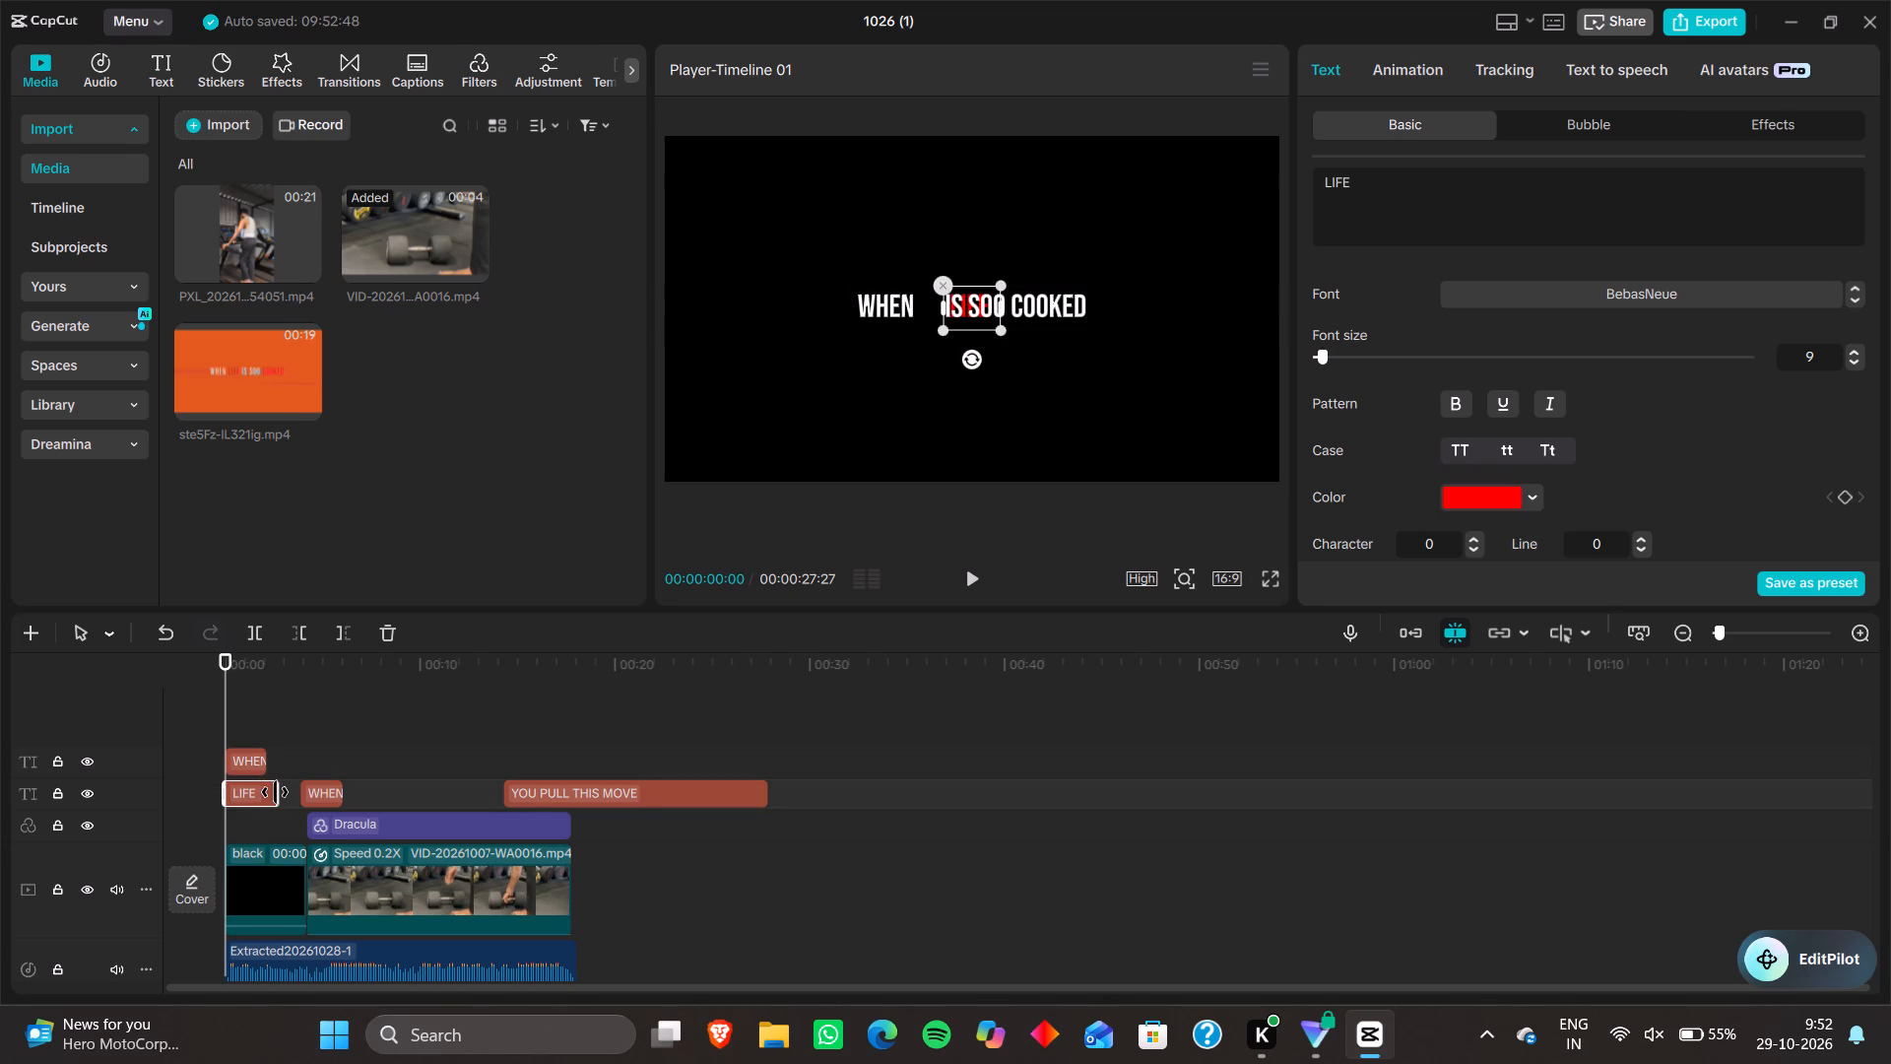
pyautogui.moveTo(275, 792); pyautogui.dragTo(467, 801)
# Move the red LIFE text in the preview into the gap between WHEN and IS.
pyautogui.moveTo(968, 299); pyautogui.dragTo(932, 302)
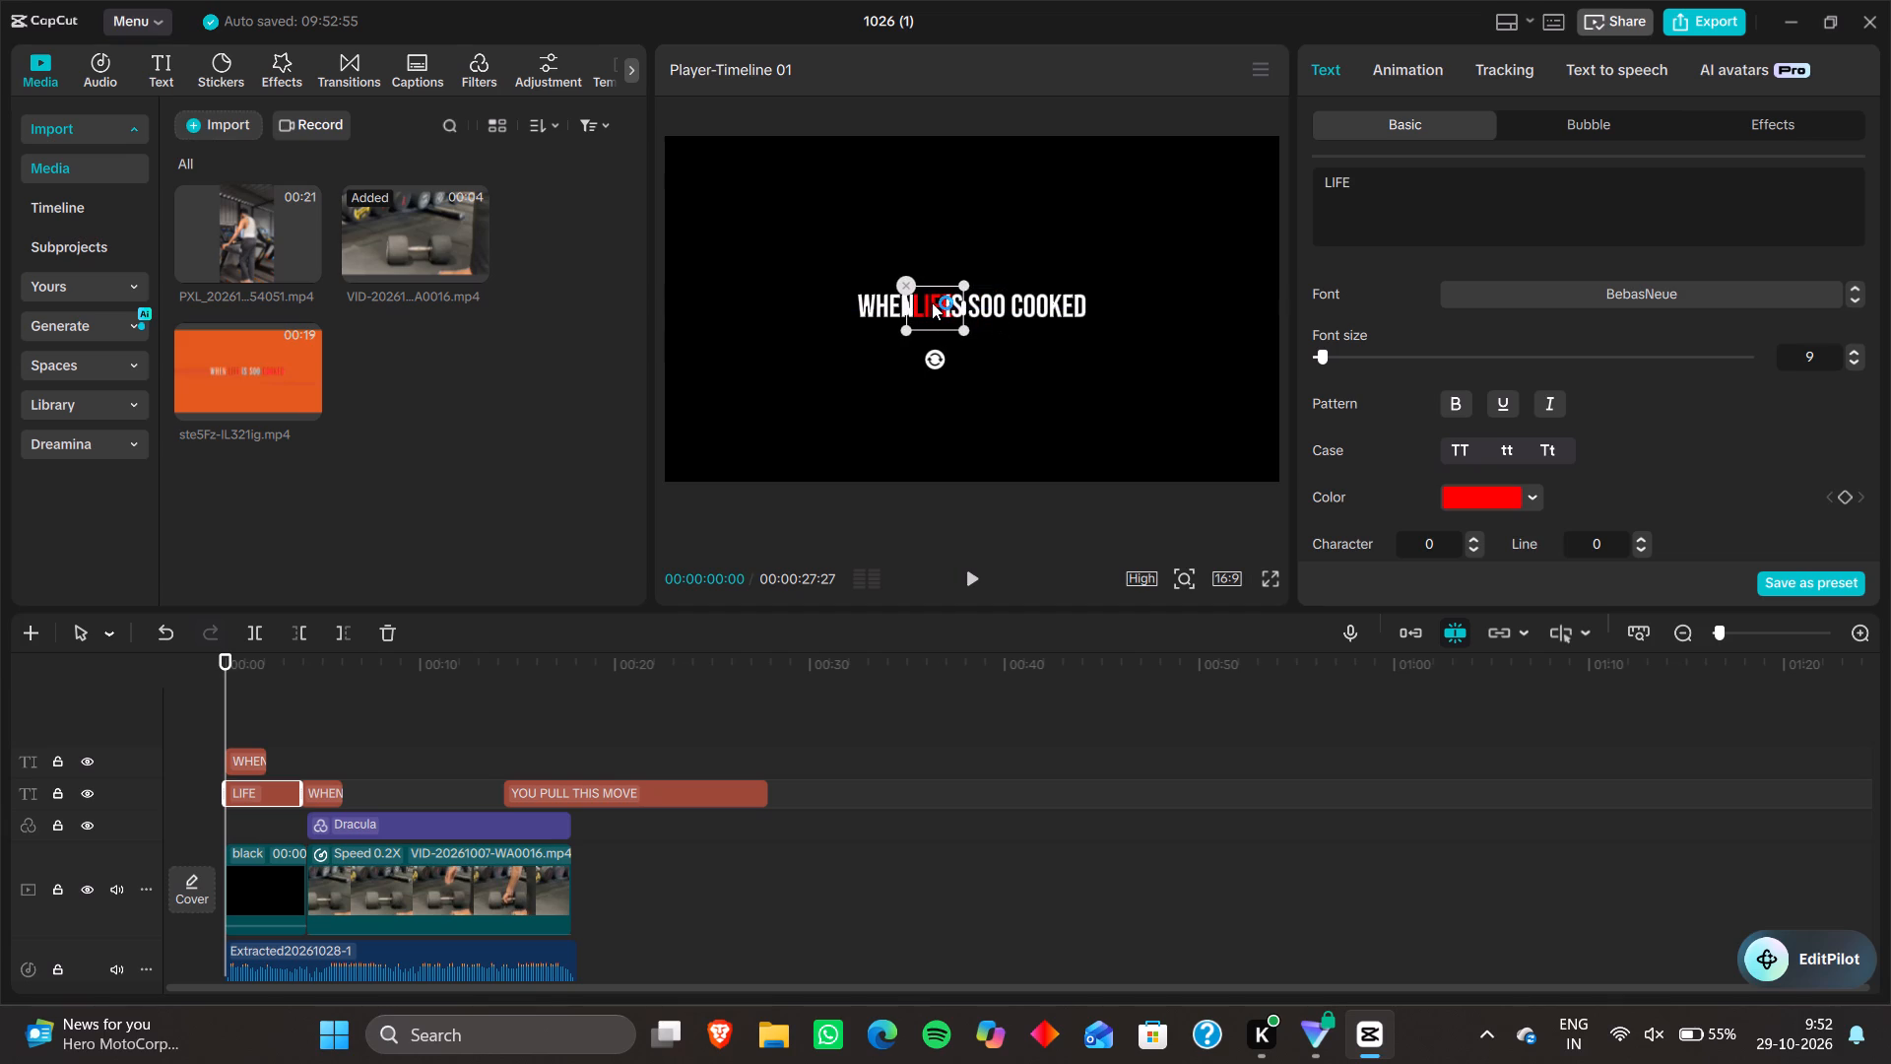
# Widen the gap between WHEN and IS in the first white title with four more spaces.
pyautogui.click(260, 753)
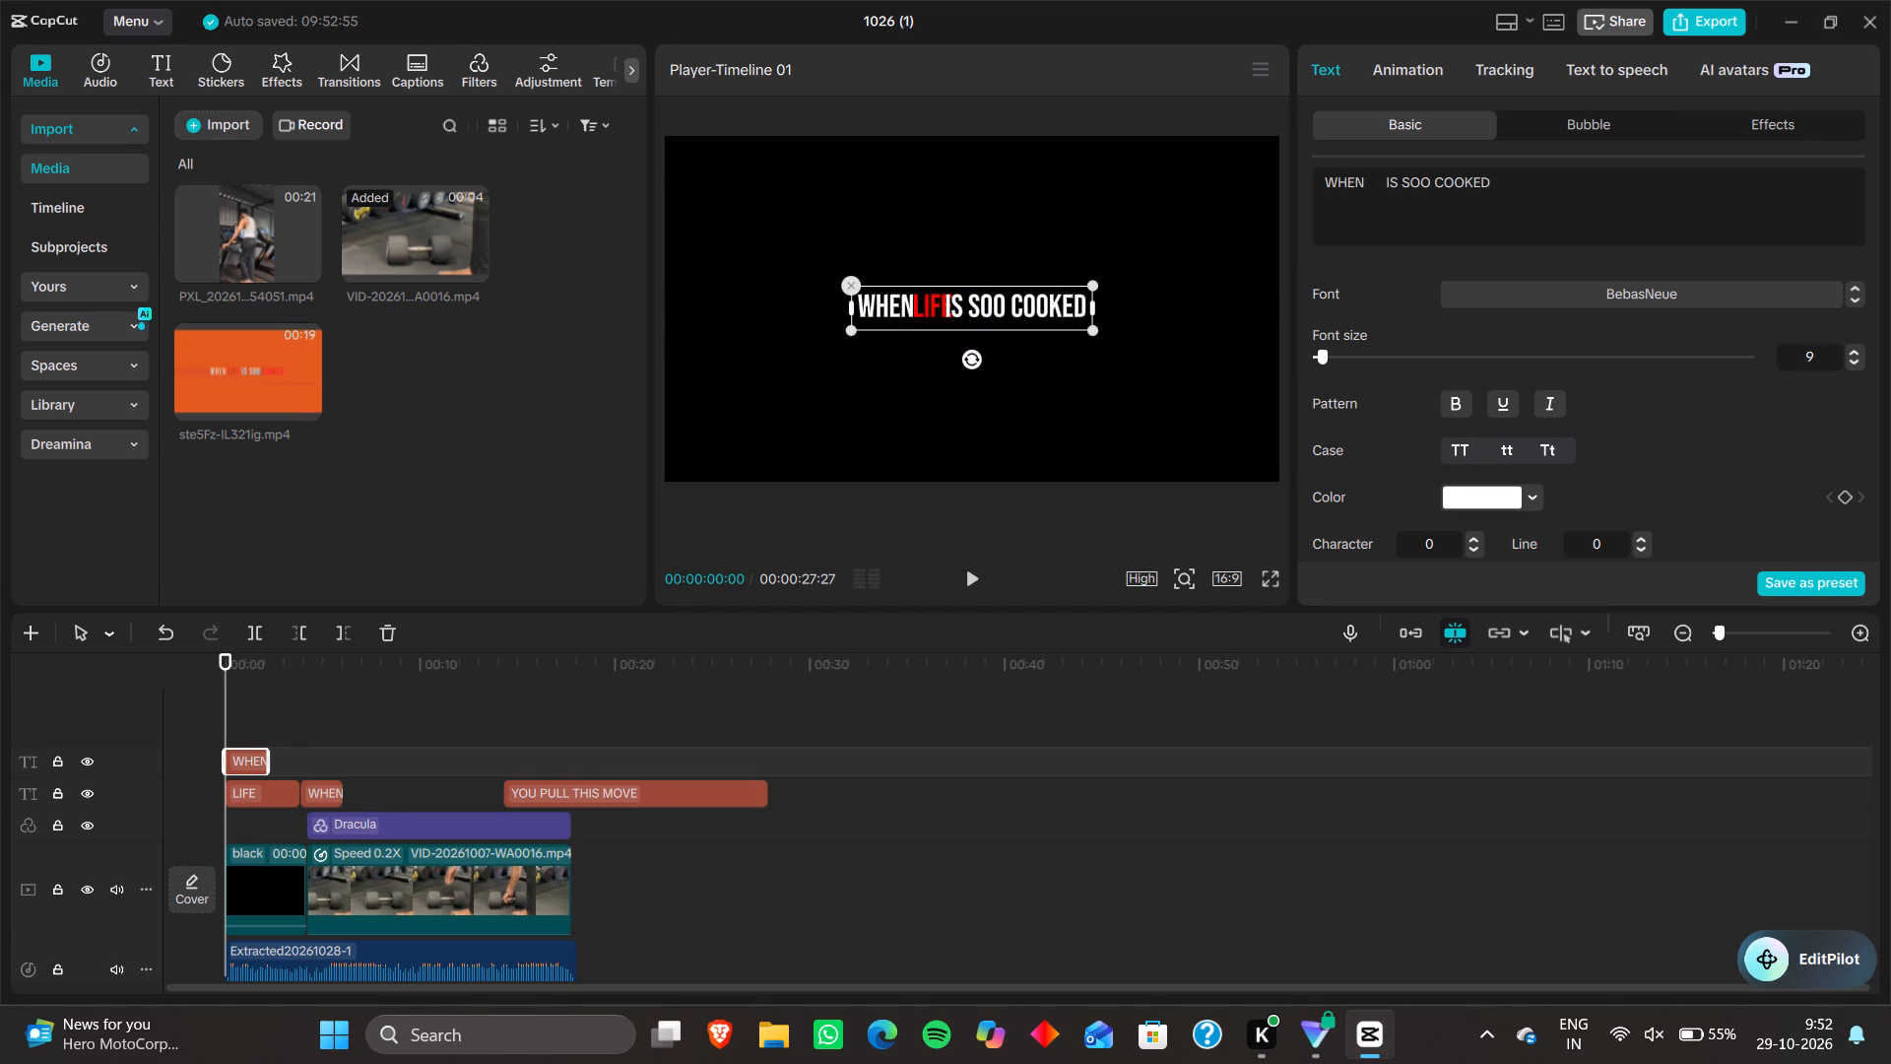
pyautogui.click(1369, 180)
pyautogui.press('space')
pyautogui.press('space')
pyautogui.press('space')
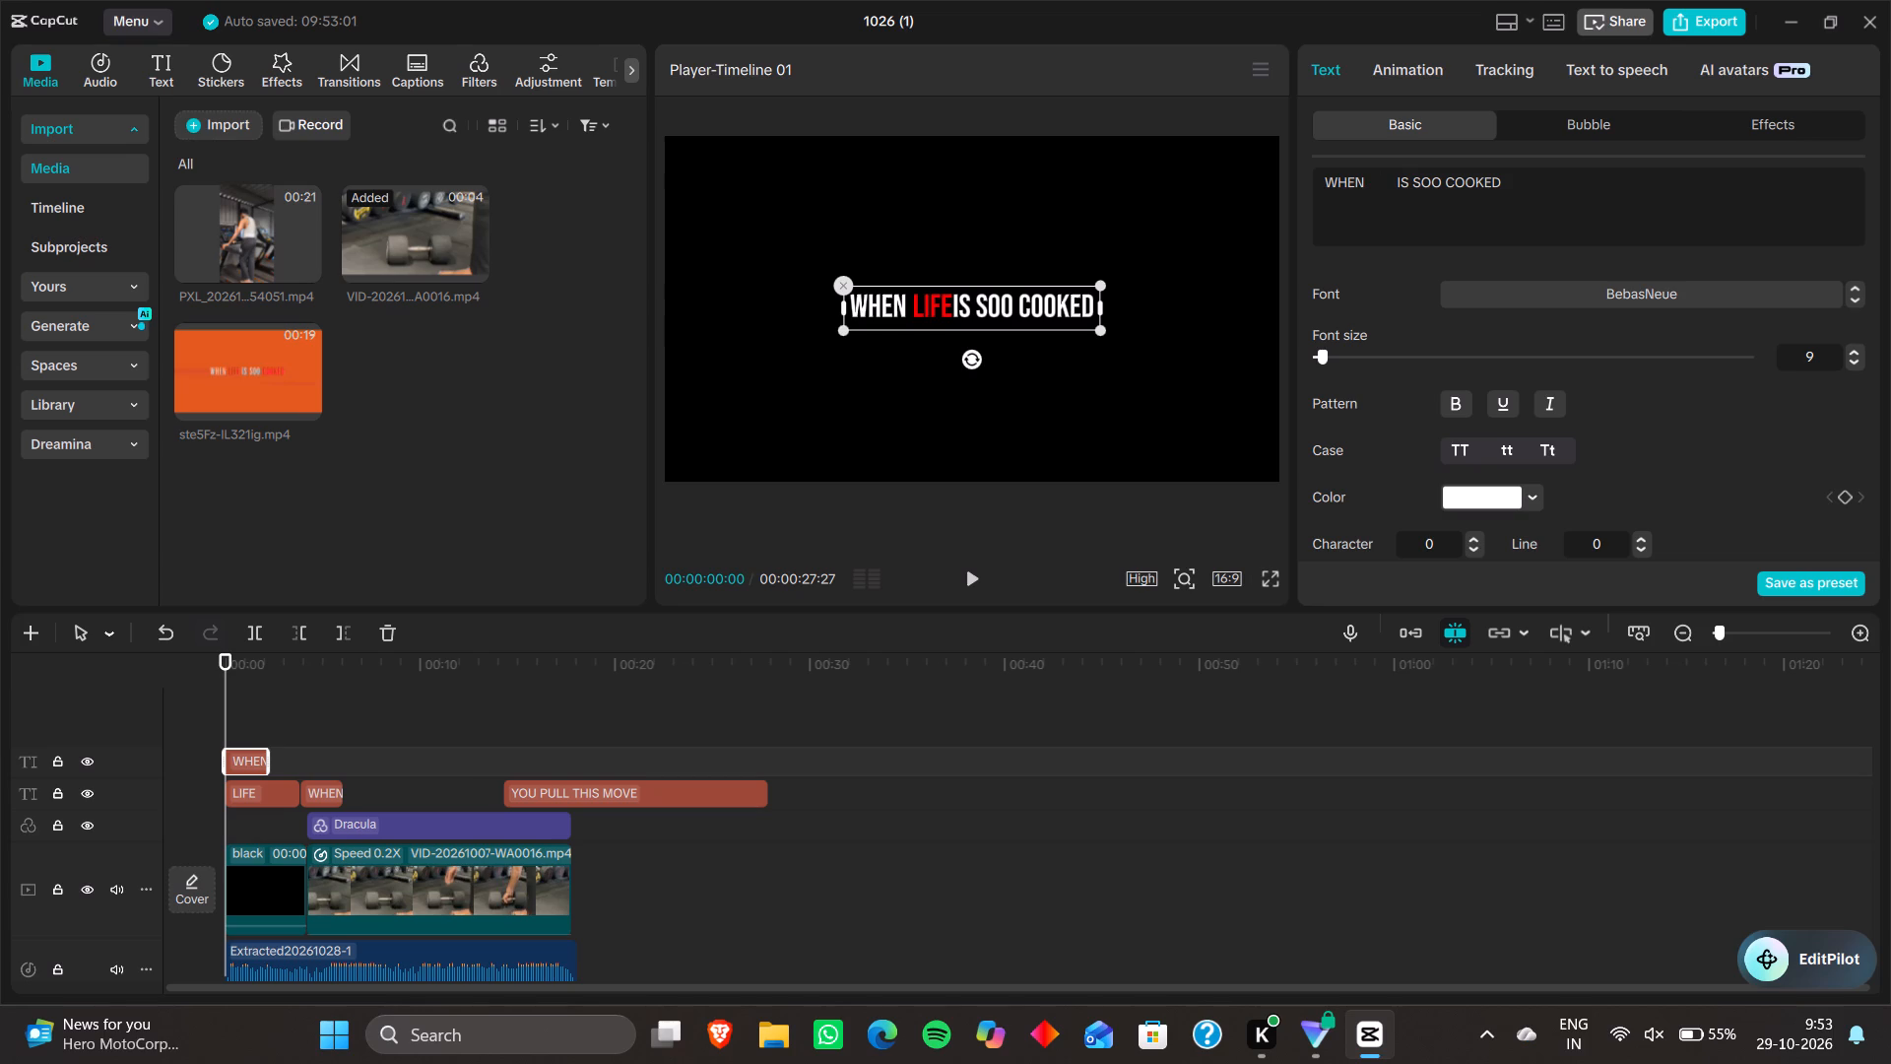
pyautogui.press('space')
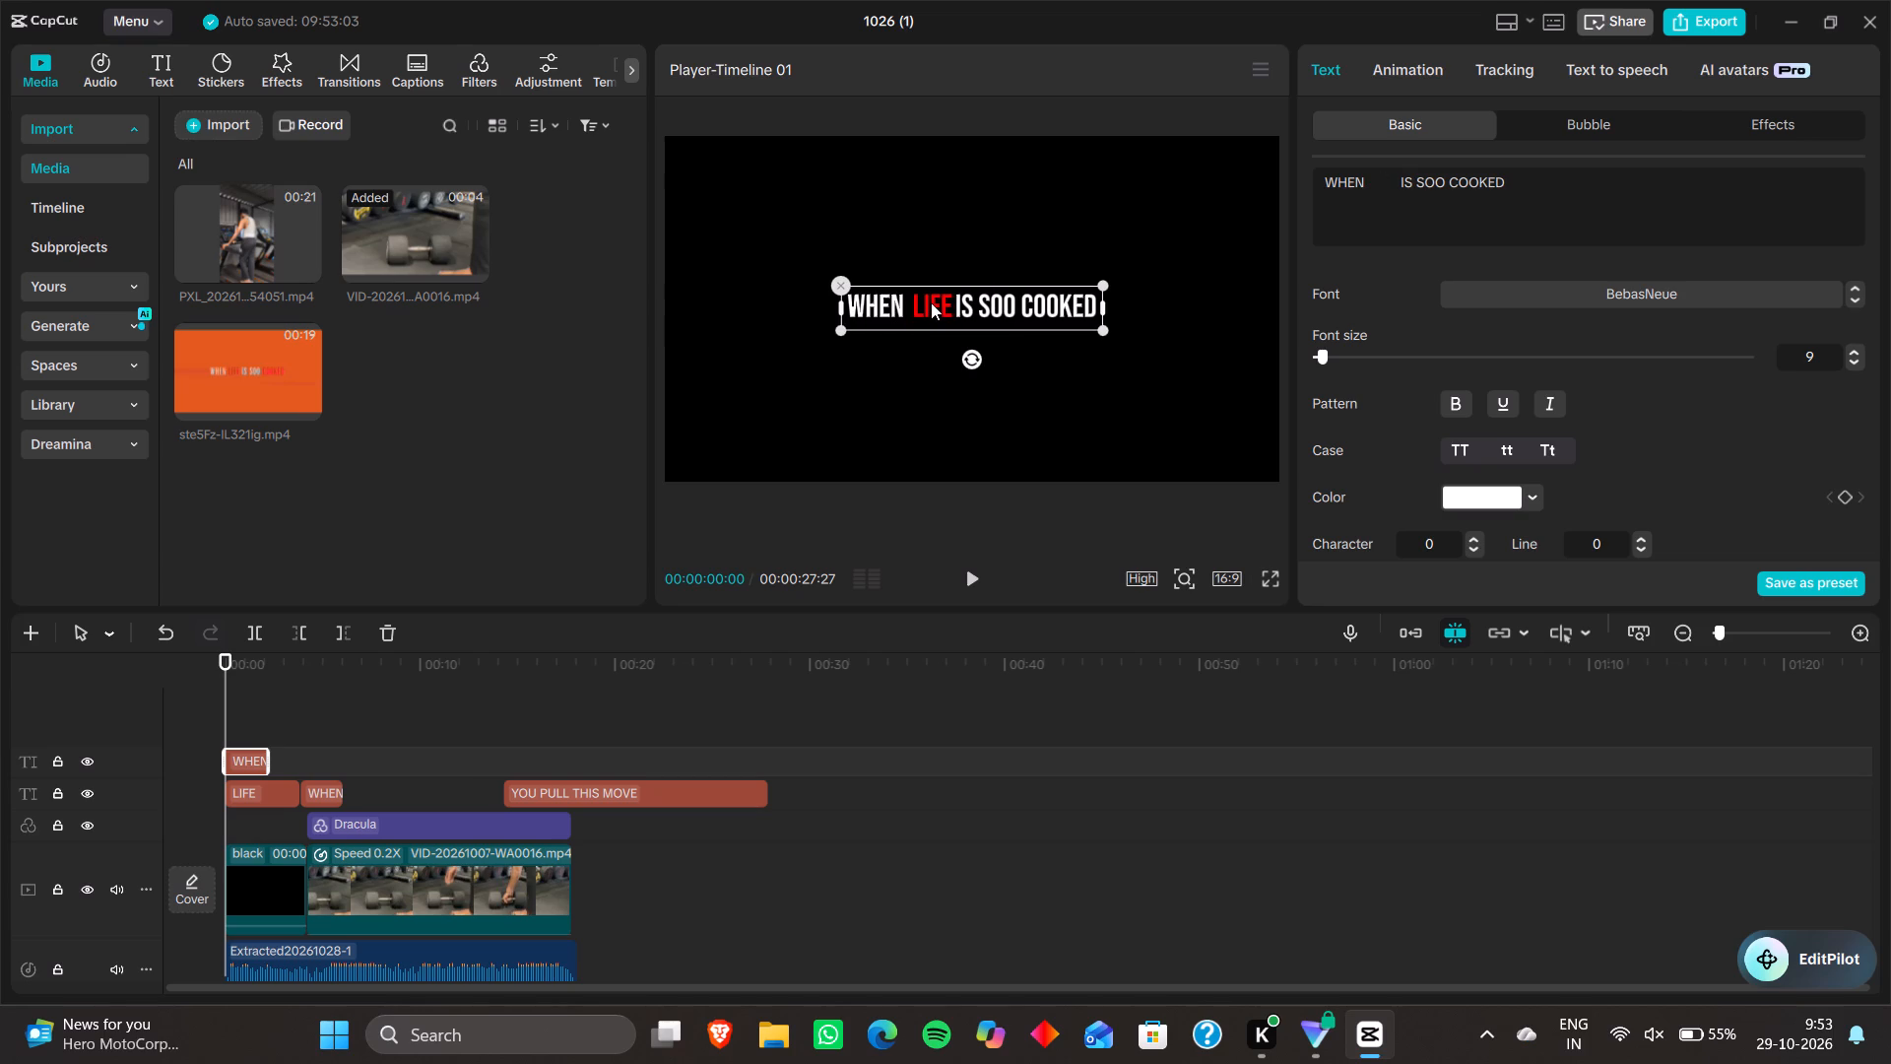
pyautogui.doubleClick(931, 302)
pyautogui.click(701, 723)
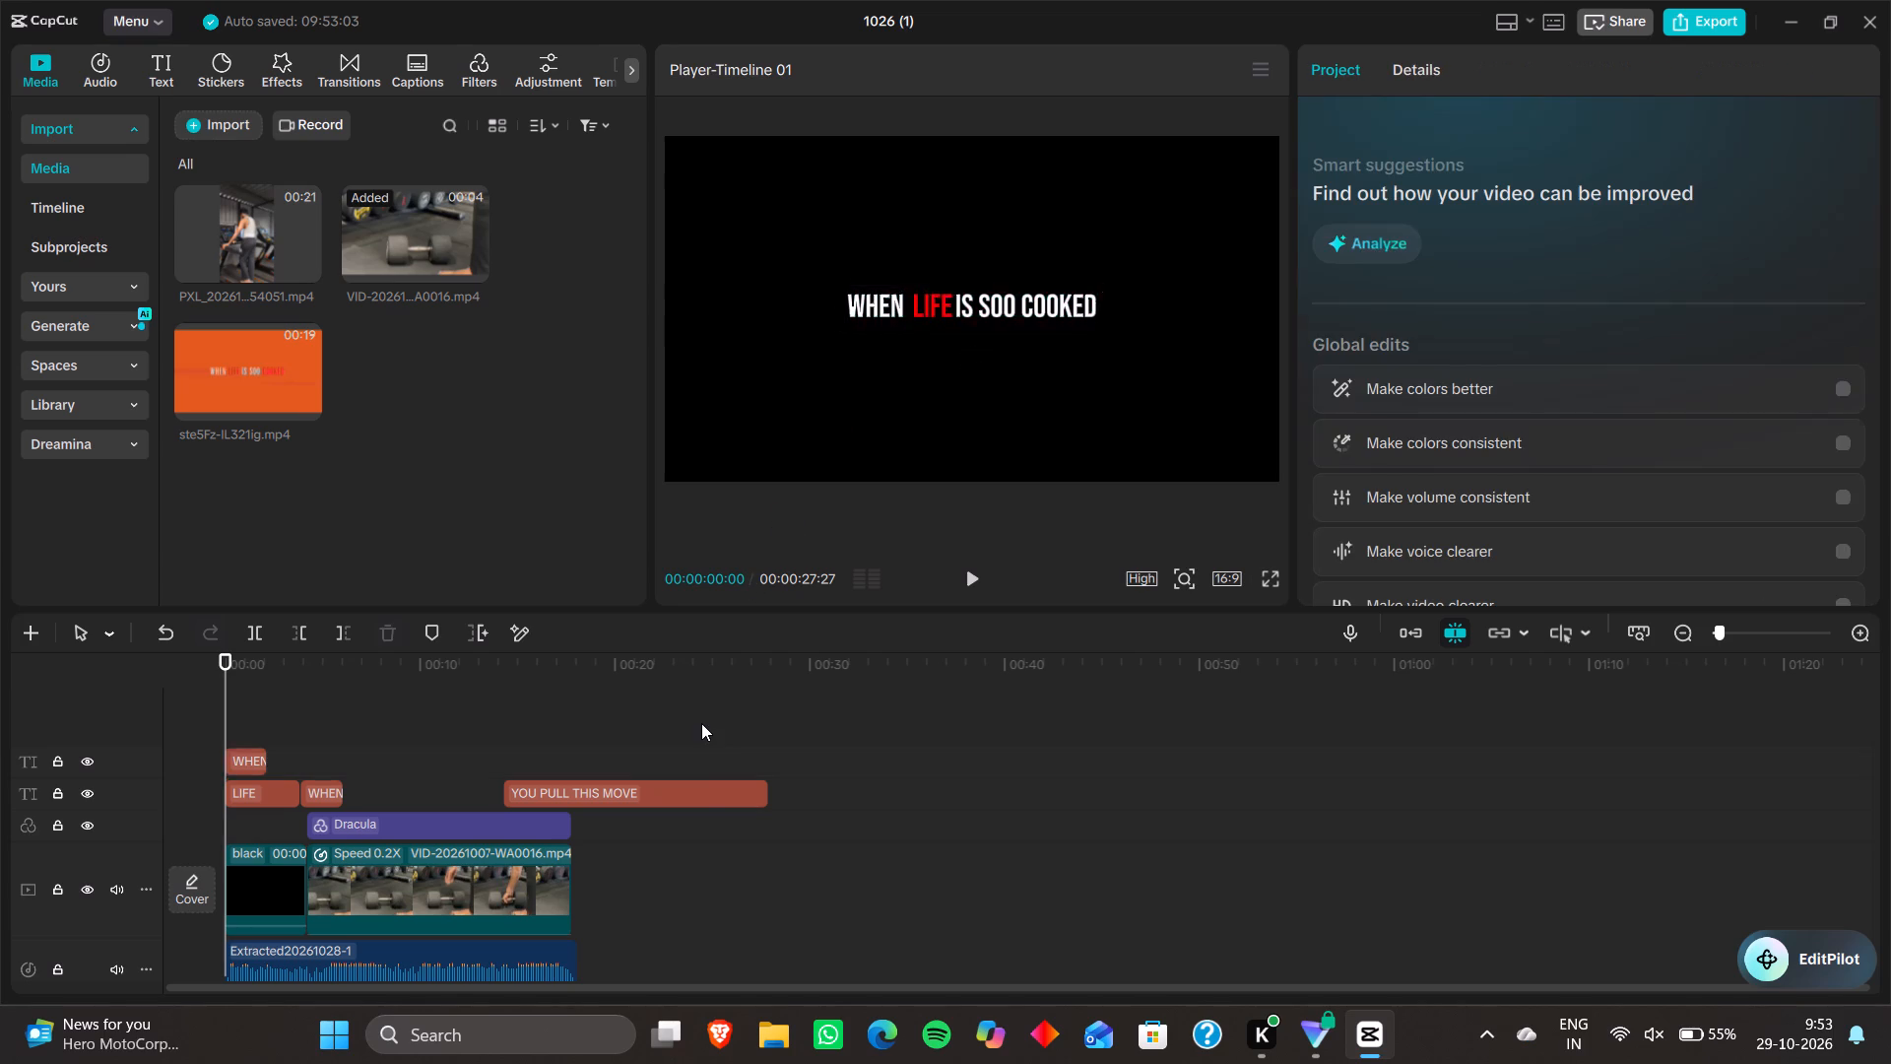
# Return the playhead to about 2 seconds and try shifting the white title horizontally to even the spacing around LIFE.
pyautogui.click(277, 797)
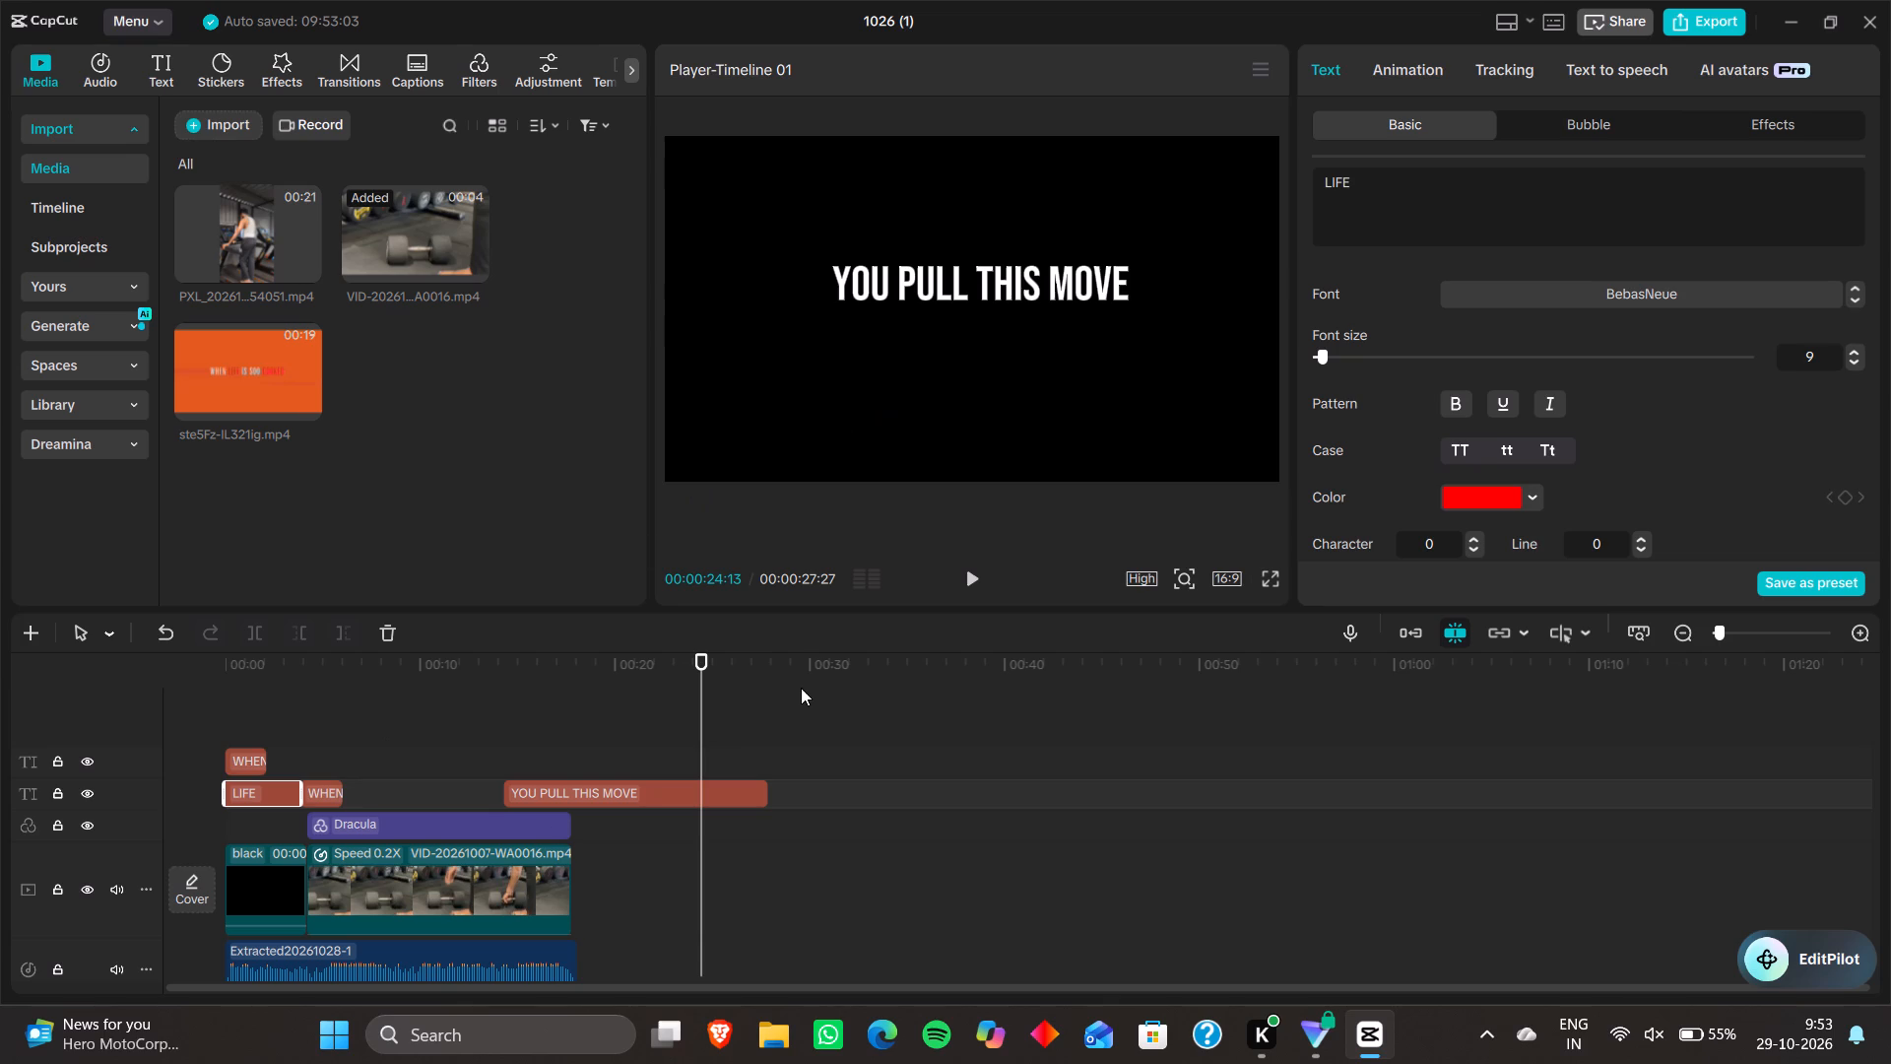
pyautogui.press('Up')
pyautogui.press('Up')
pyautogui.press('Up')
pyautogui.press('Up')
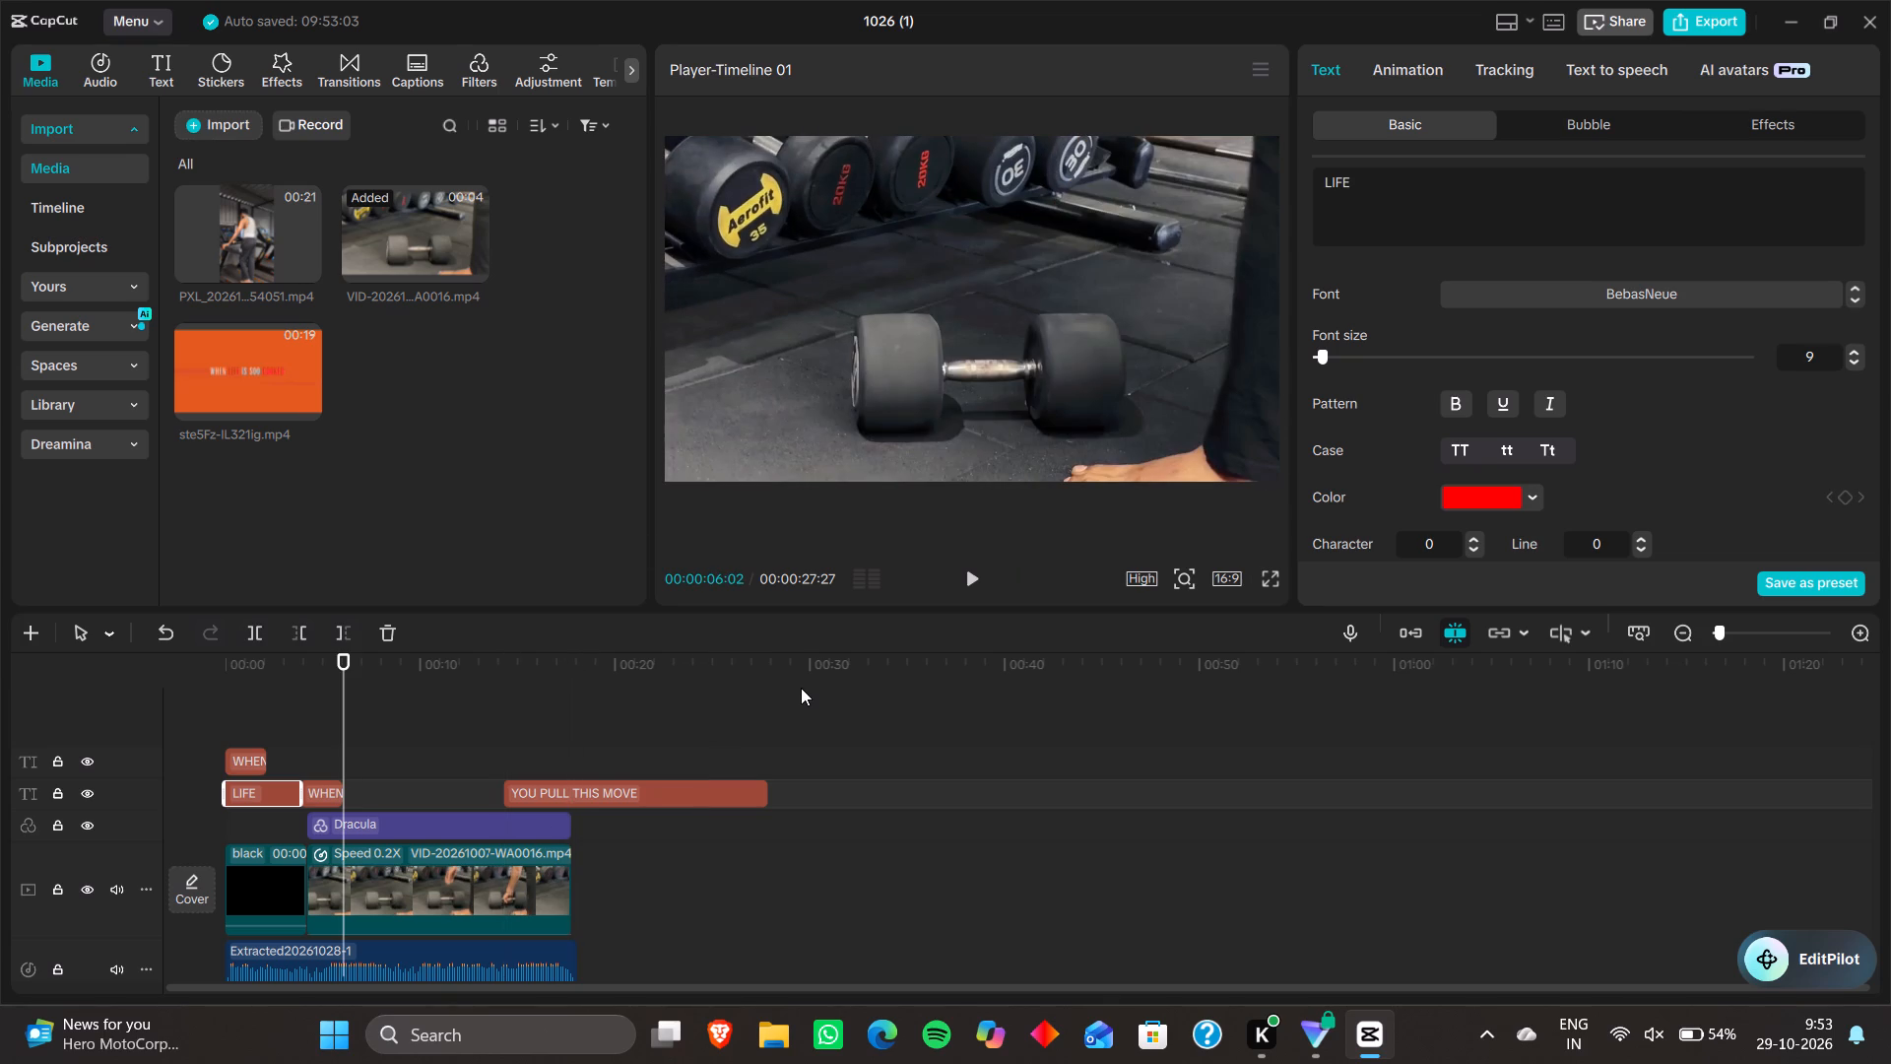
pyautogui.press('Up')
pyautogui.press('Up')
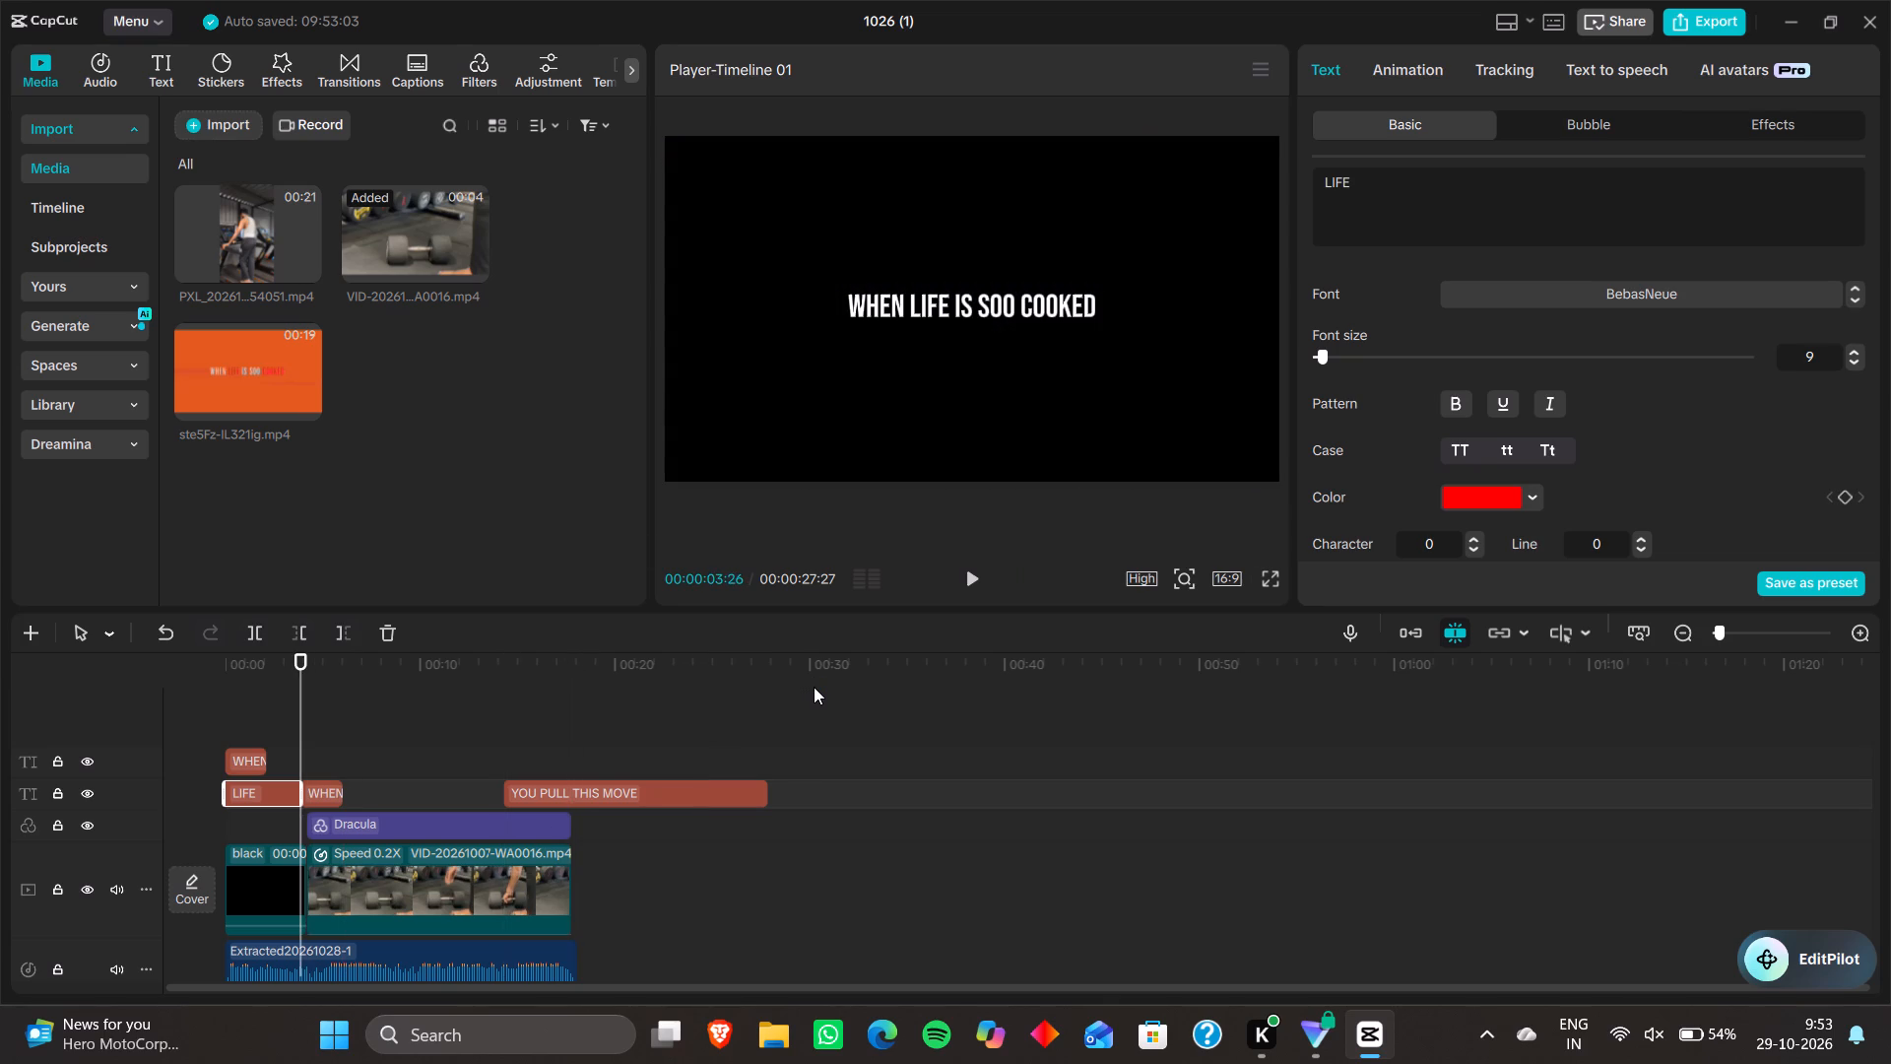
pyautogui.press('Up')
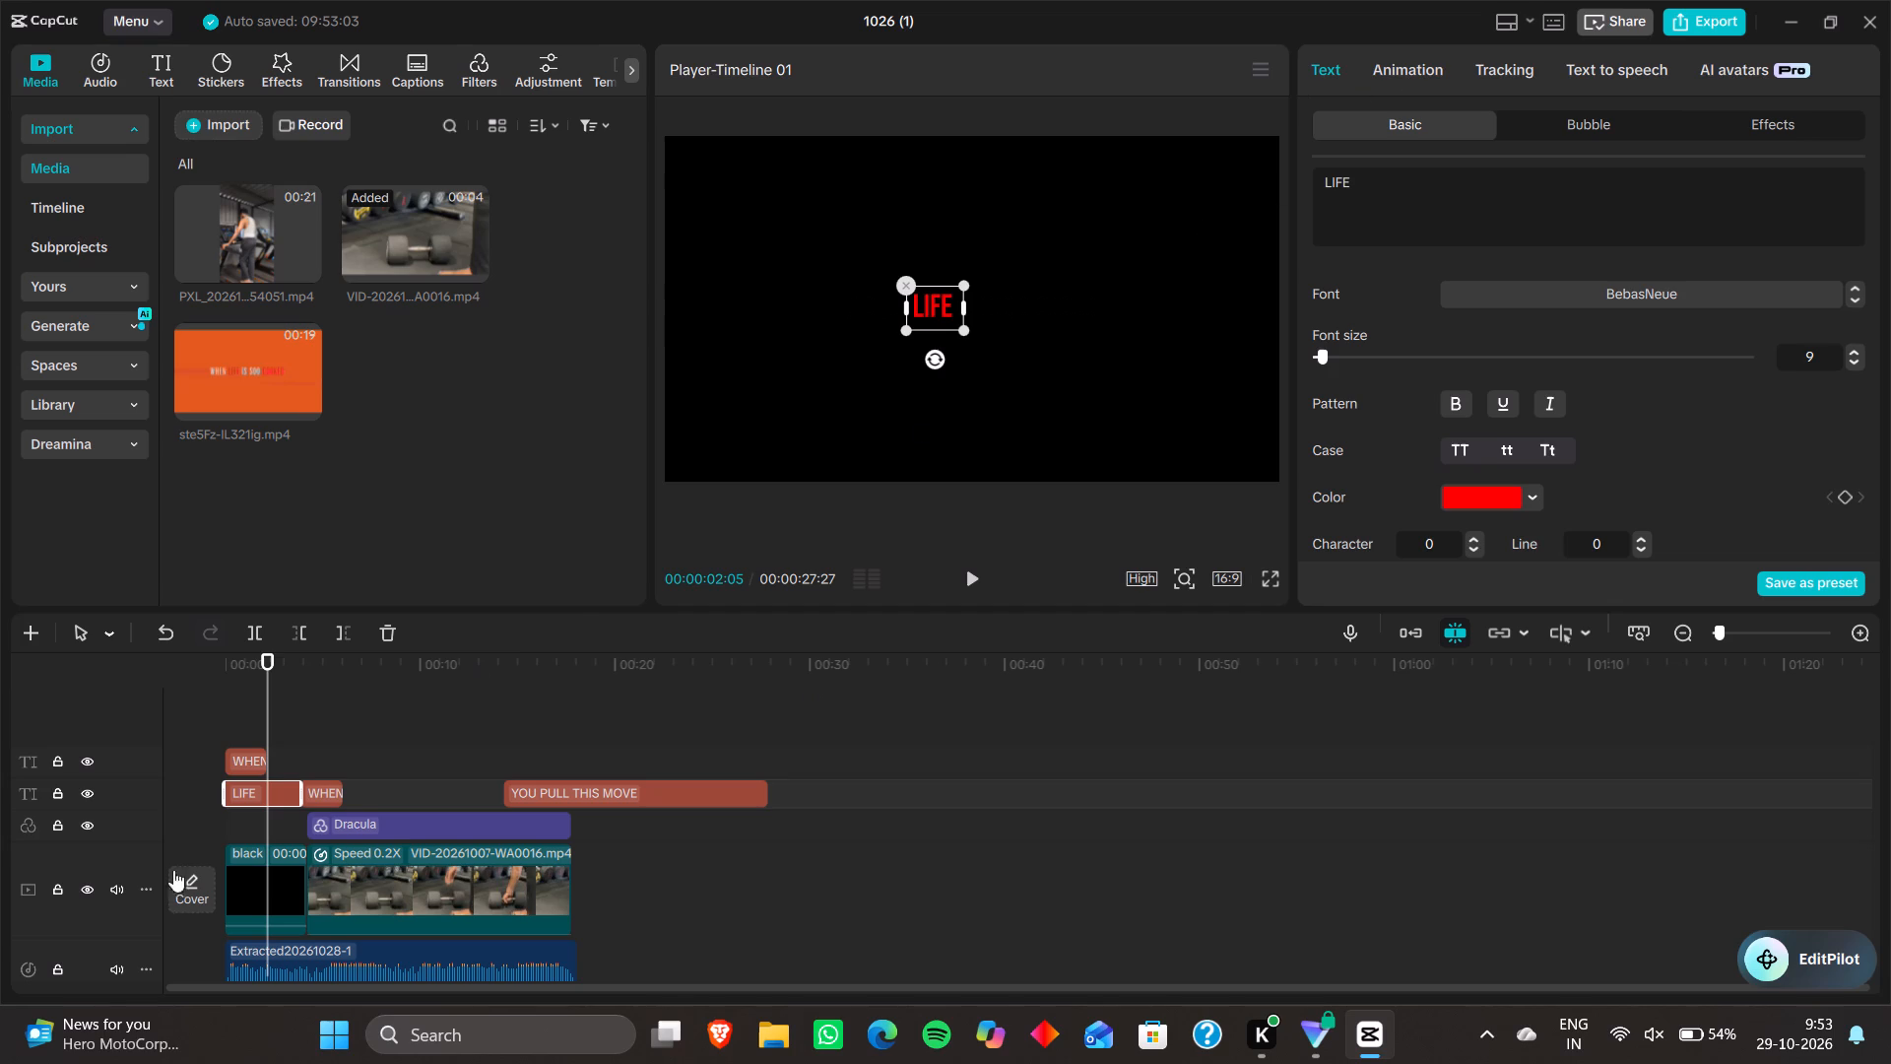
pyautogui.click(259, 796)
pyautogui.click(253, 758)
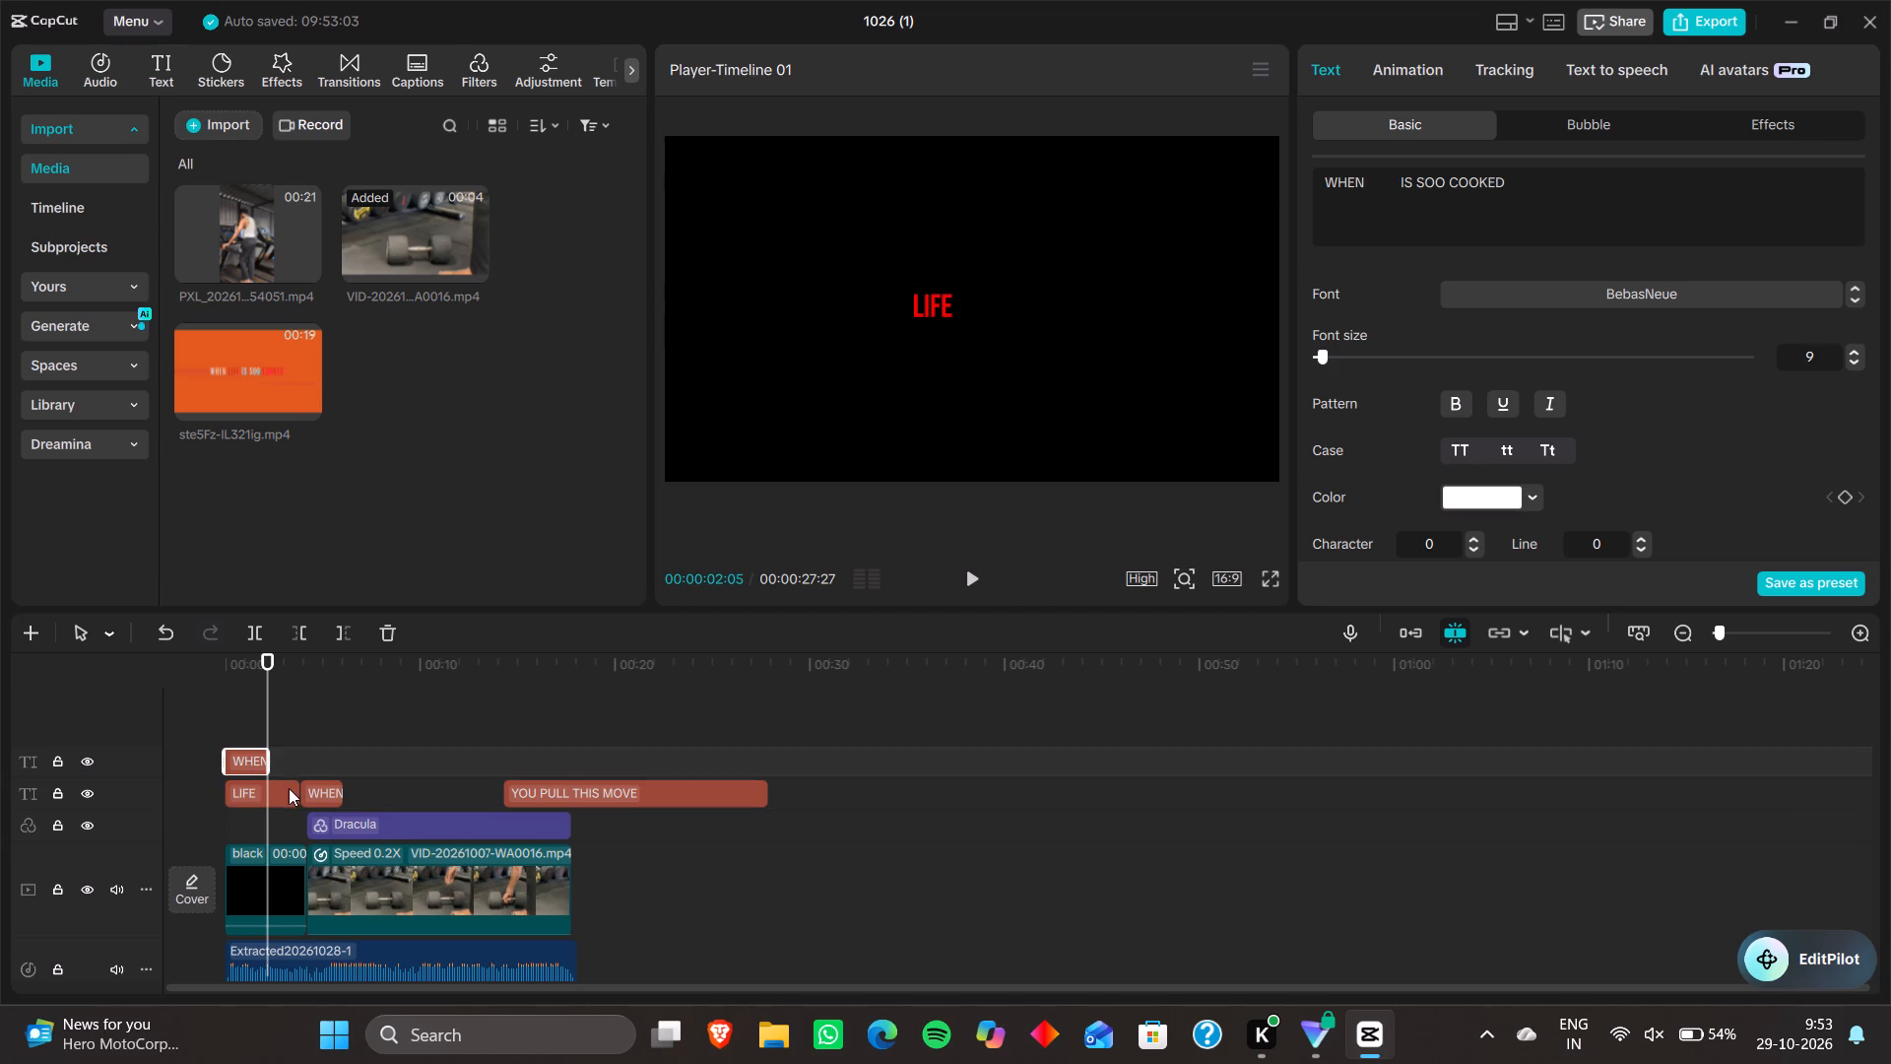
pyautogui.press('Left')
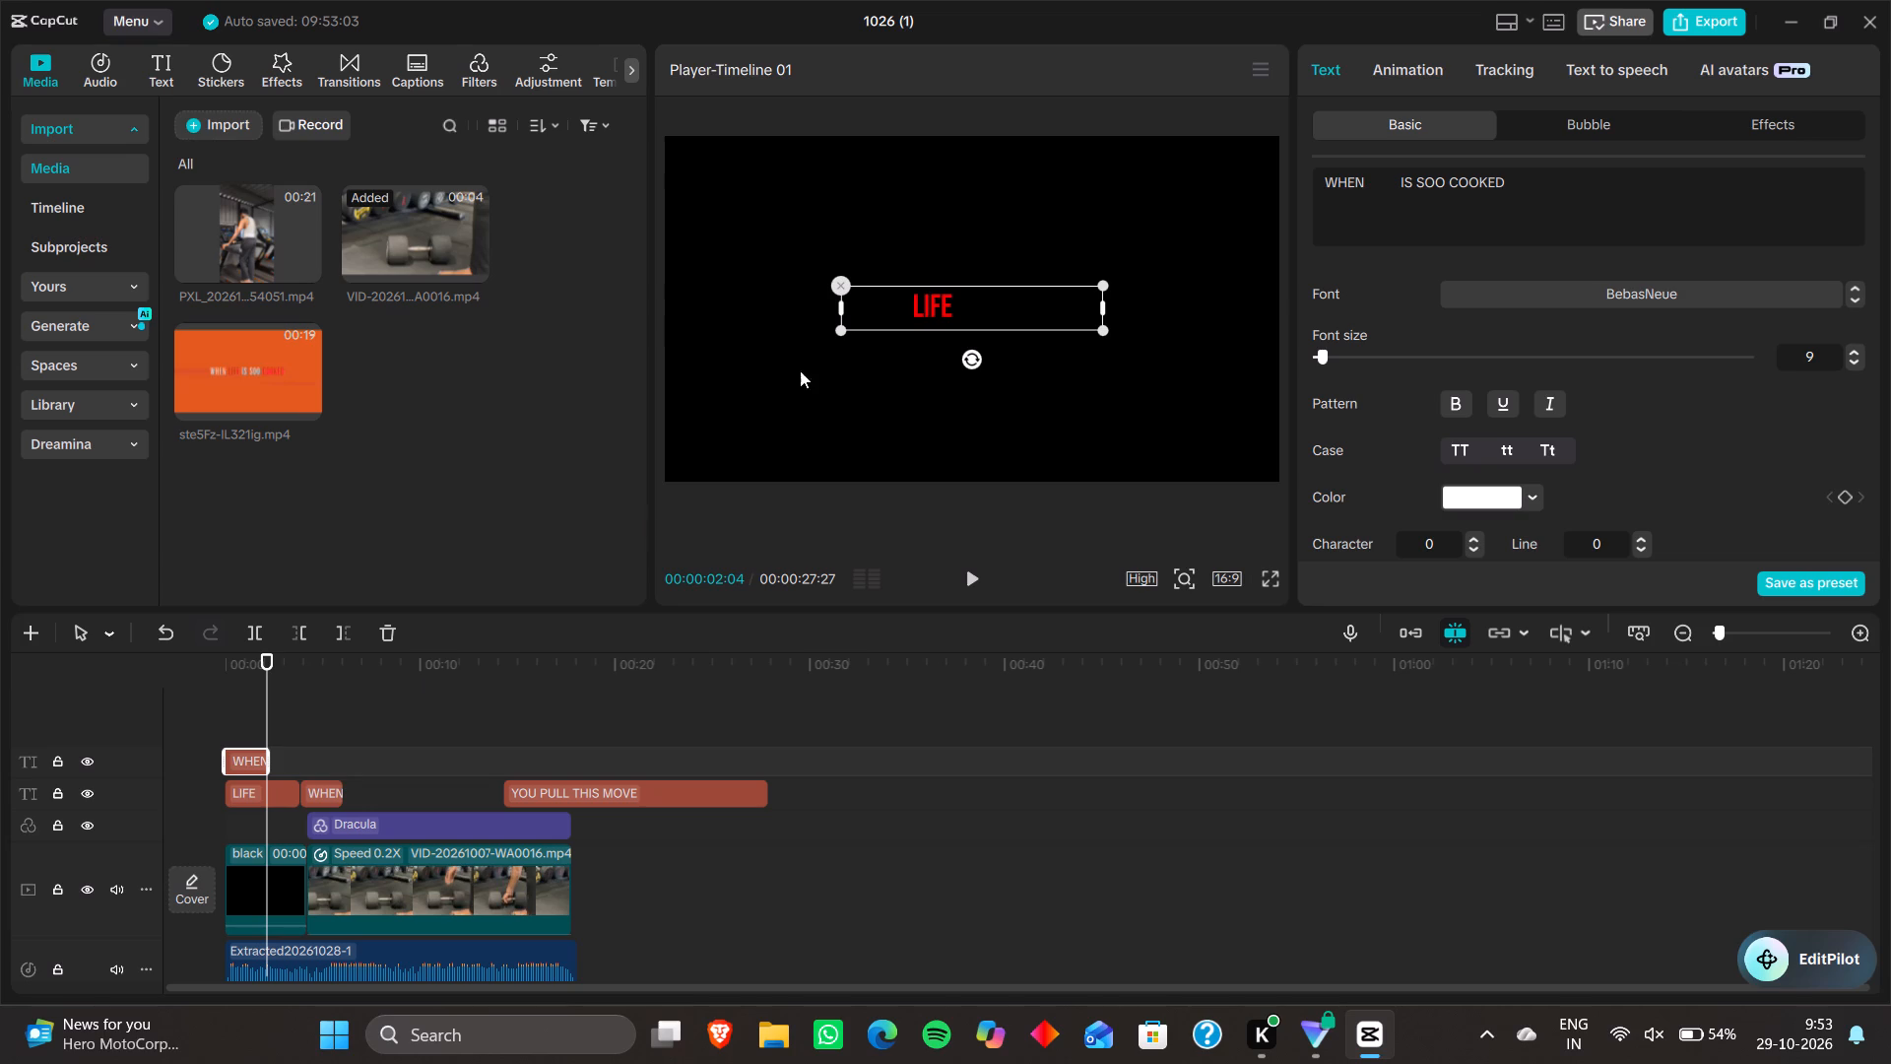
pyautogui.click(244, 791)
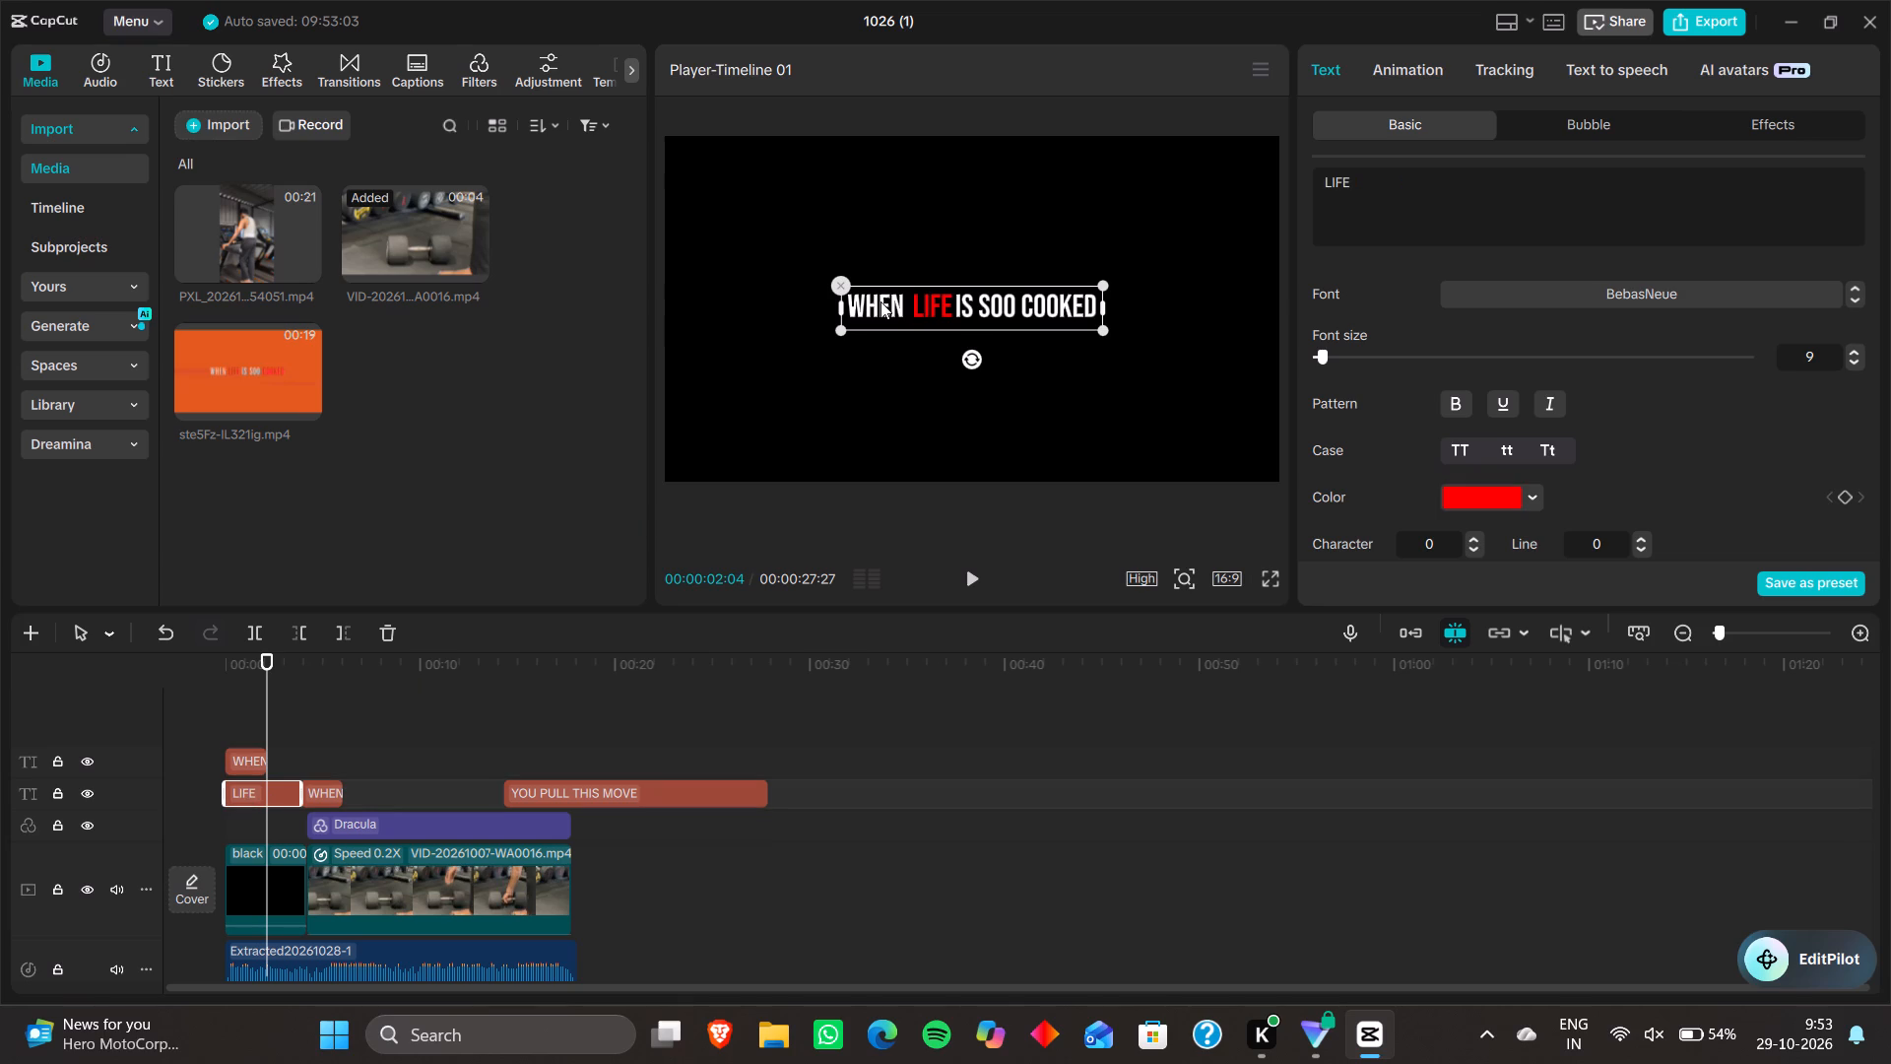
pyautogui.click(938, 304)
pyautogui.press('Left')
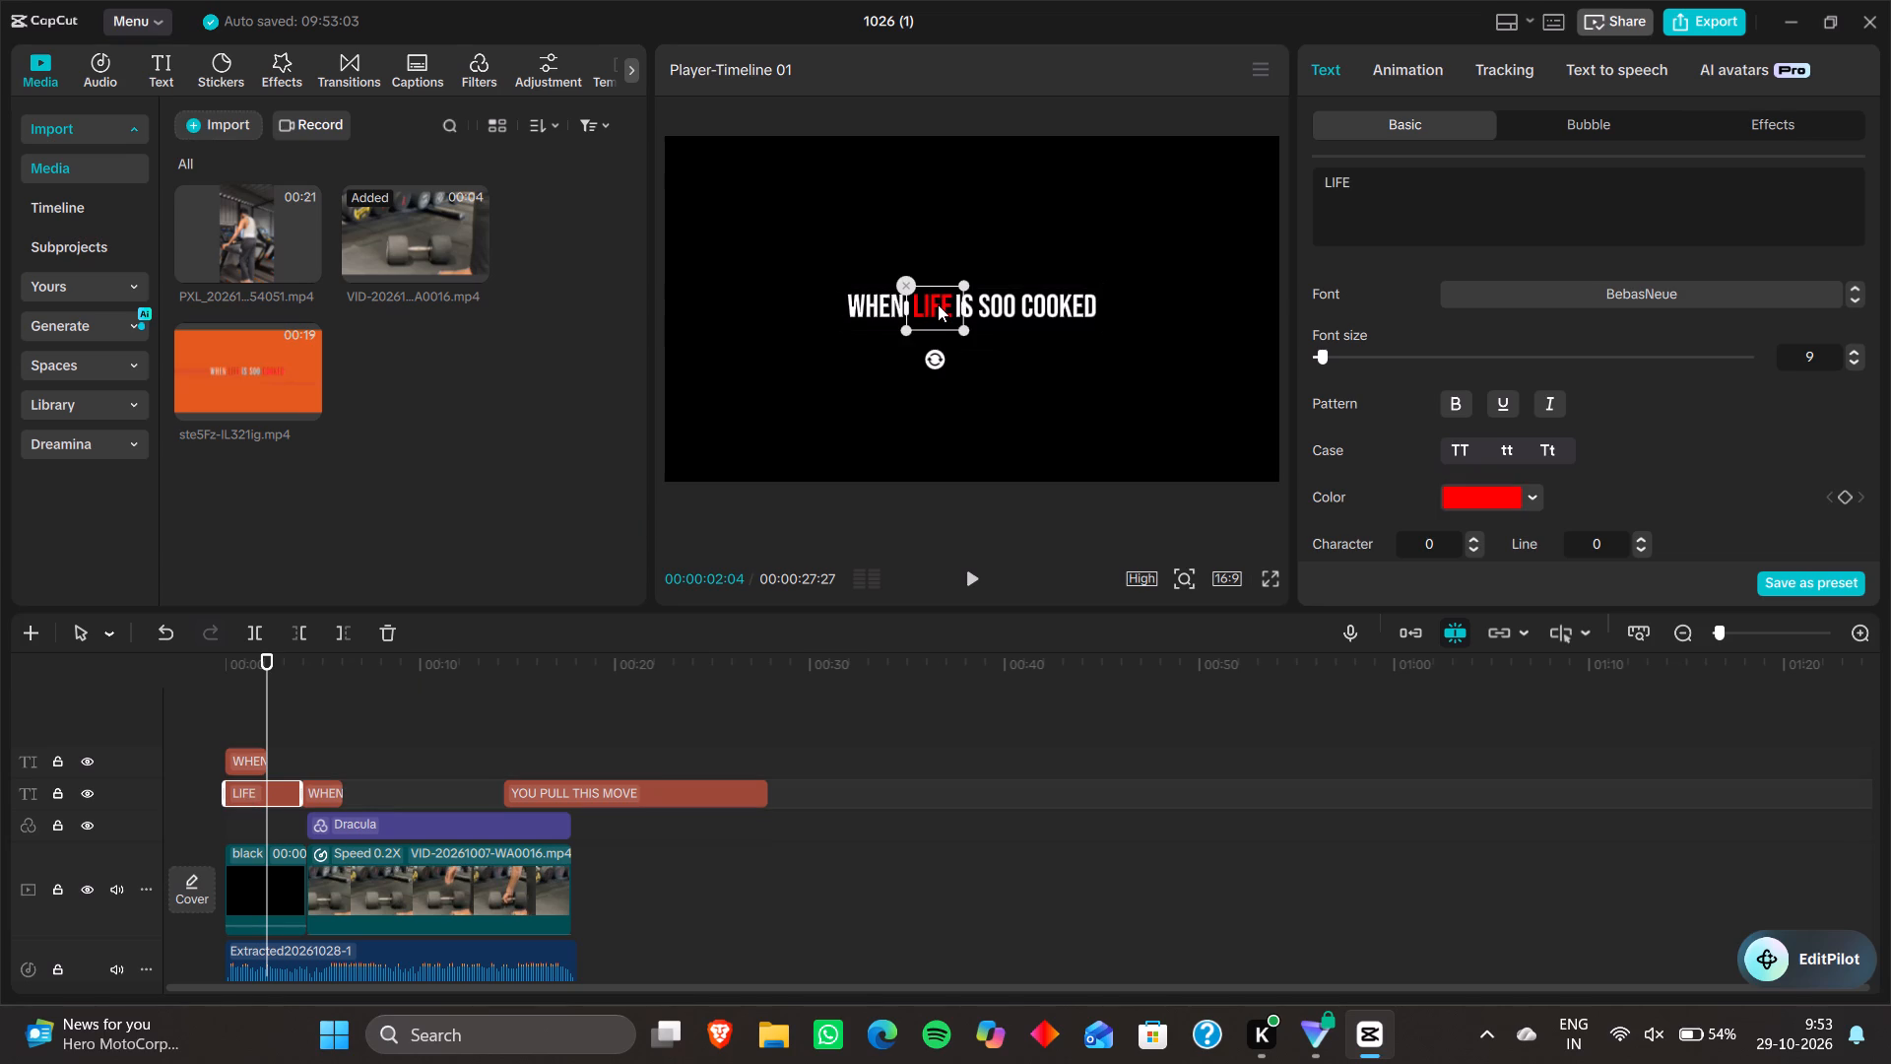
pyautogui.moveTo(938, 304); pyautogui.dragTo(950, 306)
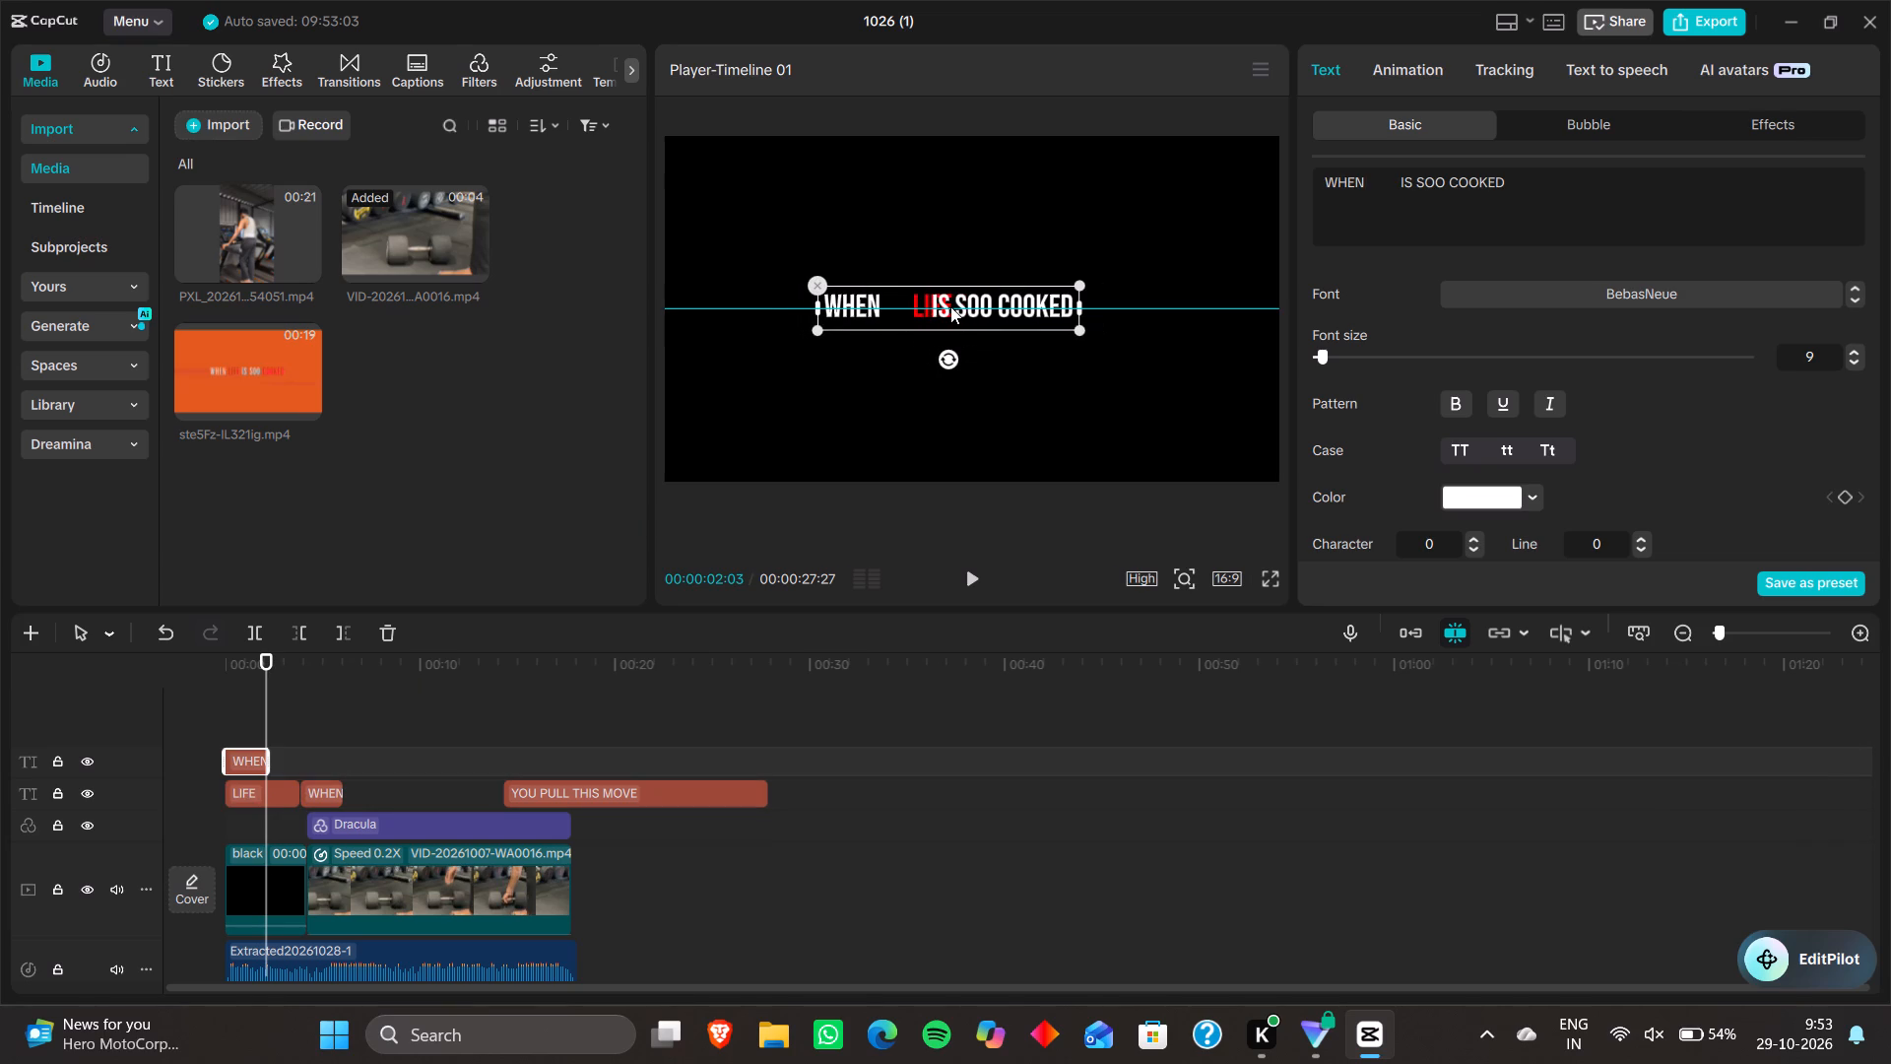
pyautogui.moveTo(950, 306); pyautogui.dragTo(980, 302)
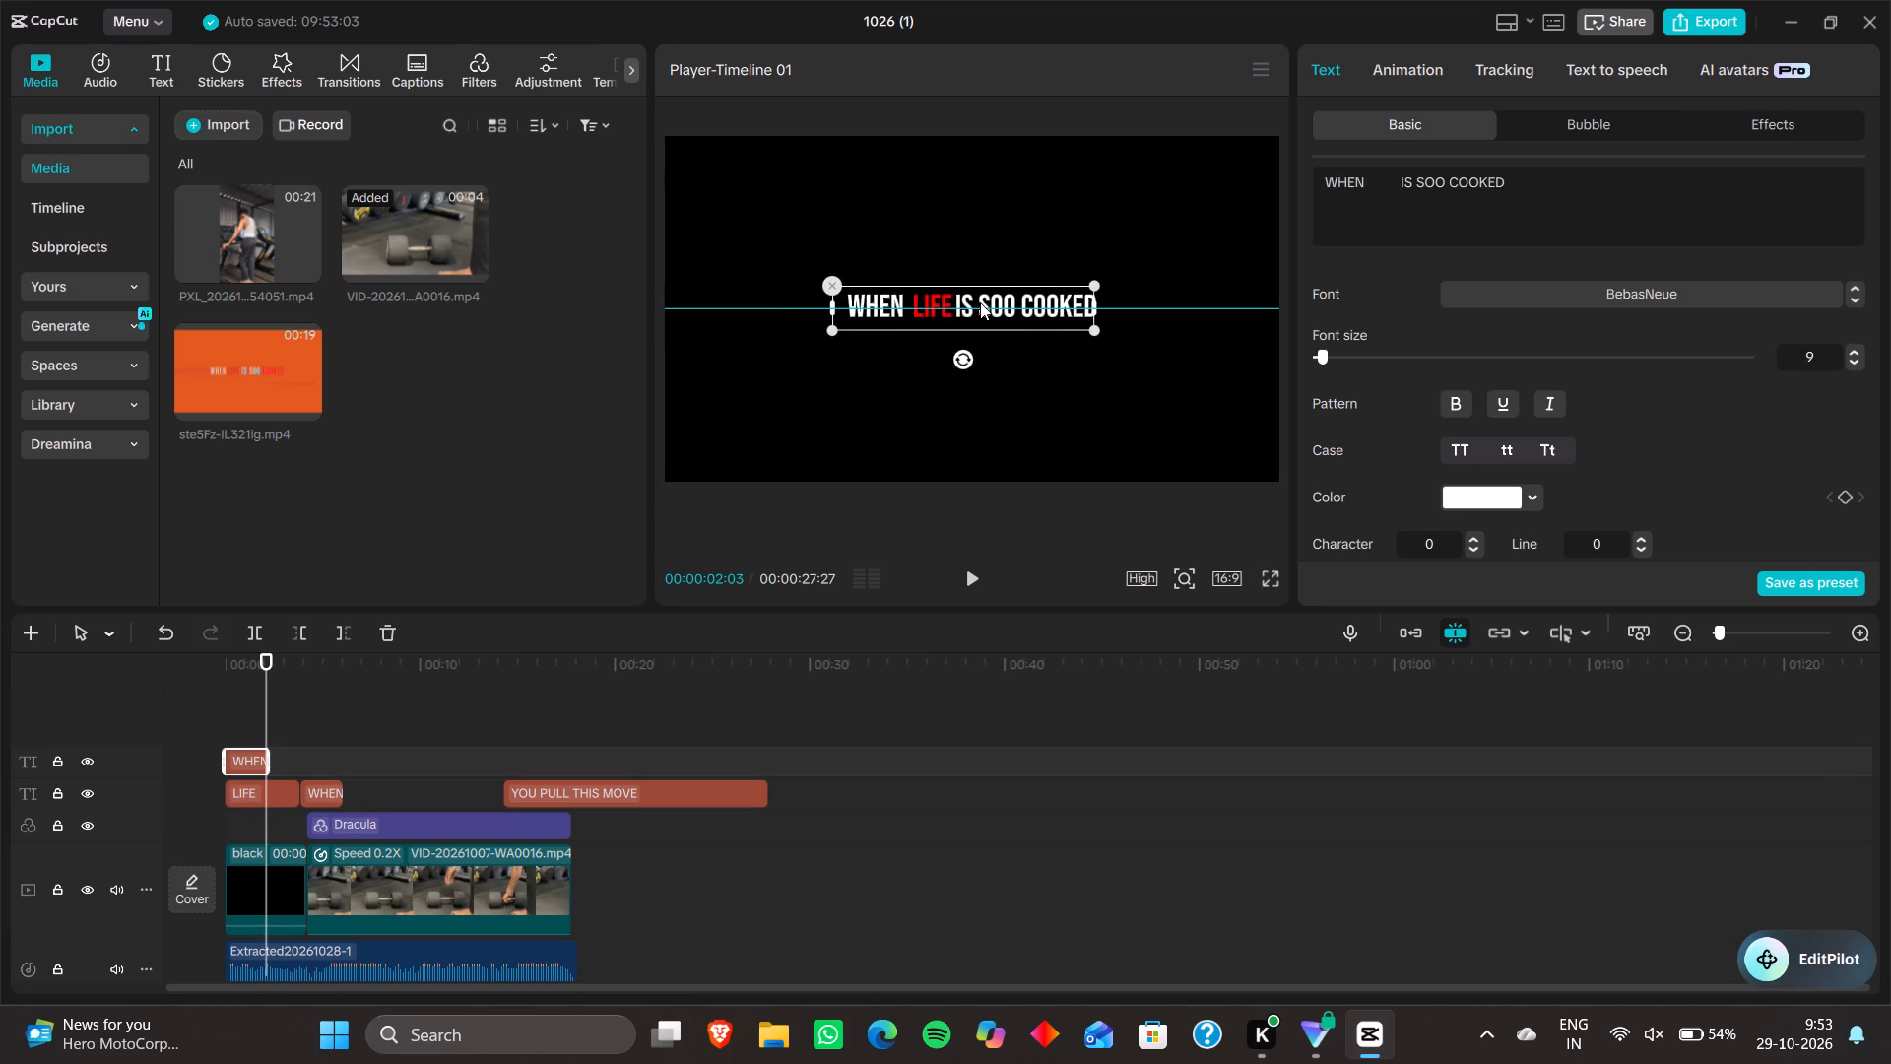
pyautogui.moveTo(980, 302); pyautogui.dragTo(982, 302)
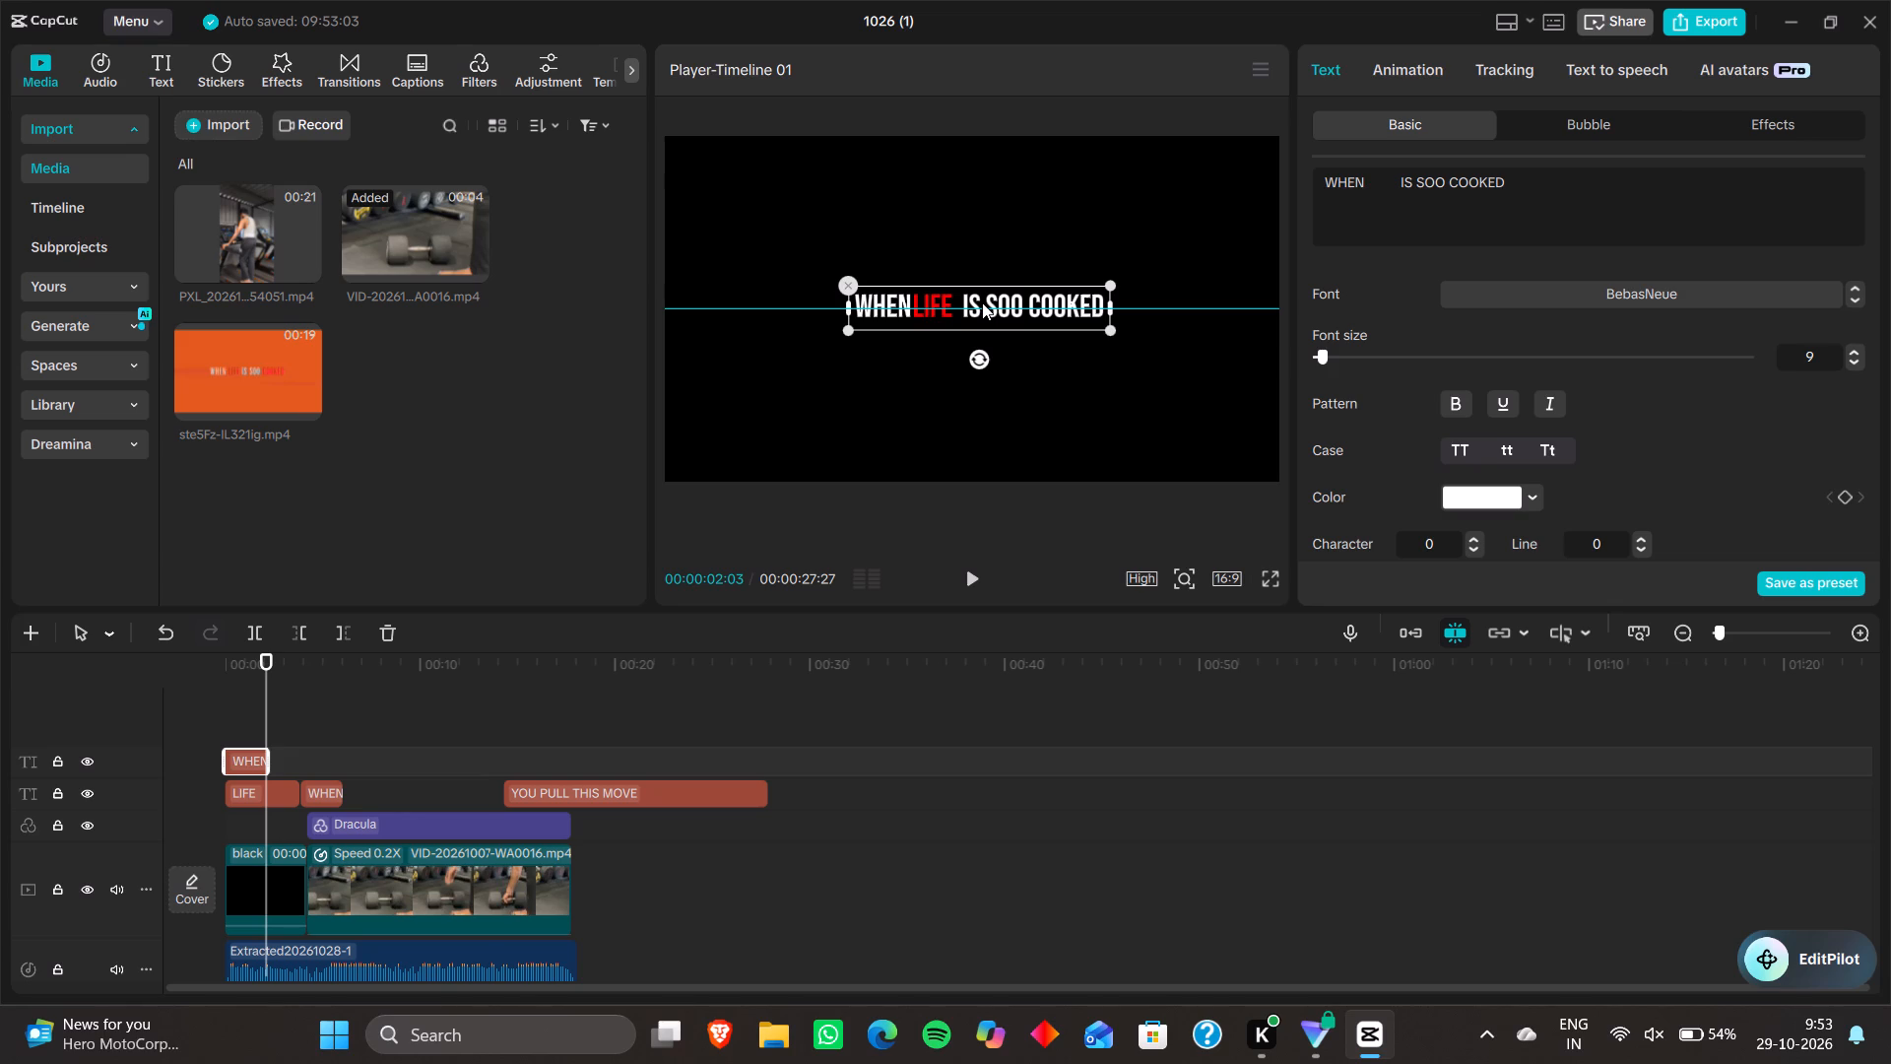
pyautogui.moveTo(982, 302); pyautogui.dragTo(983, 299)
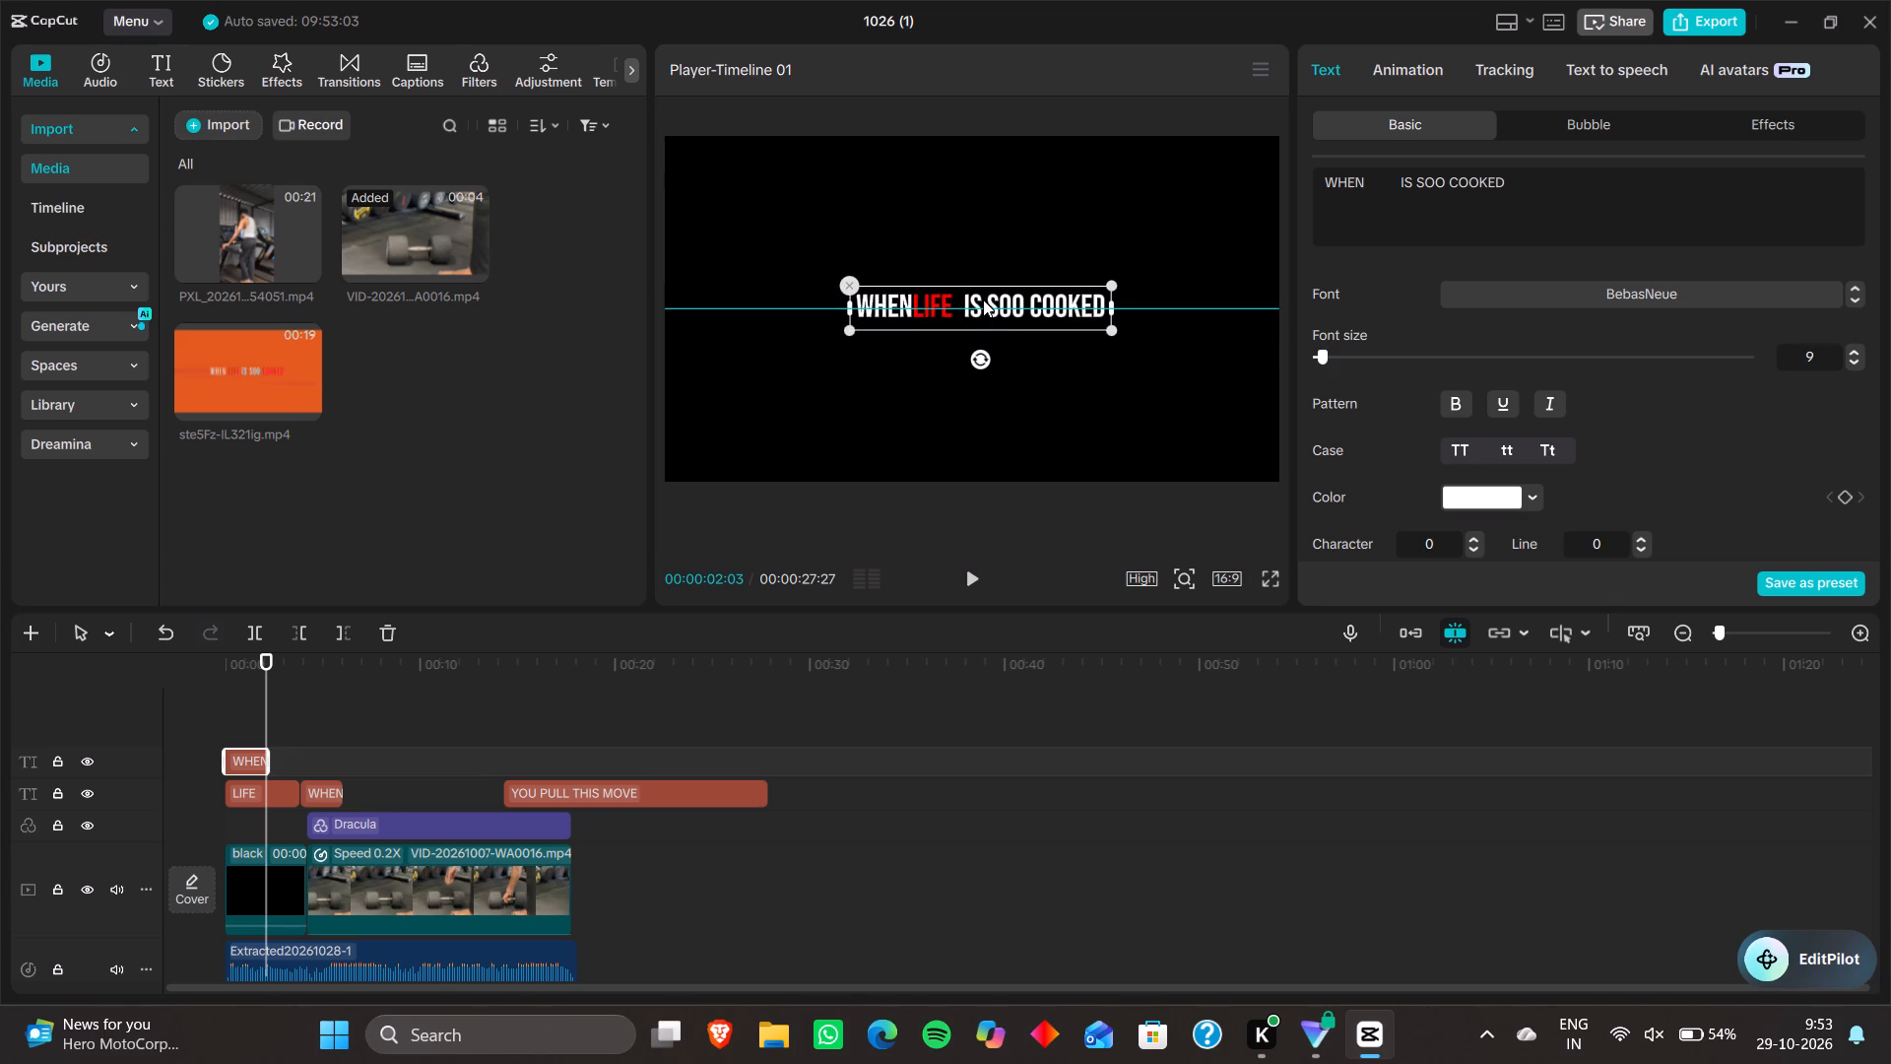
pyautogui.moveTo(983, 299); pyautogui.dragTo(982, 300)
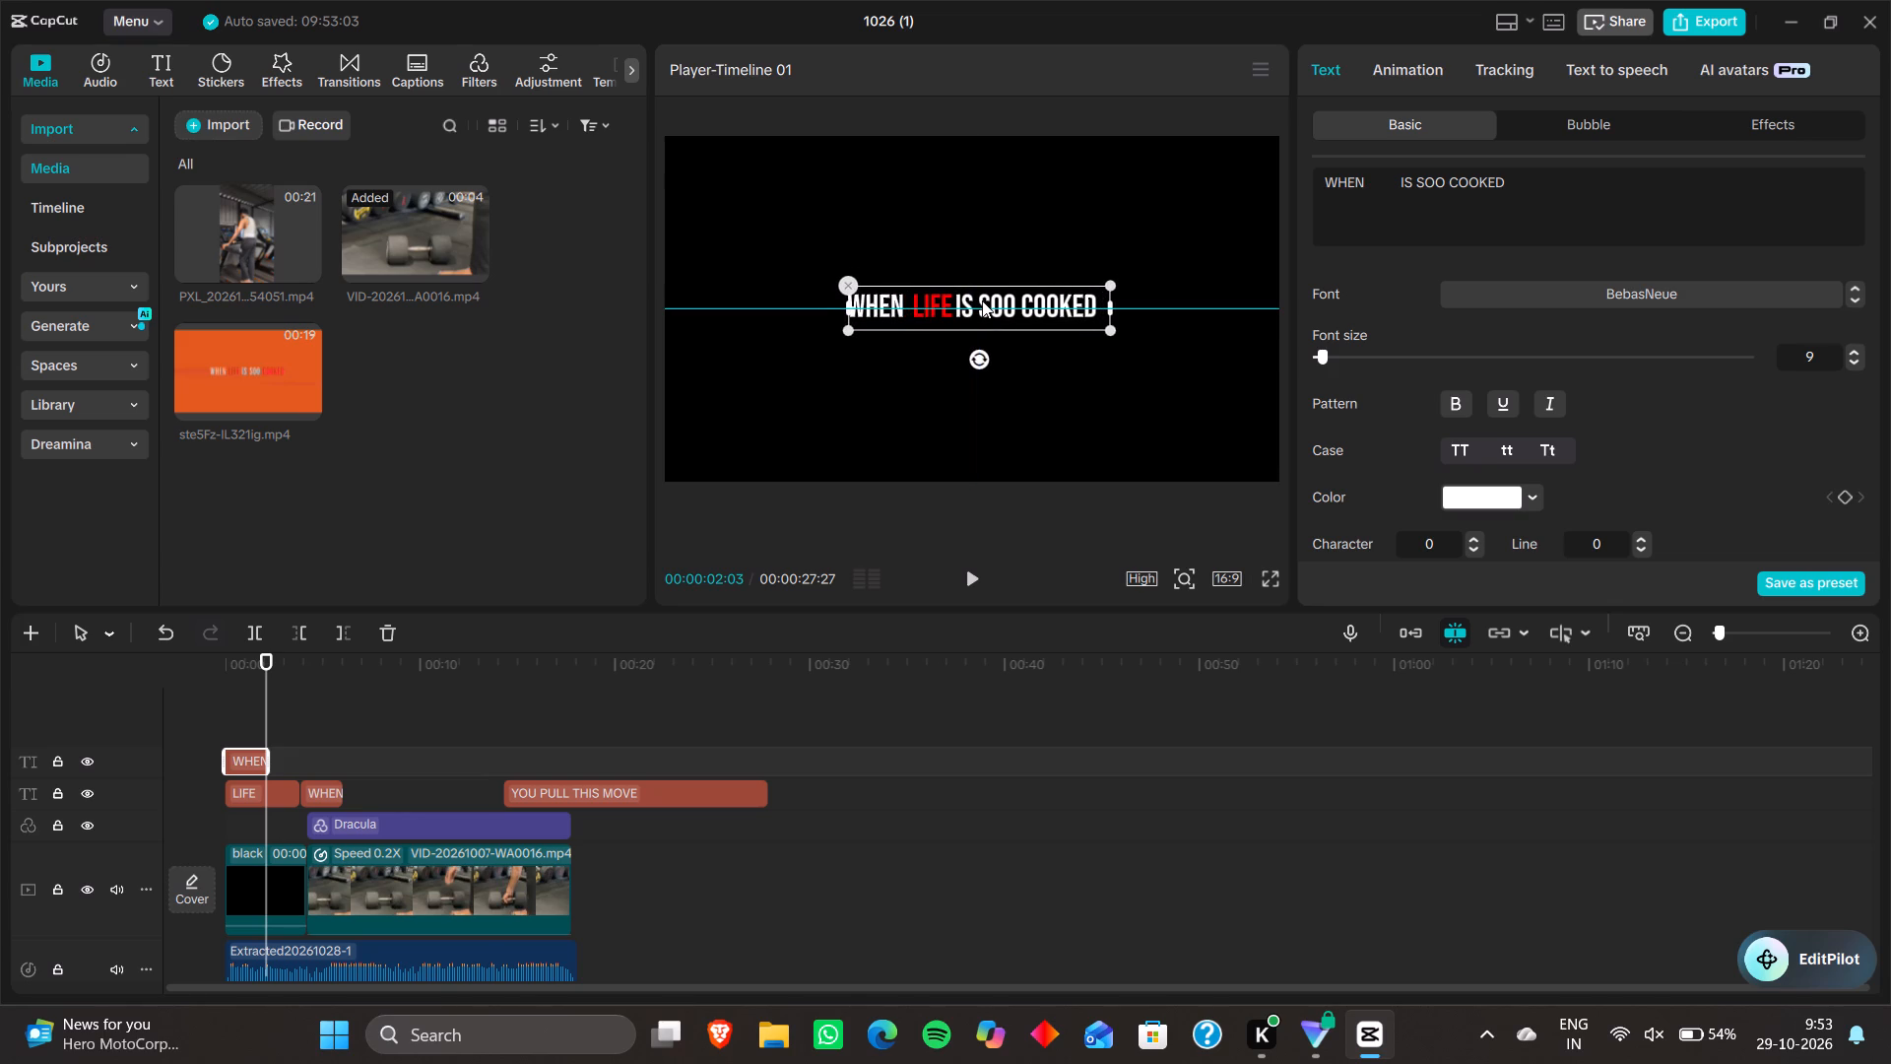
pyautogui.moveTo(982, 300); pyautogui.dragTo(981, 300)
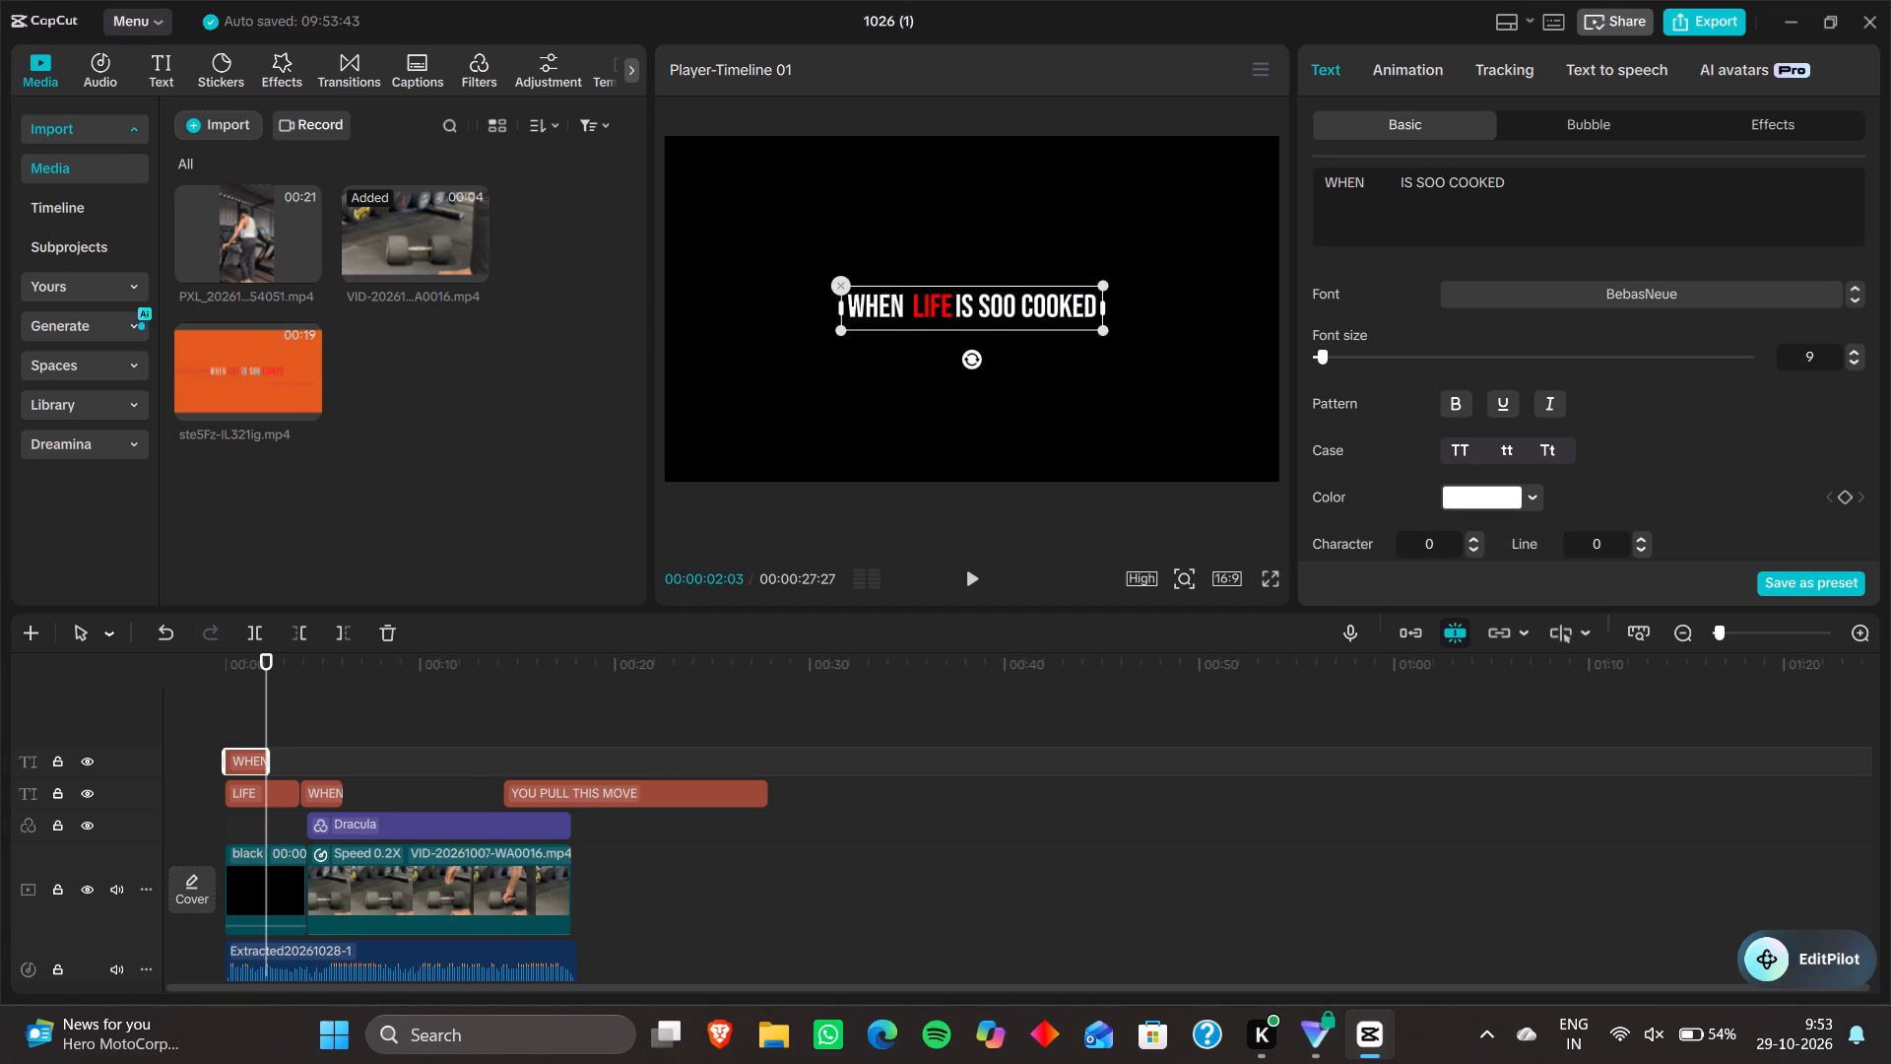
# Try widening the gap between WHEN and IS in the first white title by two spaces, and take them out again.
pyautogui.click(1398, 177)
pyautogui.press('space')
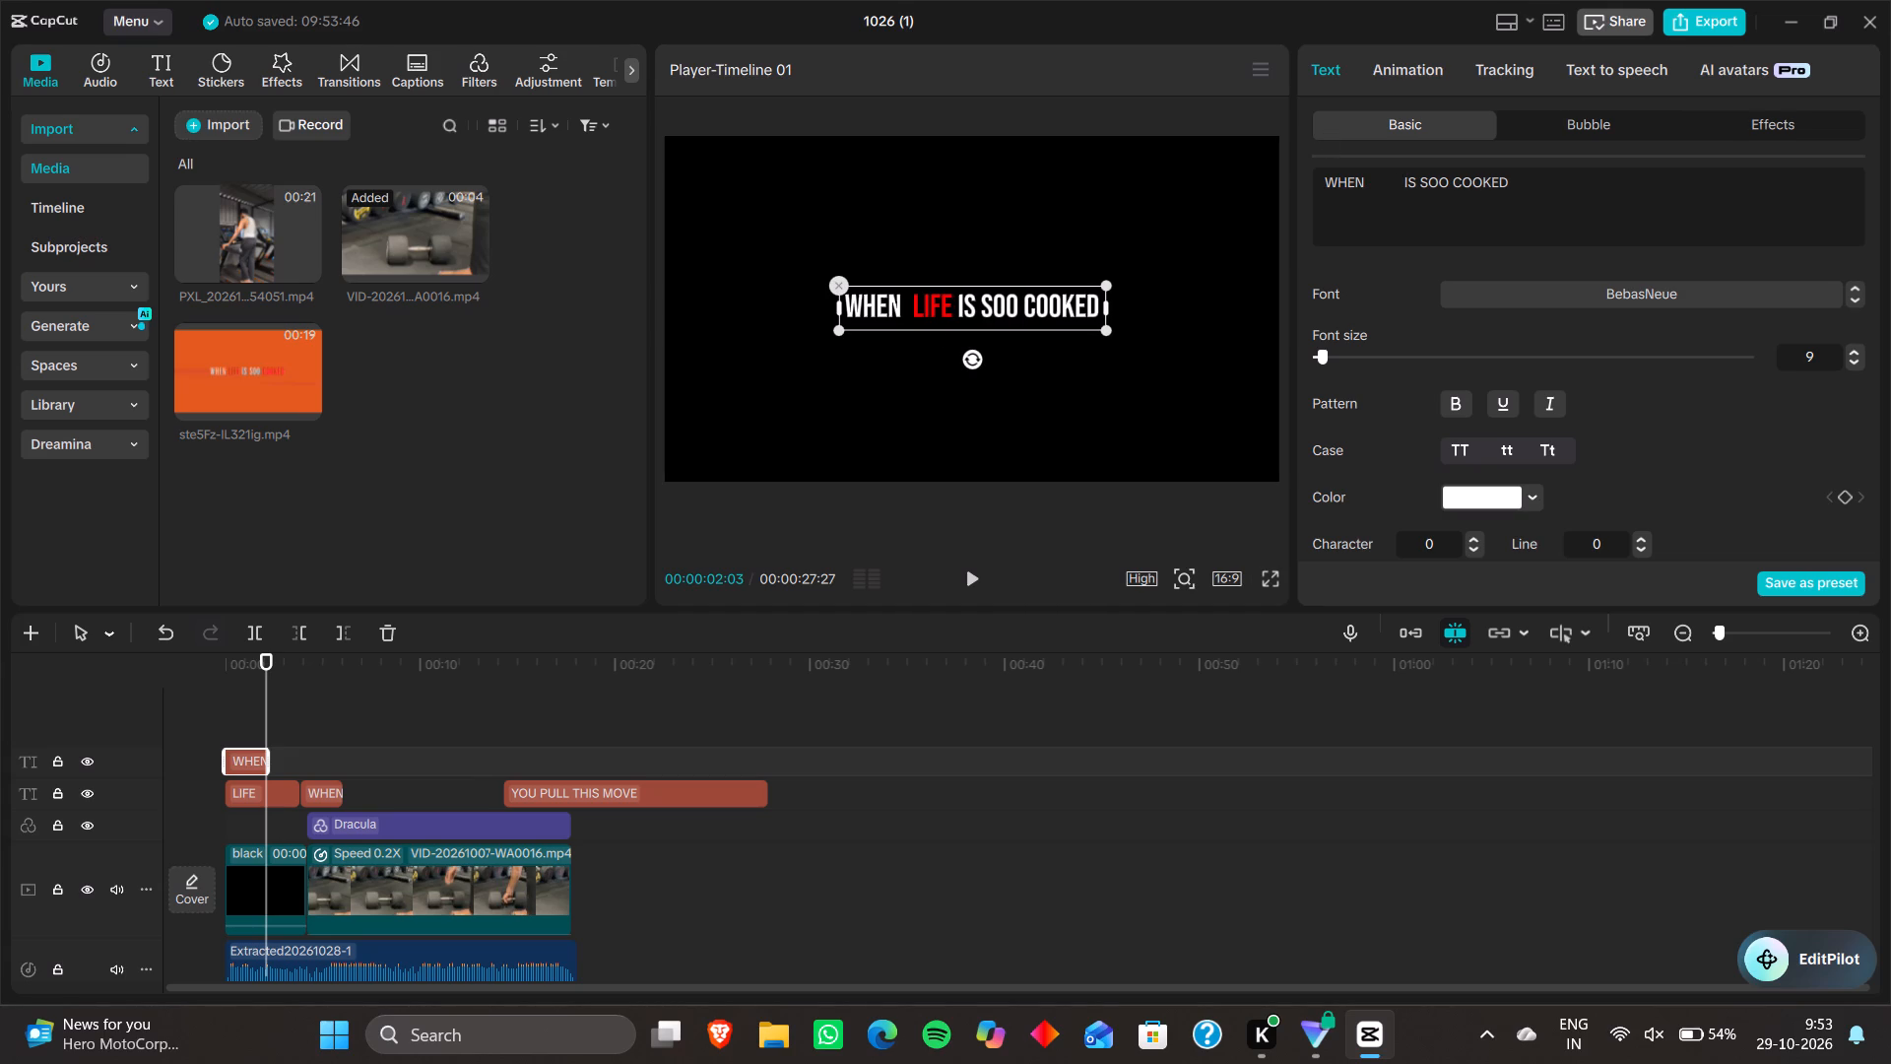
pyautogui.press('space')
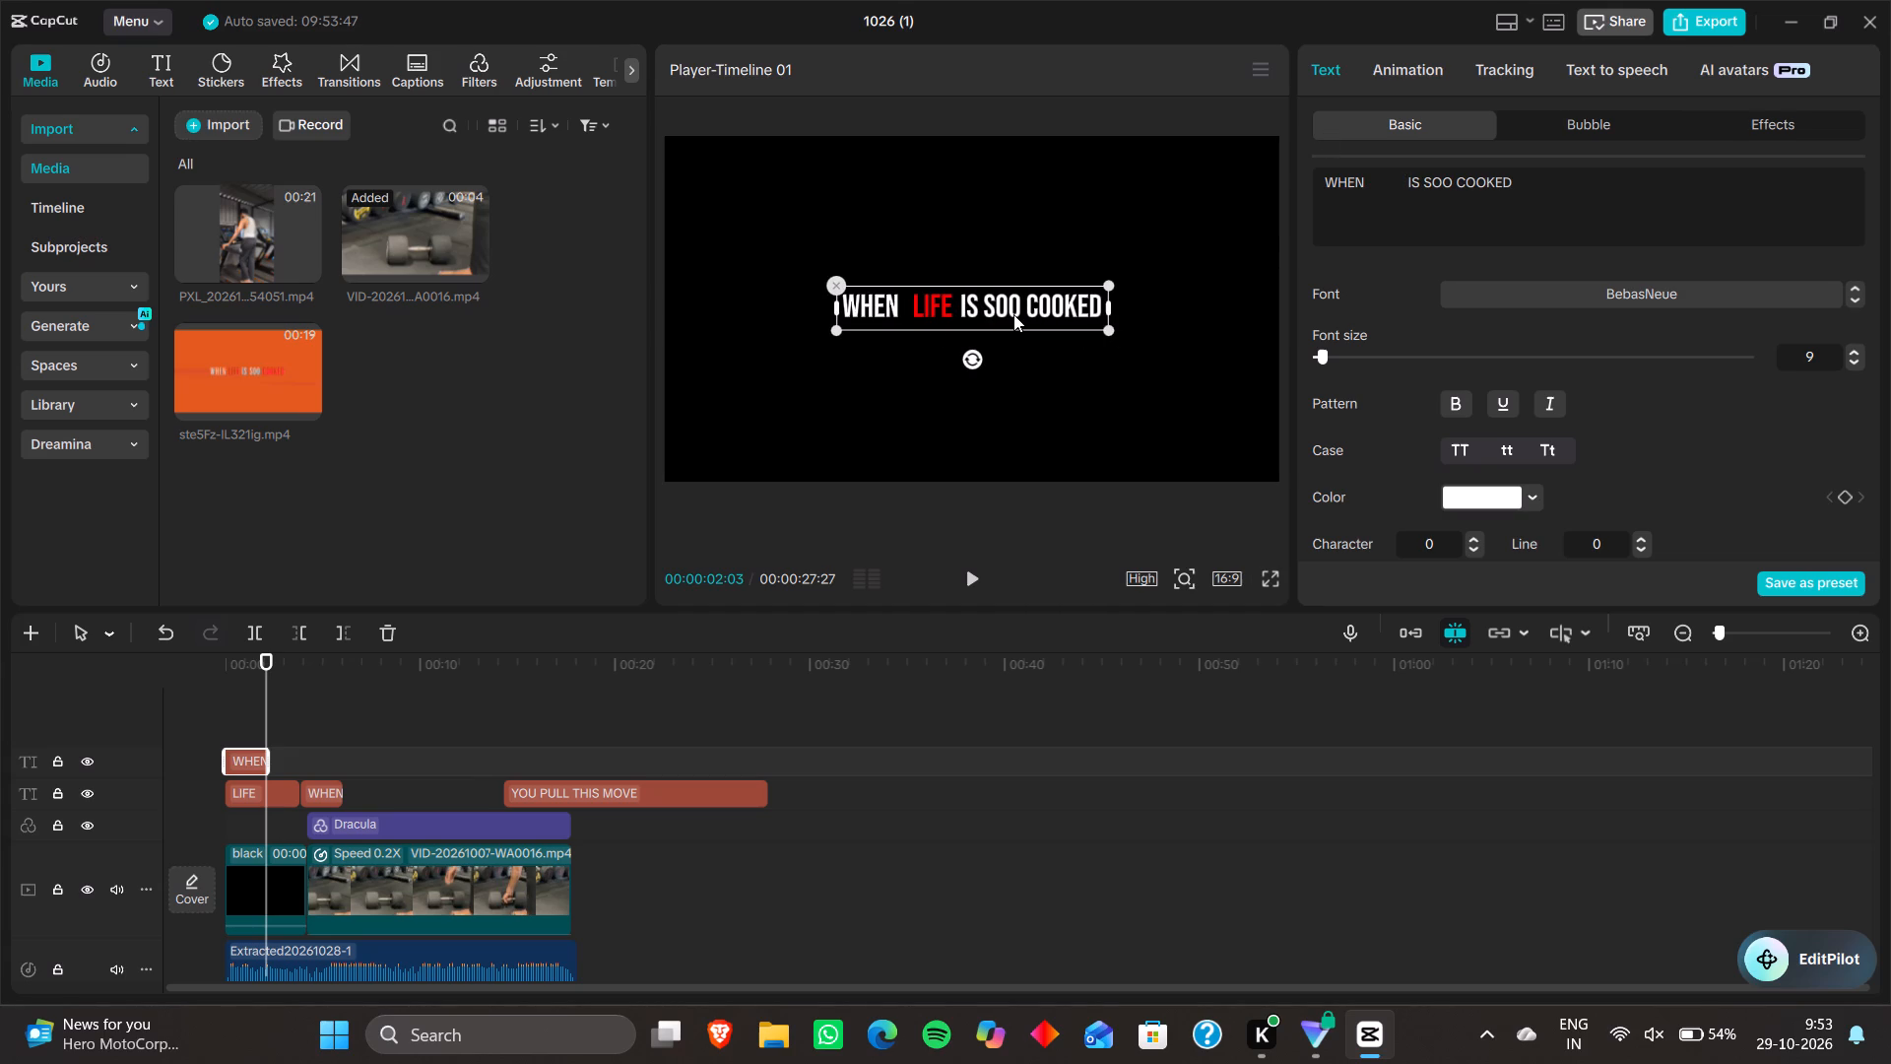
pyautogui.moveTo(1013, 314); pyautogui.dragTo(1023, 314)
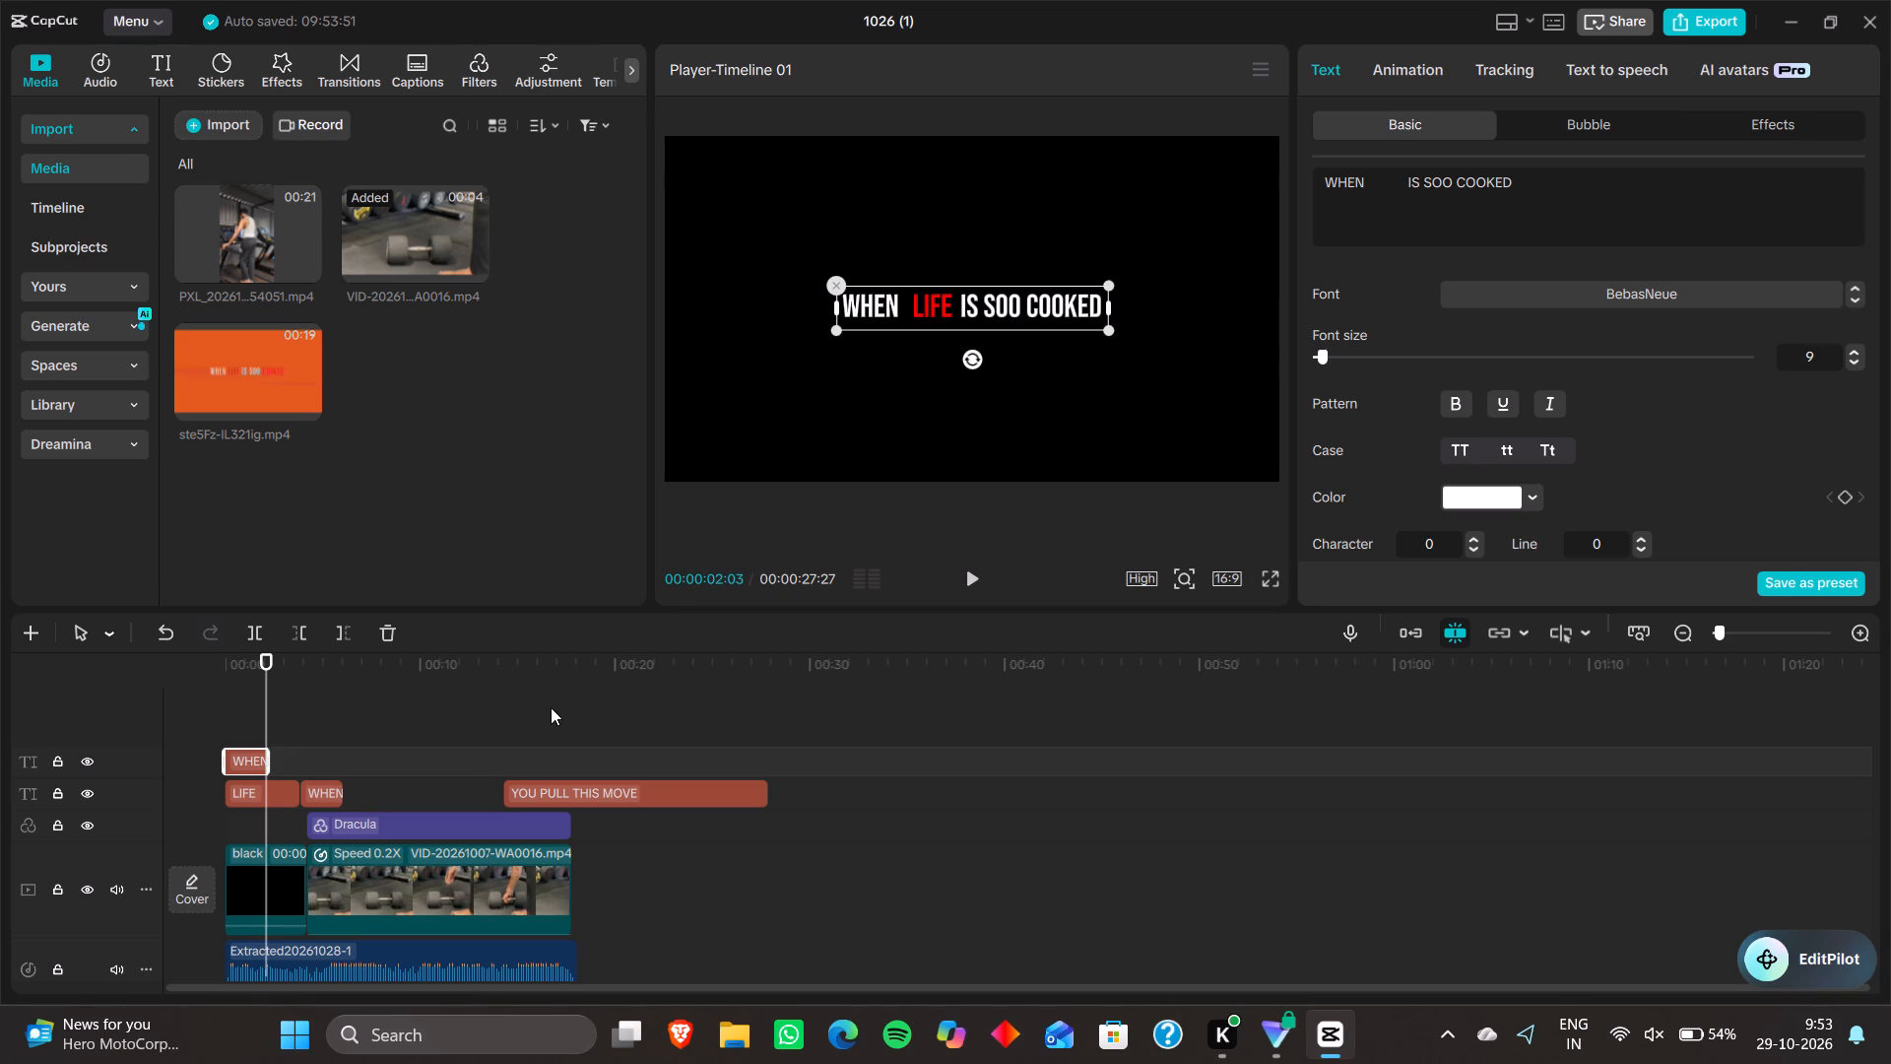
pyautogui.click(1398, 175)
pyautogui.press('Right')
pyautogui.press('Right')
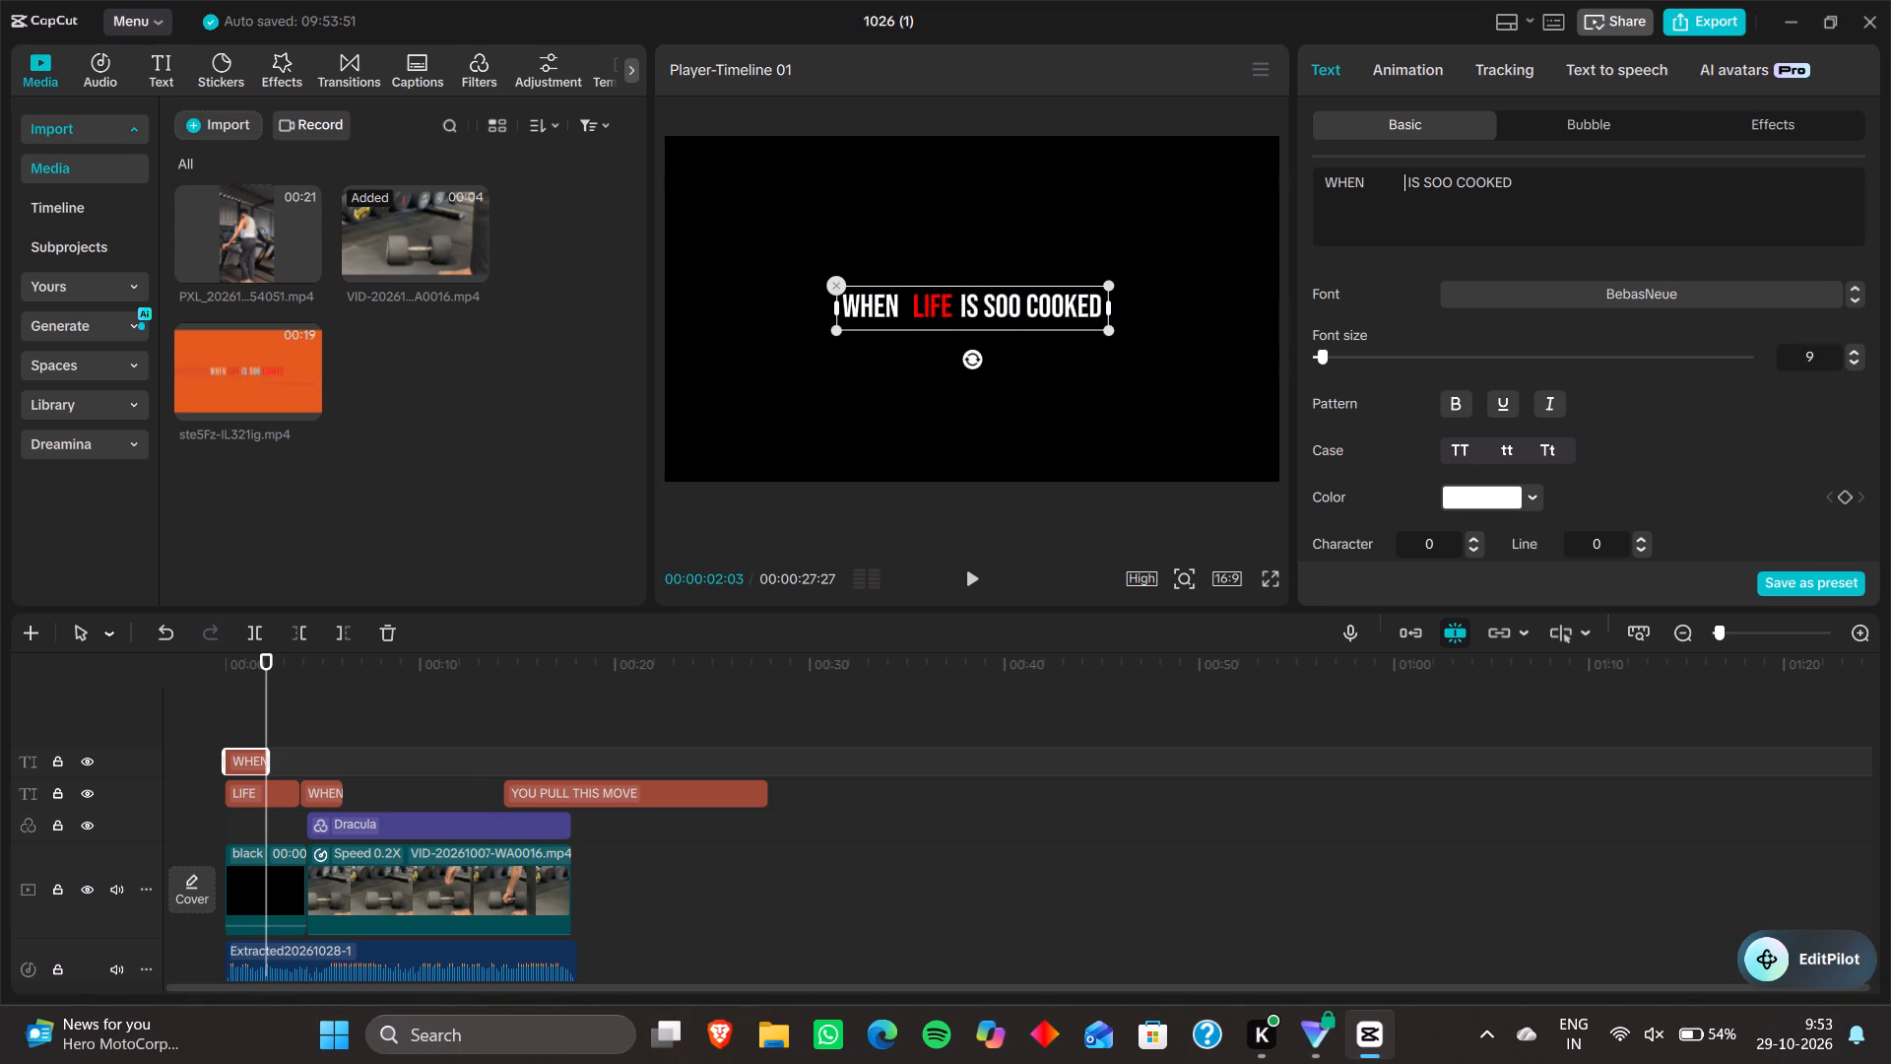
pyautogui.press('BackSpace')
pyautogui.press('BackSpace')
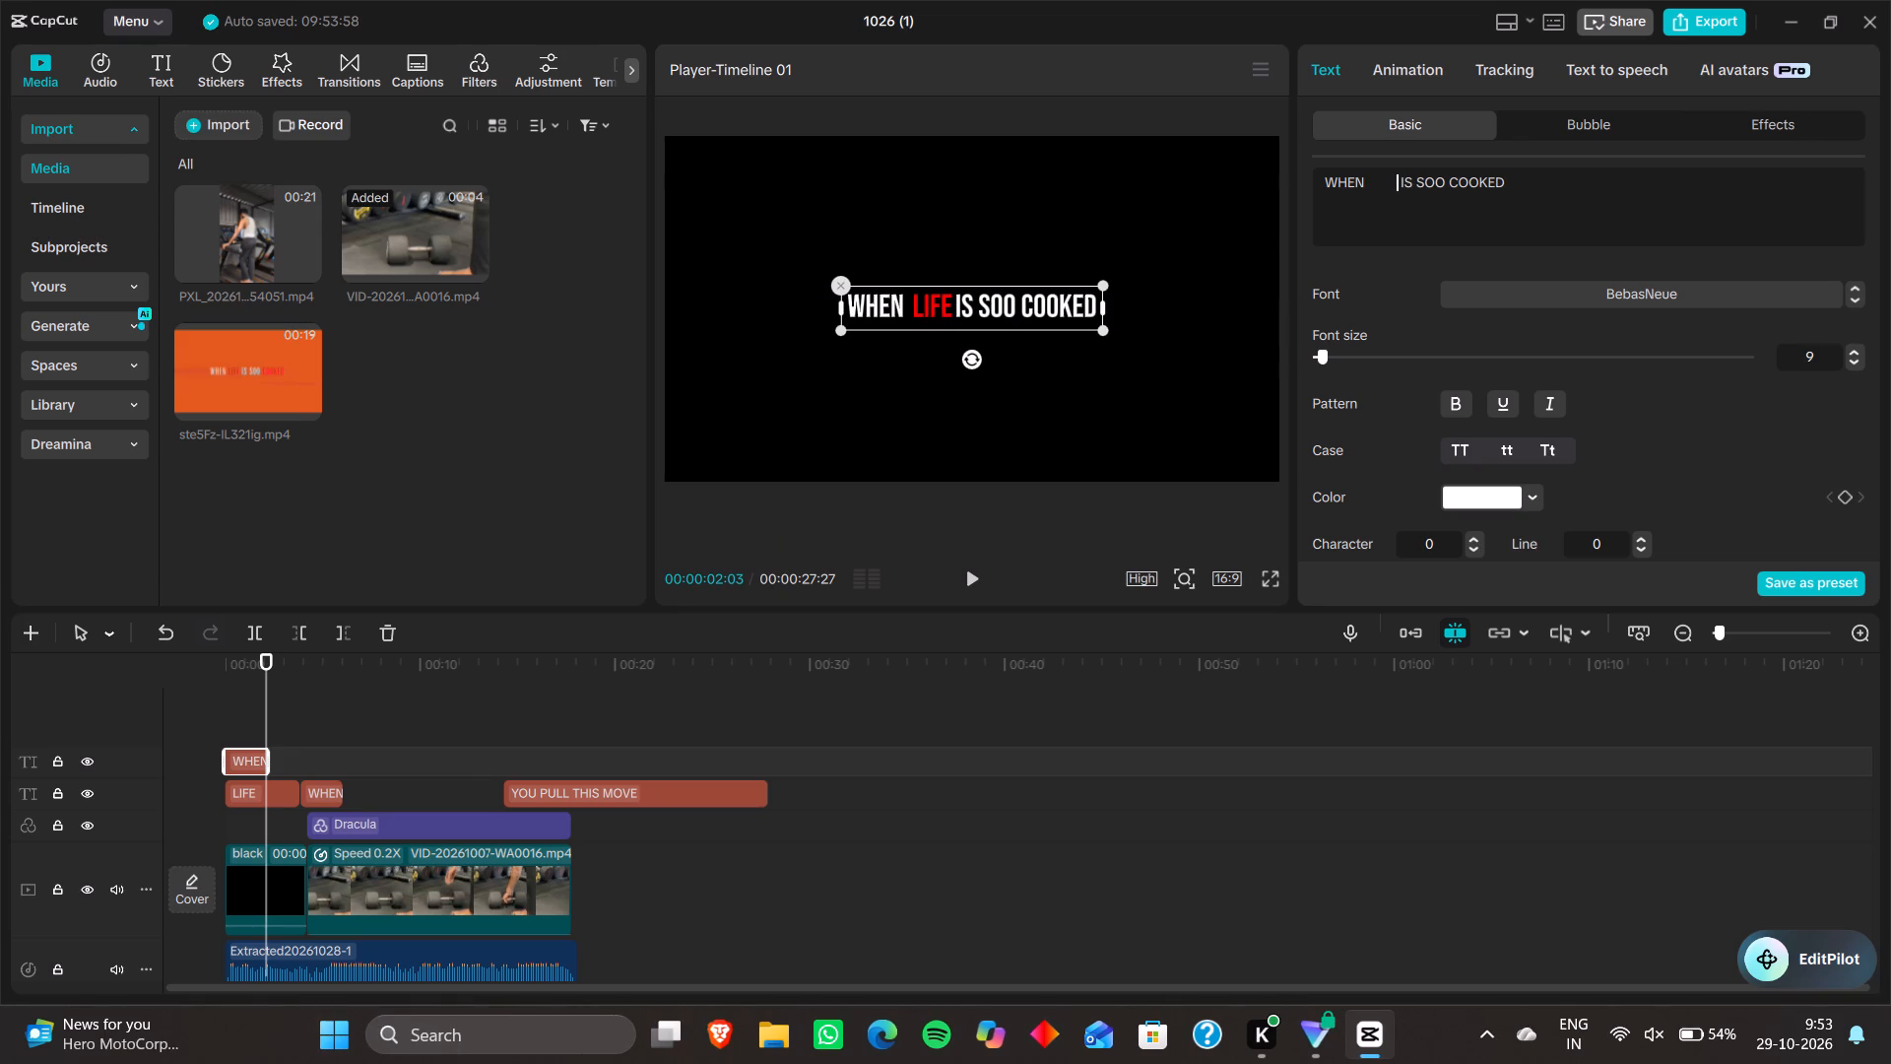
# Delete one space just after WHEN in the first white title to narrow the gap around LIFE.
pyautogui.press('Left')
pyautogui.press('Left')
pyautogui.press('Left')
pyautogui.press('Left')
pyautogui.press('Left')
pyautogui.press('Left')
pyautogui.press('Left')
pyautogui.press('BackSpace')
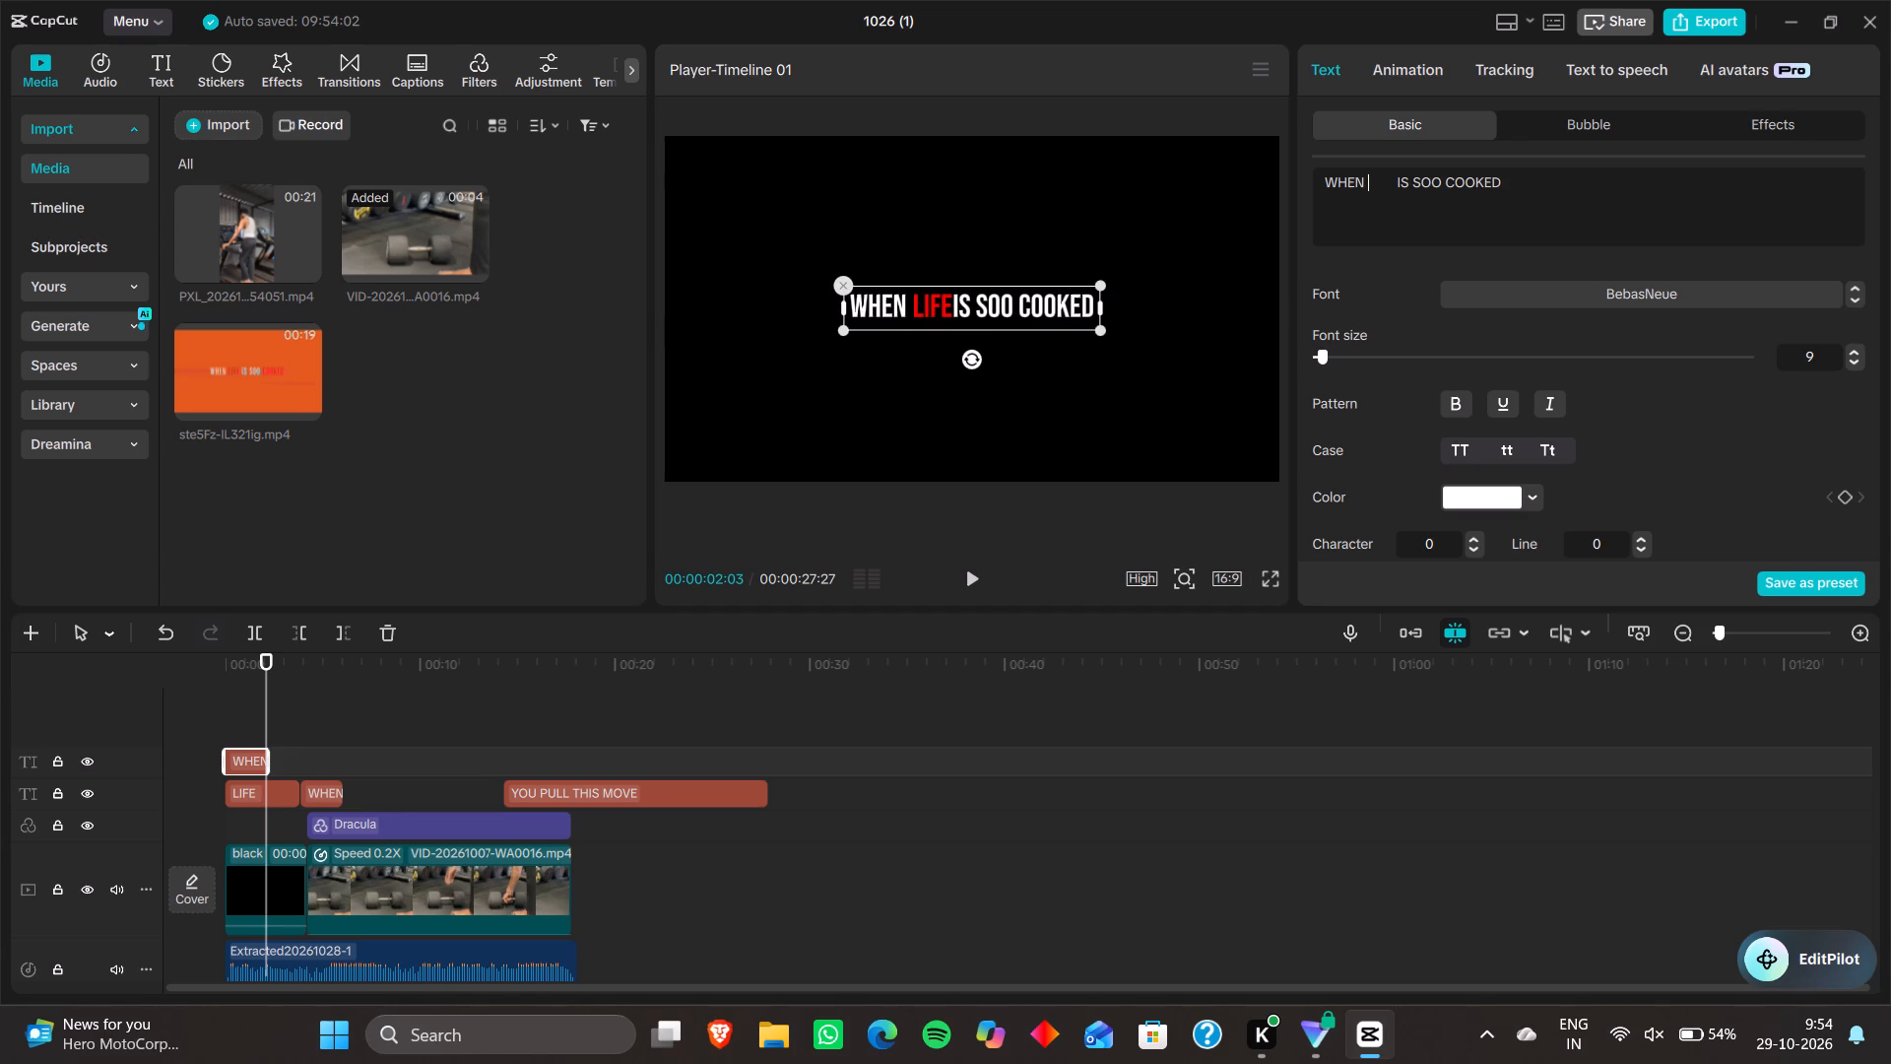
# Nudge the red LIFE text slightly toward WHEN in the preview, keeping it level with the white title.
pyautogui.click(254, 802)
pyautogui.click(928, 313)
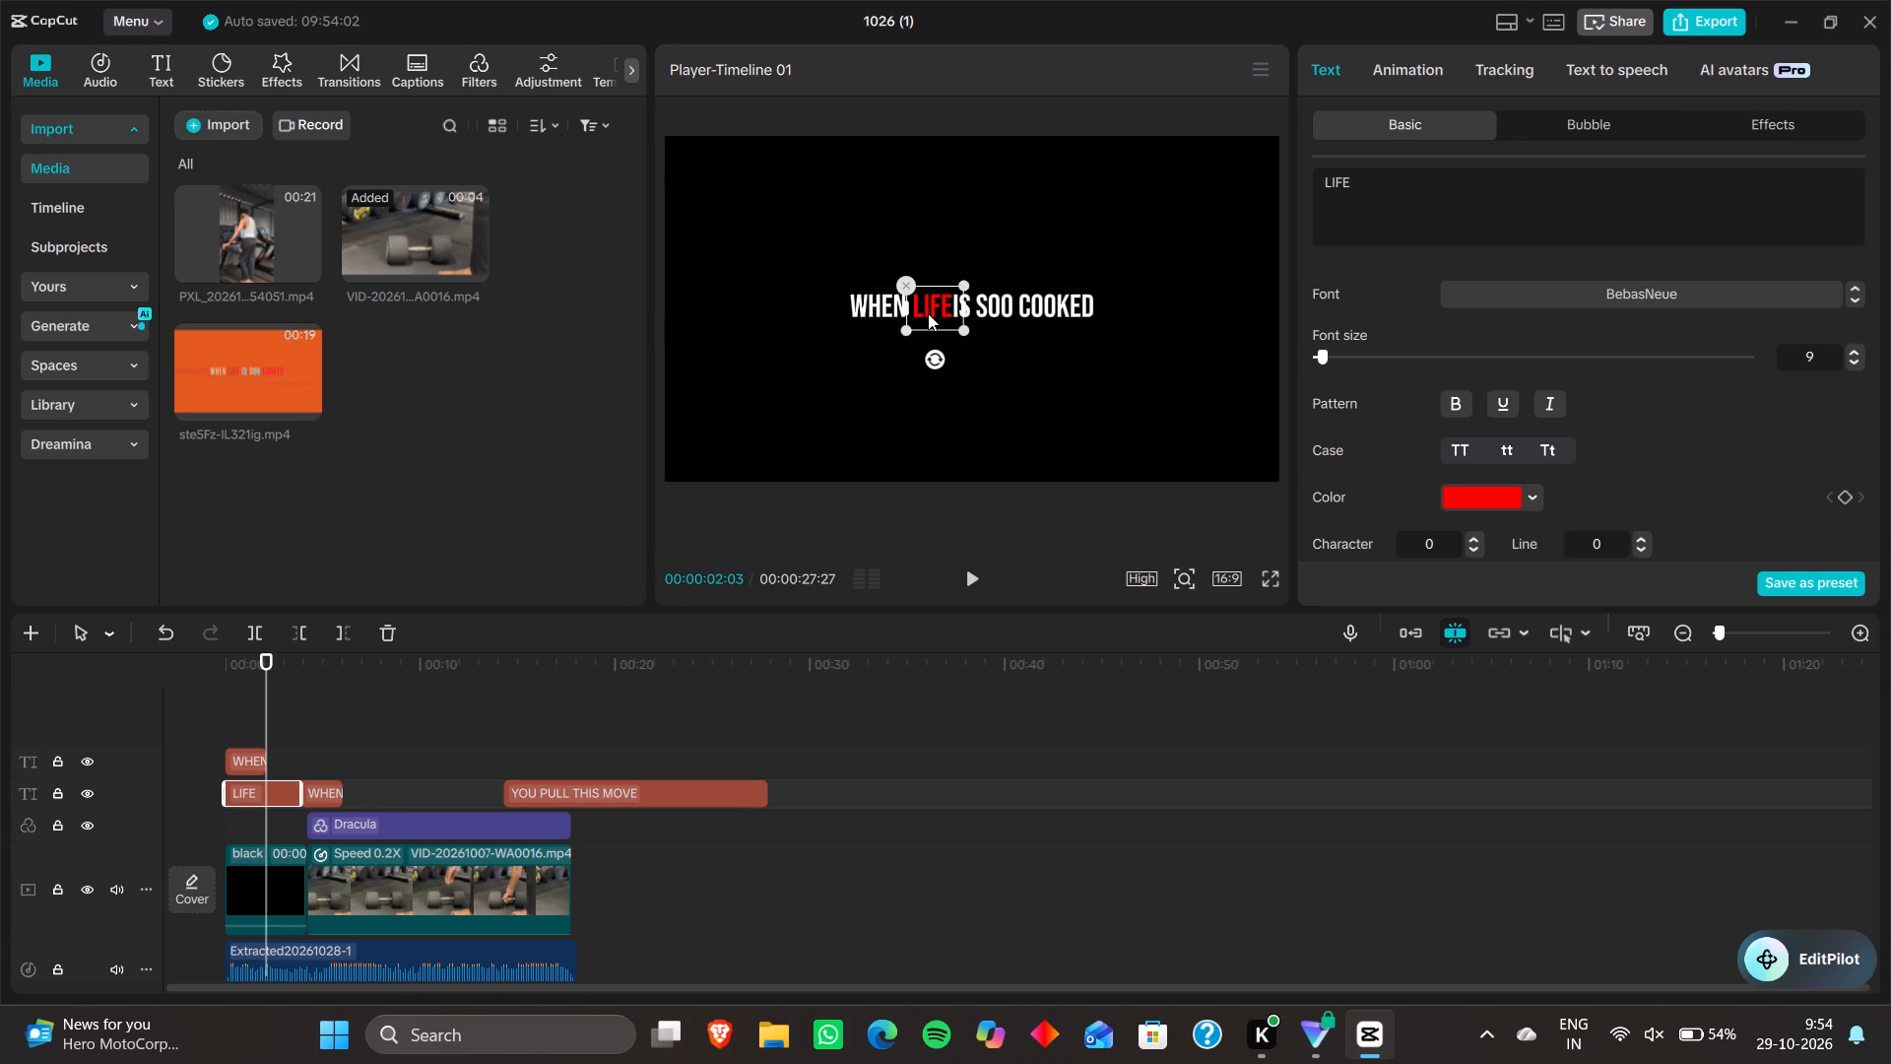
pyautogui.click(949, 373)
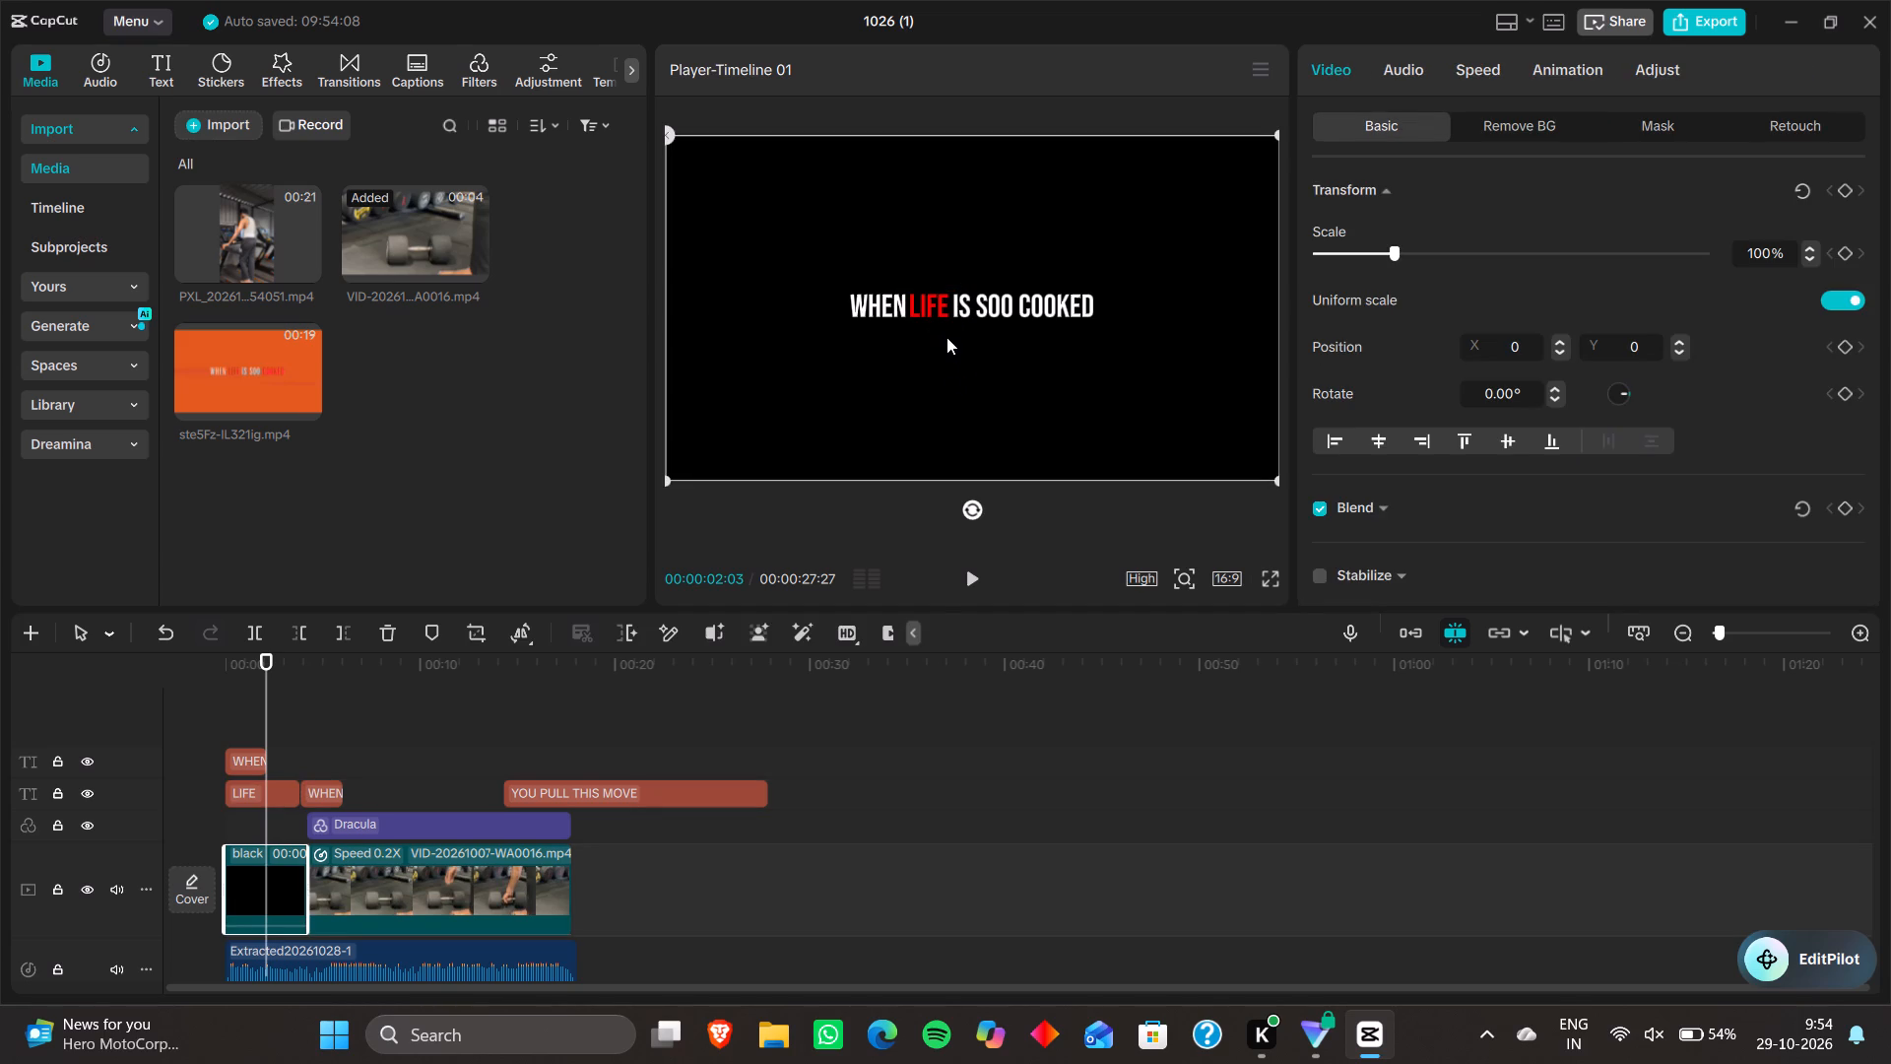
# Add one space between WHEN and IS in the first white title.
pyautogui.click(250, 756)
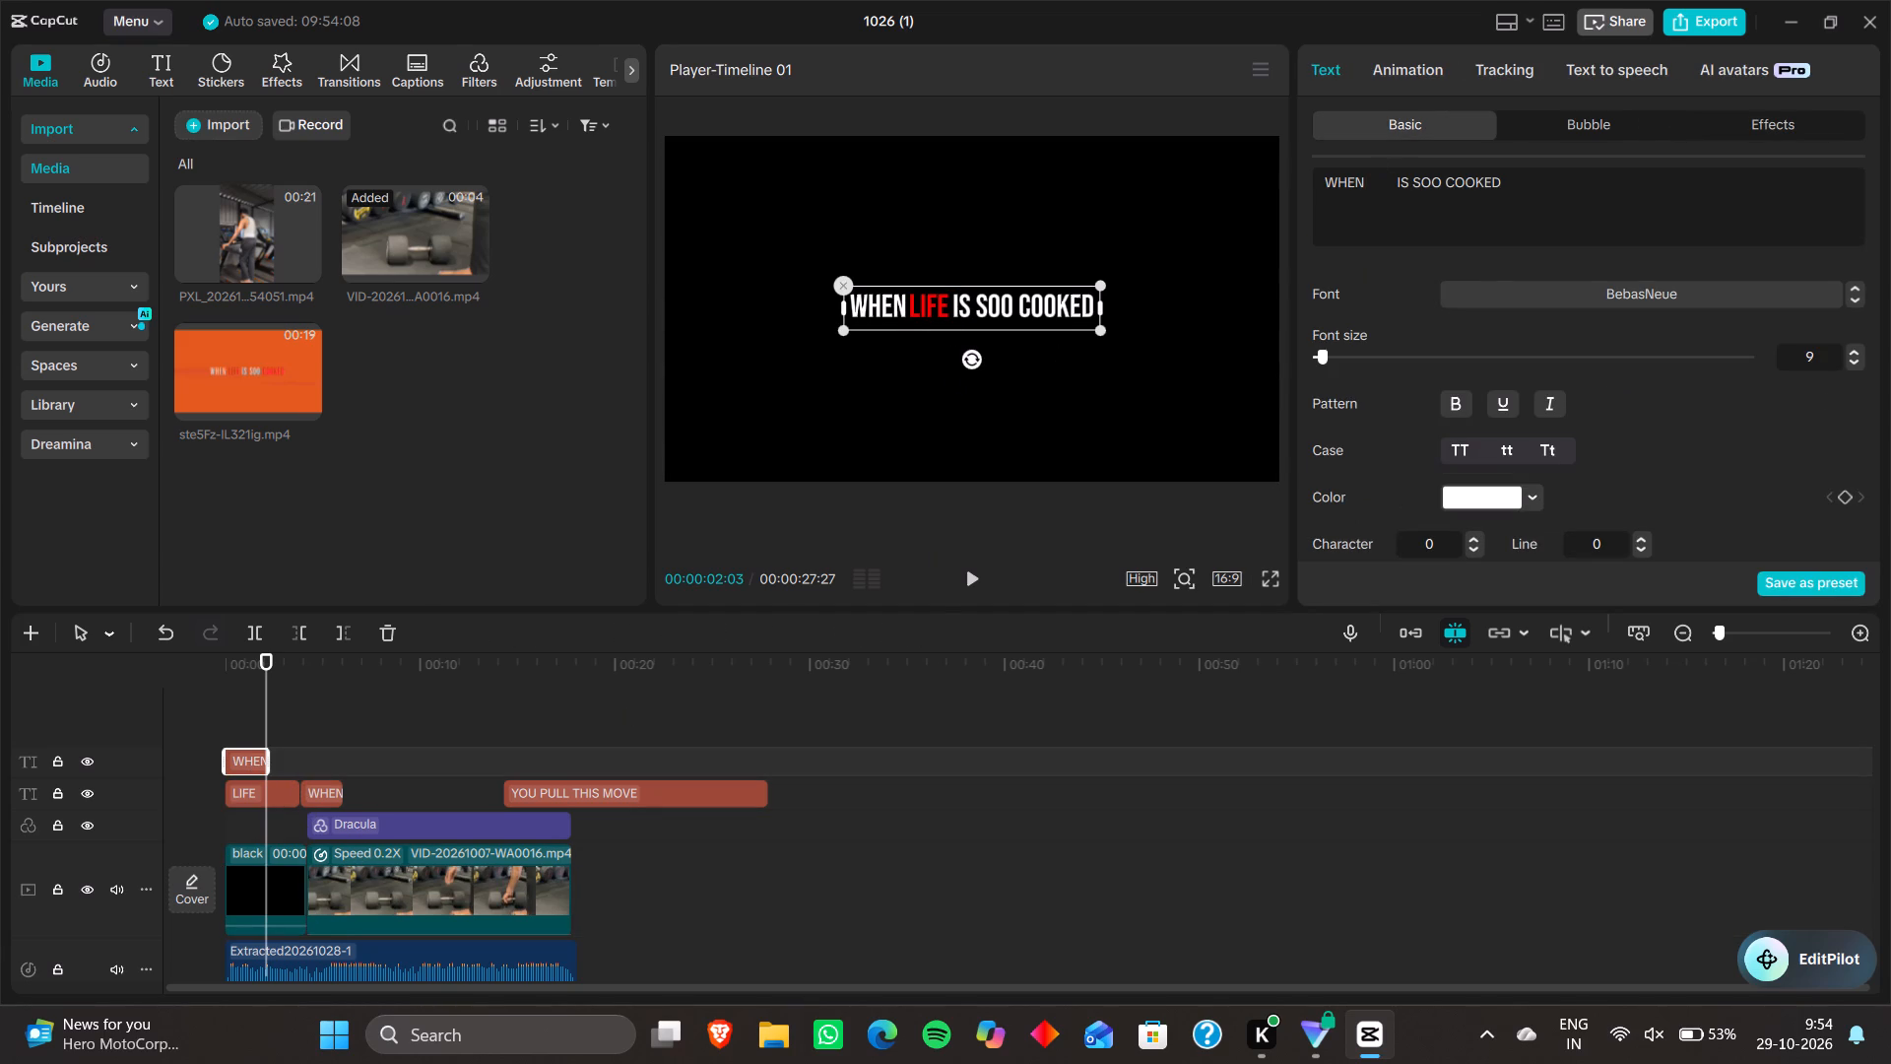
pyautogui.click(1371, 184)
pyautogui.press('space')
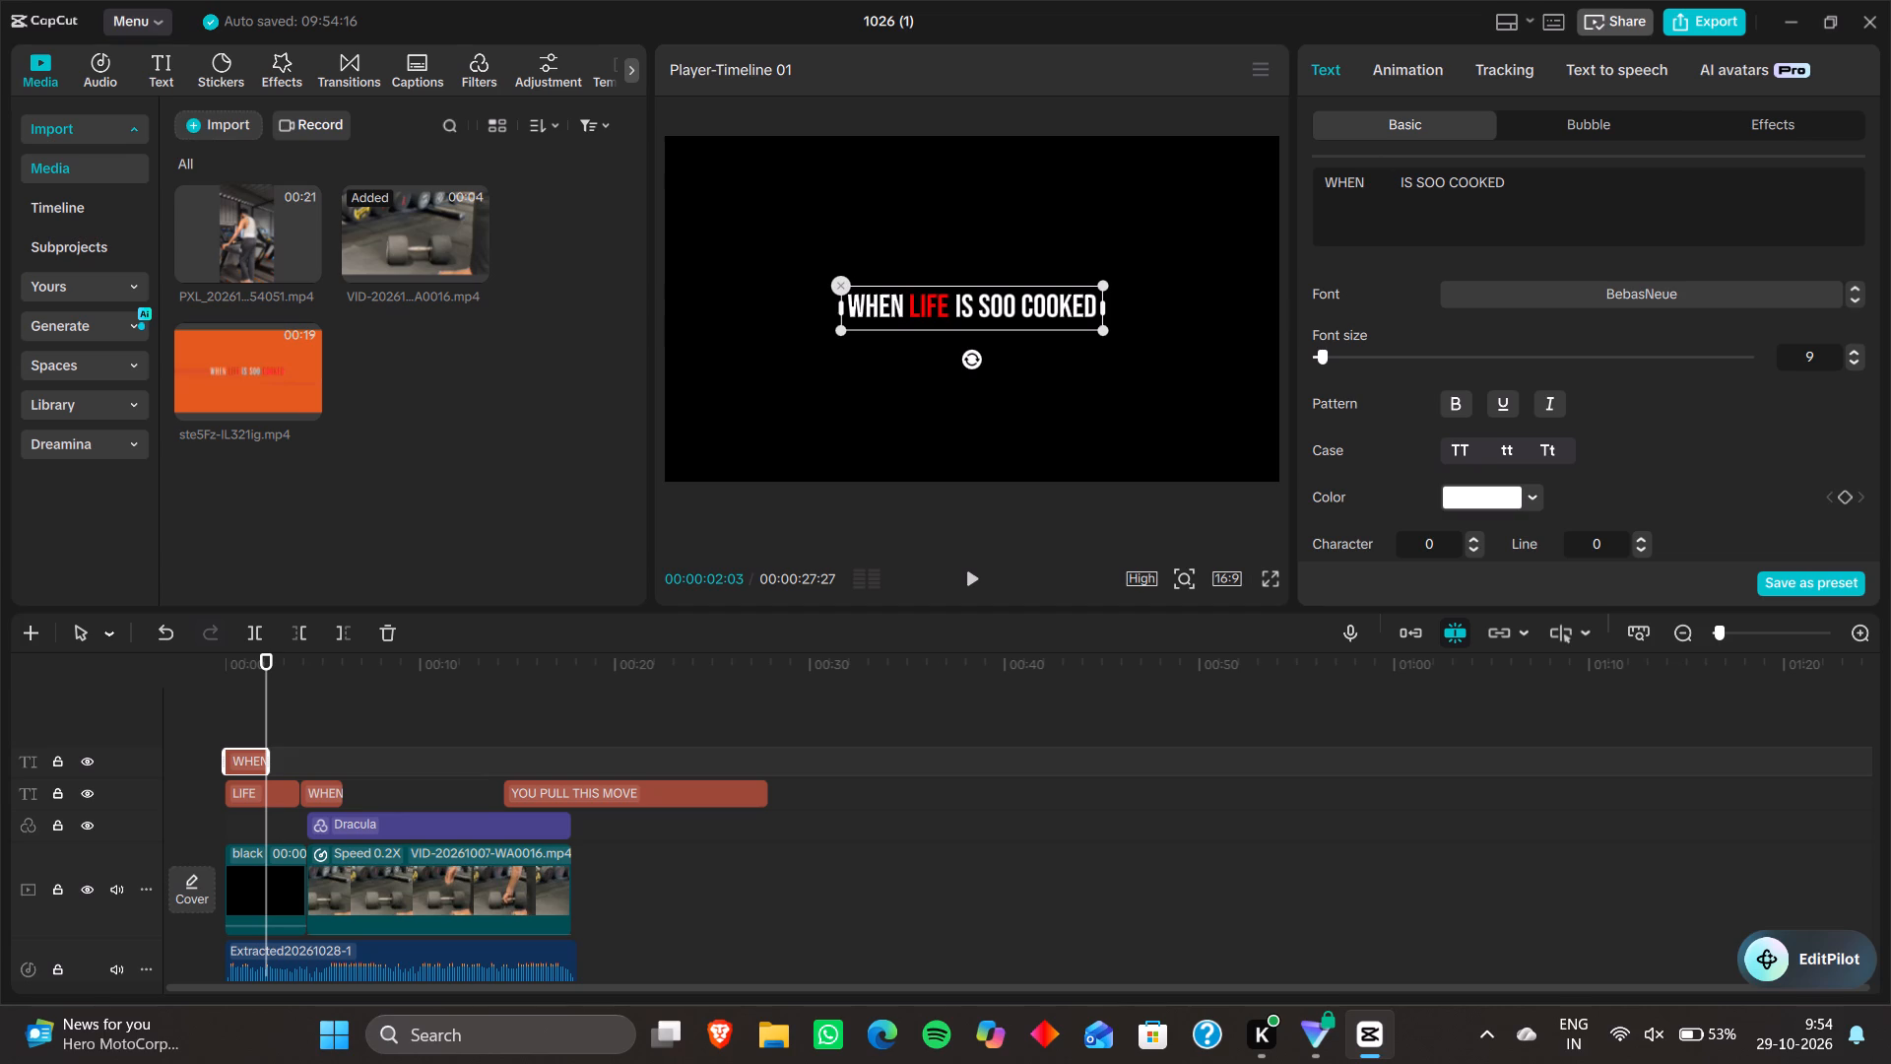
# Play the first three seconds from the timeline start to check the opening title, and return to the start.
pyautogui.click(586, 724)
pyautogui.press('Up')
pyautogui.press('Up')
pyautogui.press('Up')
pyautogui.press('Up')
pyautogui.press('Up')
pyautogui.press('Up')
pyautogui.press('Up')
pyautogui.press('Up')
pyautogui.press('Up')
pyautogui.press('Up')
pyautogui.press('Up')
pyautogui.press('Up')
pyautogui.press('Up')
pyautogui.press('Up')
pyautogui.press('Up')
pyautogui.press('Up')
pyautogui.press('Up')
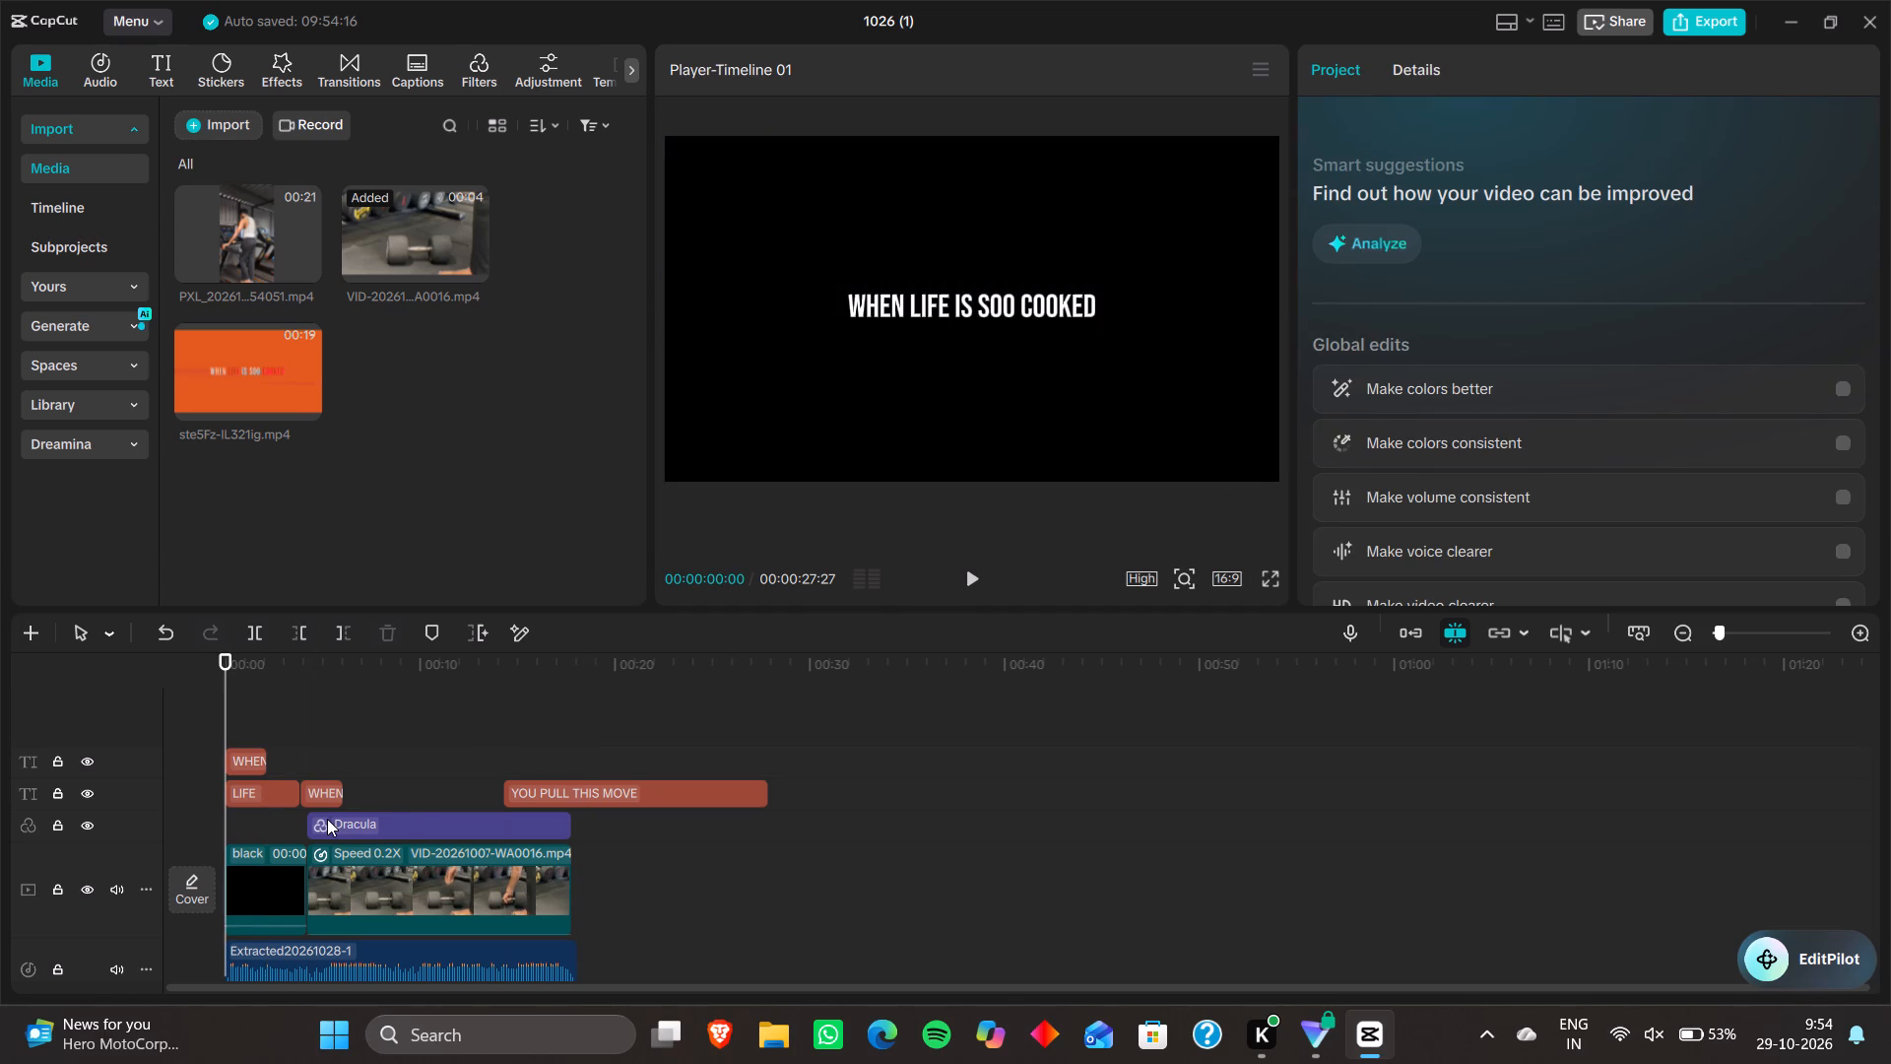
pyautogui.press('space')
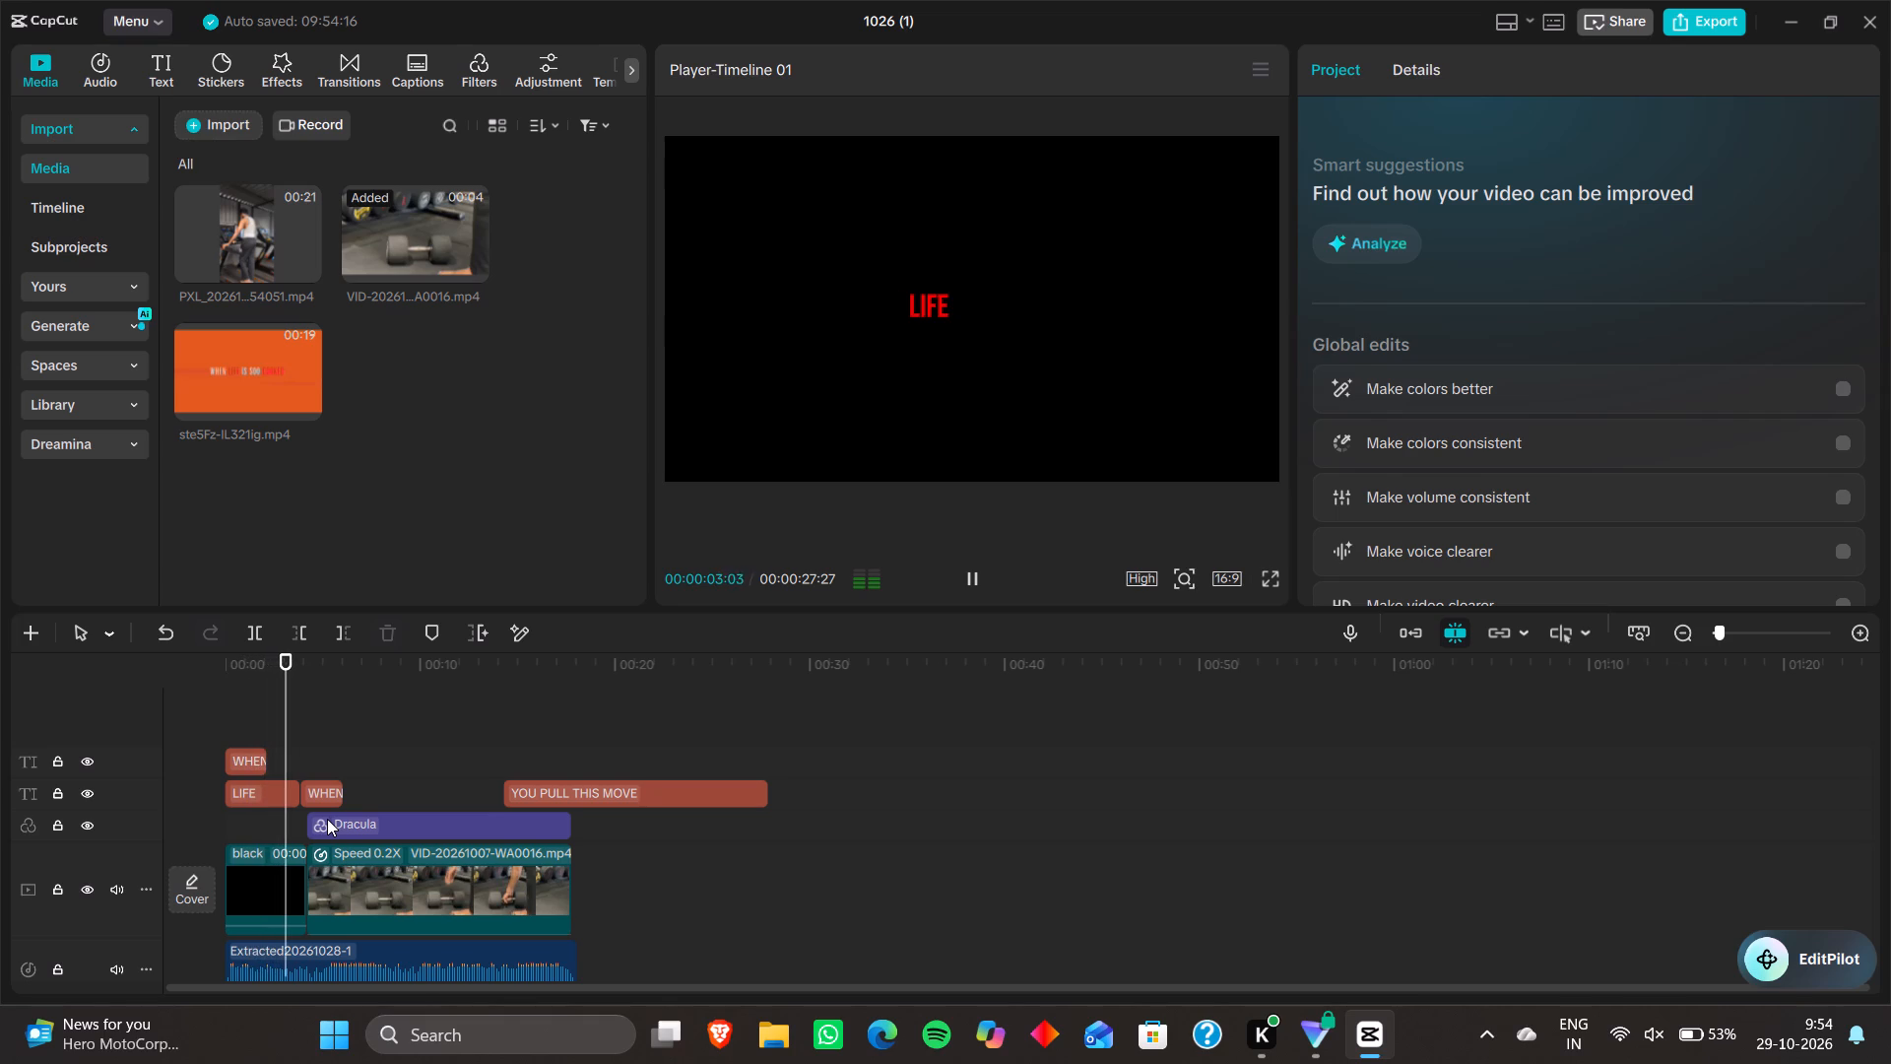
pyautogui.press('space')
pyautogui.press('Up')
pyautogui.press('Up')
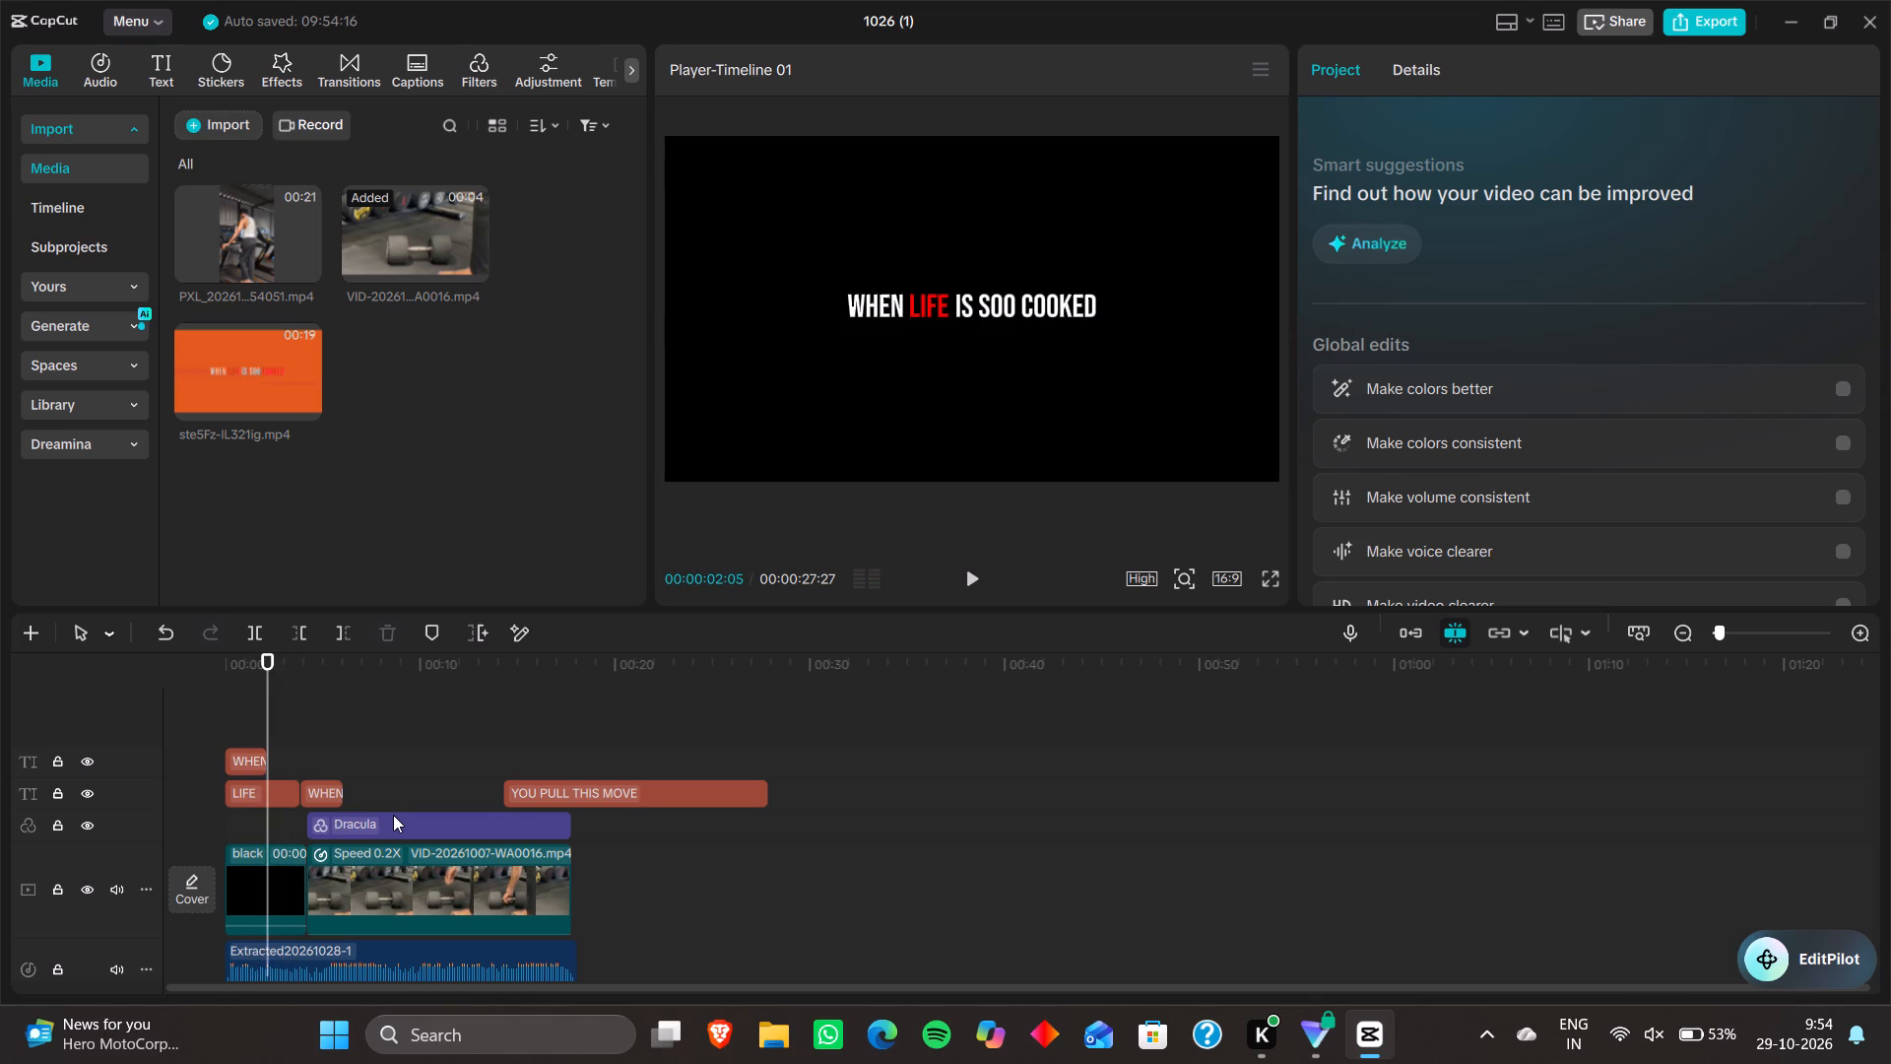
pyautogui.press('Up')
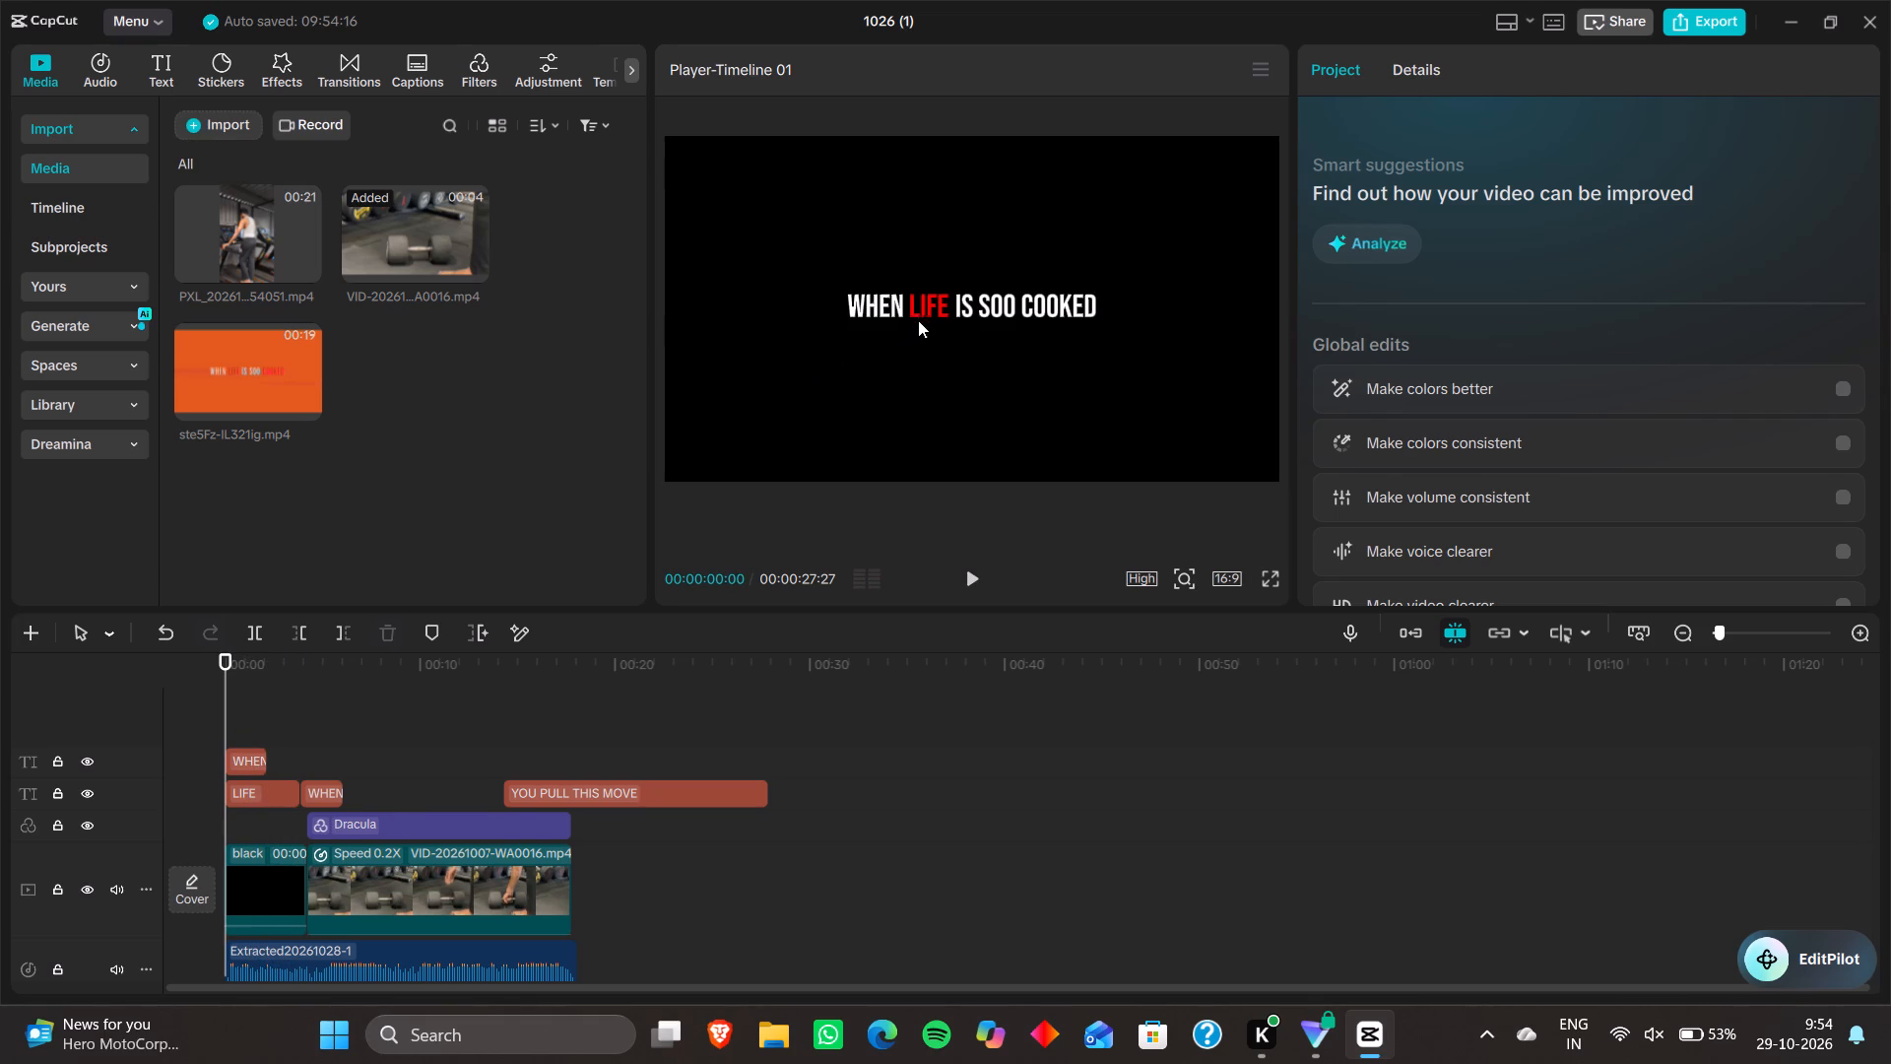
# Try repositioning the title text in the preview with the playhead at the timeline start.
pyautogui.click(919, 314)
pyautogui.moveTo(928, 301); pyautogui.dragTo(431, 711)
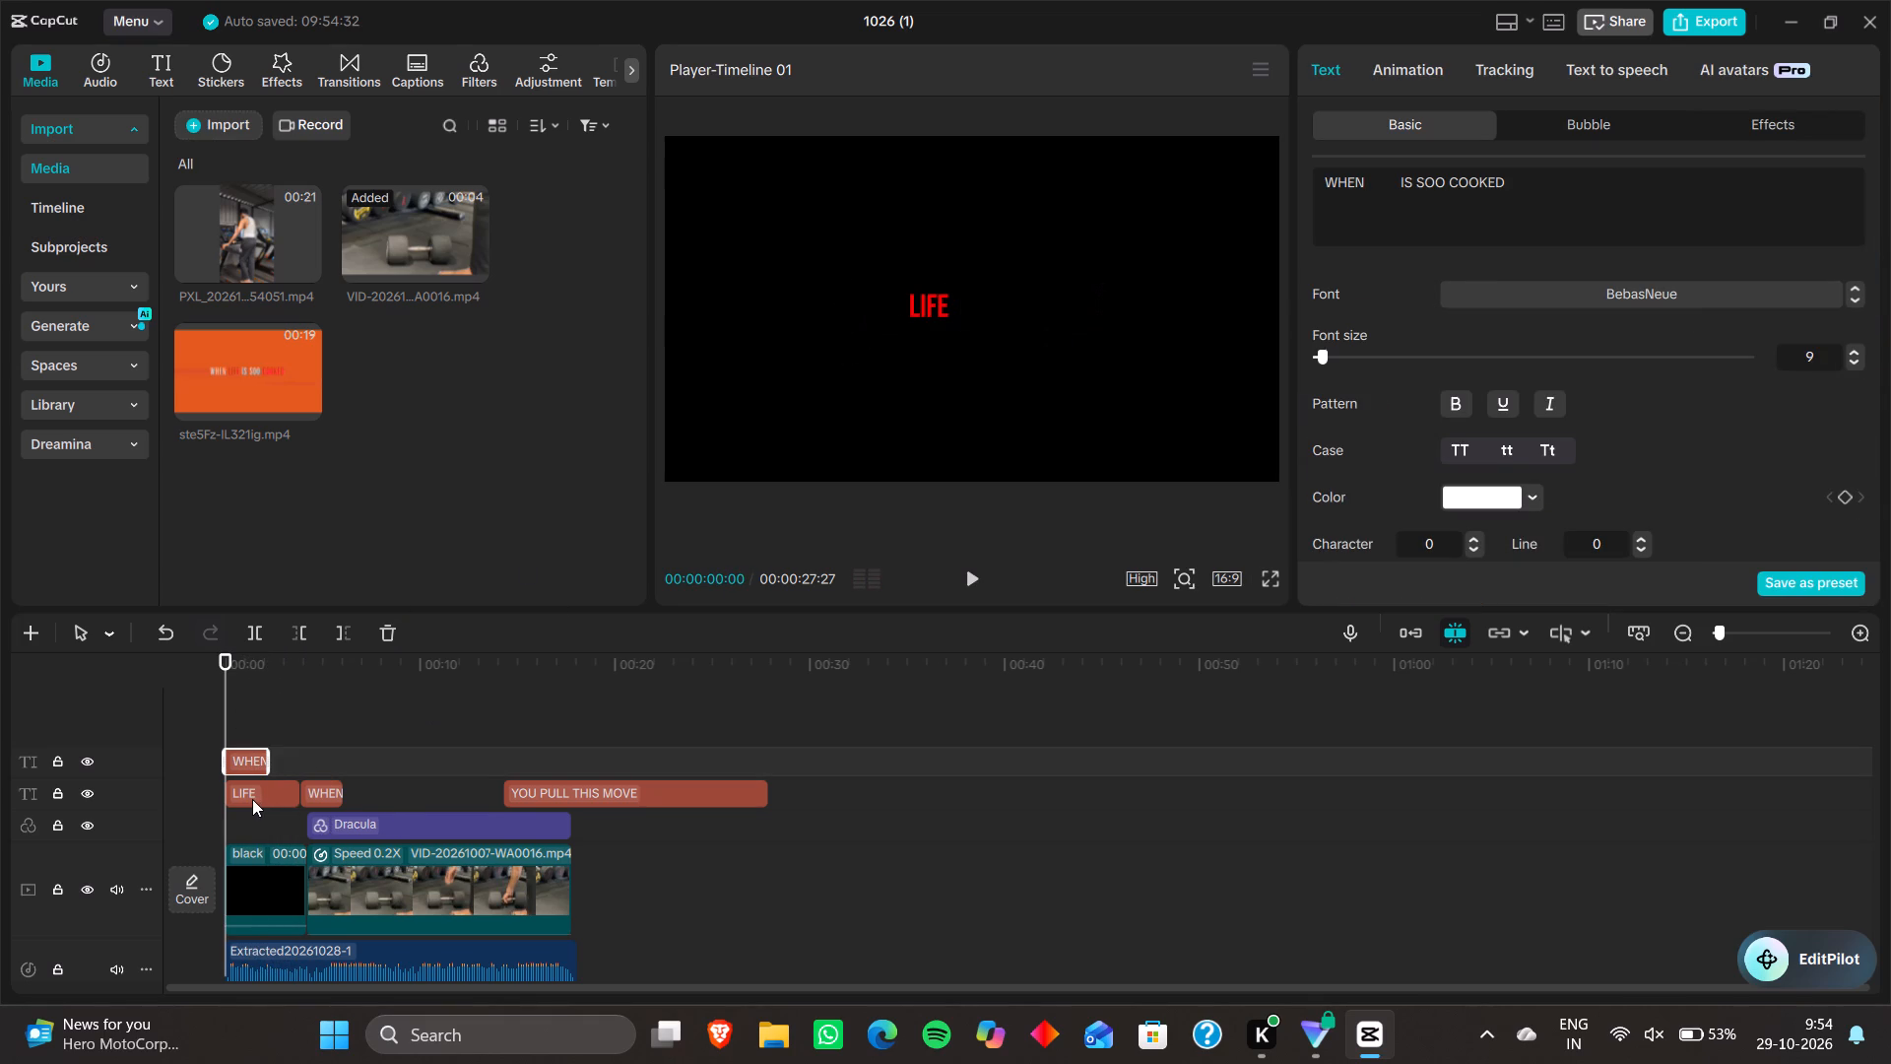
# Step through and replay the first second of the timeline to examine the red LIFE and first white WHEN text clips.
pyautogui.click(938, 316)
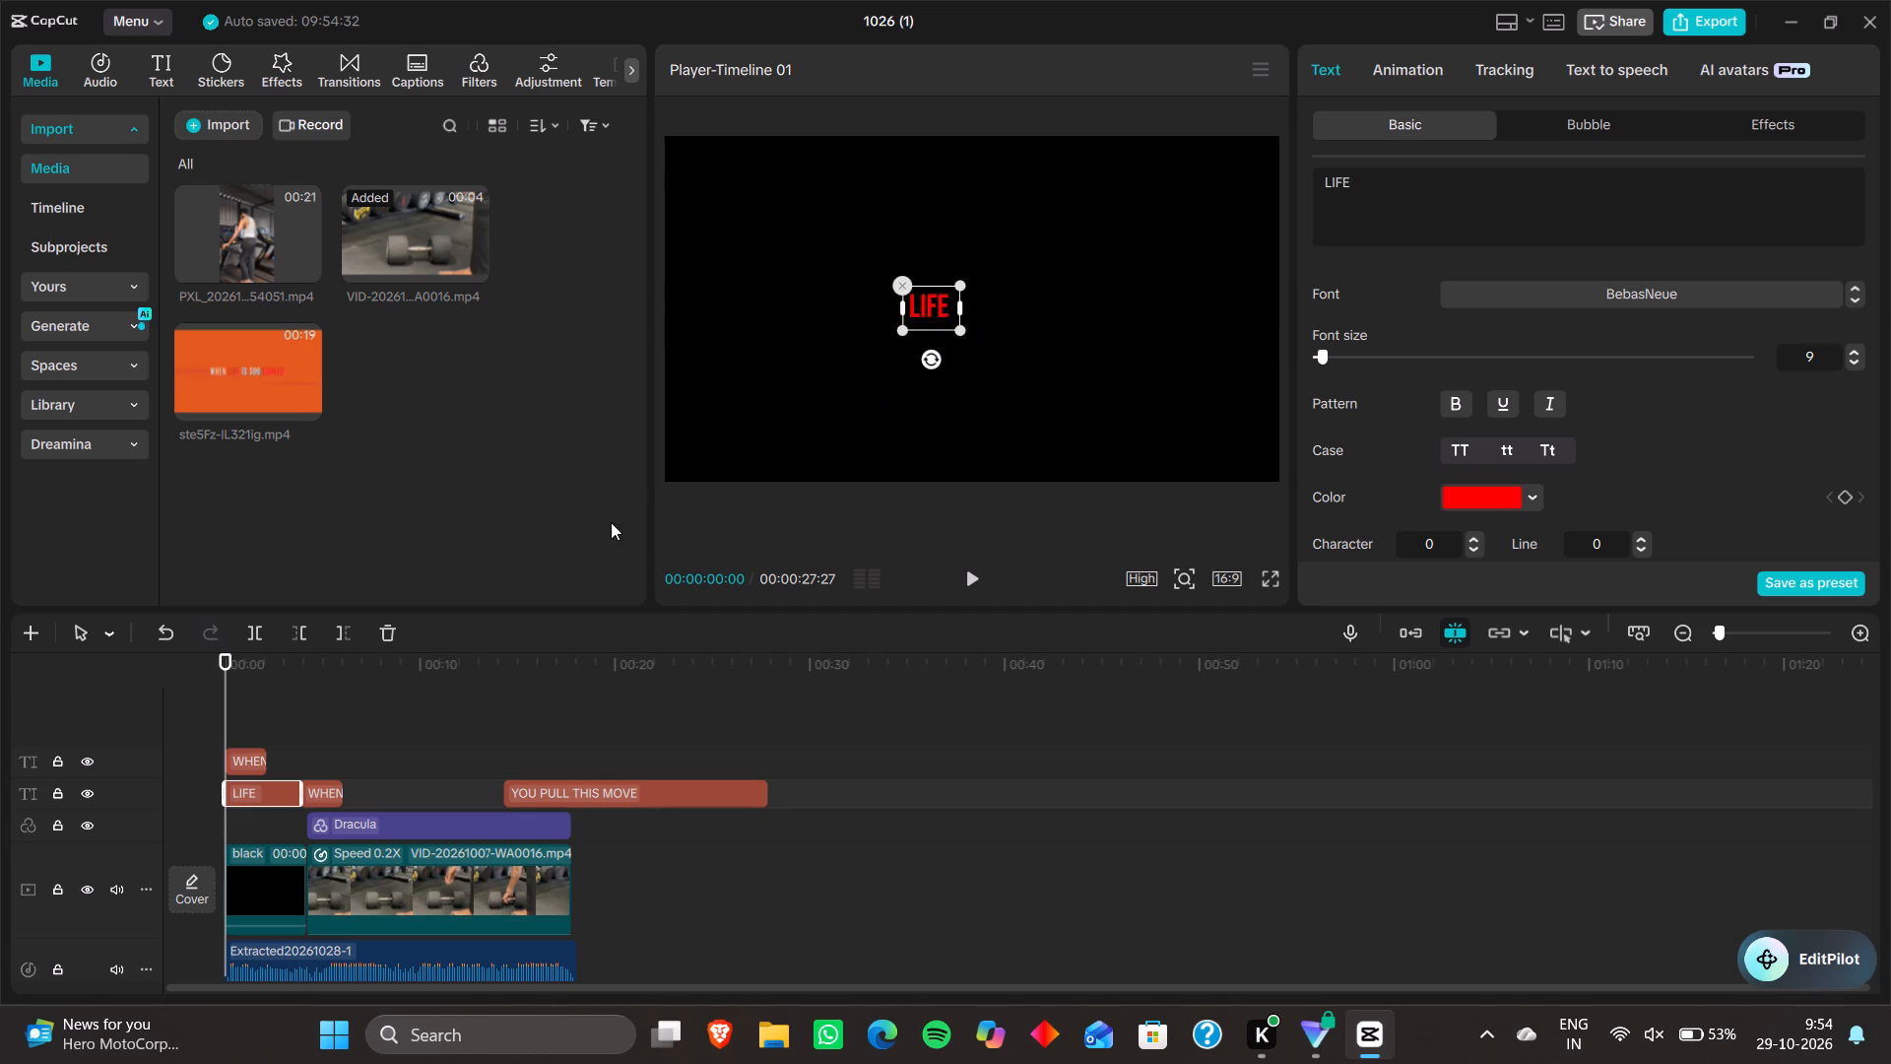
pyautogui.press('Right')
pyautogui.press('Right')
pyautogui.press('Right')
pyautogui.press('Right')
pyautogui.press('Right')
pyautogui.press('Right')
pyautogui.press('Right')
pyautogui.press('Right')
pyautogui.press('Right')
pyautogui.press('Right')
pyautogui.press('Right')
pyautogui.press('Right')
pyautogui.press('Right')
pyautogui.press('Right')
pyautogui.press('Right')
pyautogui.press('Right')
pyautogui.press('Right')
pyautogui.press('Right')
pyautogui.press('Right')
pyautogui.press('Right')
pyautogui.press('Right')
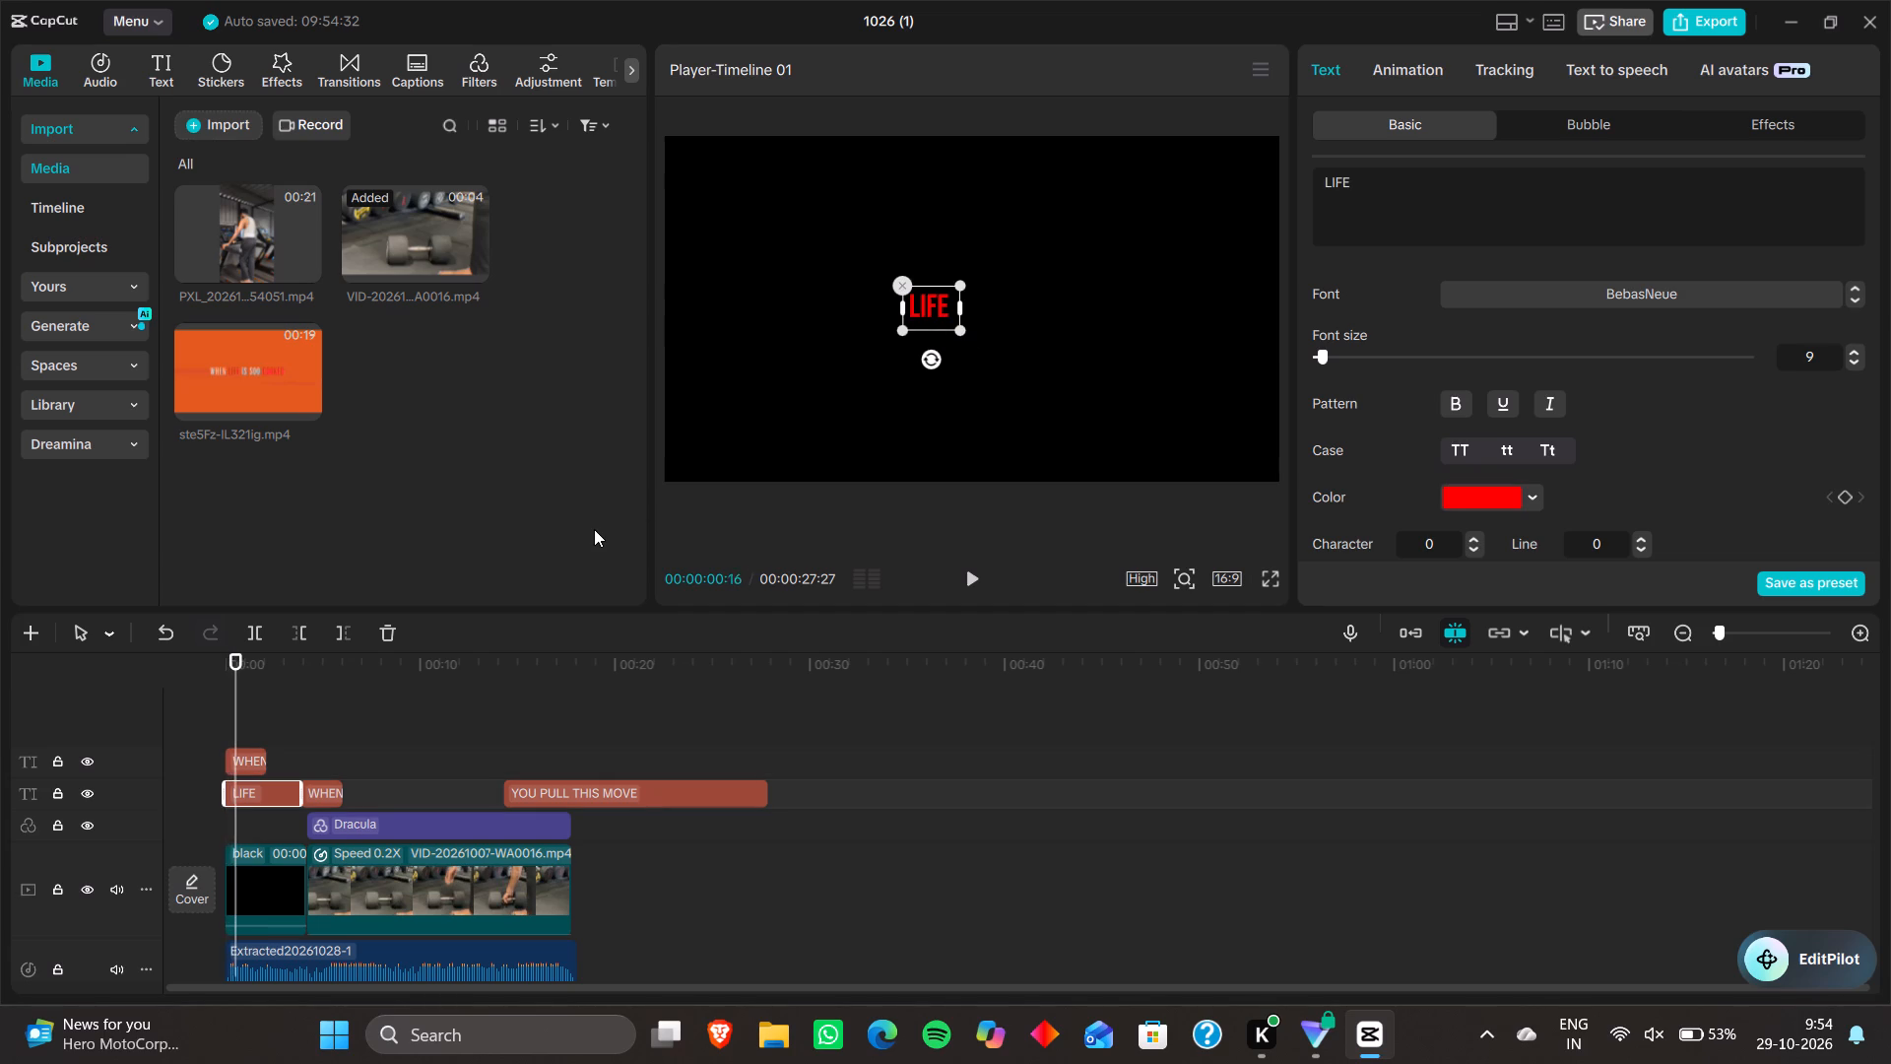
pyautogui.click(247, 765)
pyautogui.press('Up')
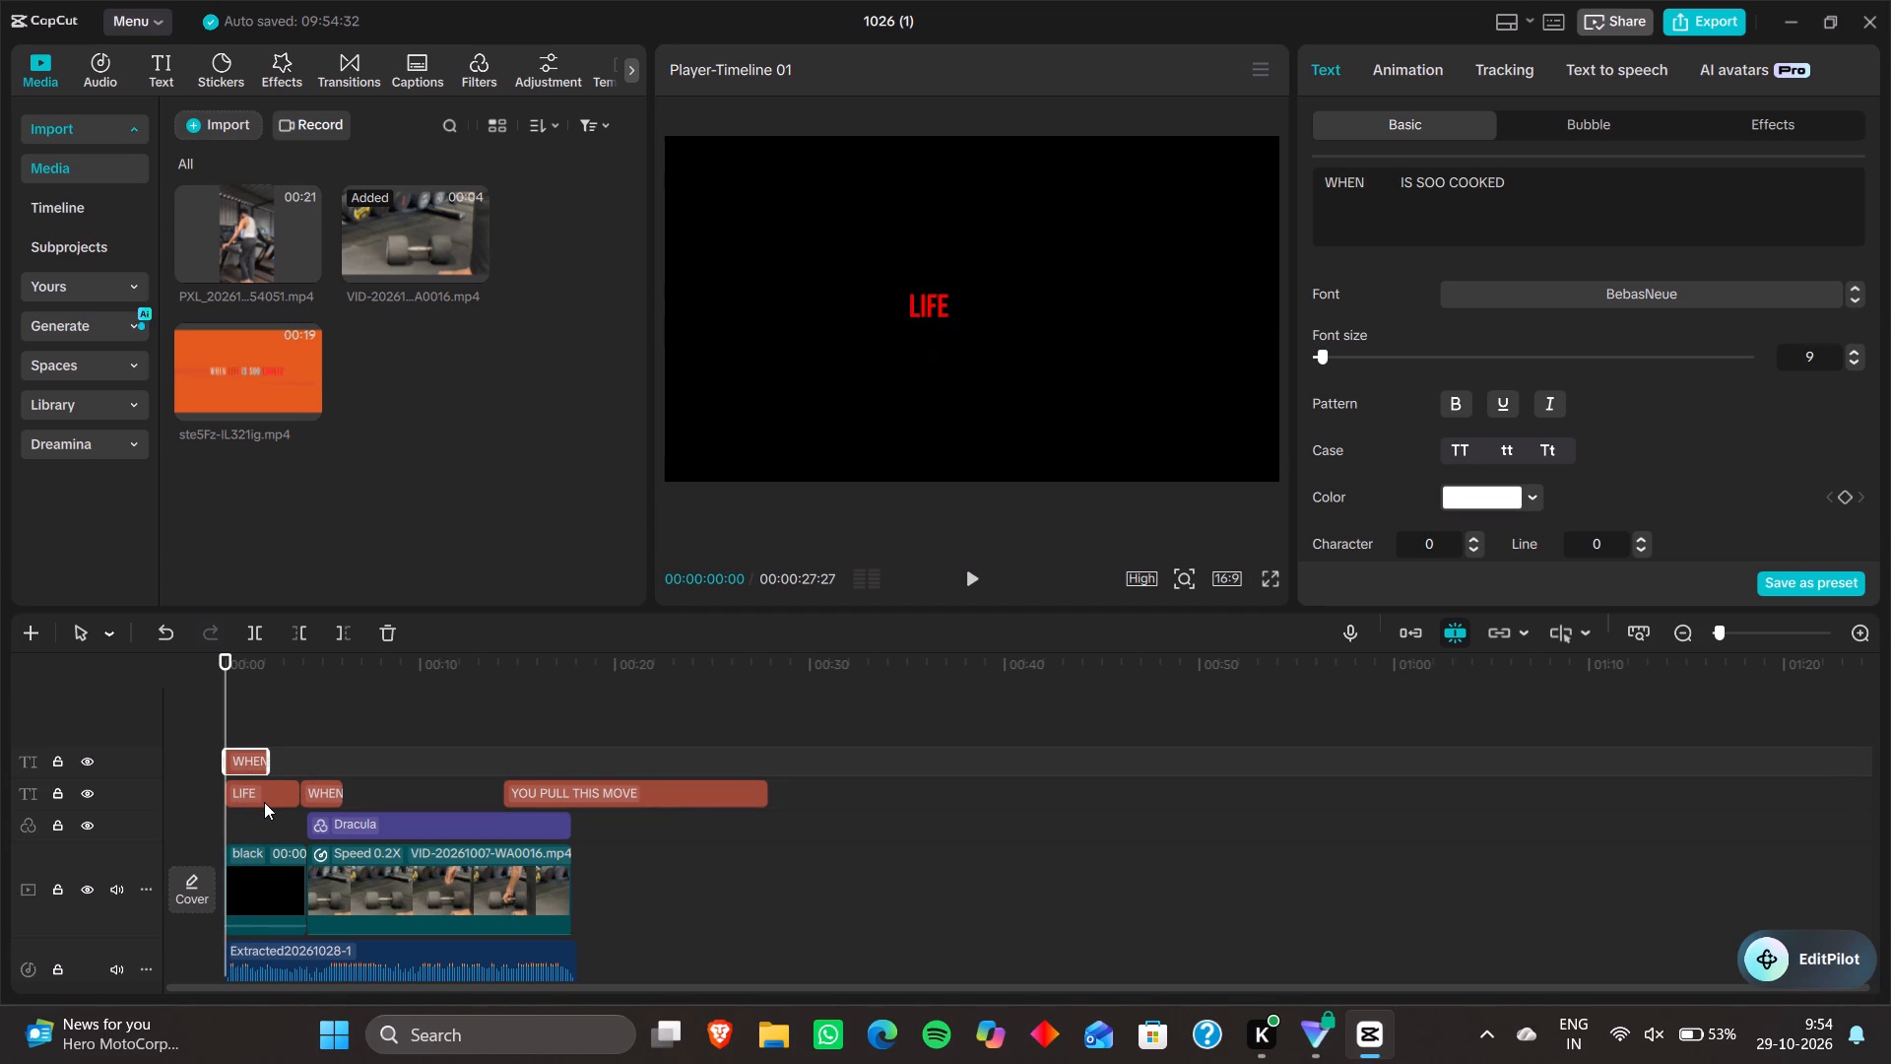
pyautogui.press('space')
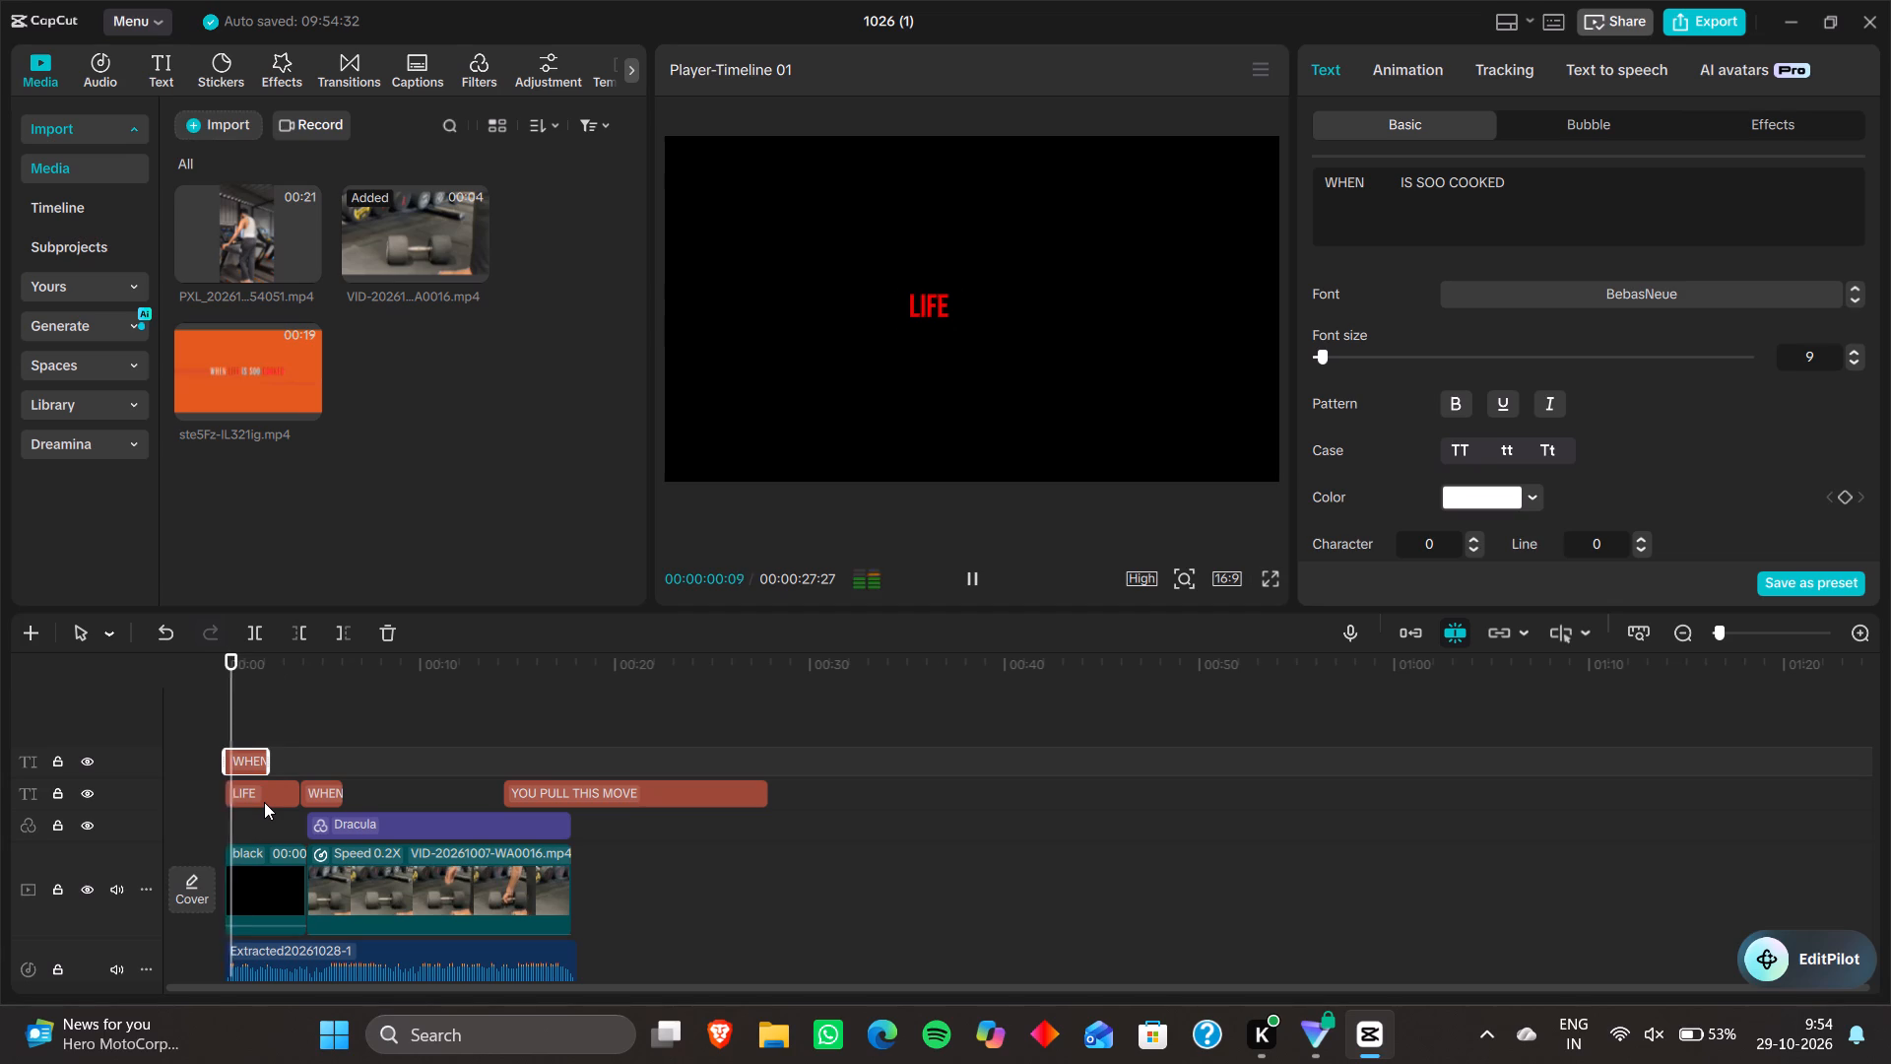
pyautogui.press('space')
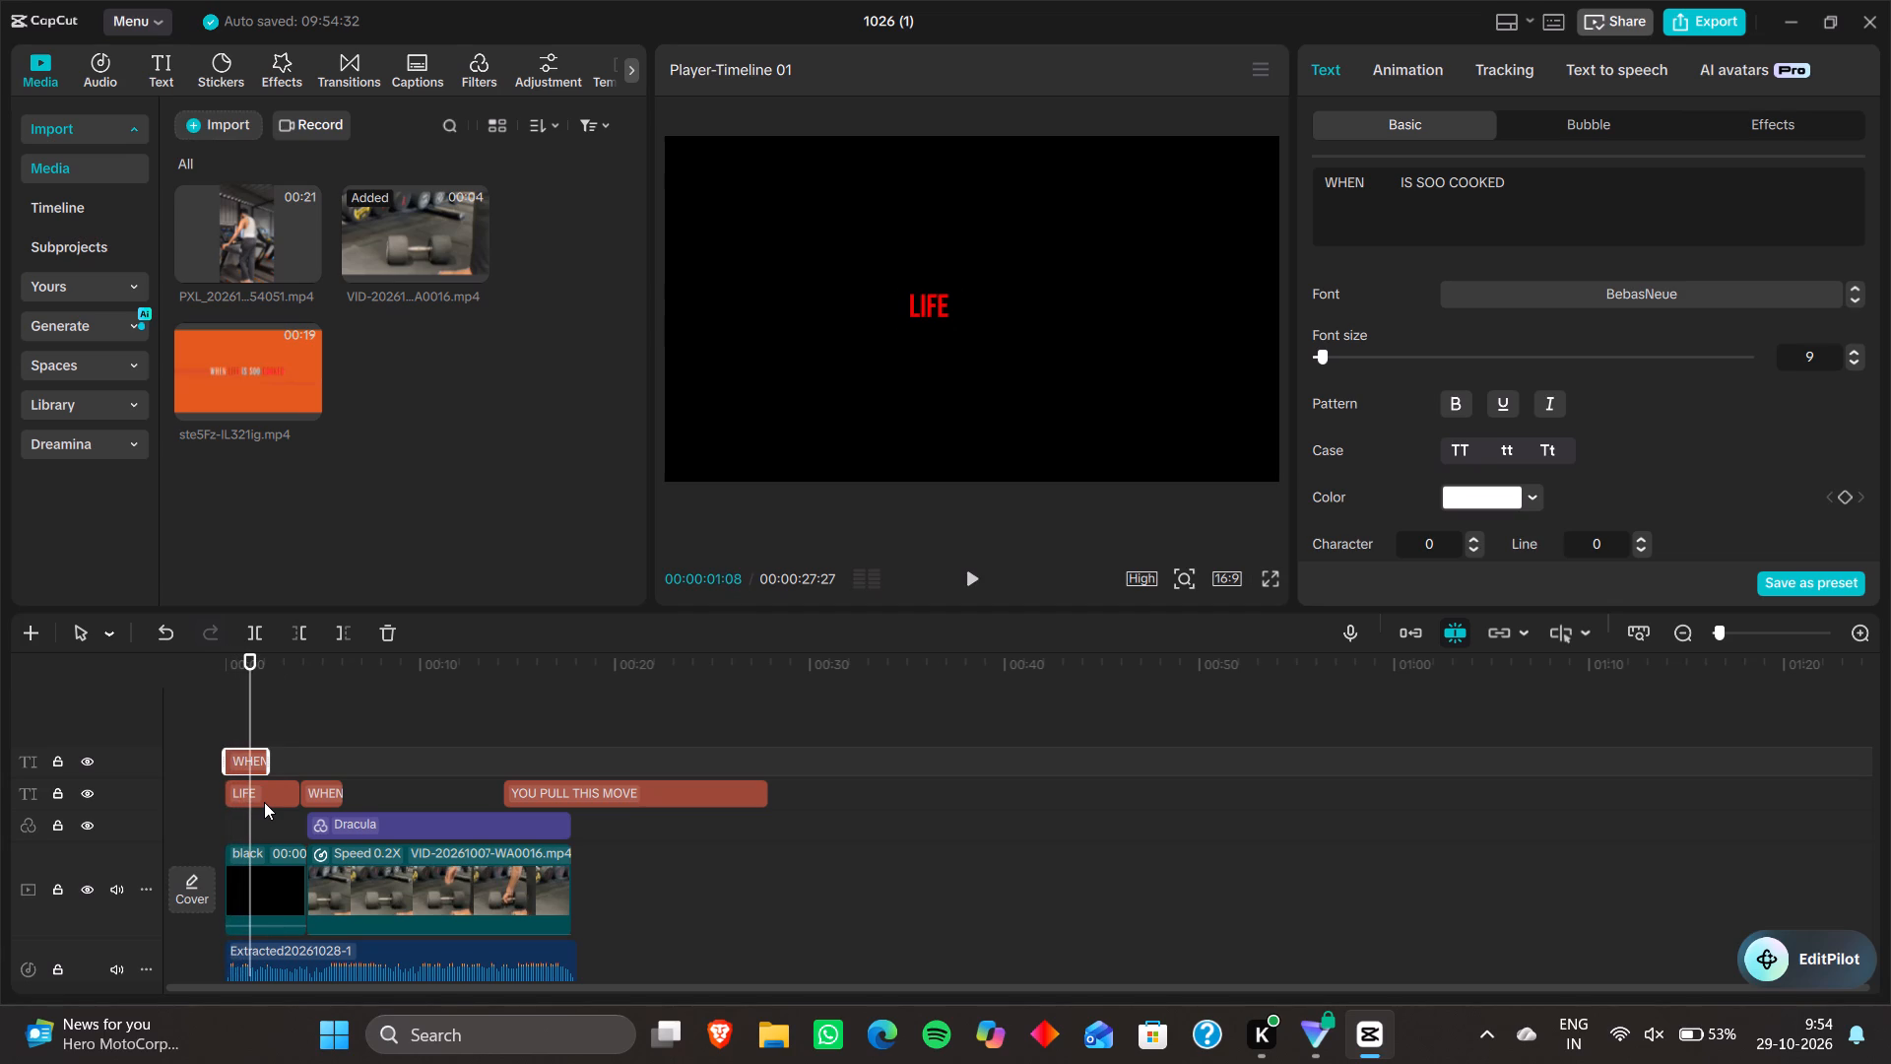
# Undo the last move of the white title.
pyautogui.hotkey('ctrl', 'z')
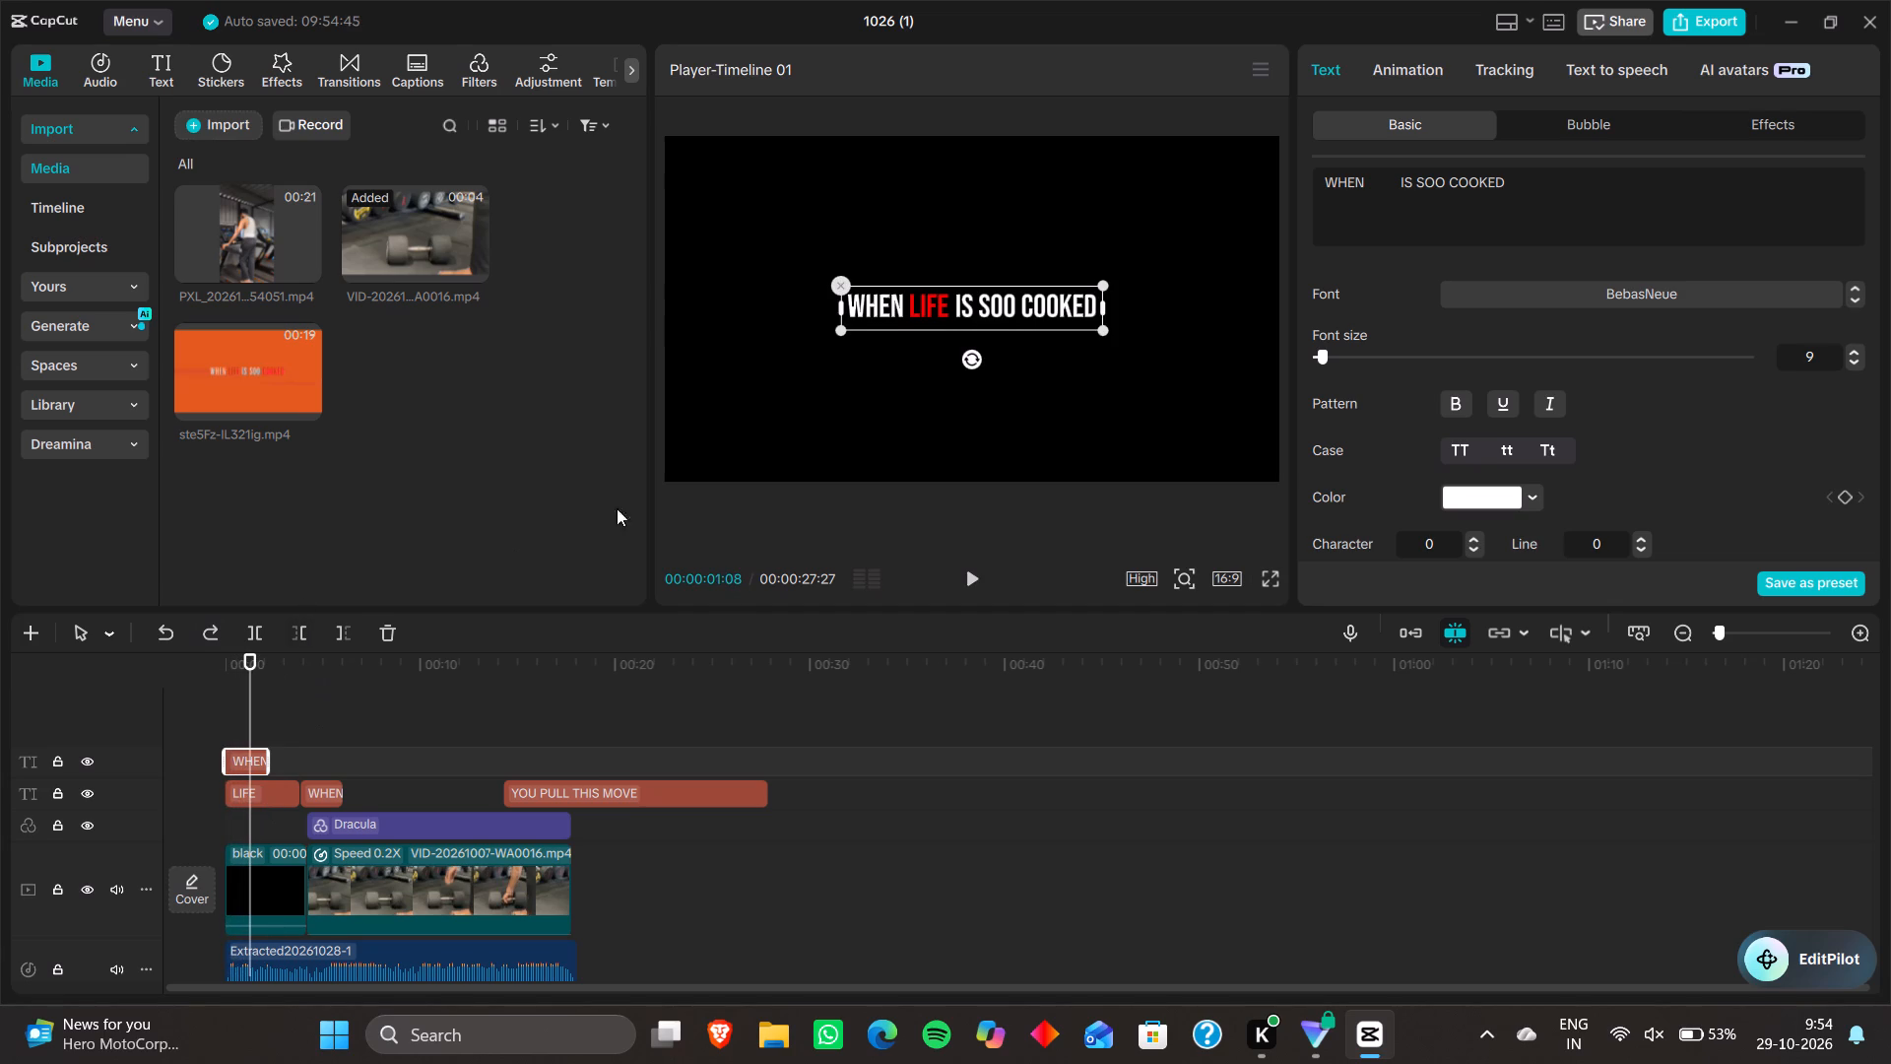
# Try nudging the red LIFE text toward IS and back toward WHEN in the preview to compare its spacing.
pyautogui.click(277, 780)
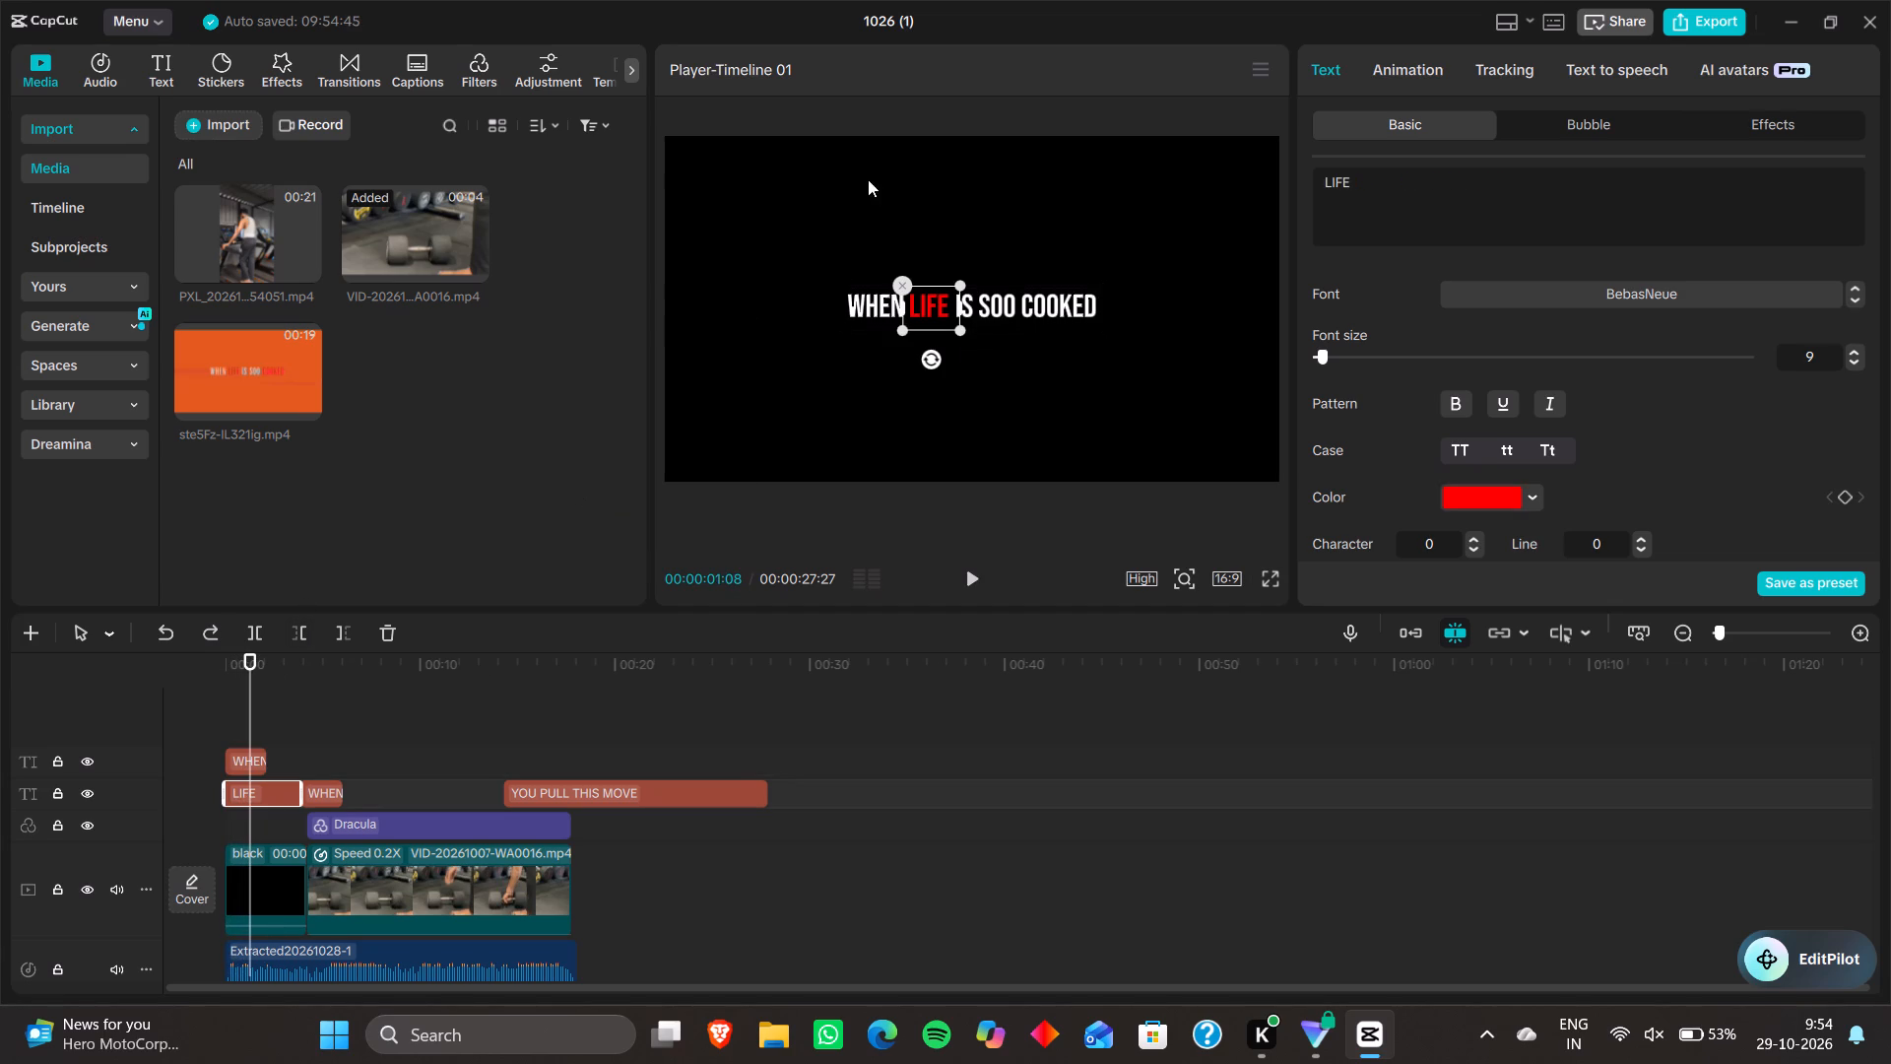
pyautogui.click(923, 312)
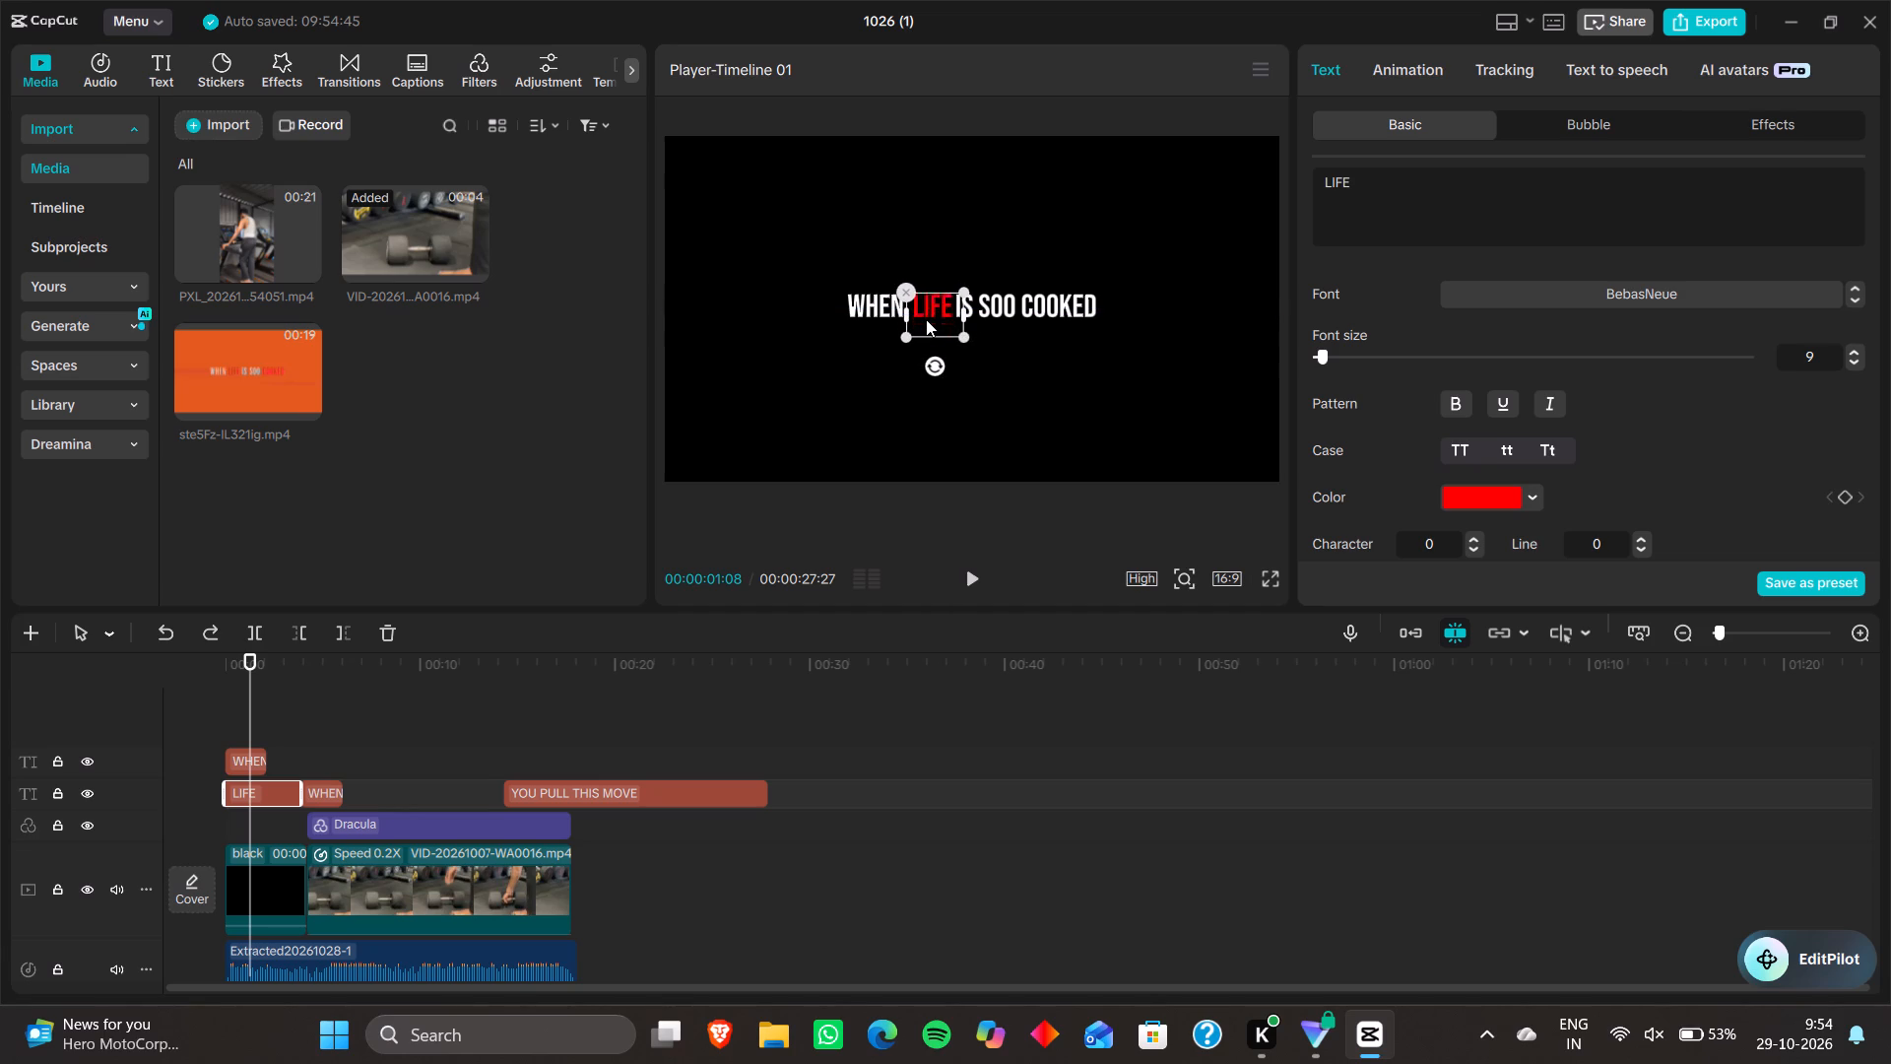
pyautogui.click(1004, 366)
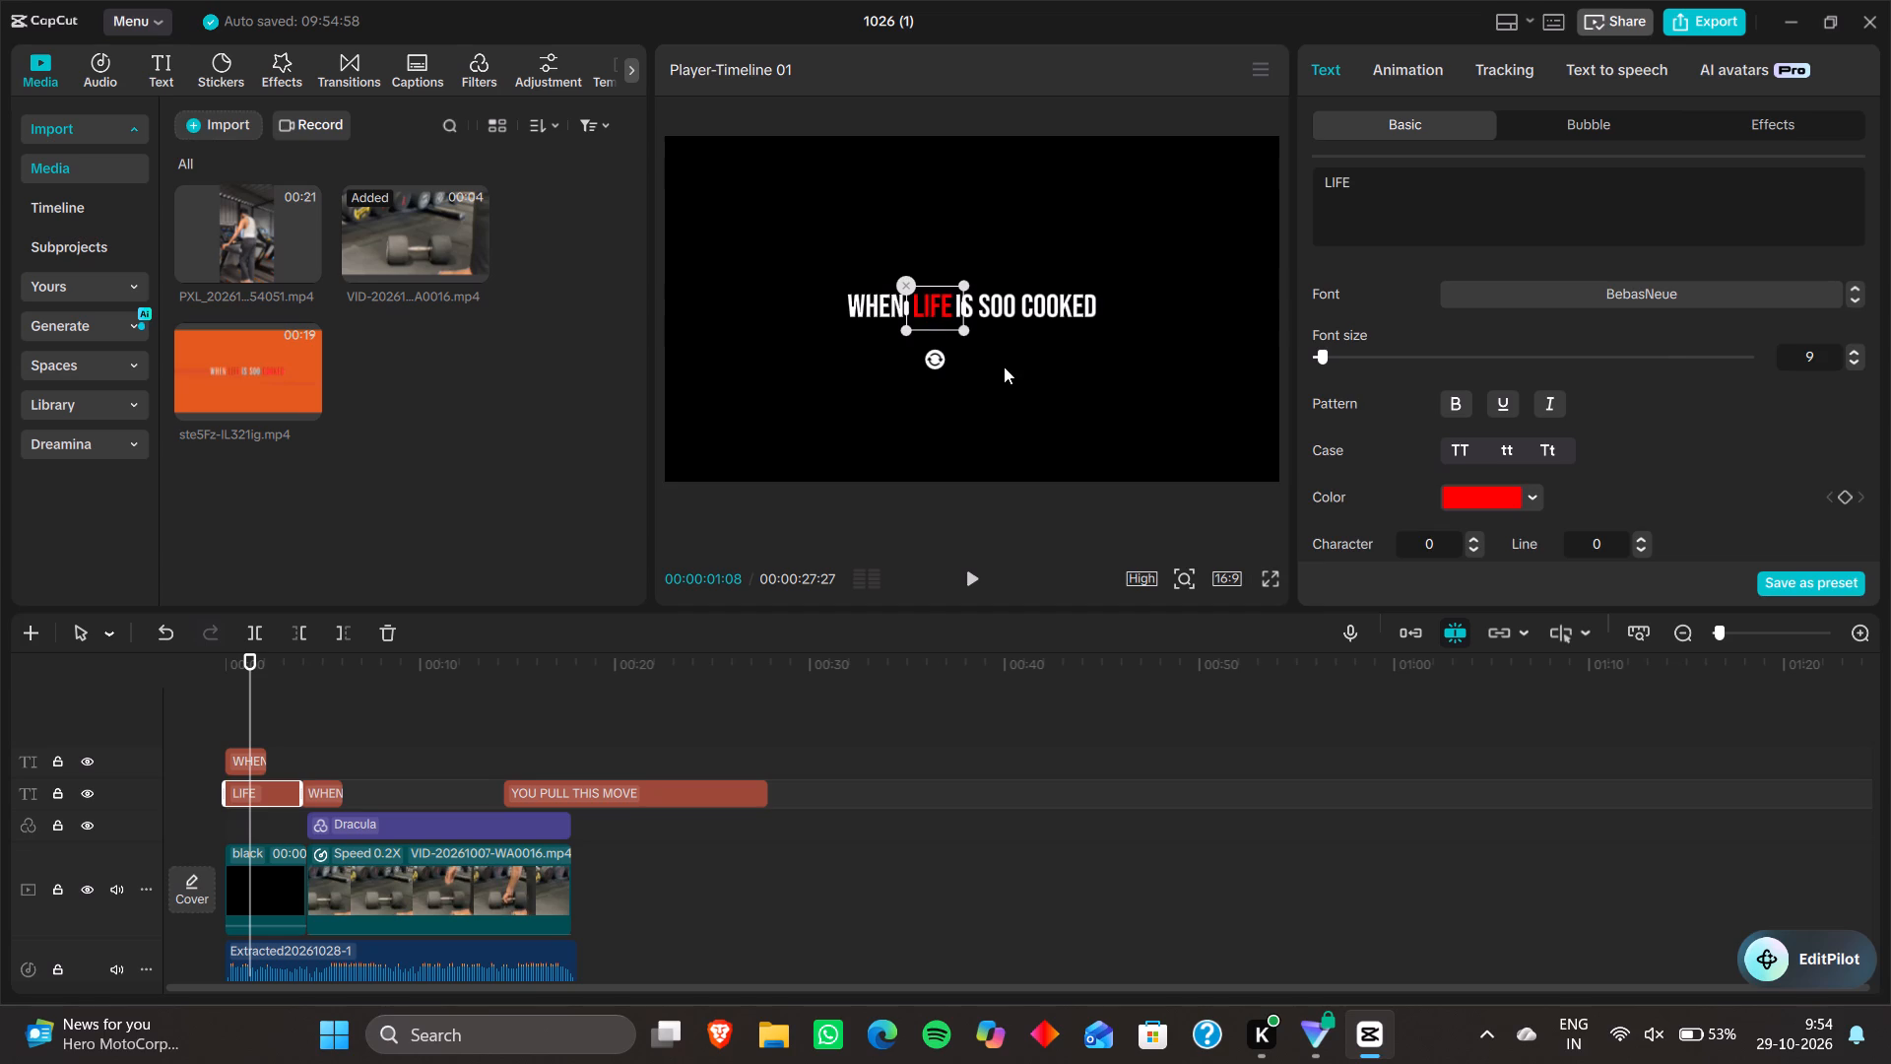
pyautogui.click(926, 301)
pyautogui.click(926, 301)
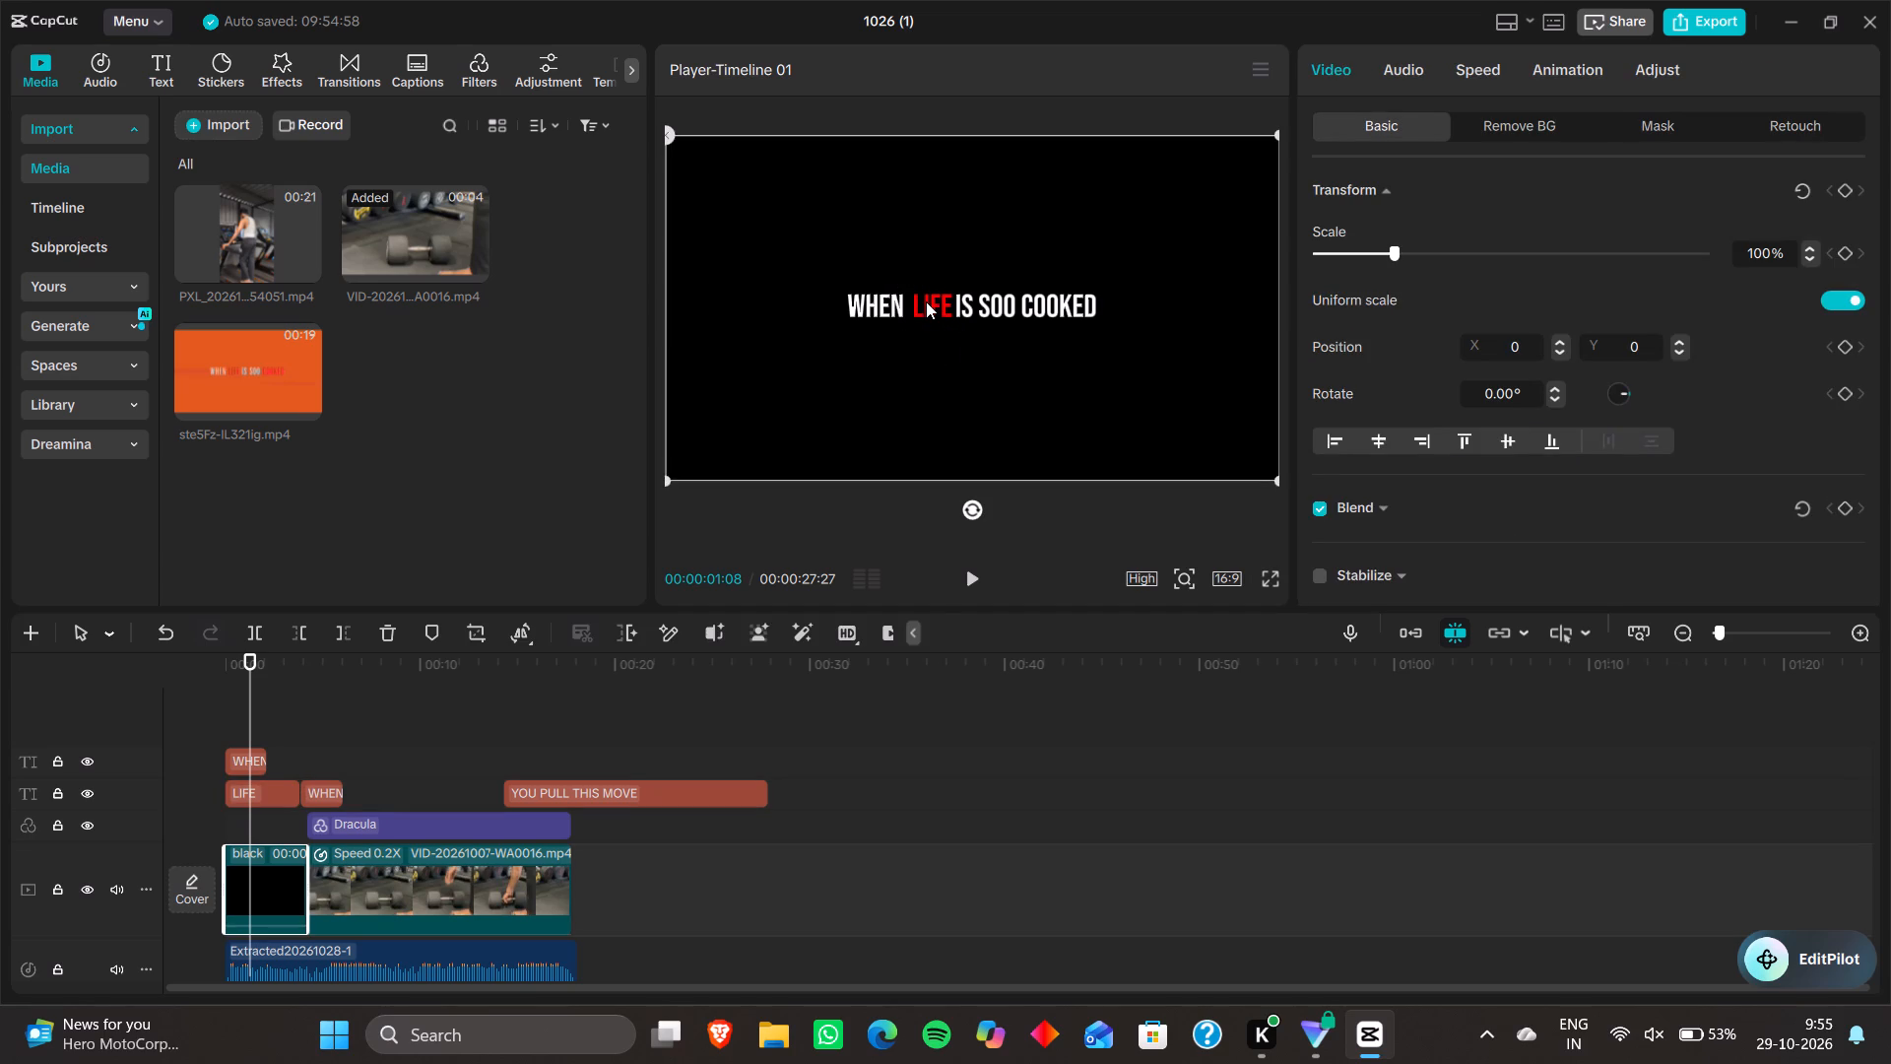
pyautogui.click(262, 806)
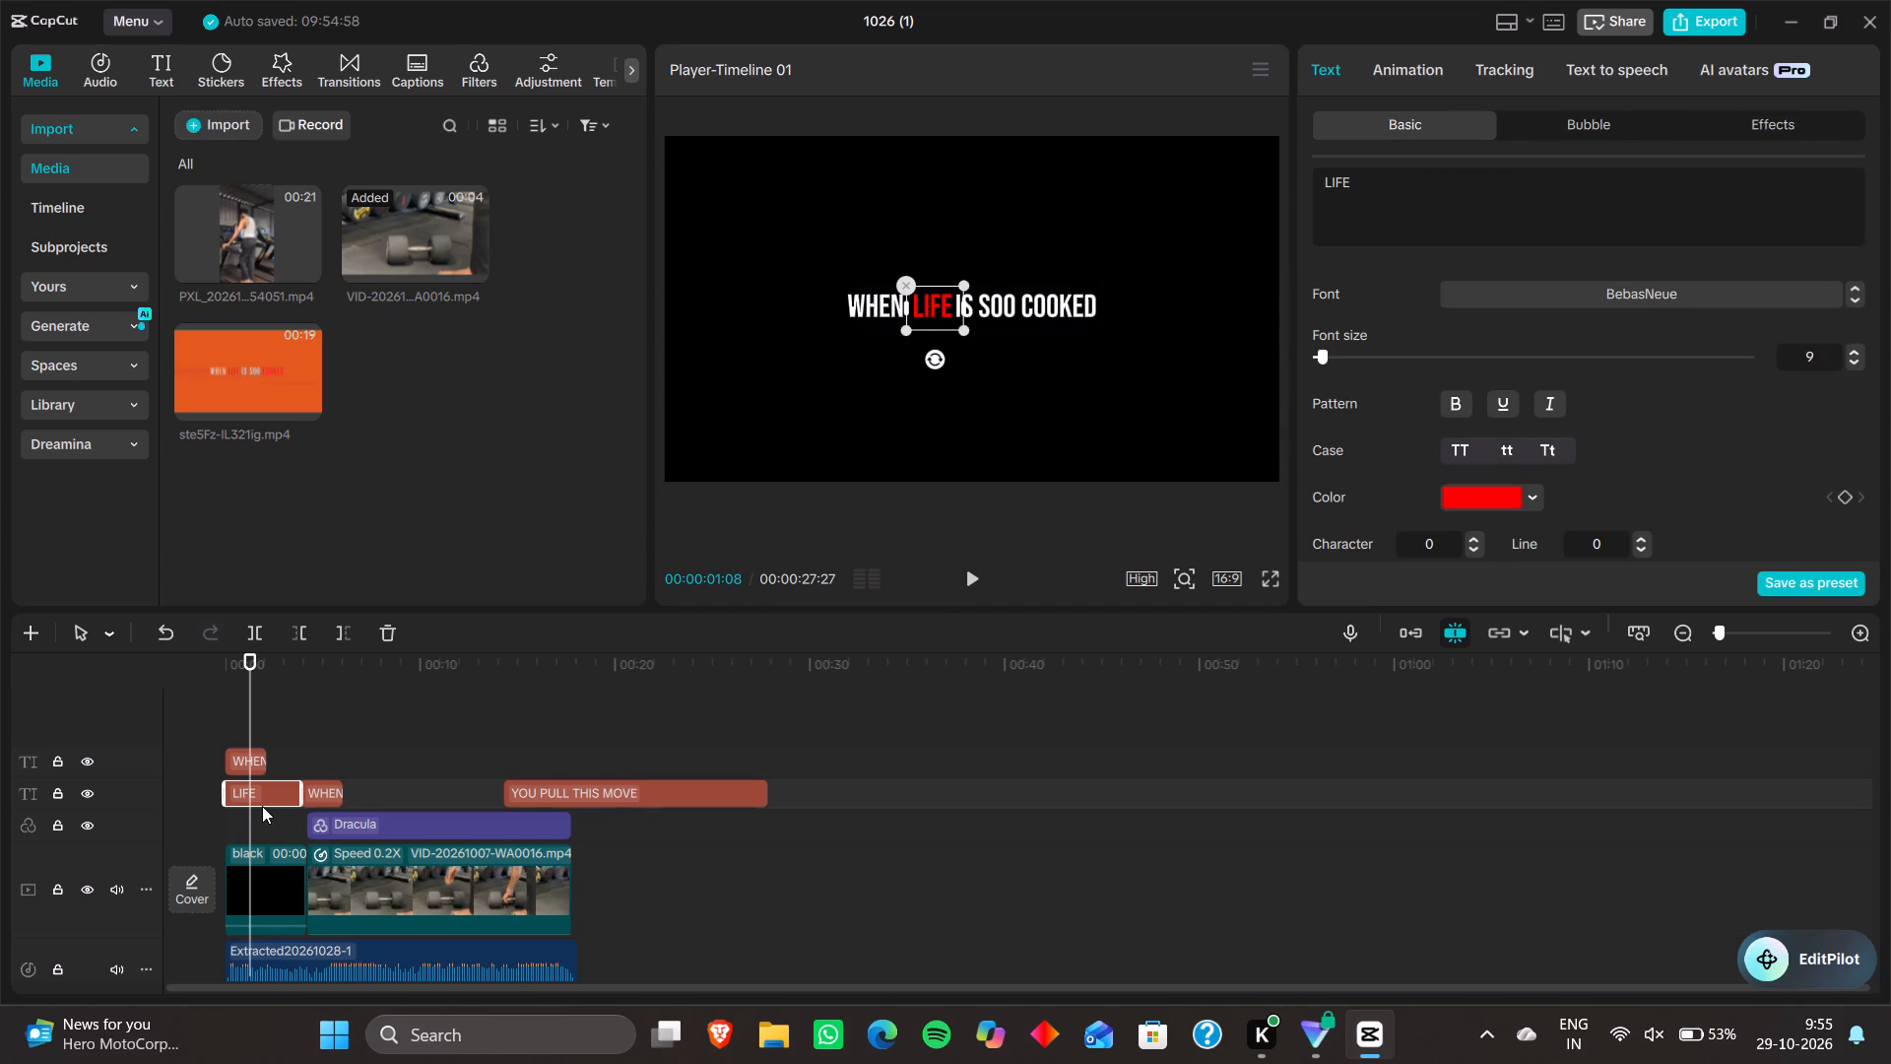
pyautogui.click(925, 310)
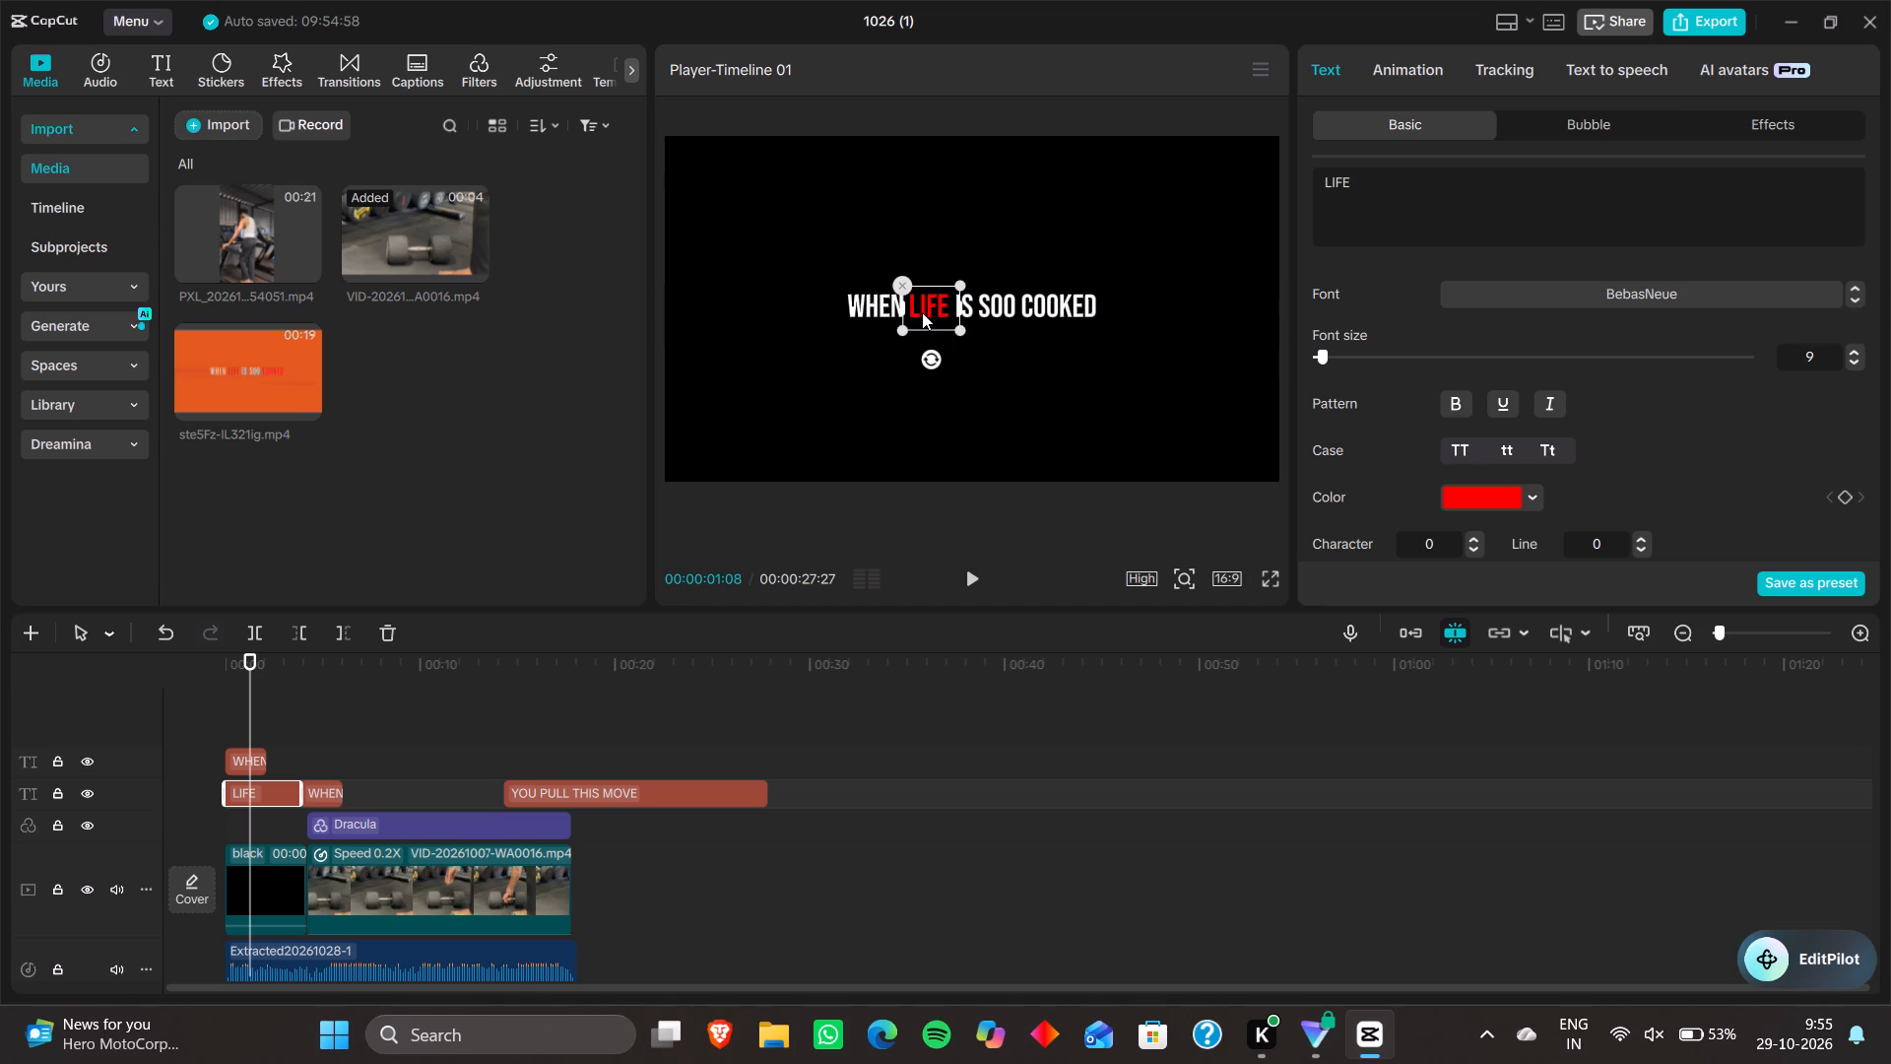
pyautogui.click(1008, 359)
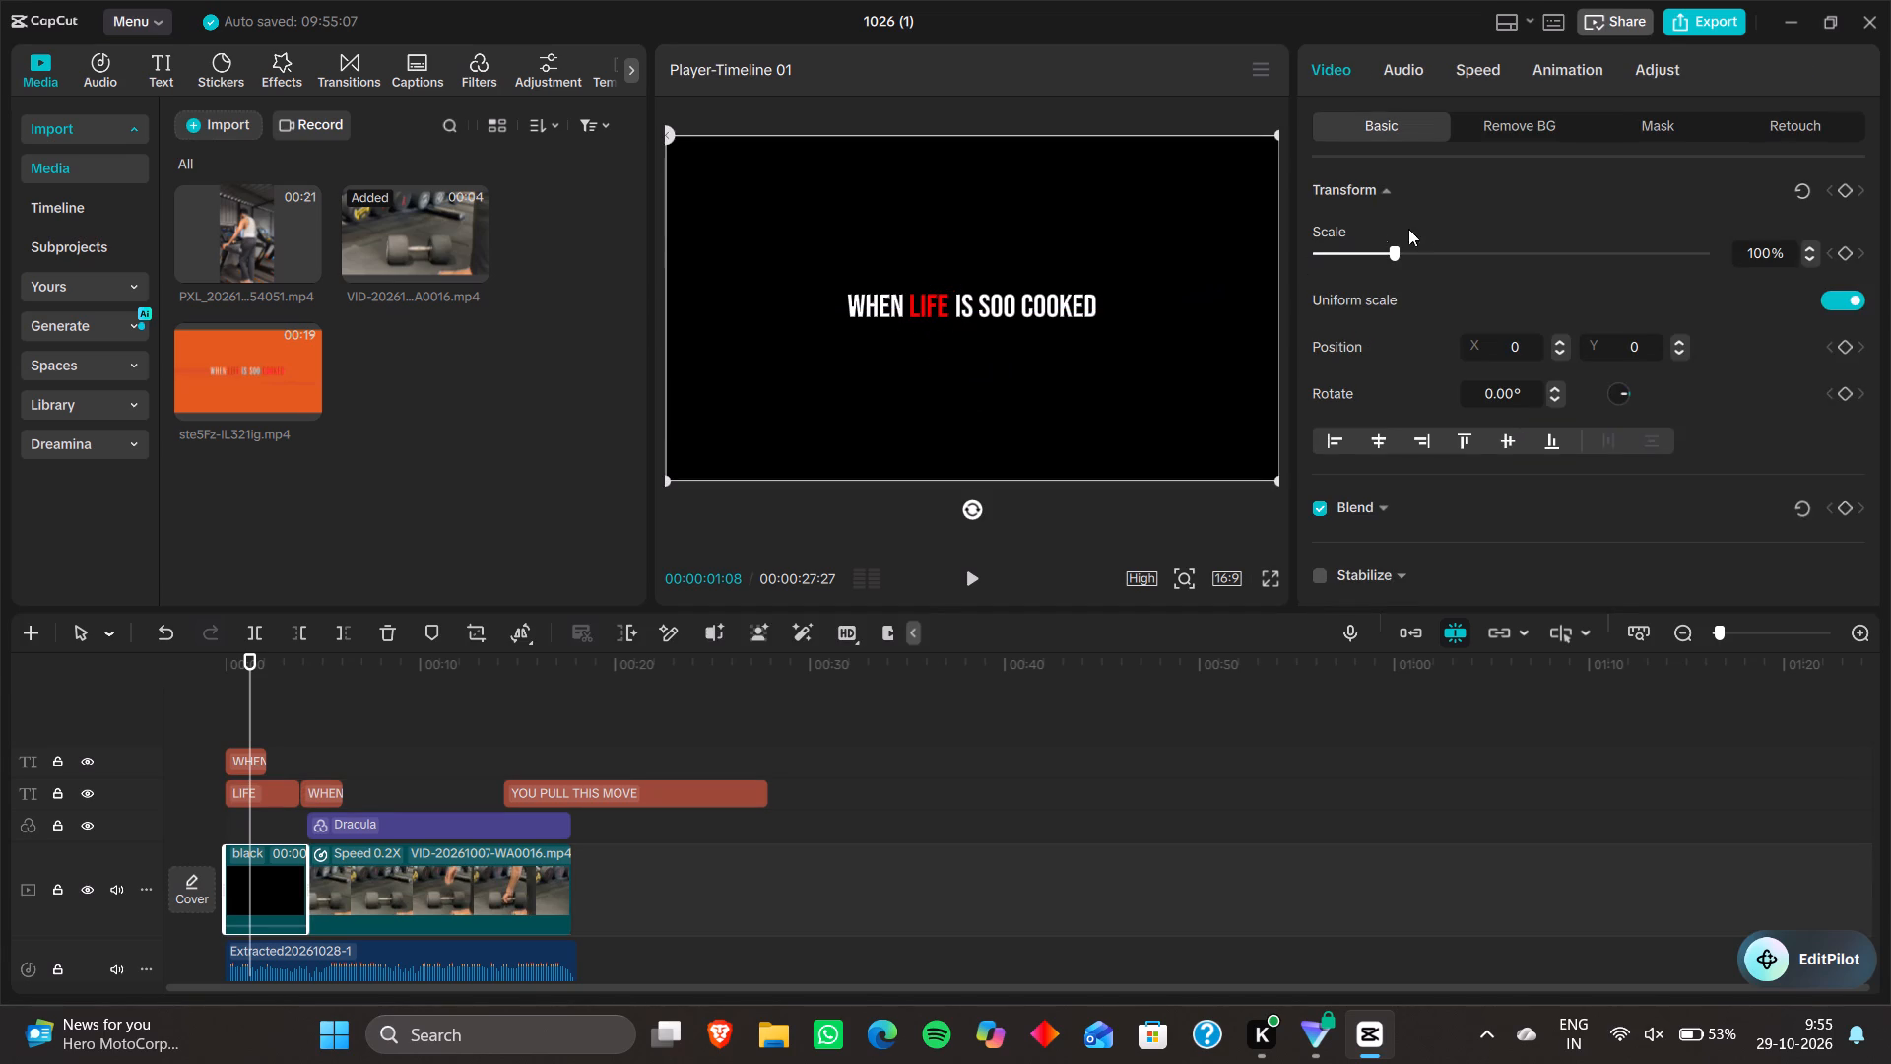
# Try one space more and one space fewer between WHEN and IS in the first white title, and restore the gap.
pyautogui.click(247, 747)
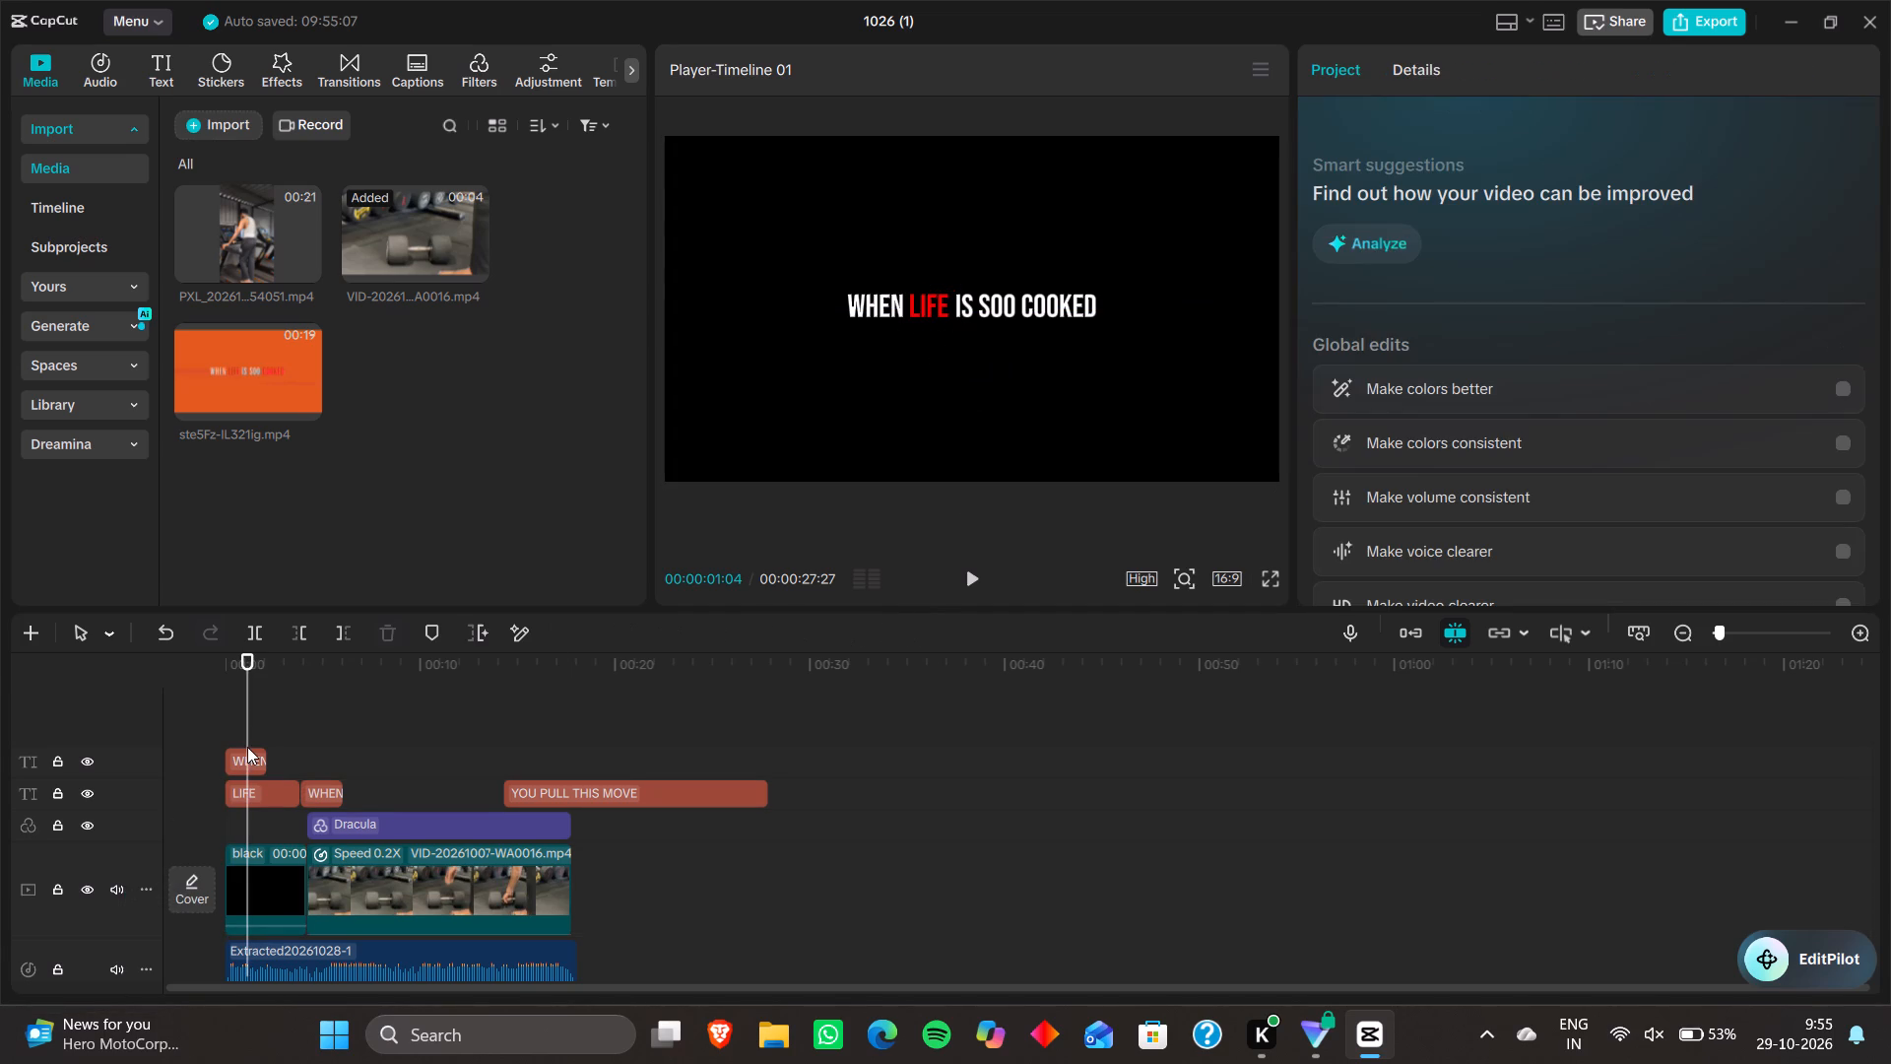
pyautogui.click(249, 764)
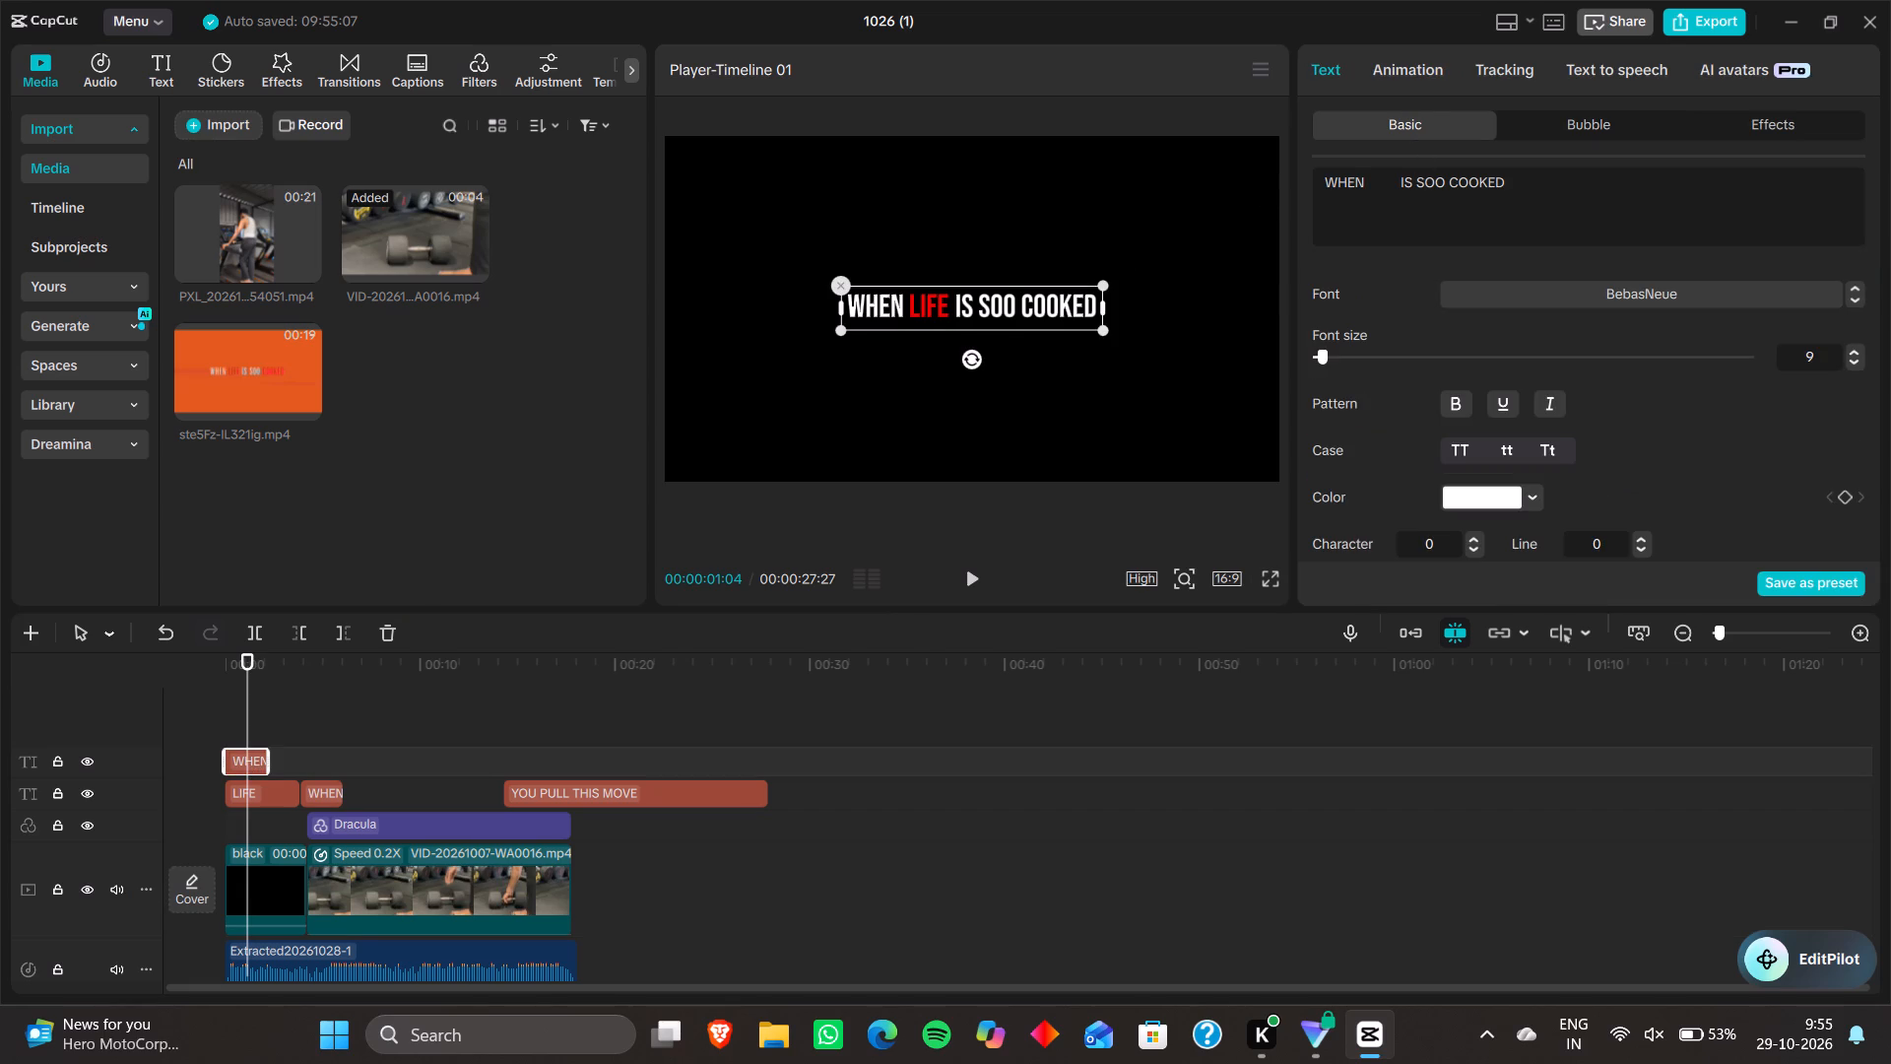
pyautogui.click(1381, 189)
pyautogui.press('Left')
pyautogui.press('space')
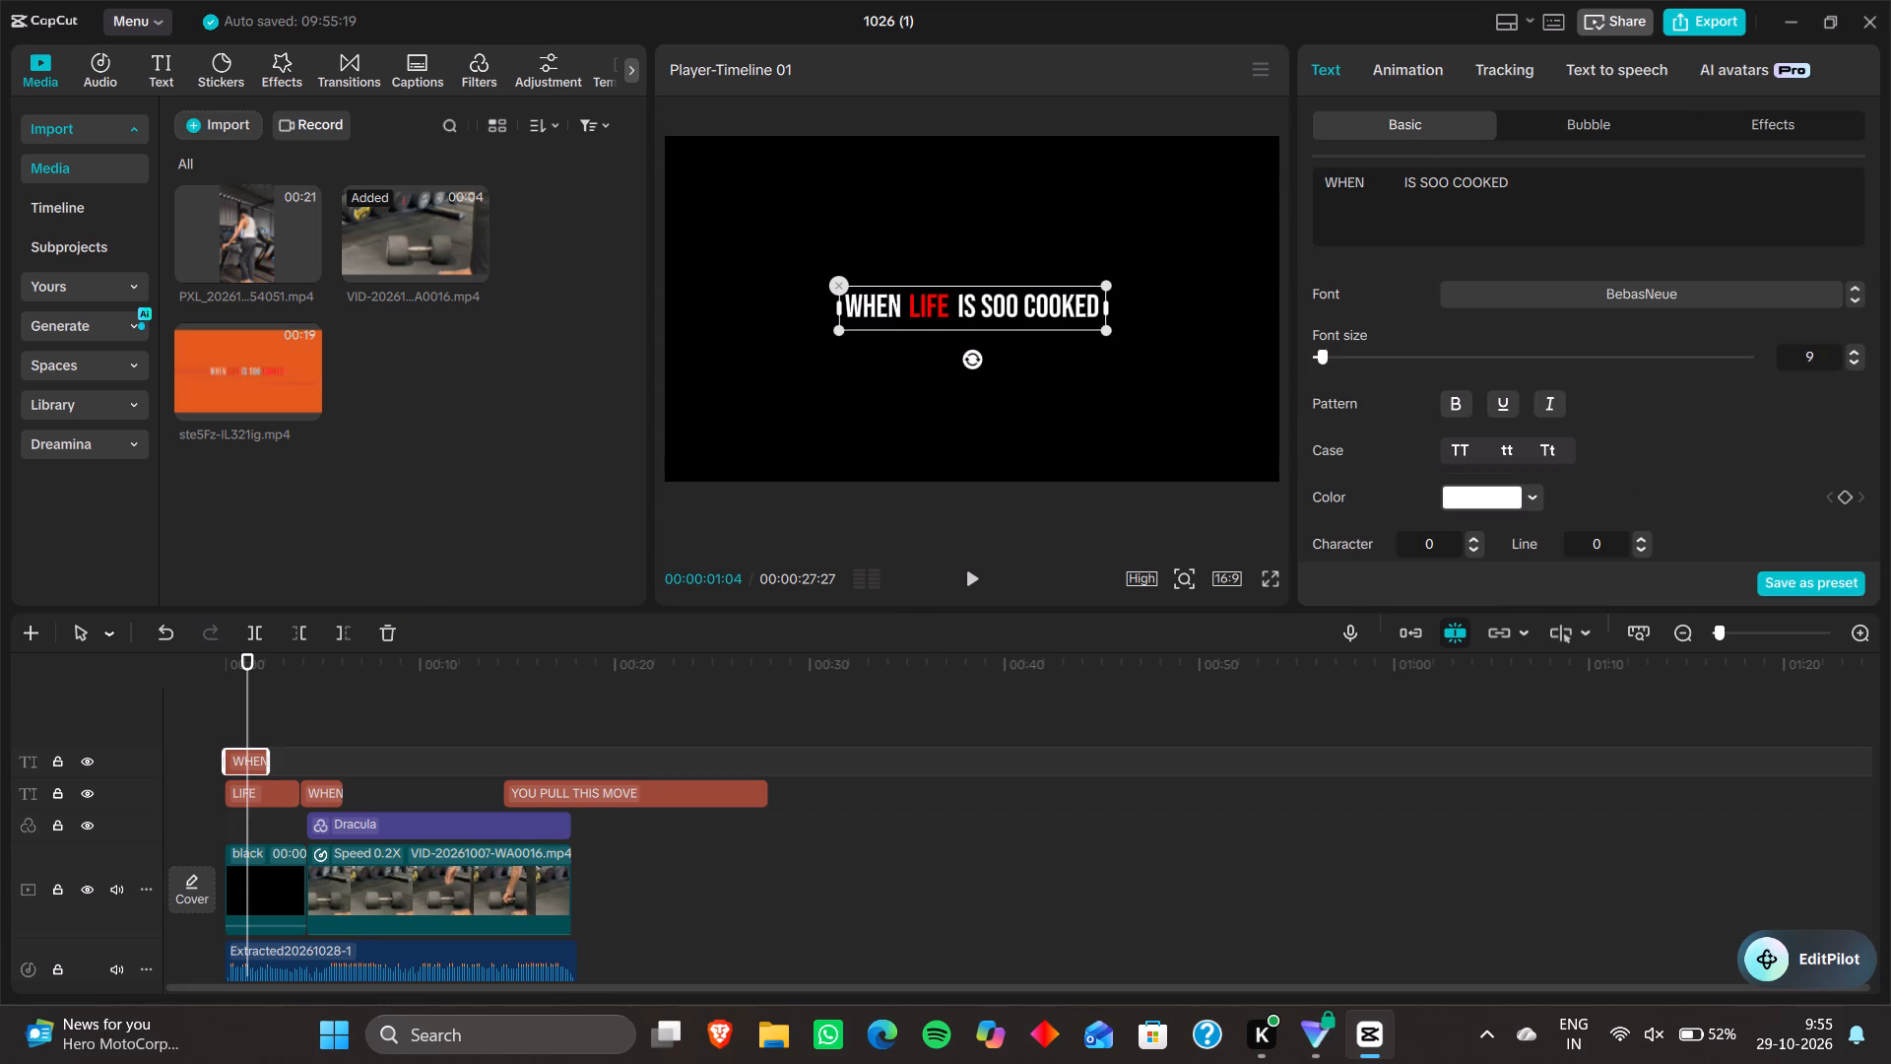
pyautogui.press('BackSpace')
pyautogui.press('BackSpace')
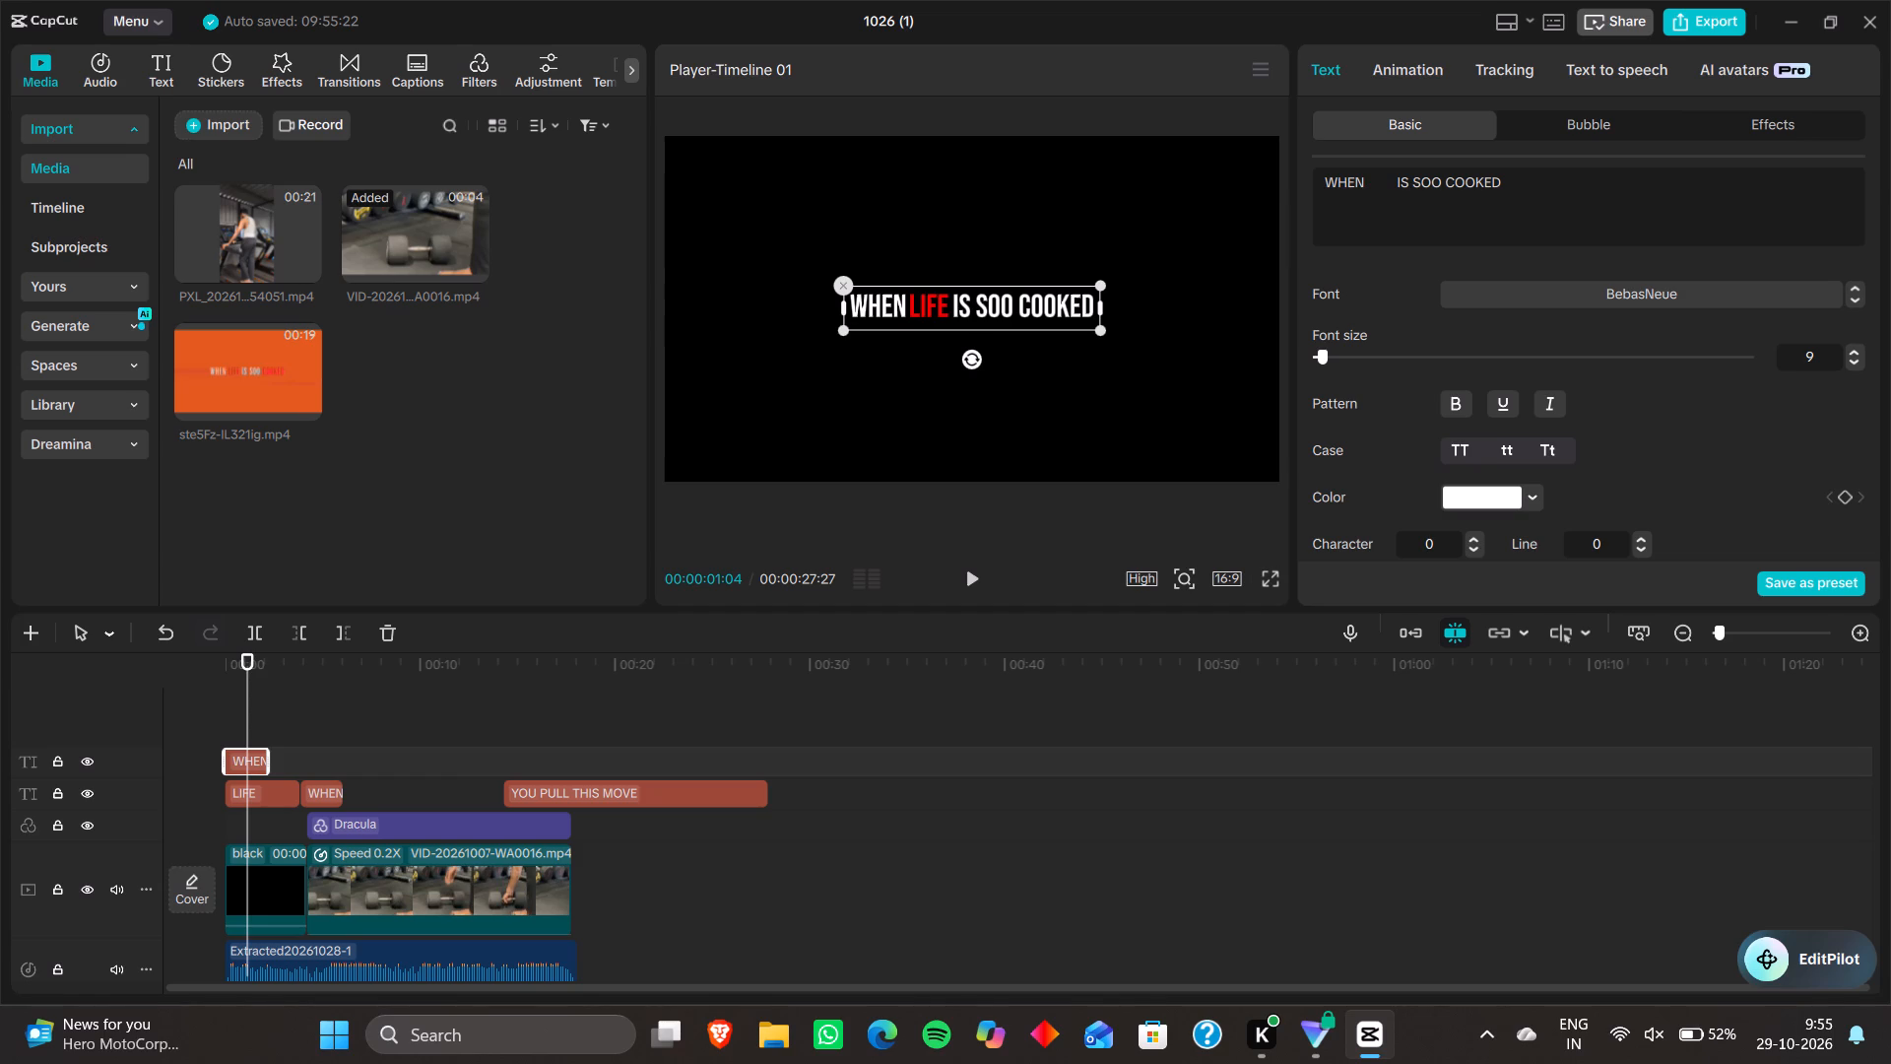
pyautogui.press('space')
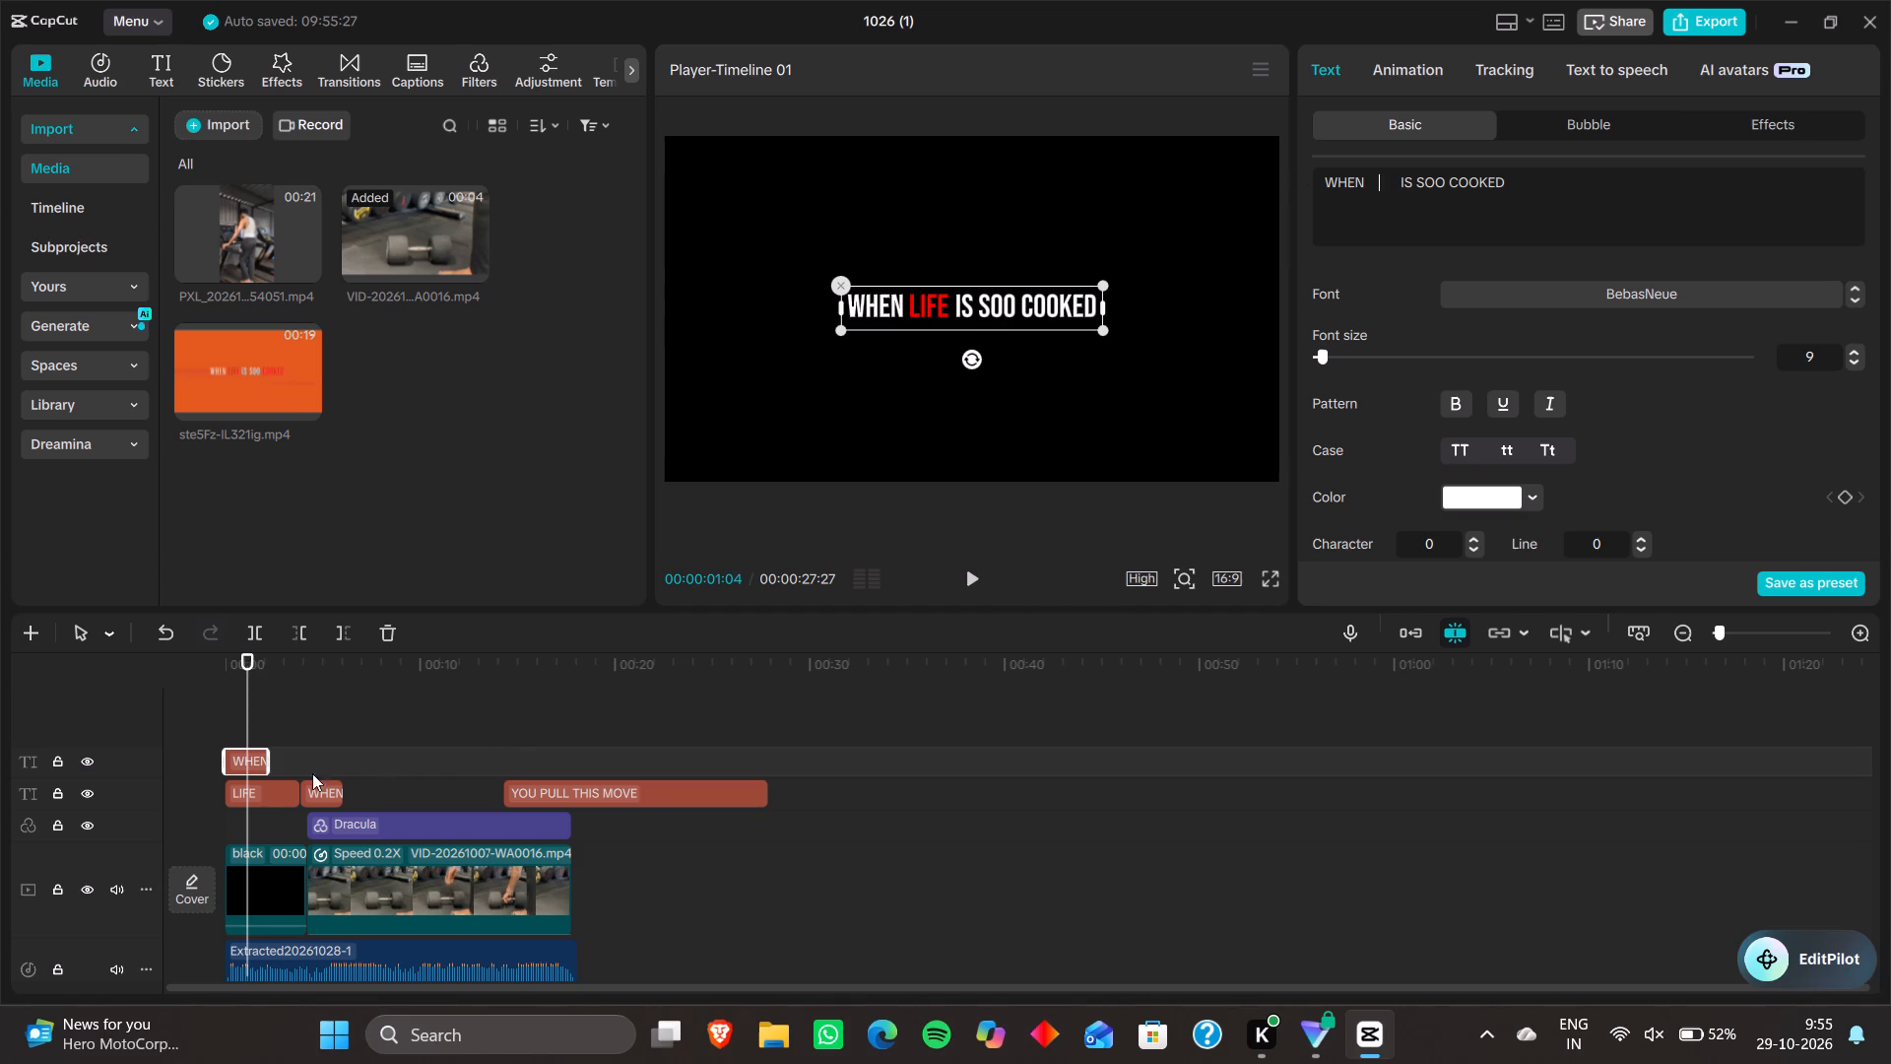
# Nudge the red LIFE text slightly toward IS in the preview.
pyautogui.click(284, 780)
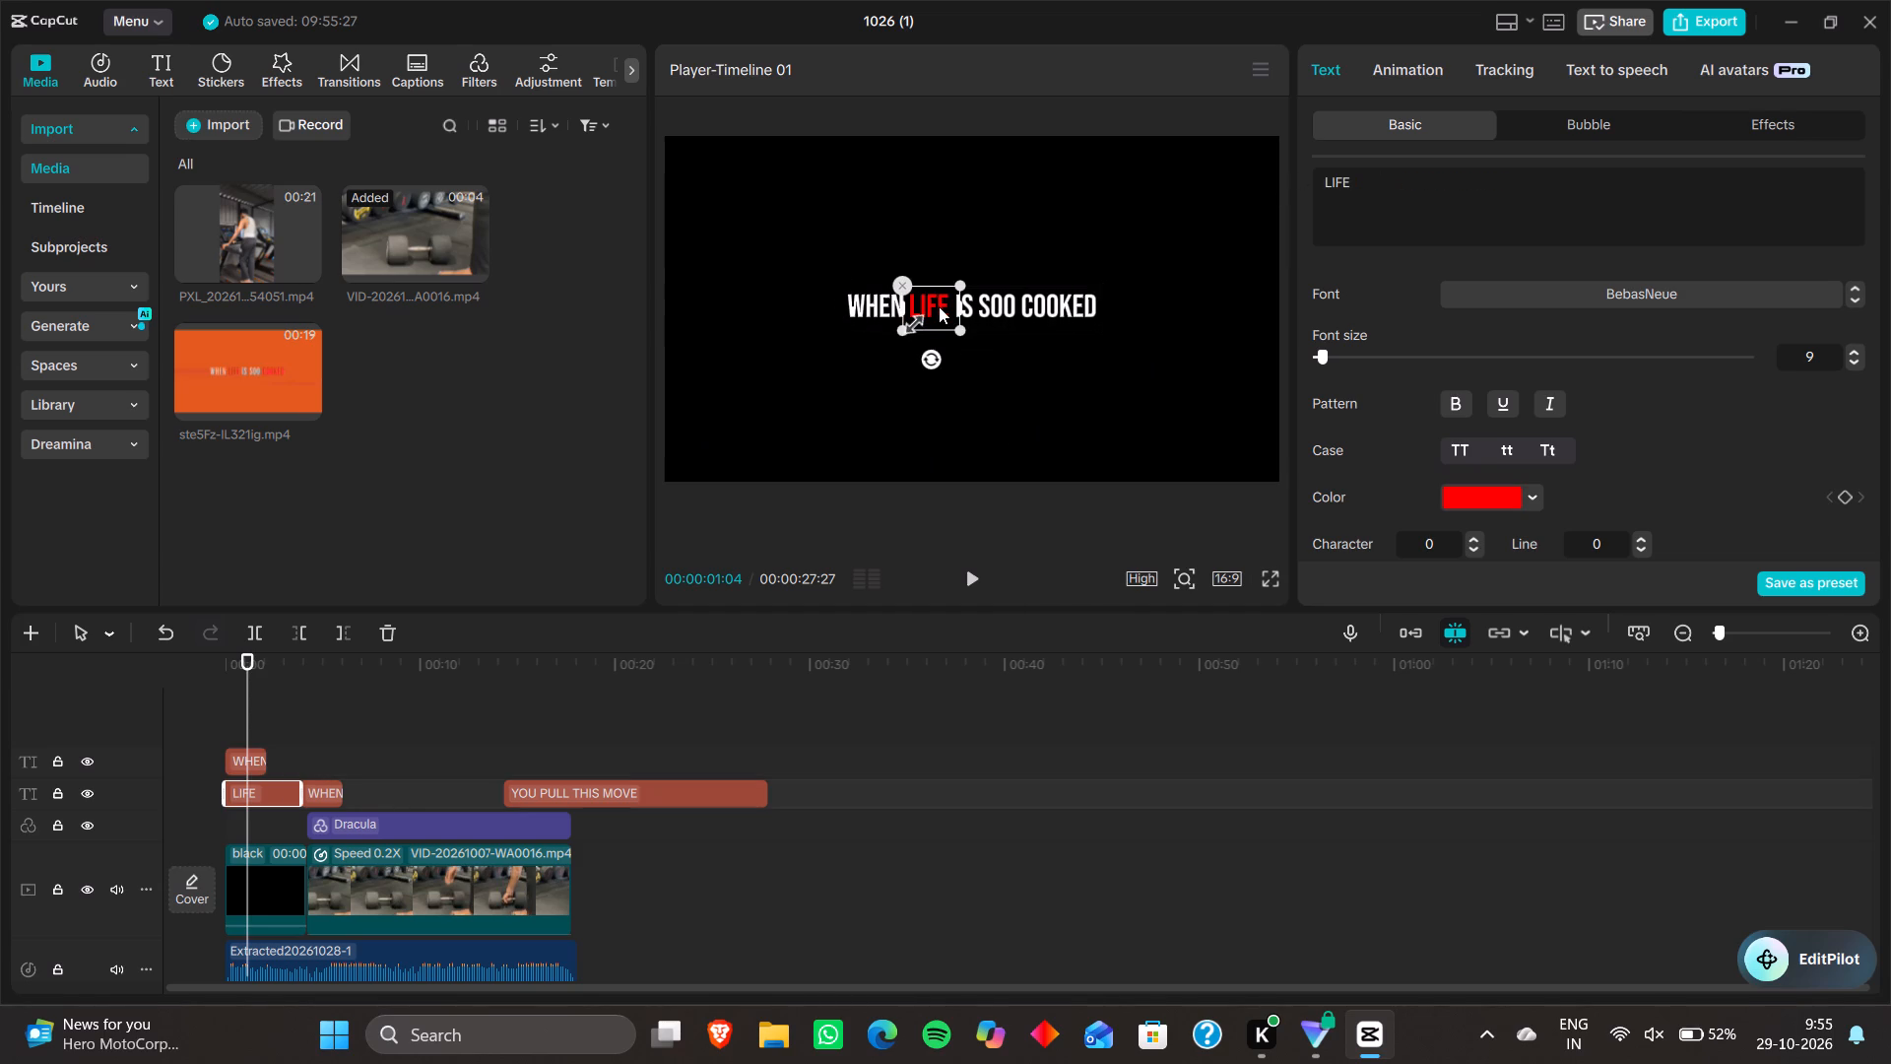
pyautogui.click(939, 306)
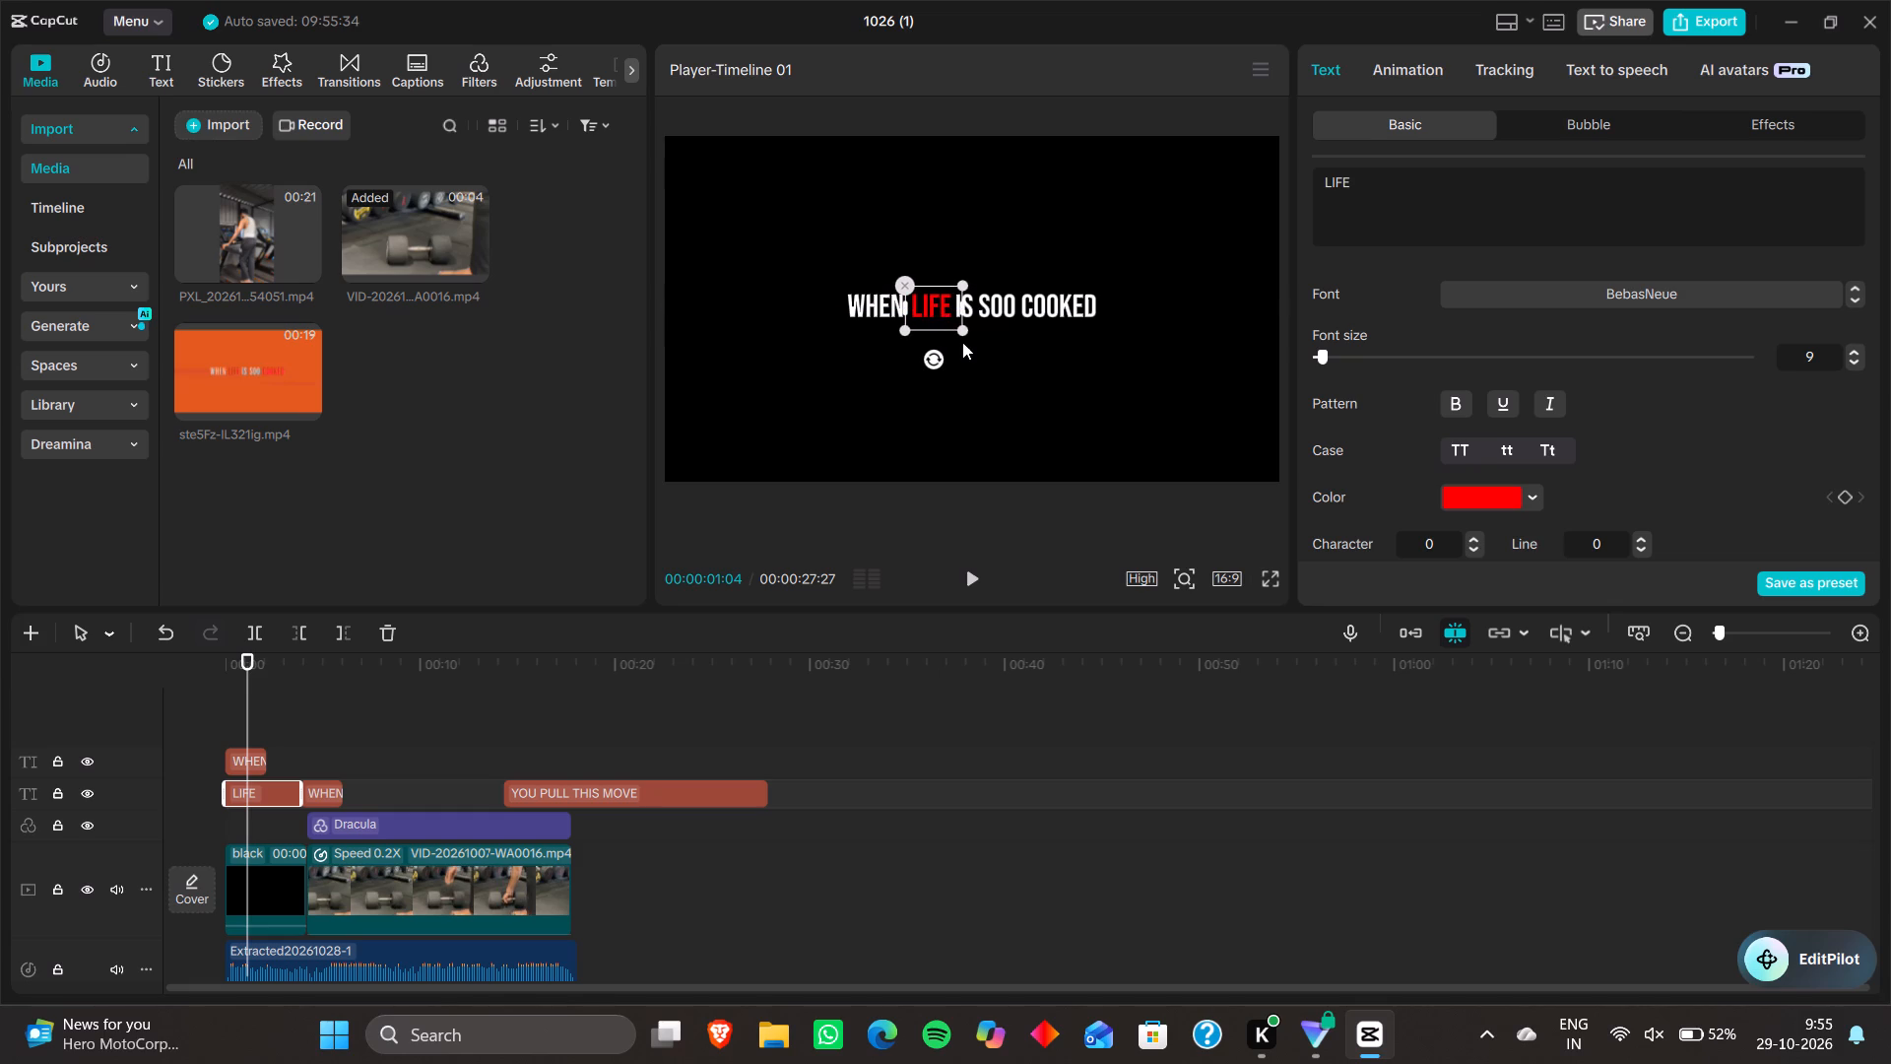
pyautogui.click(962, 342)
pyautogui.click(931, 302)
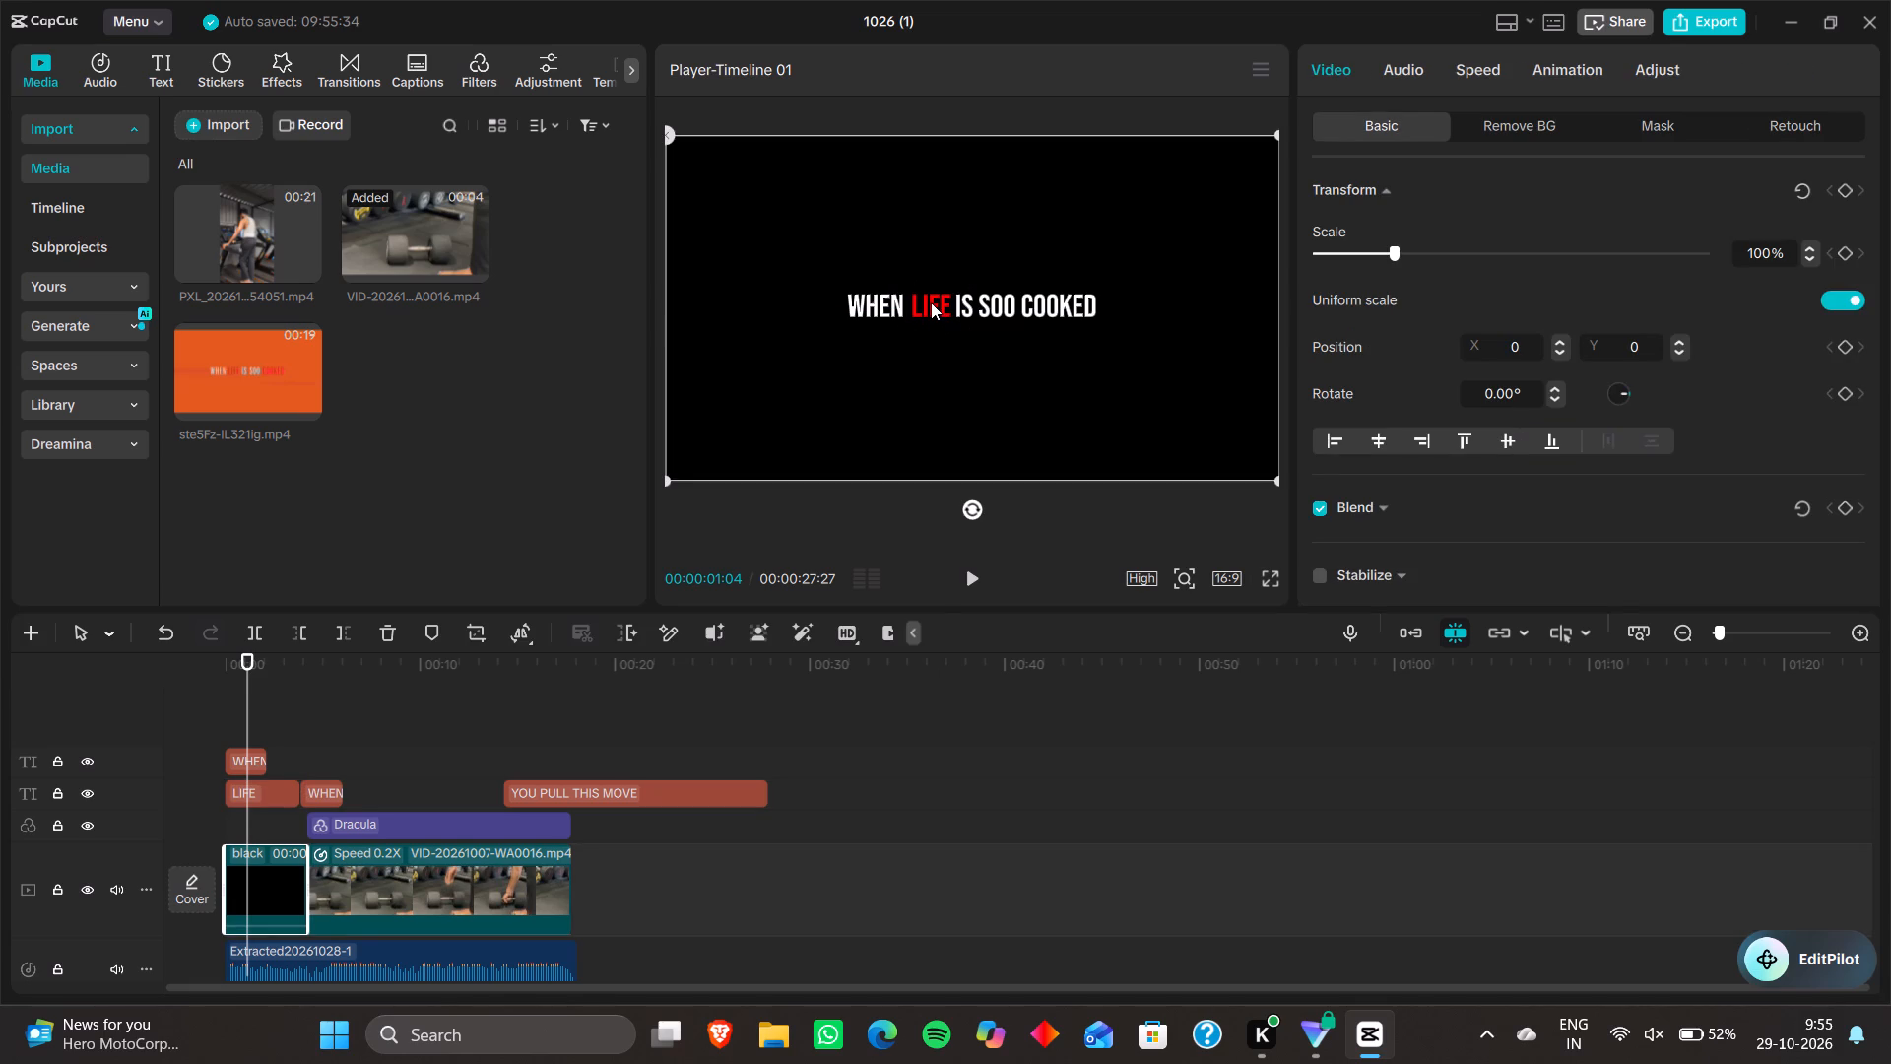
pyautogui.click(931, 302)
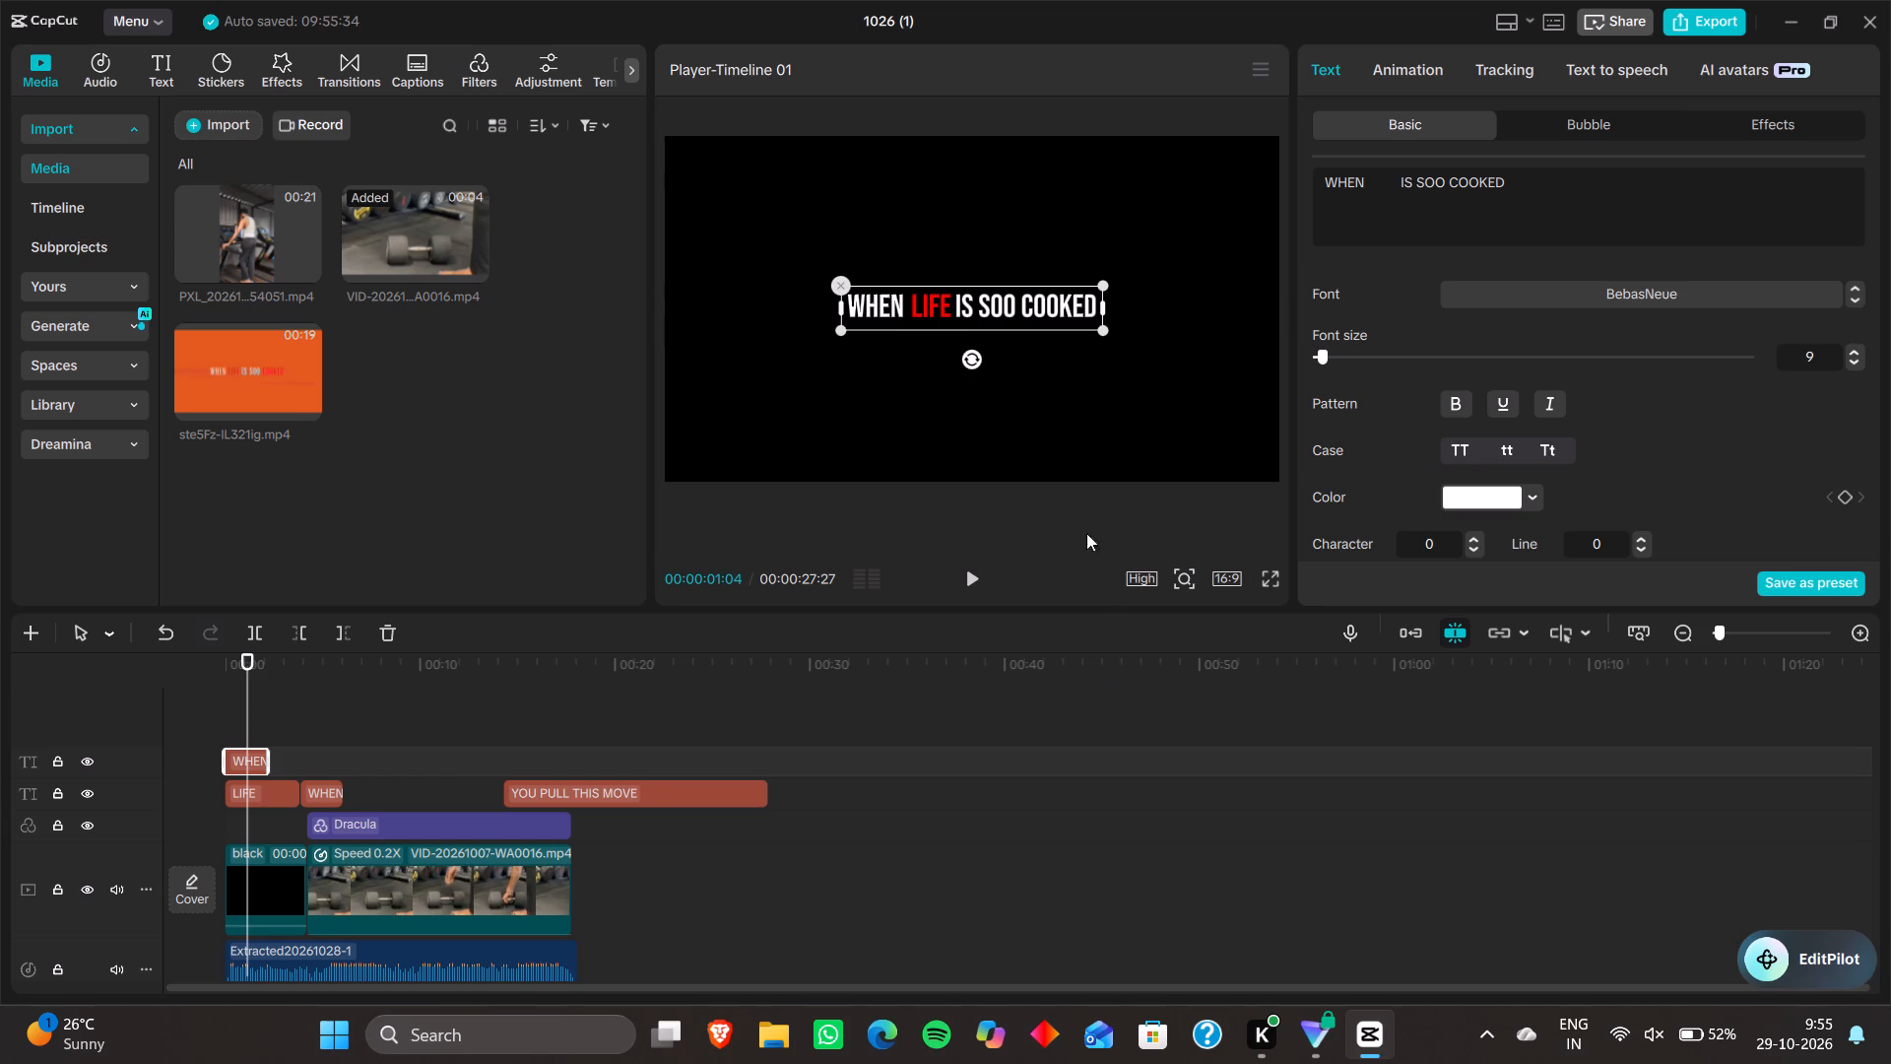
pyautogui.click(938, 300)
# Nudge the red LIFE text slightly back toward WHEN to even out the gaps on both sides.
pyautogui.click(271, 792)
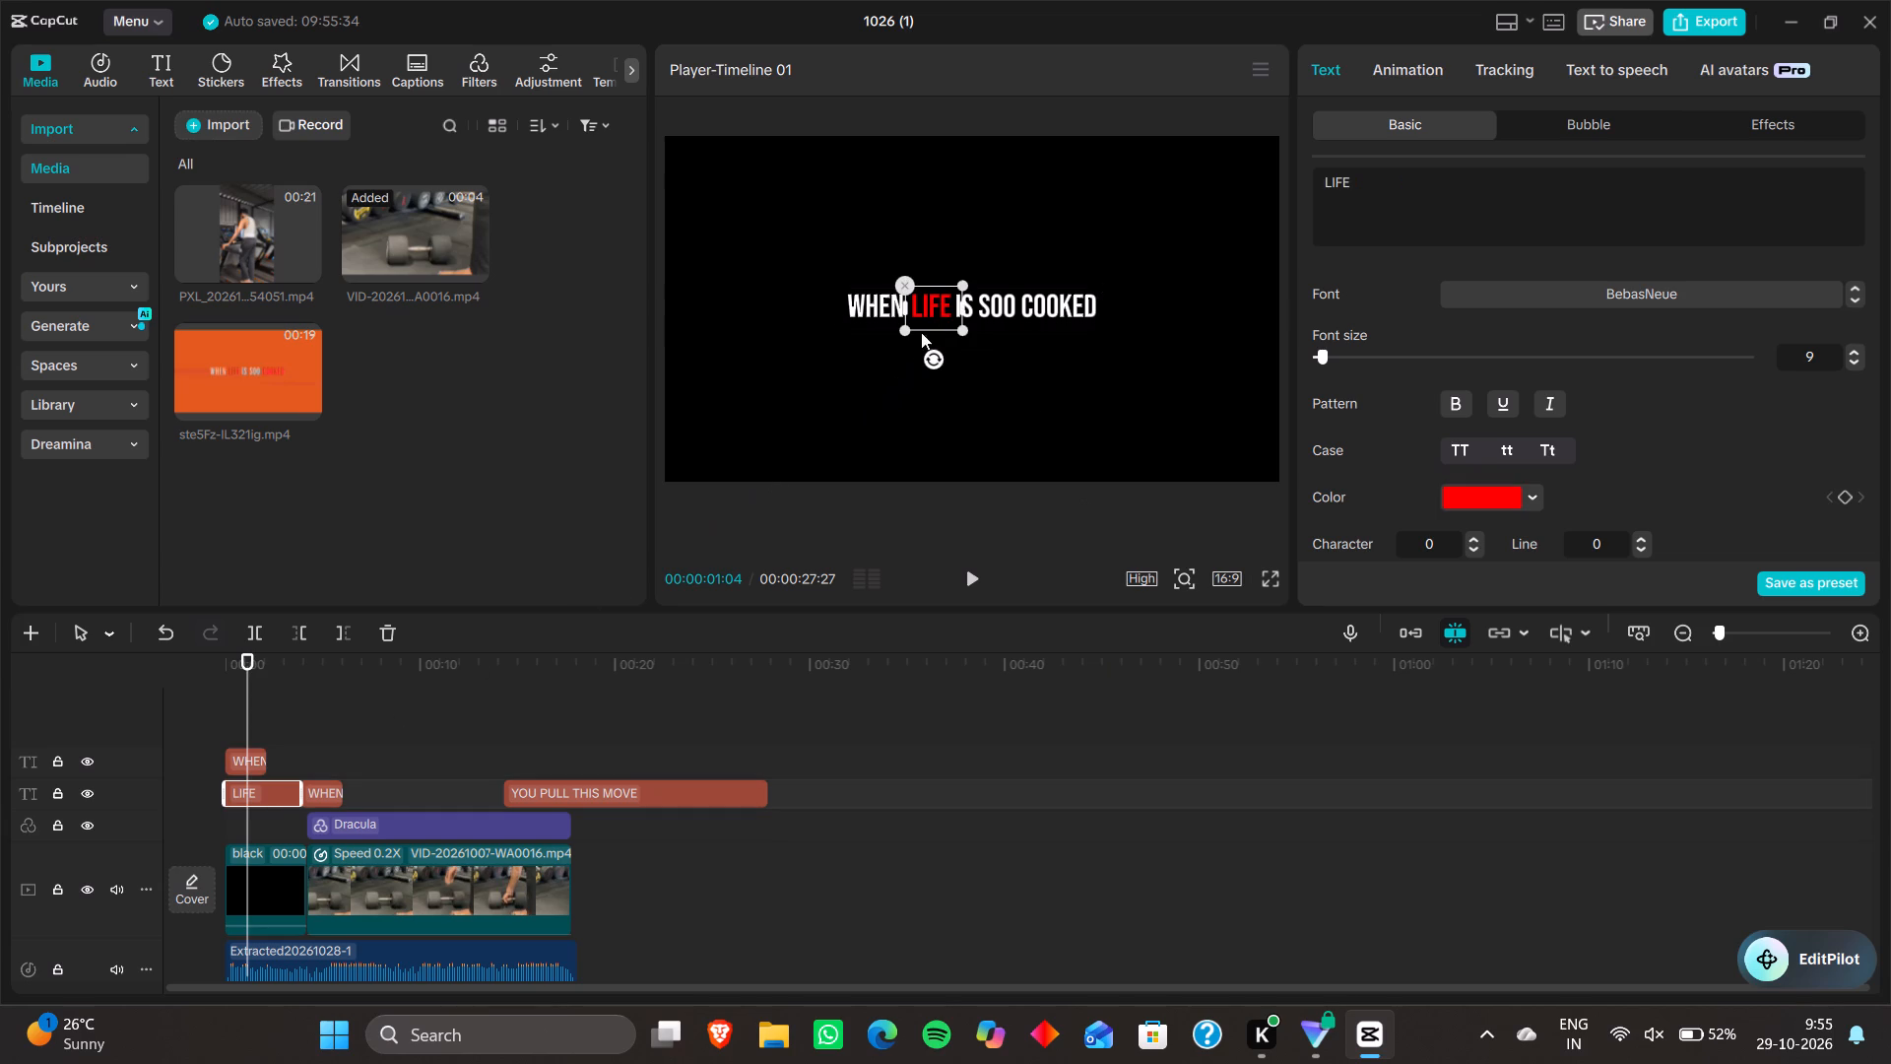
pyautogui.press('Left')
pyautogui.press('Left')
pyautogui.press('Left')
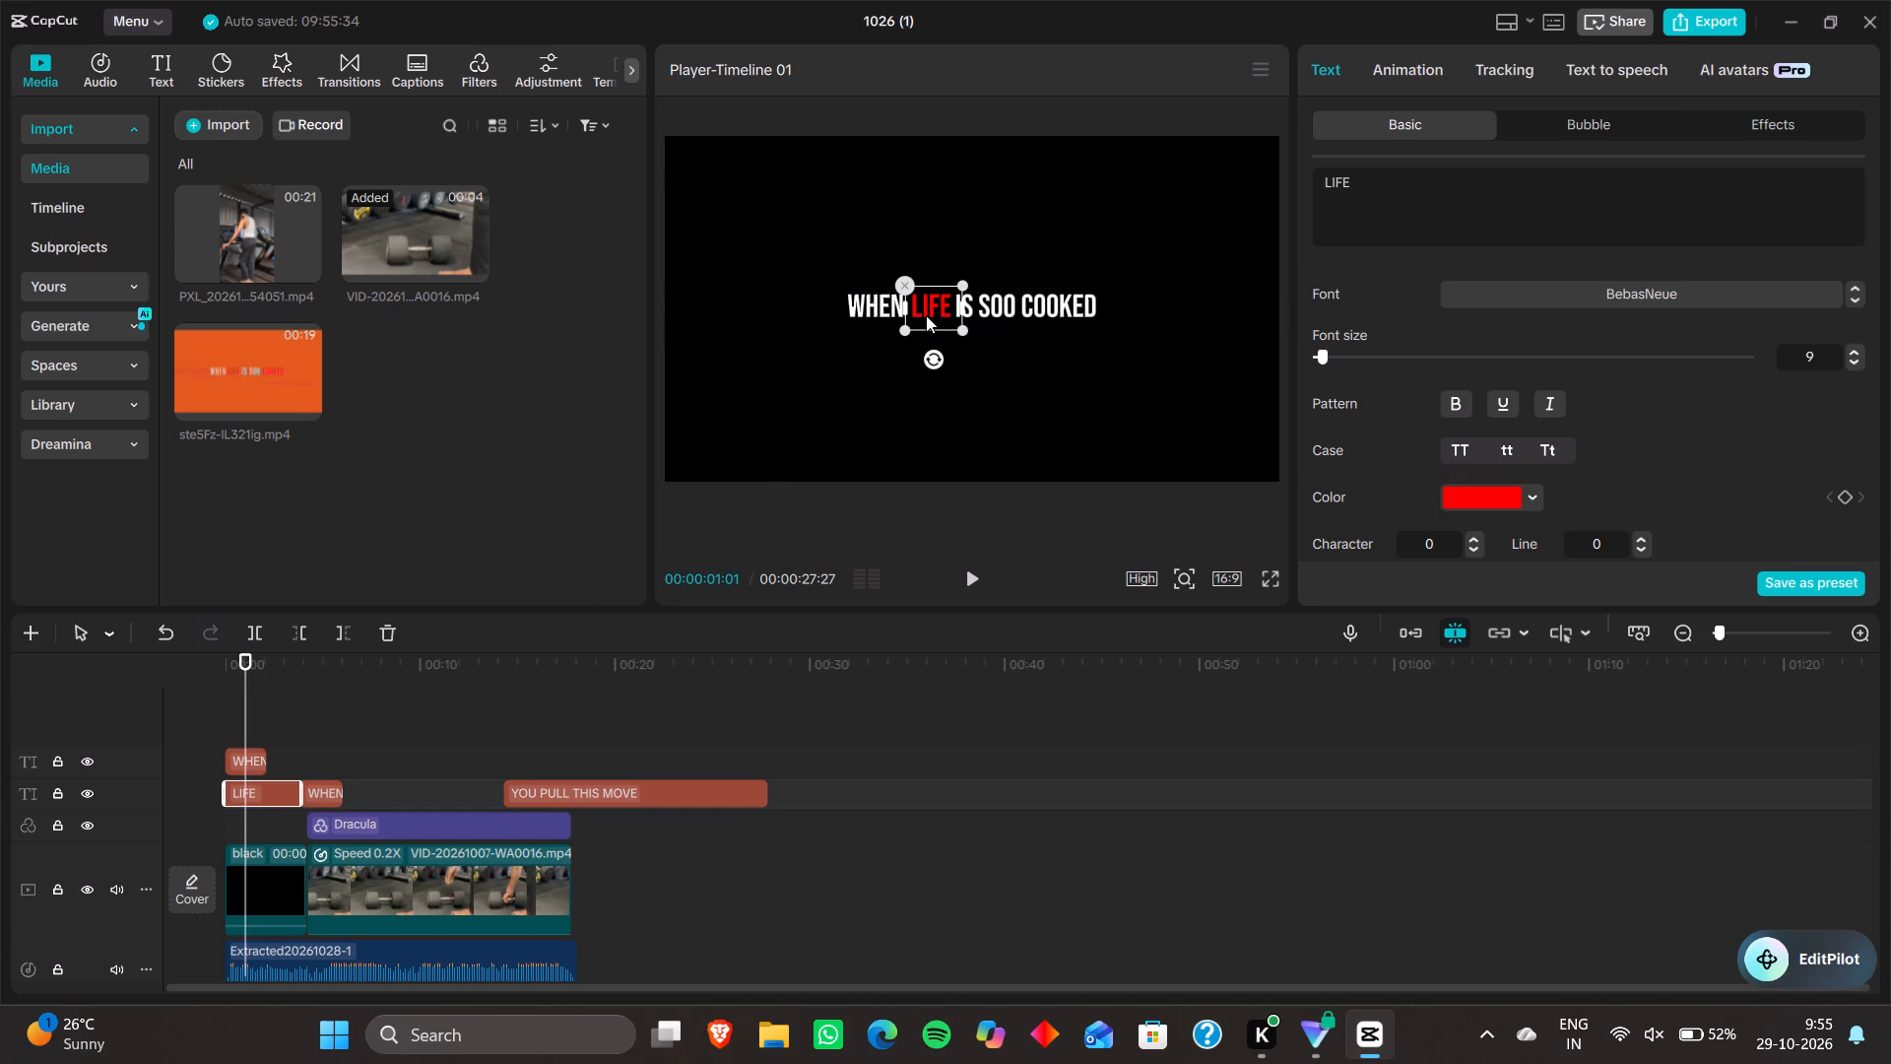
pyautogui.press('Left')
pyautogui.press('Left')
pyautogui.press('Left')
pyautogui.press('Left')
pyautogui.press('Left')
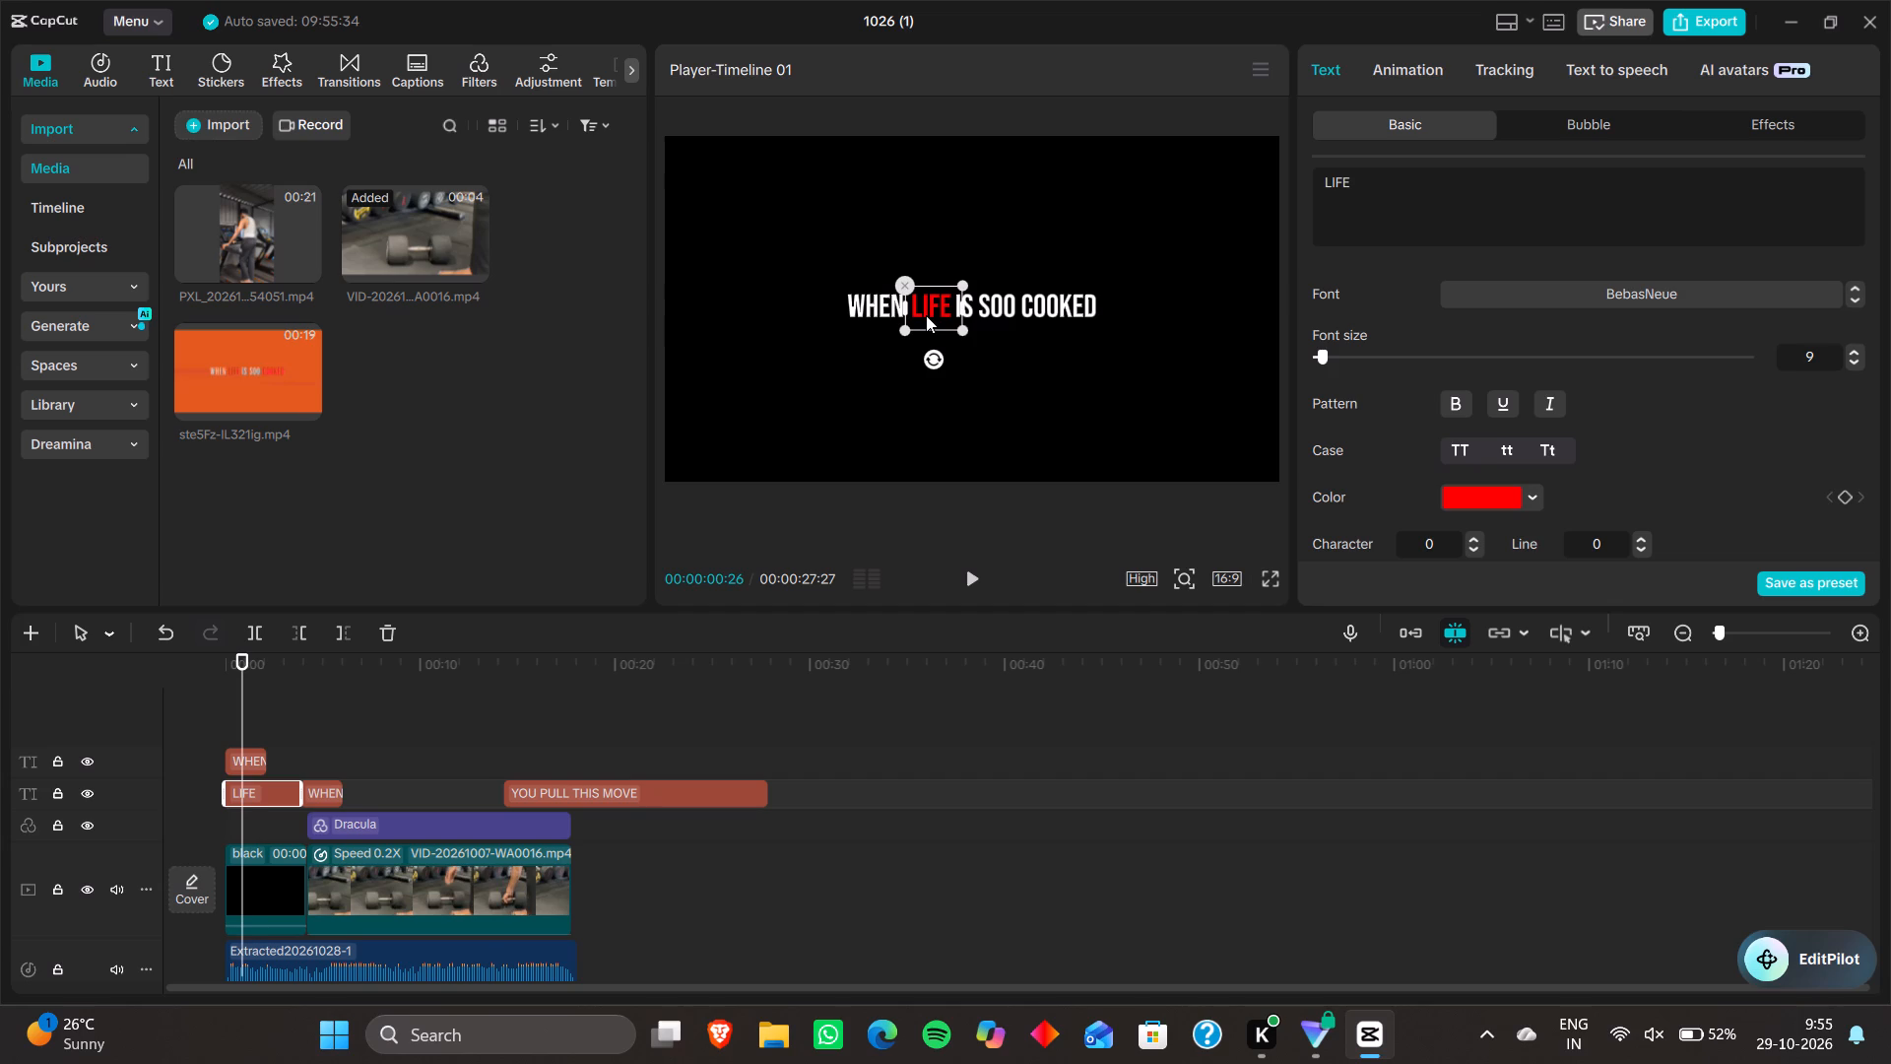
pyautogui.hotkey('shift', 'Left')
pyautogui.click(937, 296)
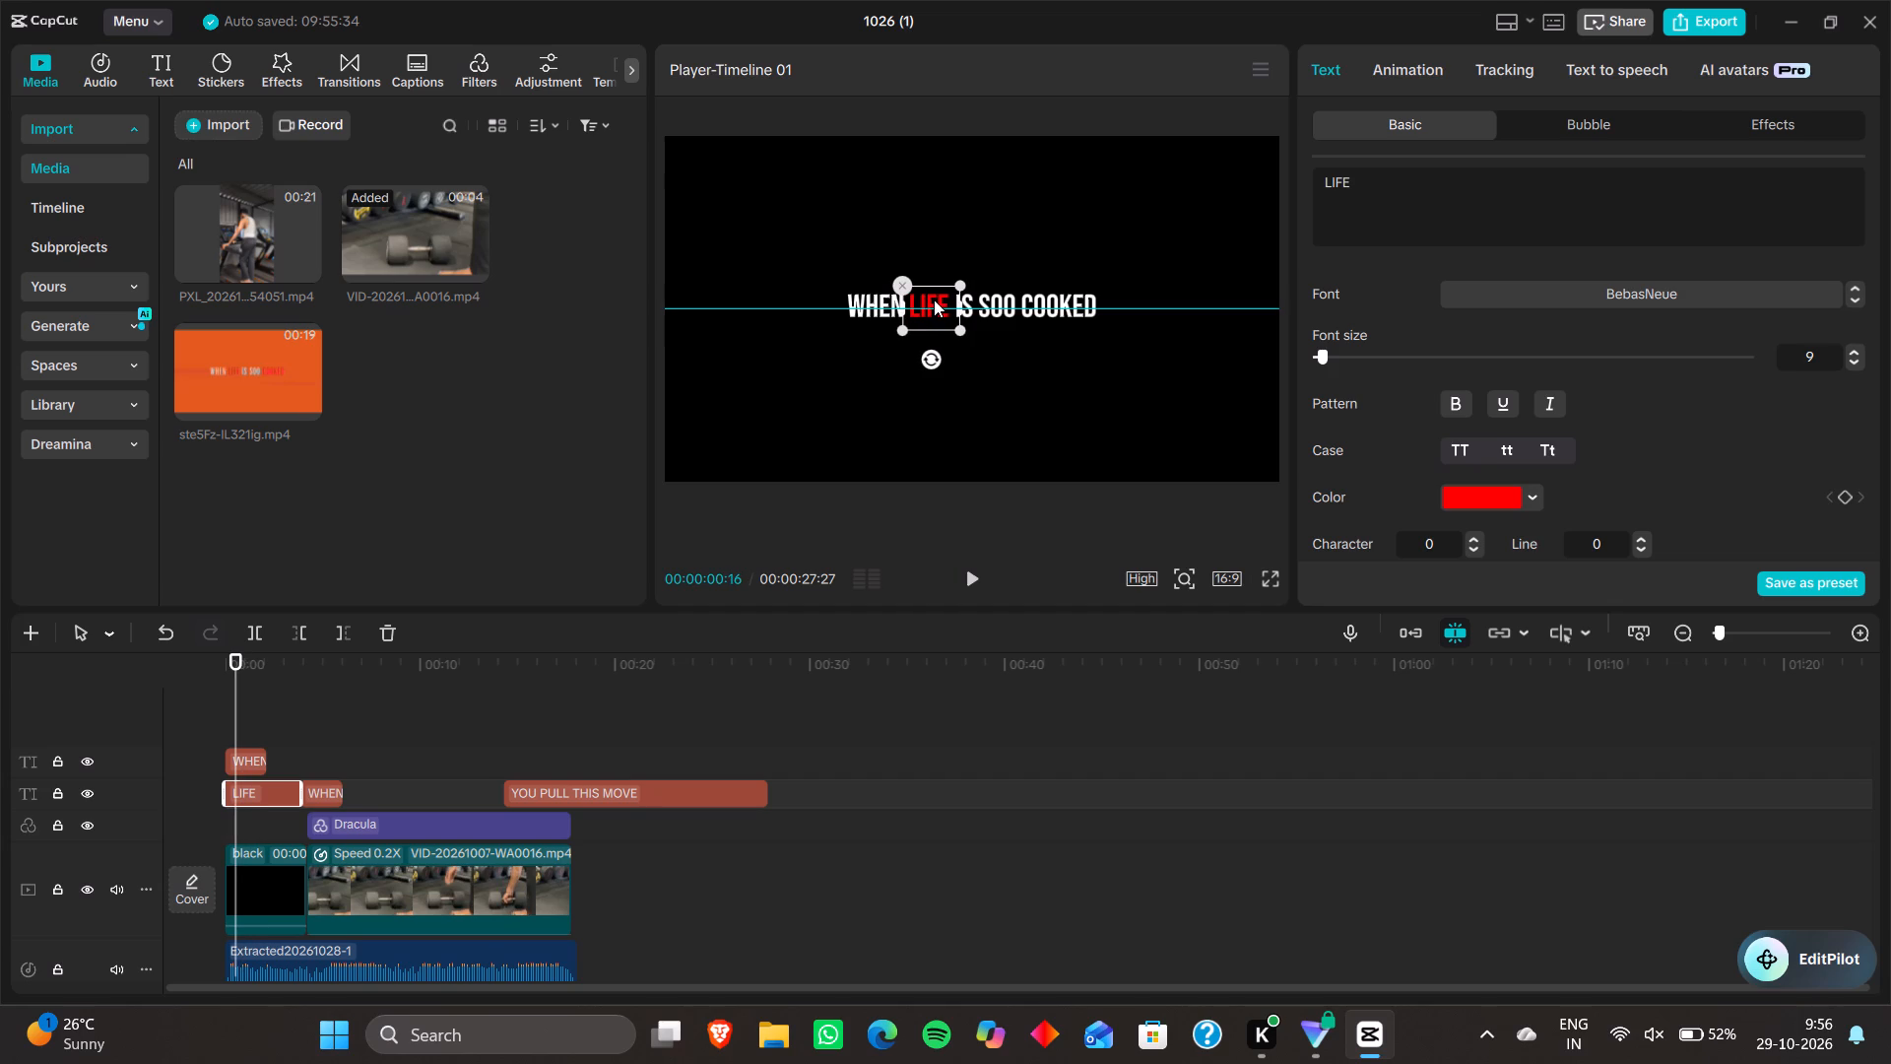
pyautogui.click(1005, 444)
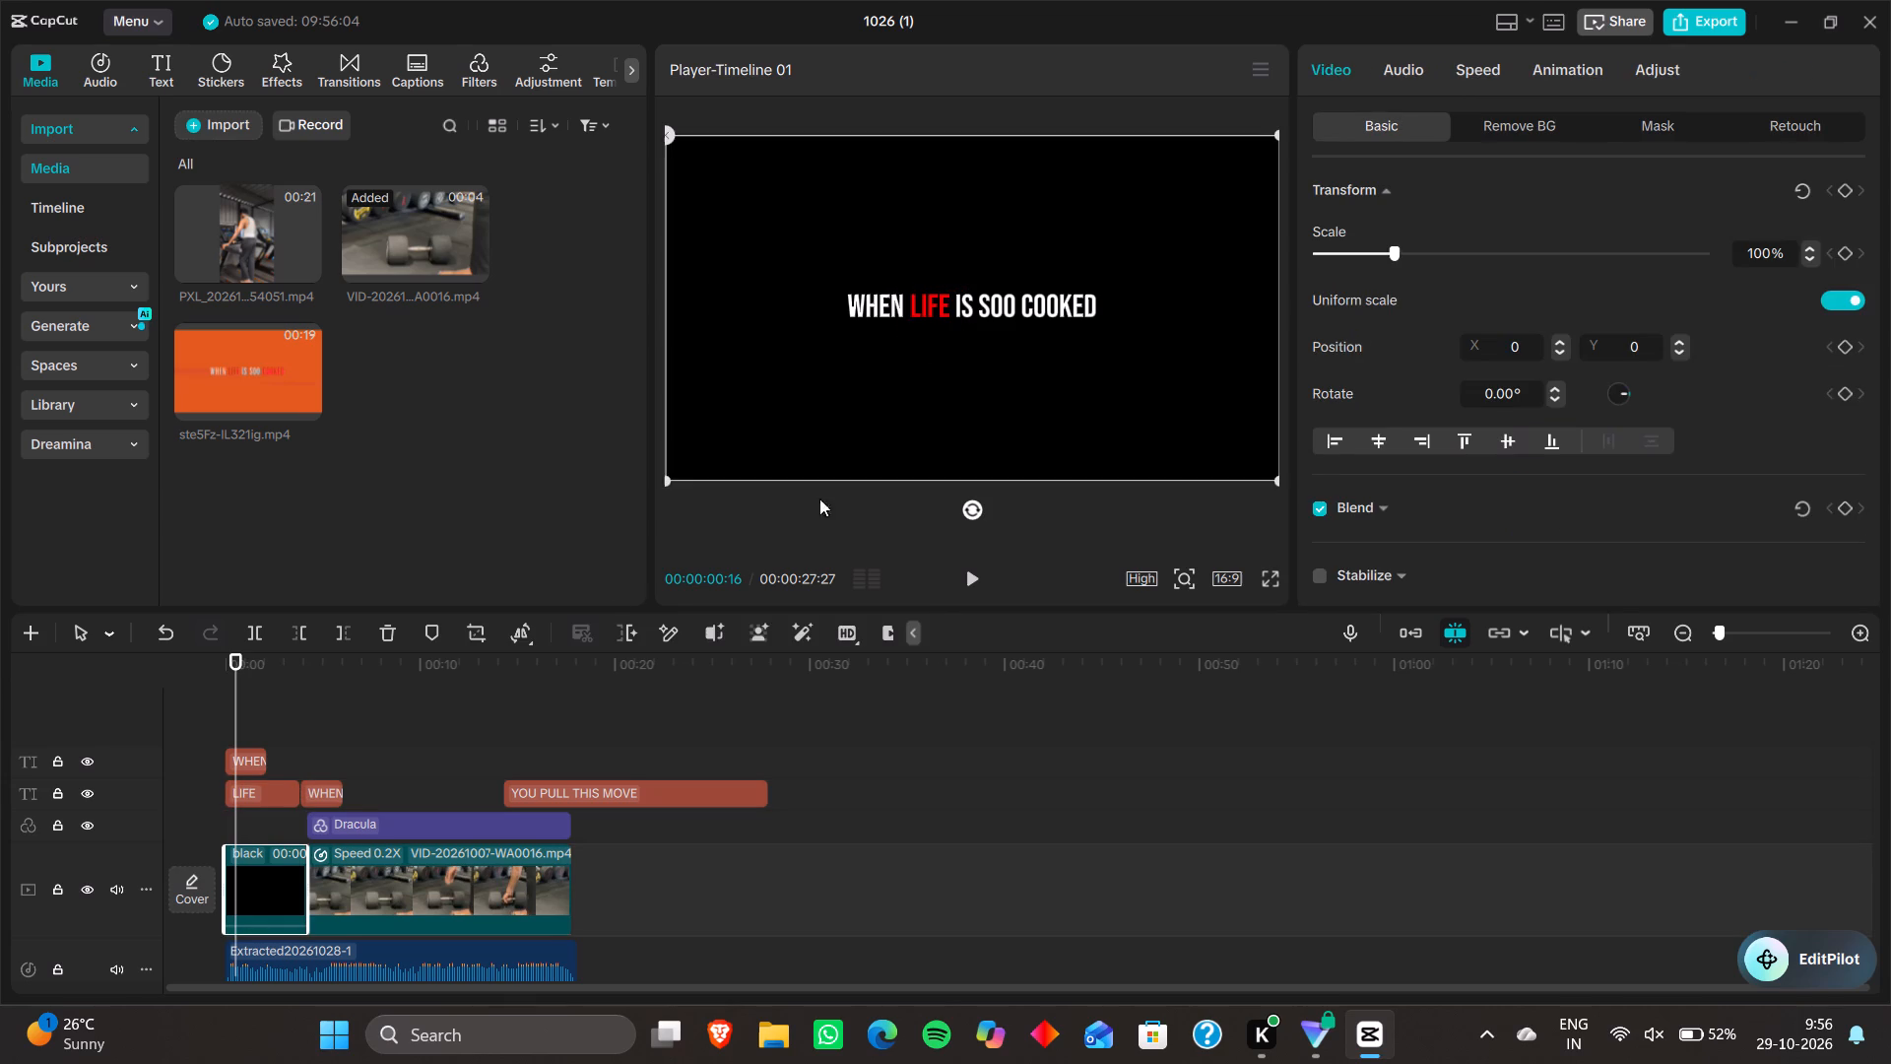
# Extend the end of the first white WHEN IS SOO COOKED clip to about 8 seconds on the timeline.
pyautogui.click(260, 756)
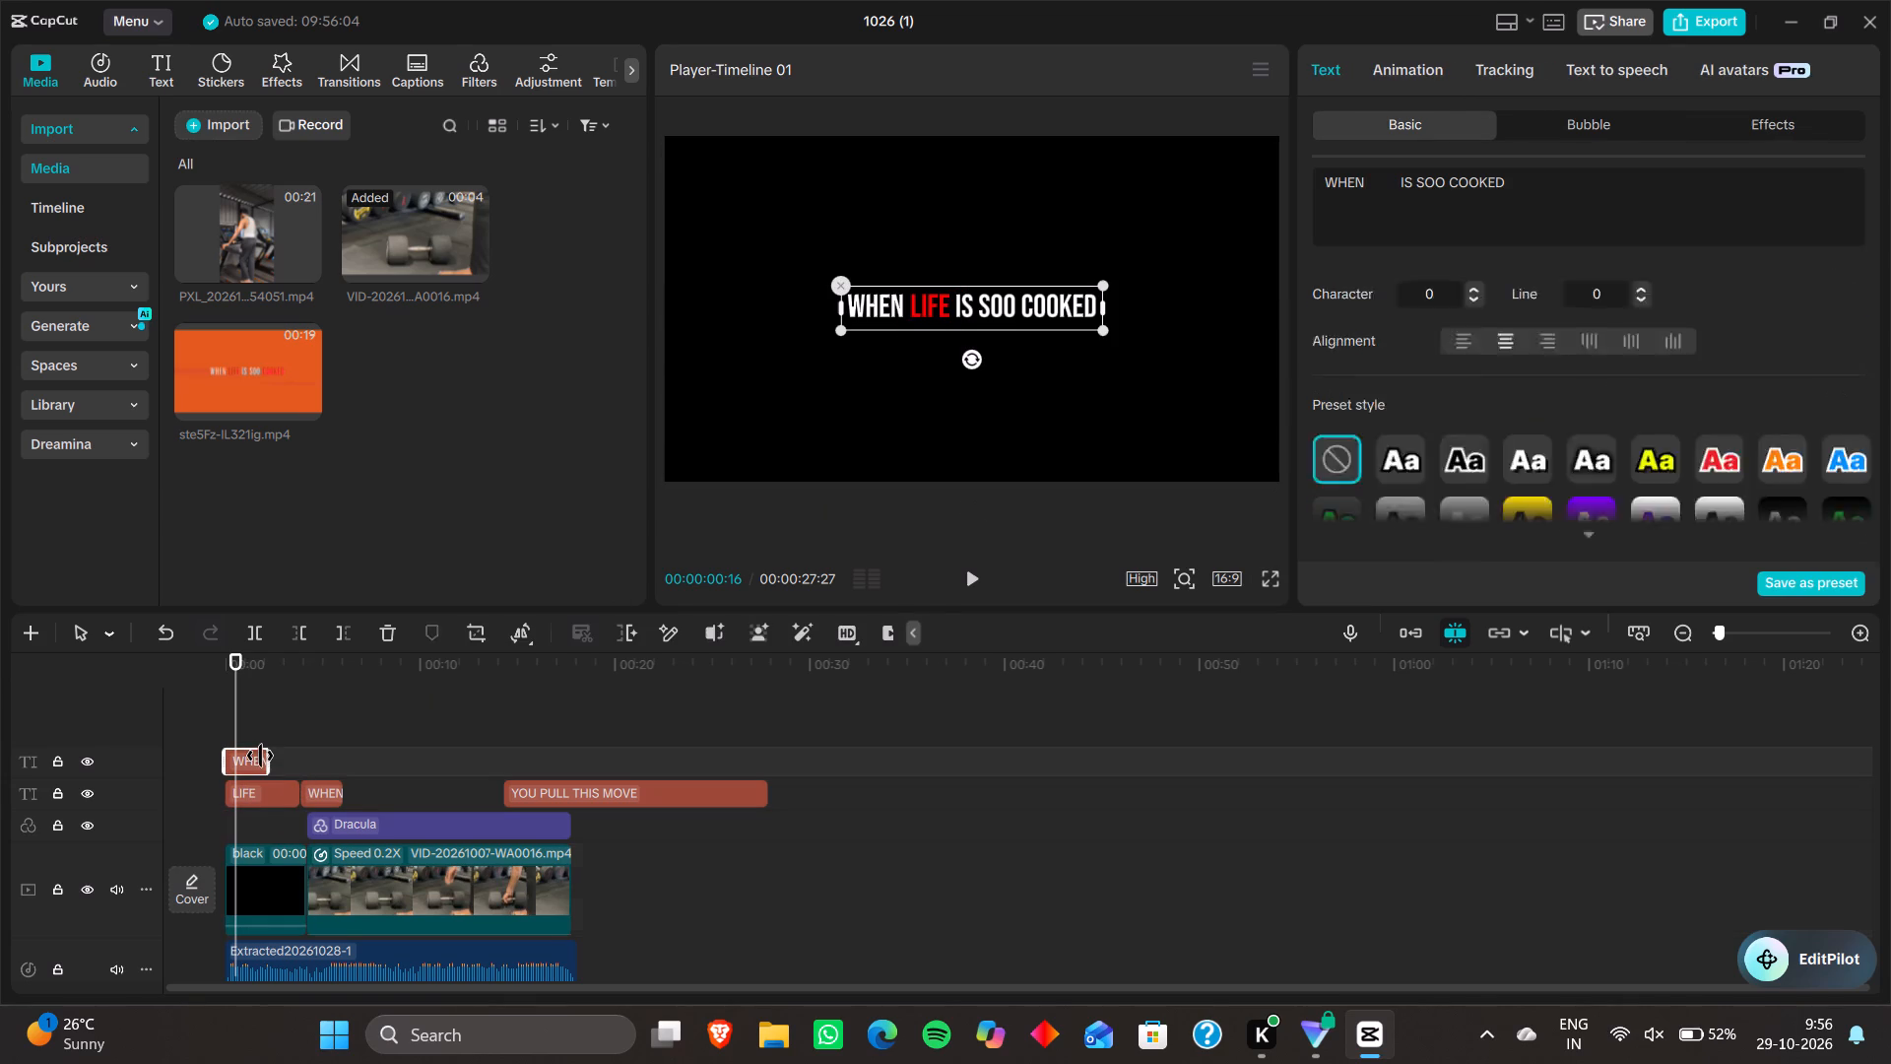
pyautogui.moveTo(265, 761); pyautogui.dragTo(388, 793)
pyautogui.moveTo(388, 793); pyautogui.dragTo(380, 794)
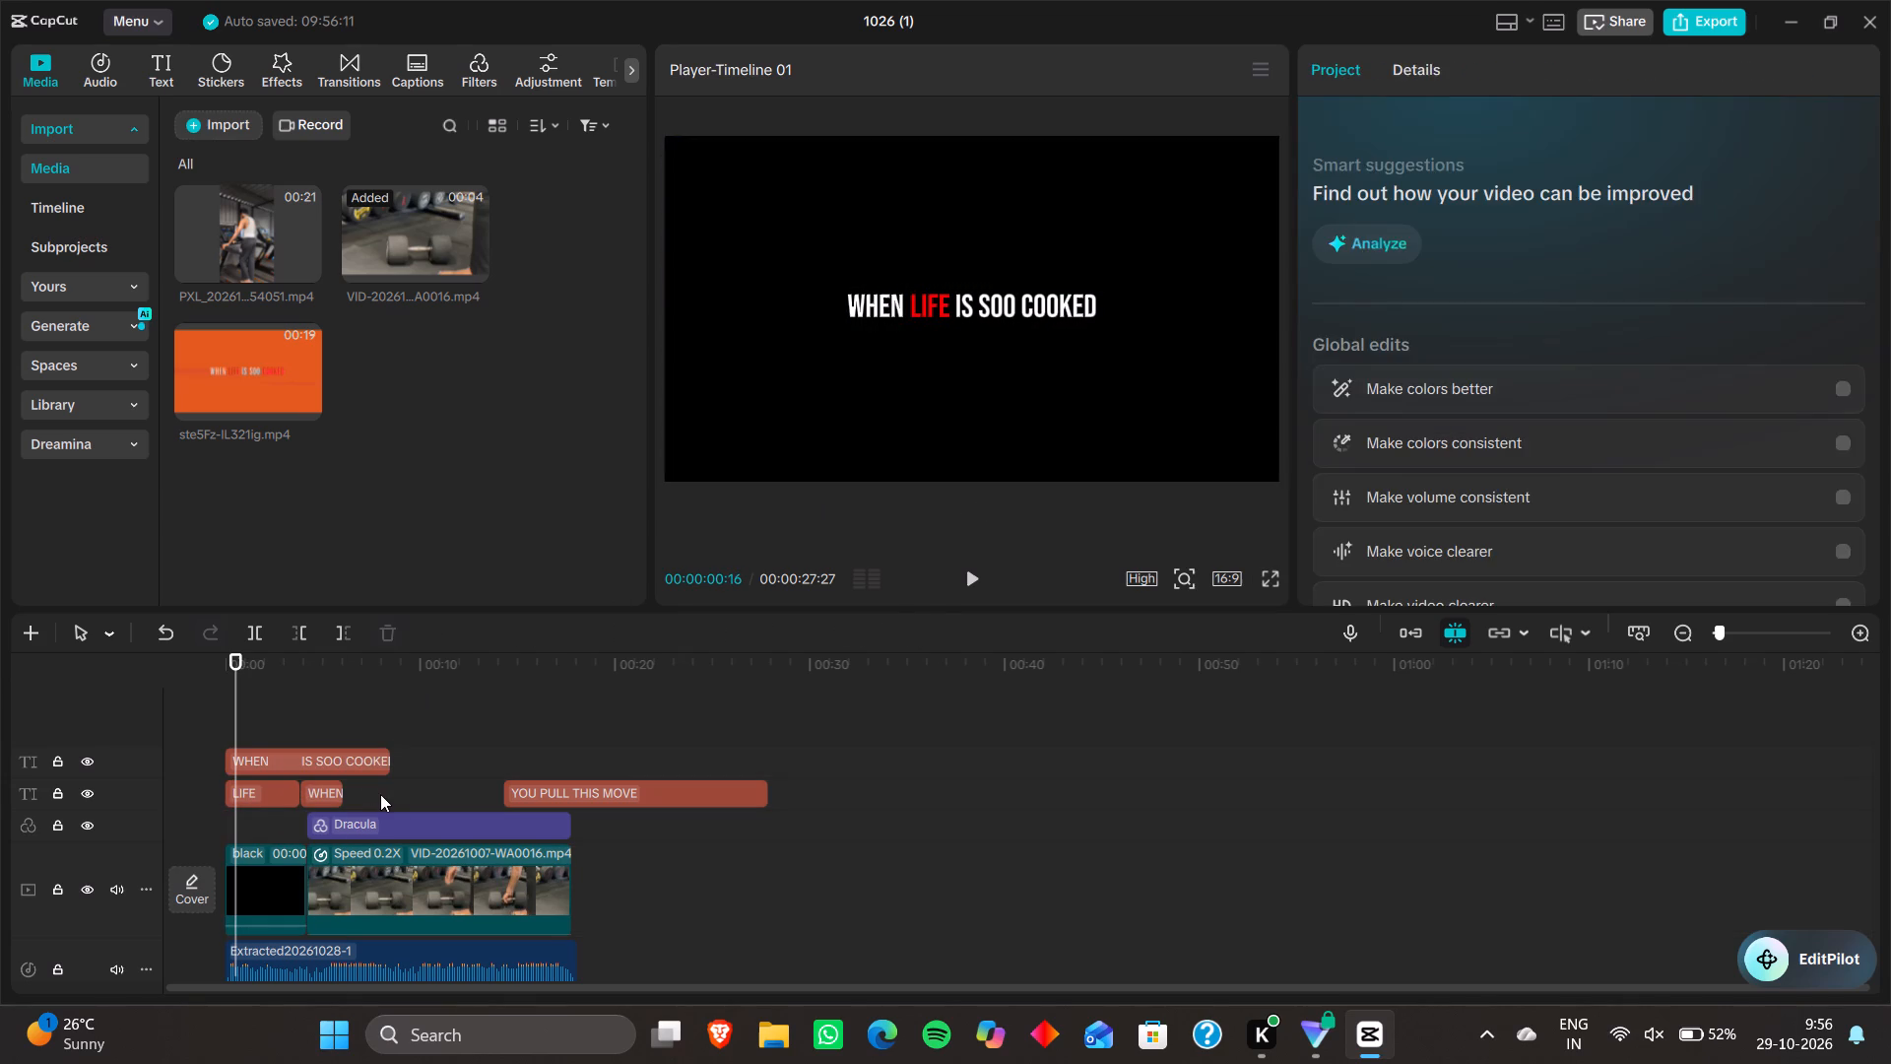
# Delete WHEN LIFE IS SOO from the second white title's text, leaving only COOKED.
pyautogui.moveTo(380, 794); pyautogui.dragTo(313, 798)
pyautogui.doubleClick(313, 798)
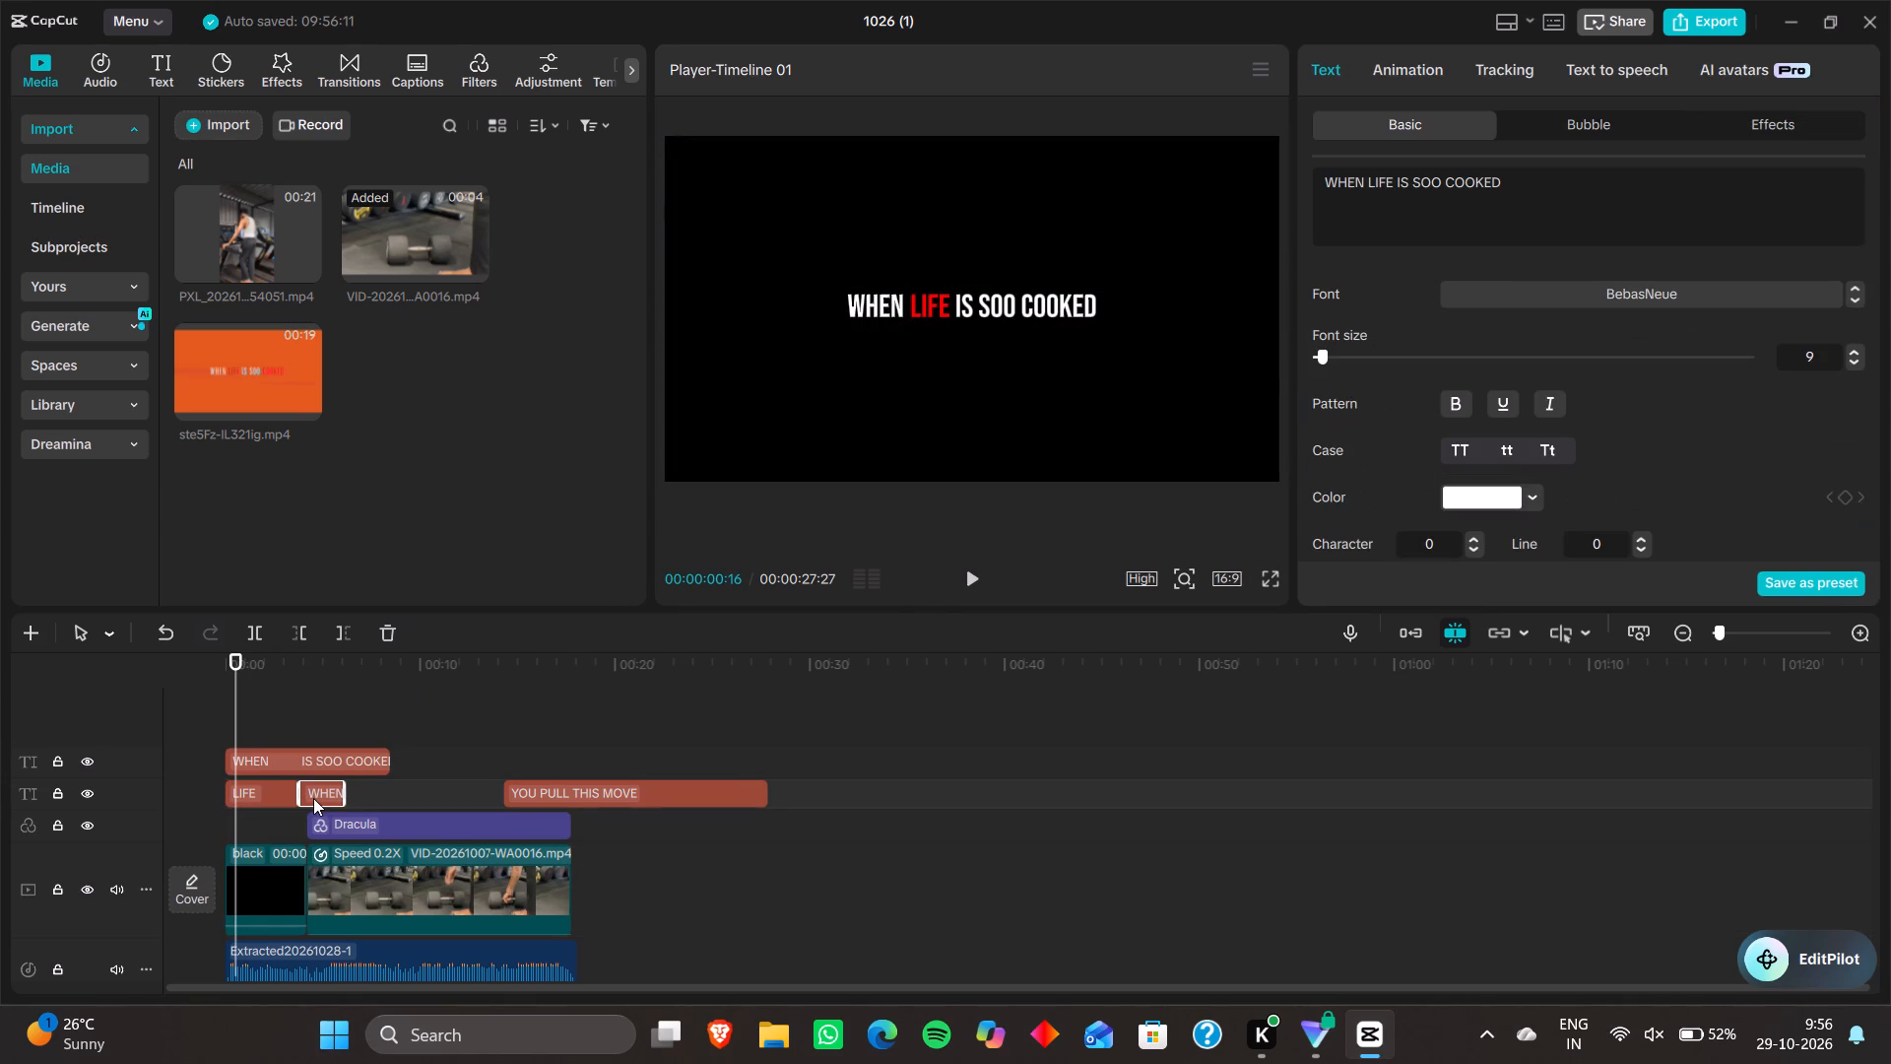
pyautogui.click(338, 798)
pyautogui.moveTo(1442, 186); pyautogui.dragTo(1382, 190)
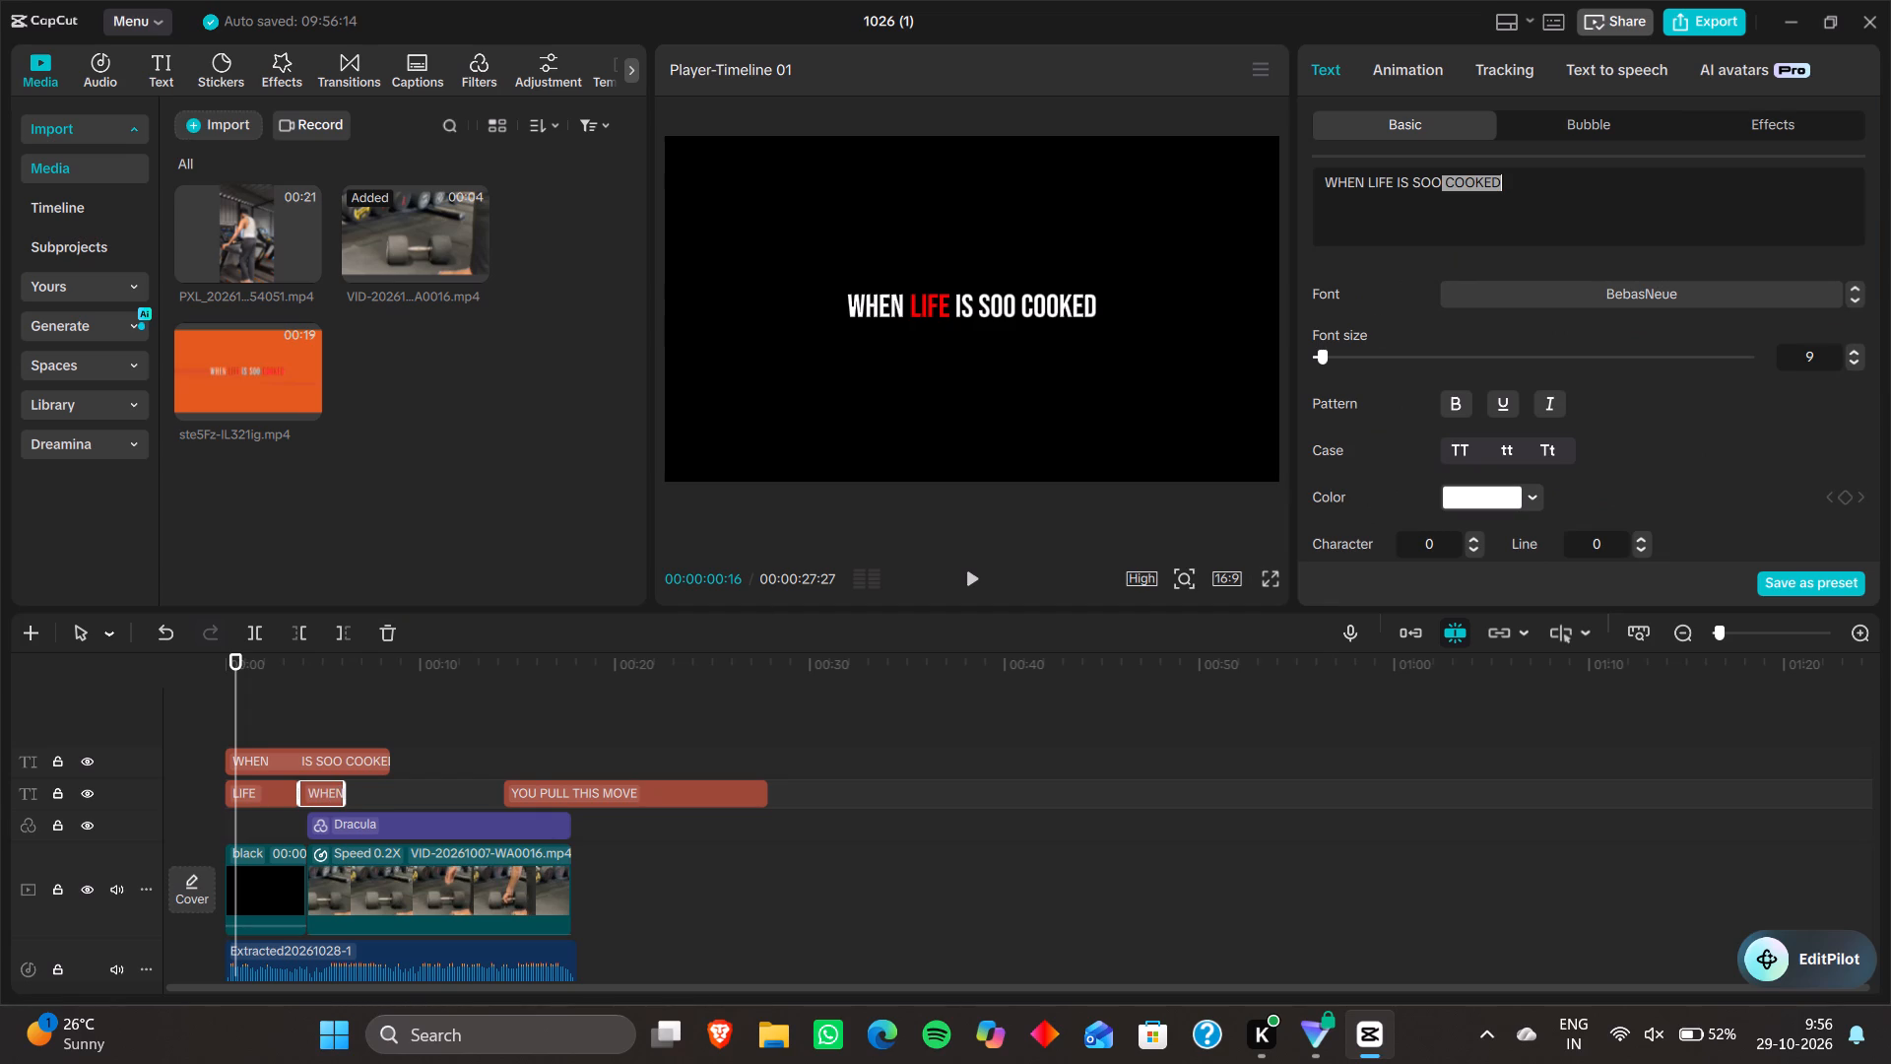
pyautogui.moveTo(1382, 190); pyautogui.dragTo(1339, 194)
pyautogui.moveTo(1384, 169); pyautogui.dragTo(1402, 189)
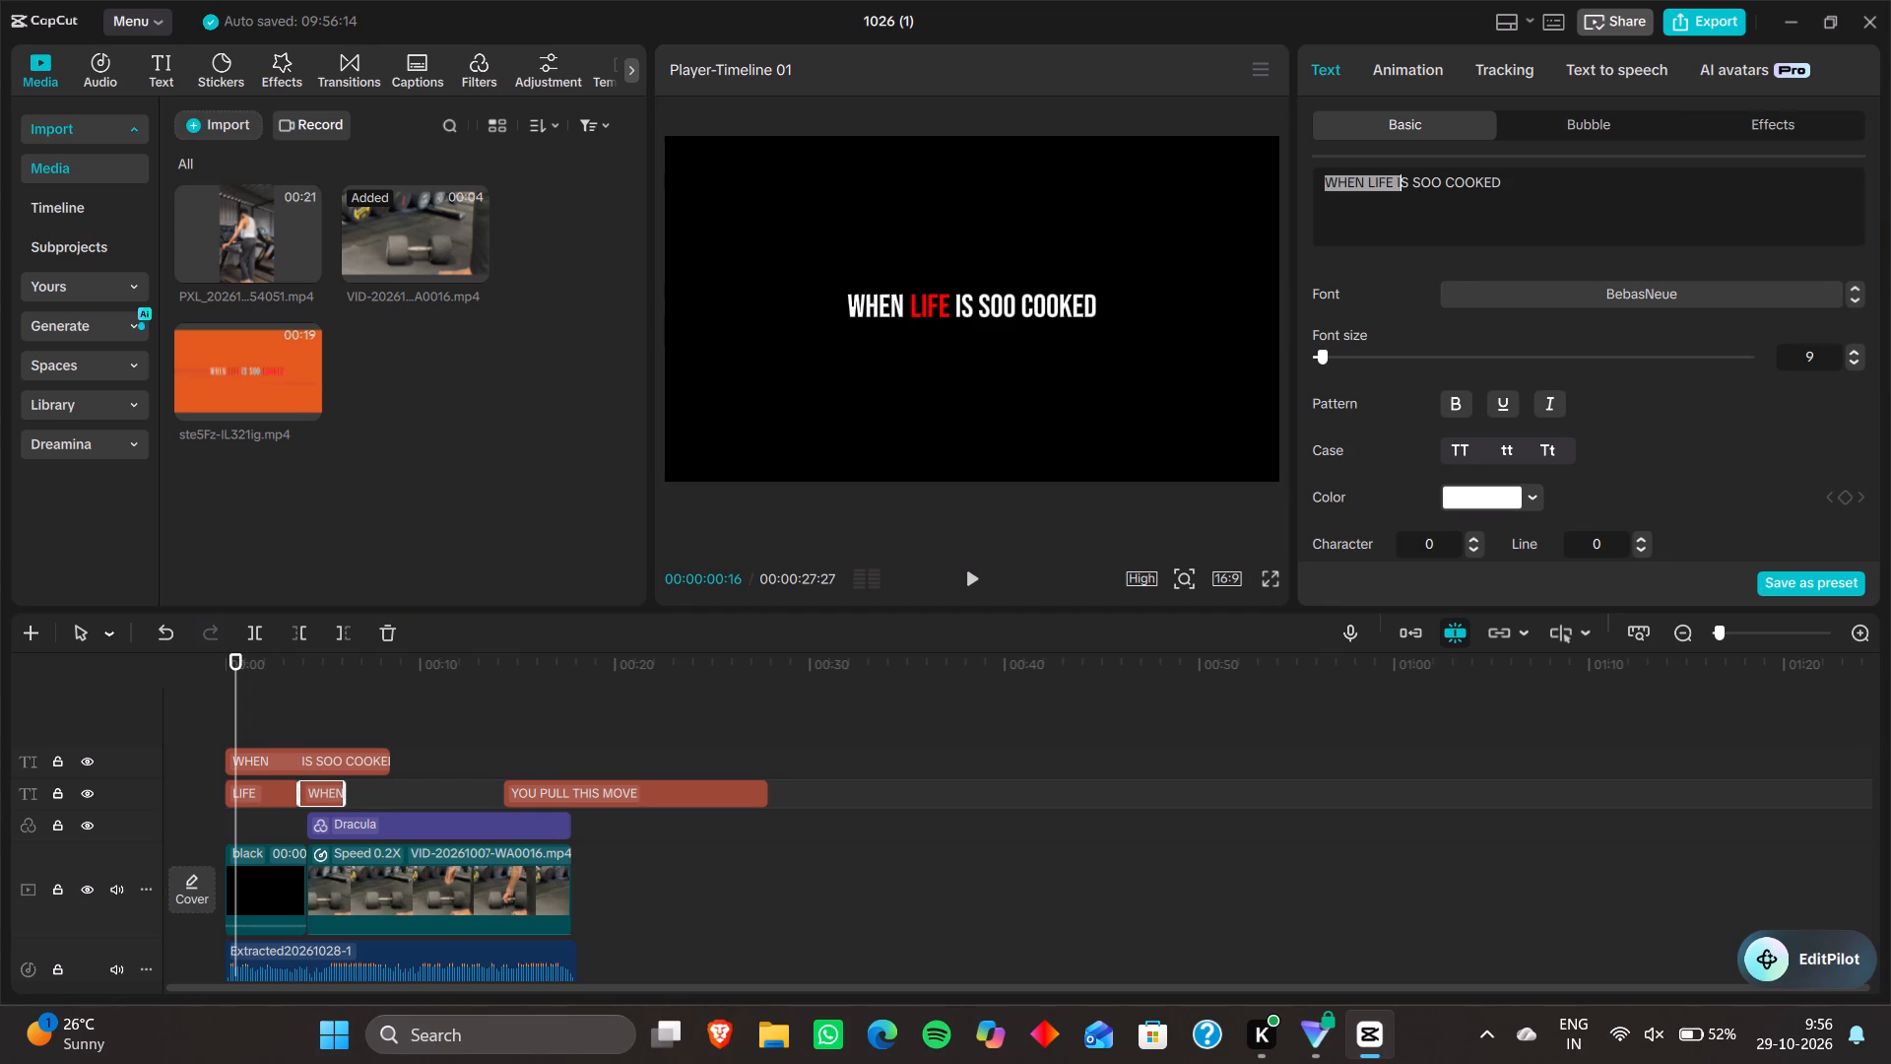
pyautogui.moveTo(1442, 178); pyautogui.dragTo(1286, 177)
pyautogui.press('Delete')
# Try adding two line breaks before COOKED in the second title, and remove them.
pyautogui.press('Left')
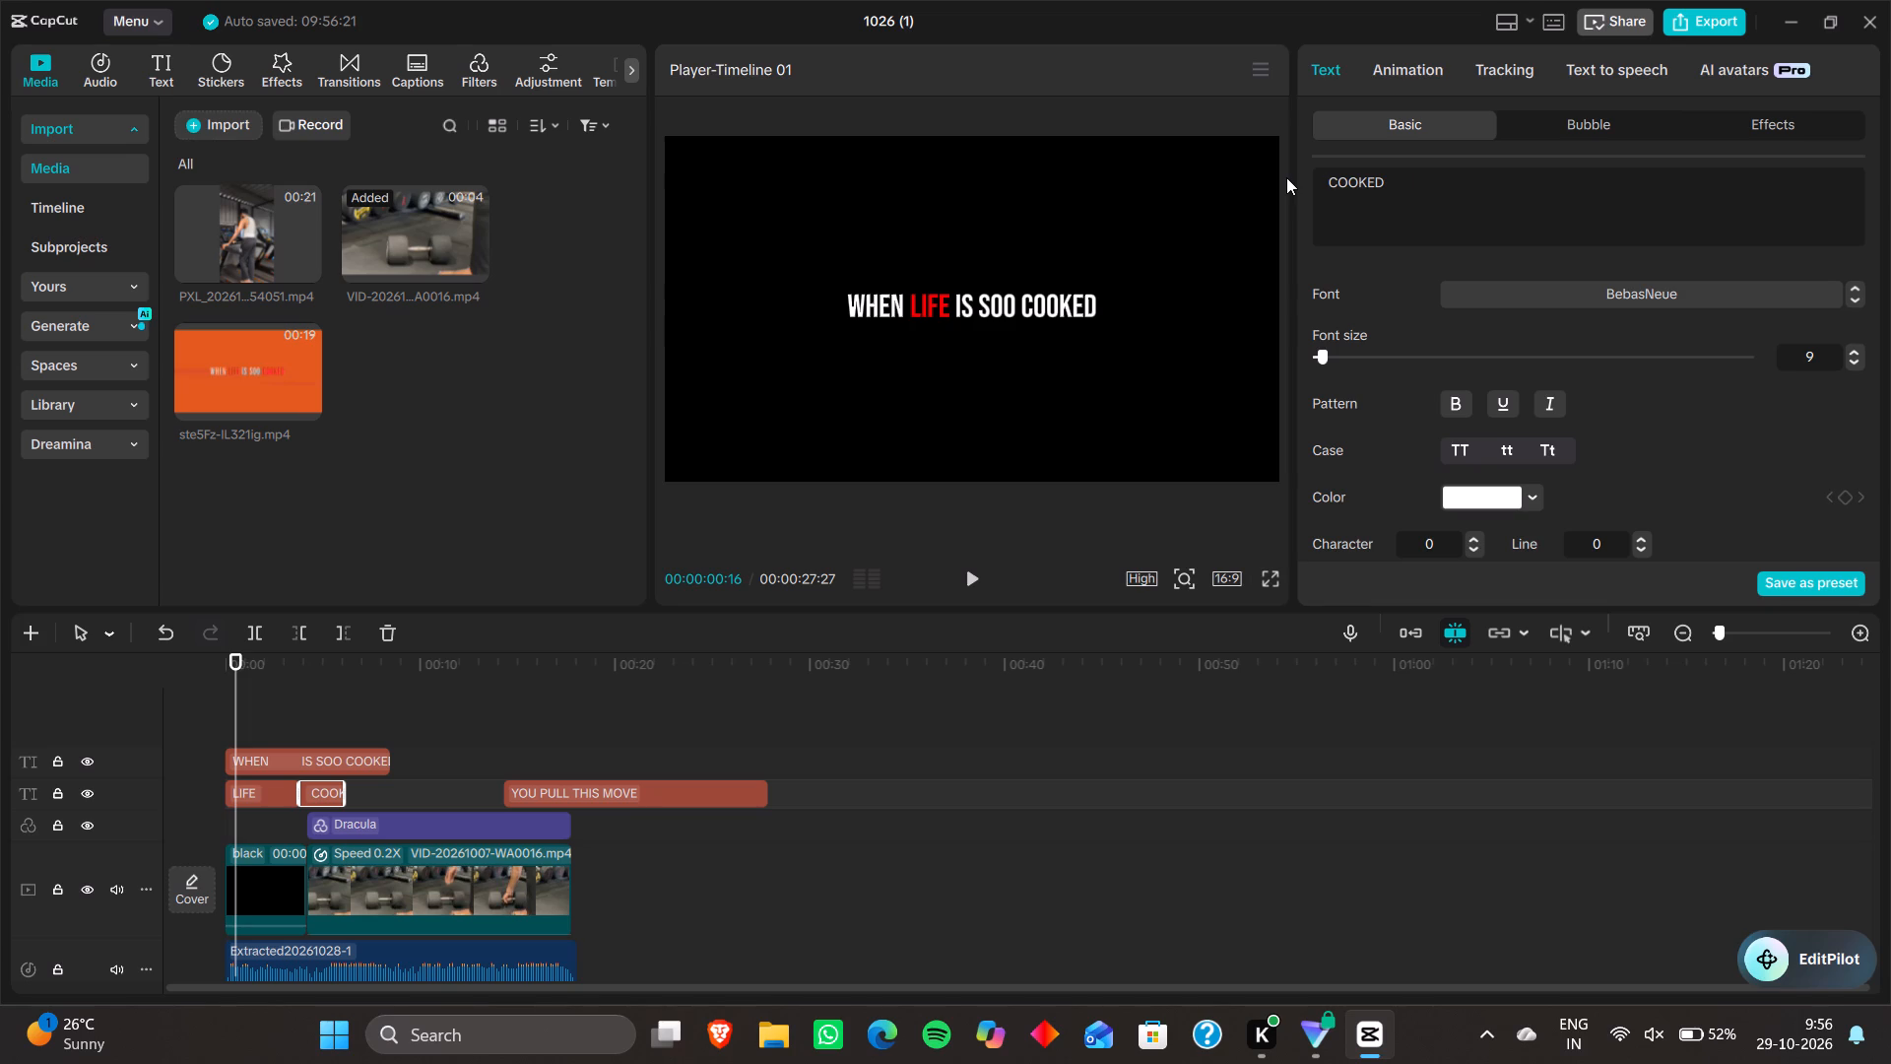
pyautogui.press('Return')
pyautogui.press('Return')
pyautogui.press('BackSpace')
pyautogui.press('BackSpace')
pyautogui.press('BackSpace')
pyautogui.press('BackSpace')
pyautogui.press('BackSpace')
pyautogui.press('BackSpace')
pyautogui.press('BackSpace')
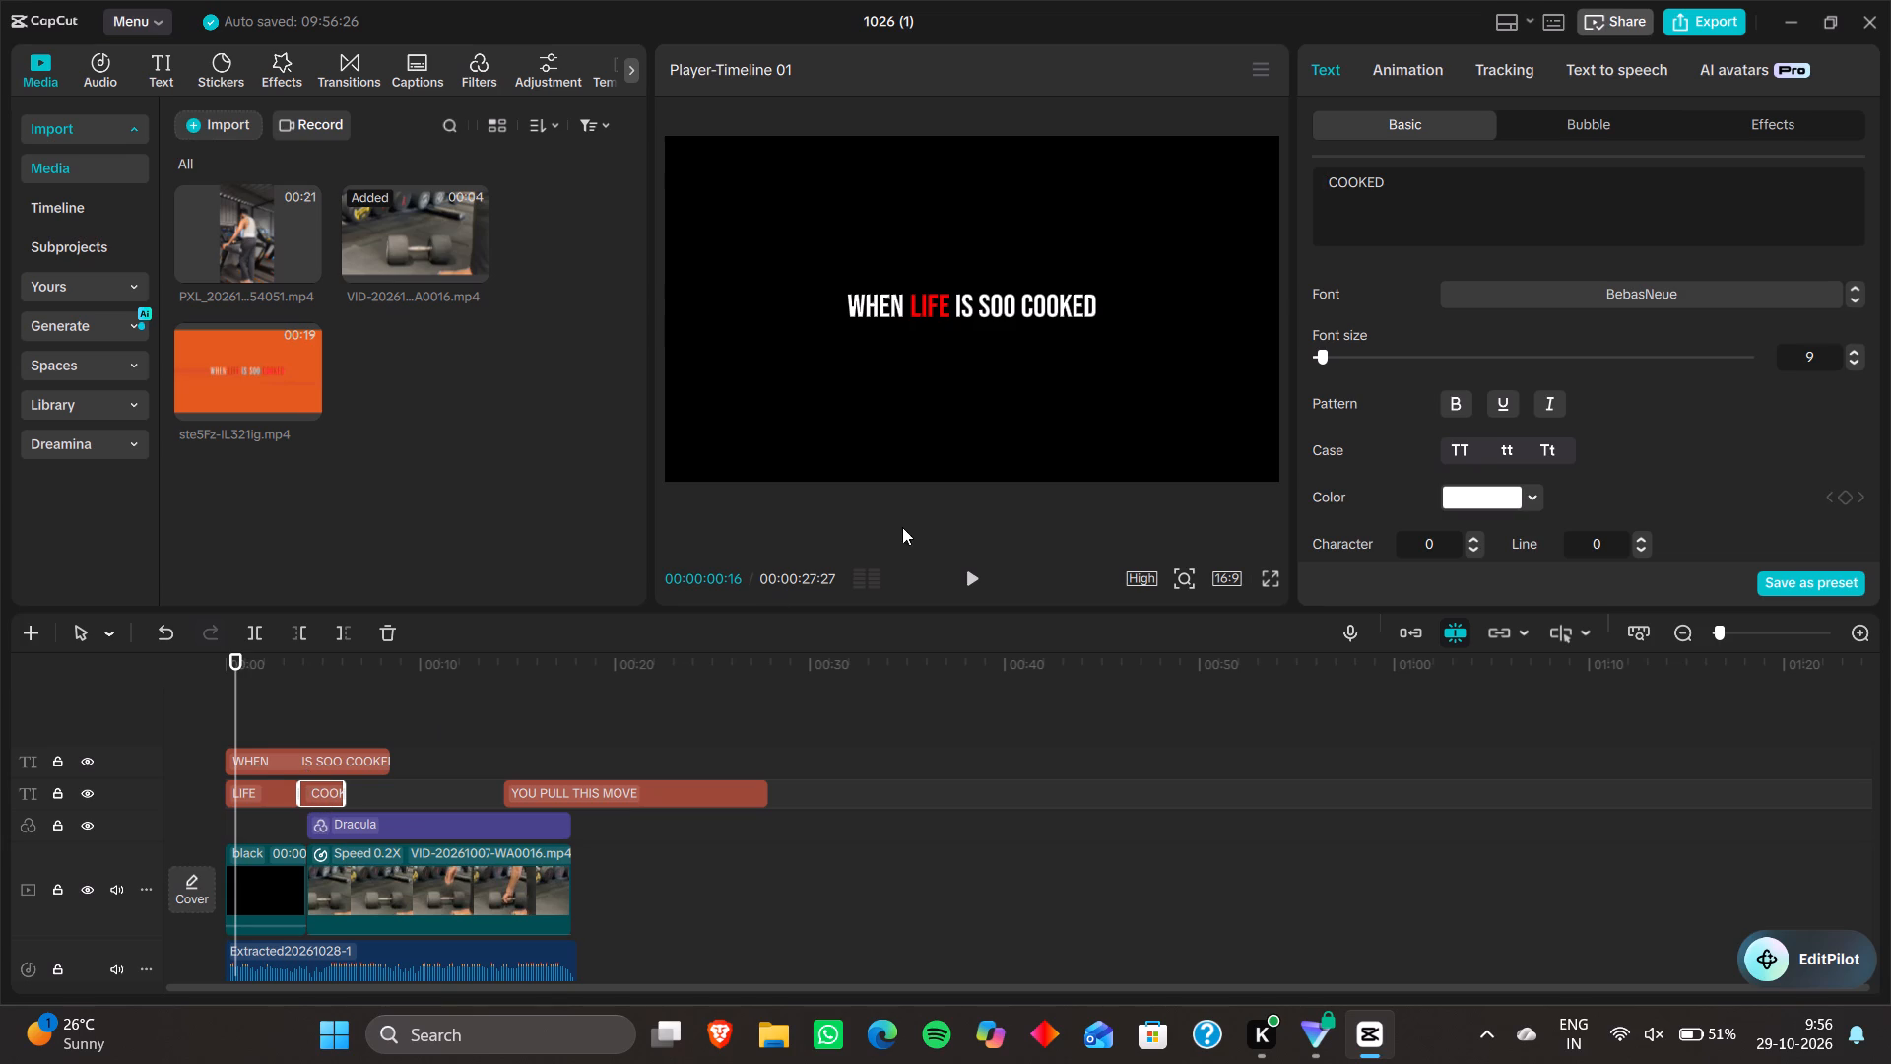
# Delete COOKED from the first white title so that it reads only WHEN and IS SOO around the gap.
pyautogui.click(346, 758)
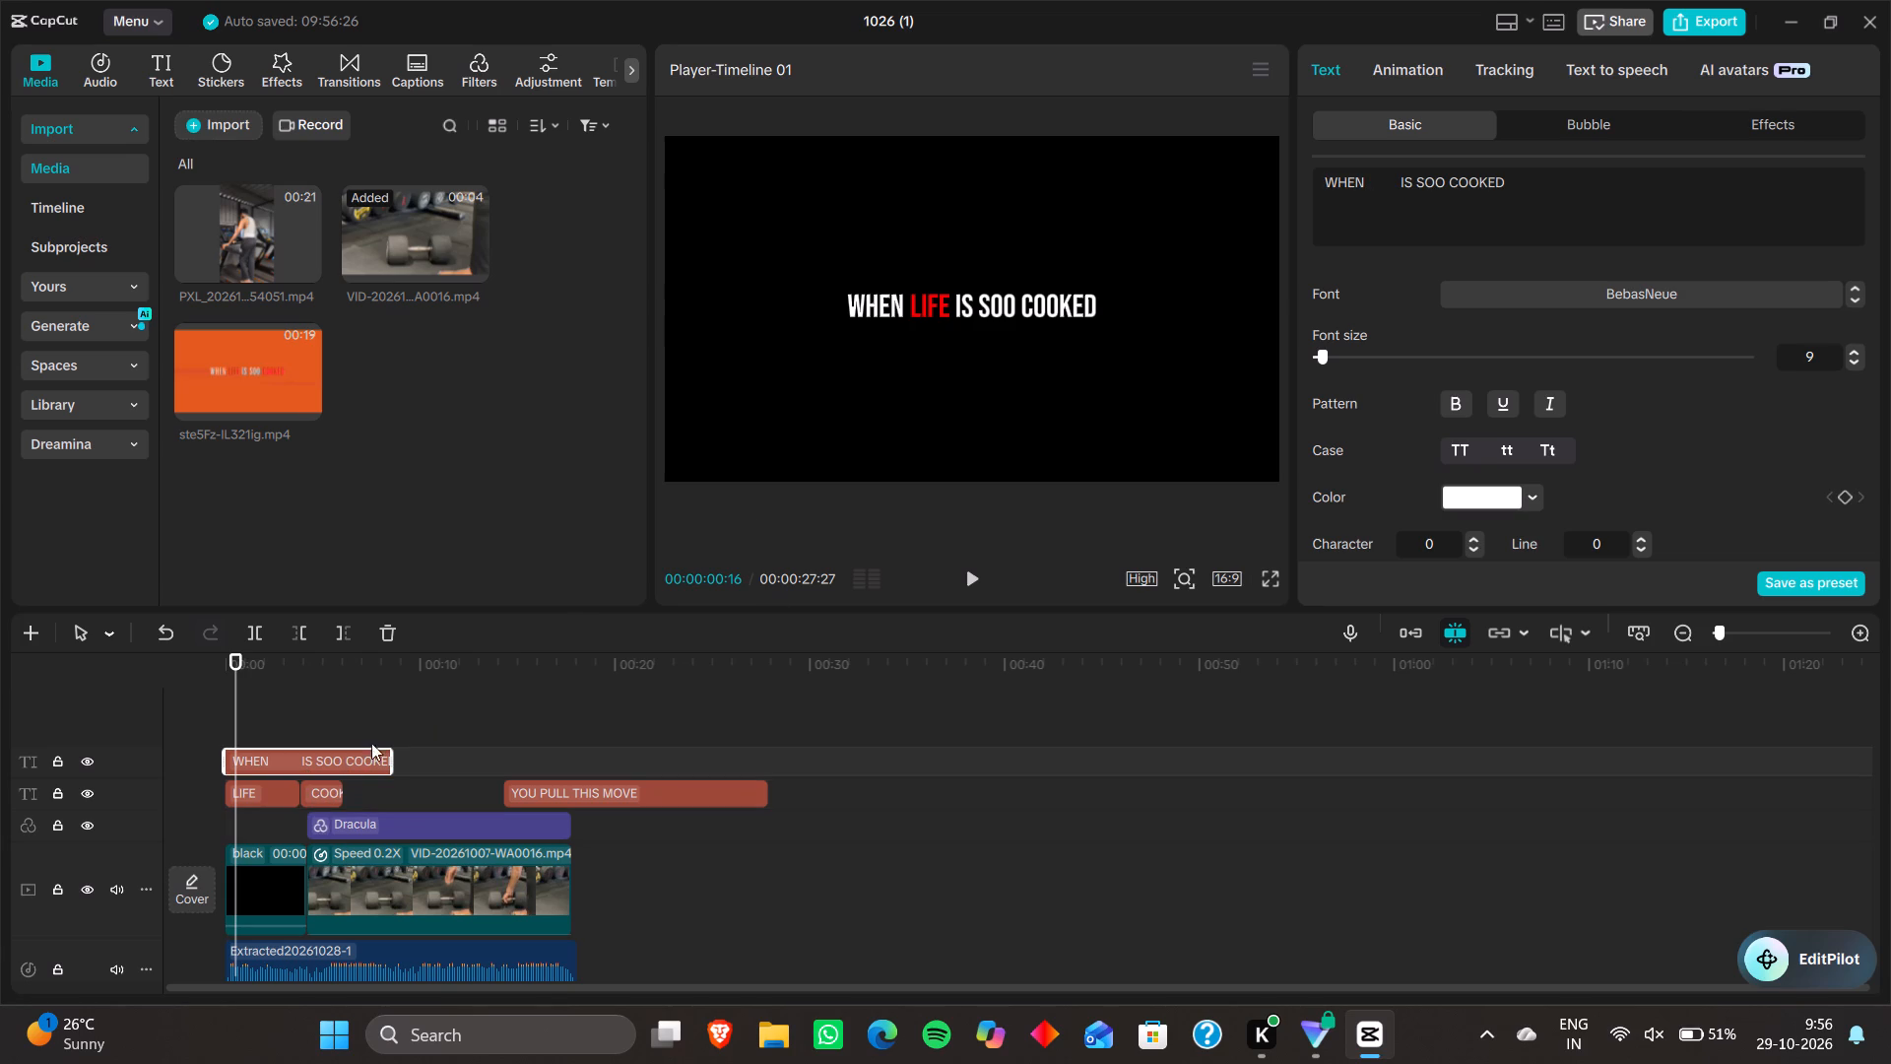
pyautogui.moveTo(1445, 179); pyautogui.dragTo(1451, 179)
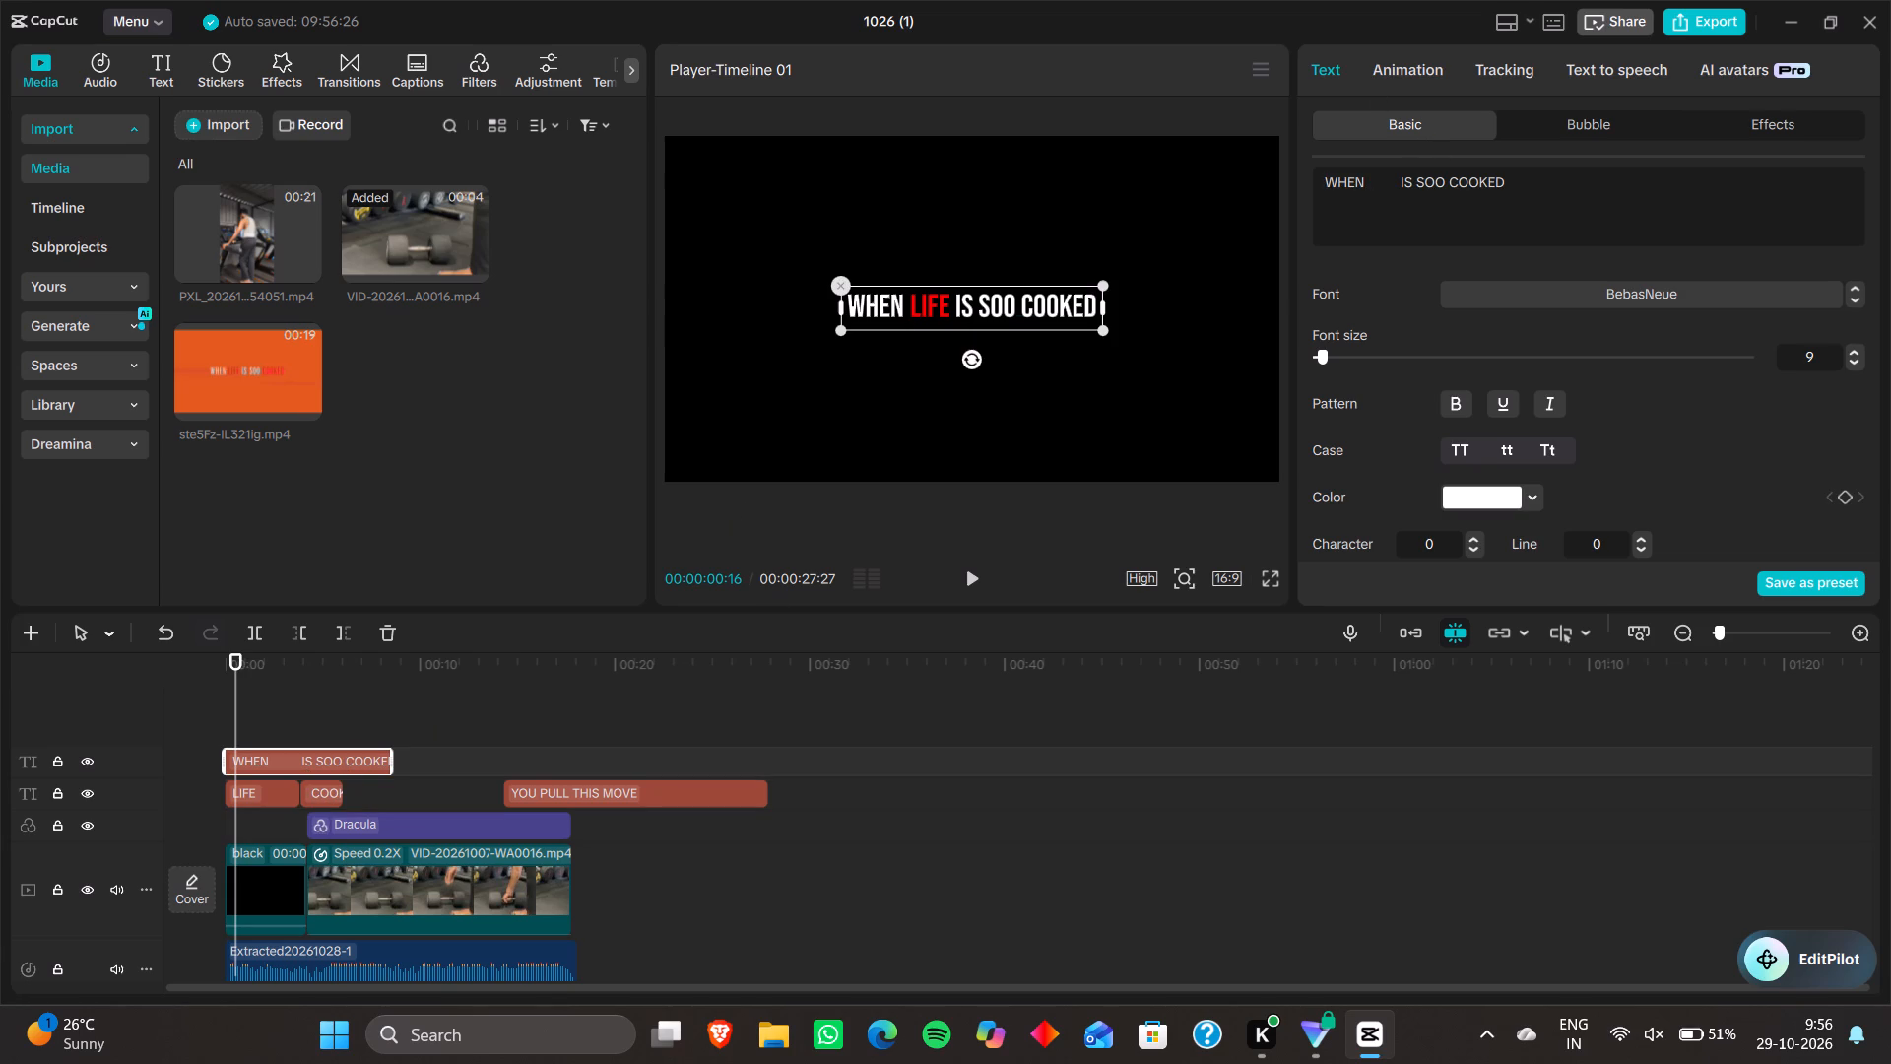
pyautogui.moveTo(1451, 179); pyautogui.dragTo(1504, 183)
pyautogui.press('BackSpace')
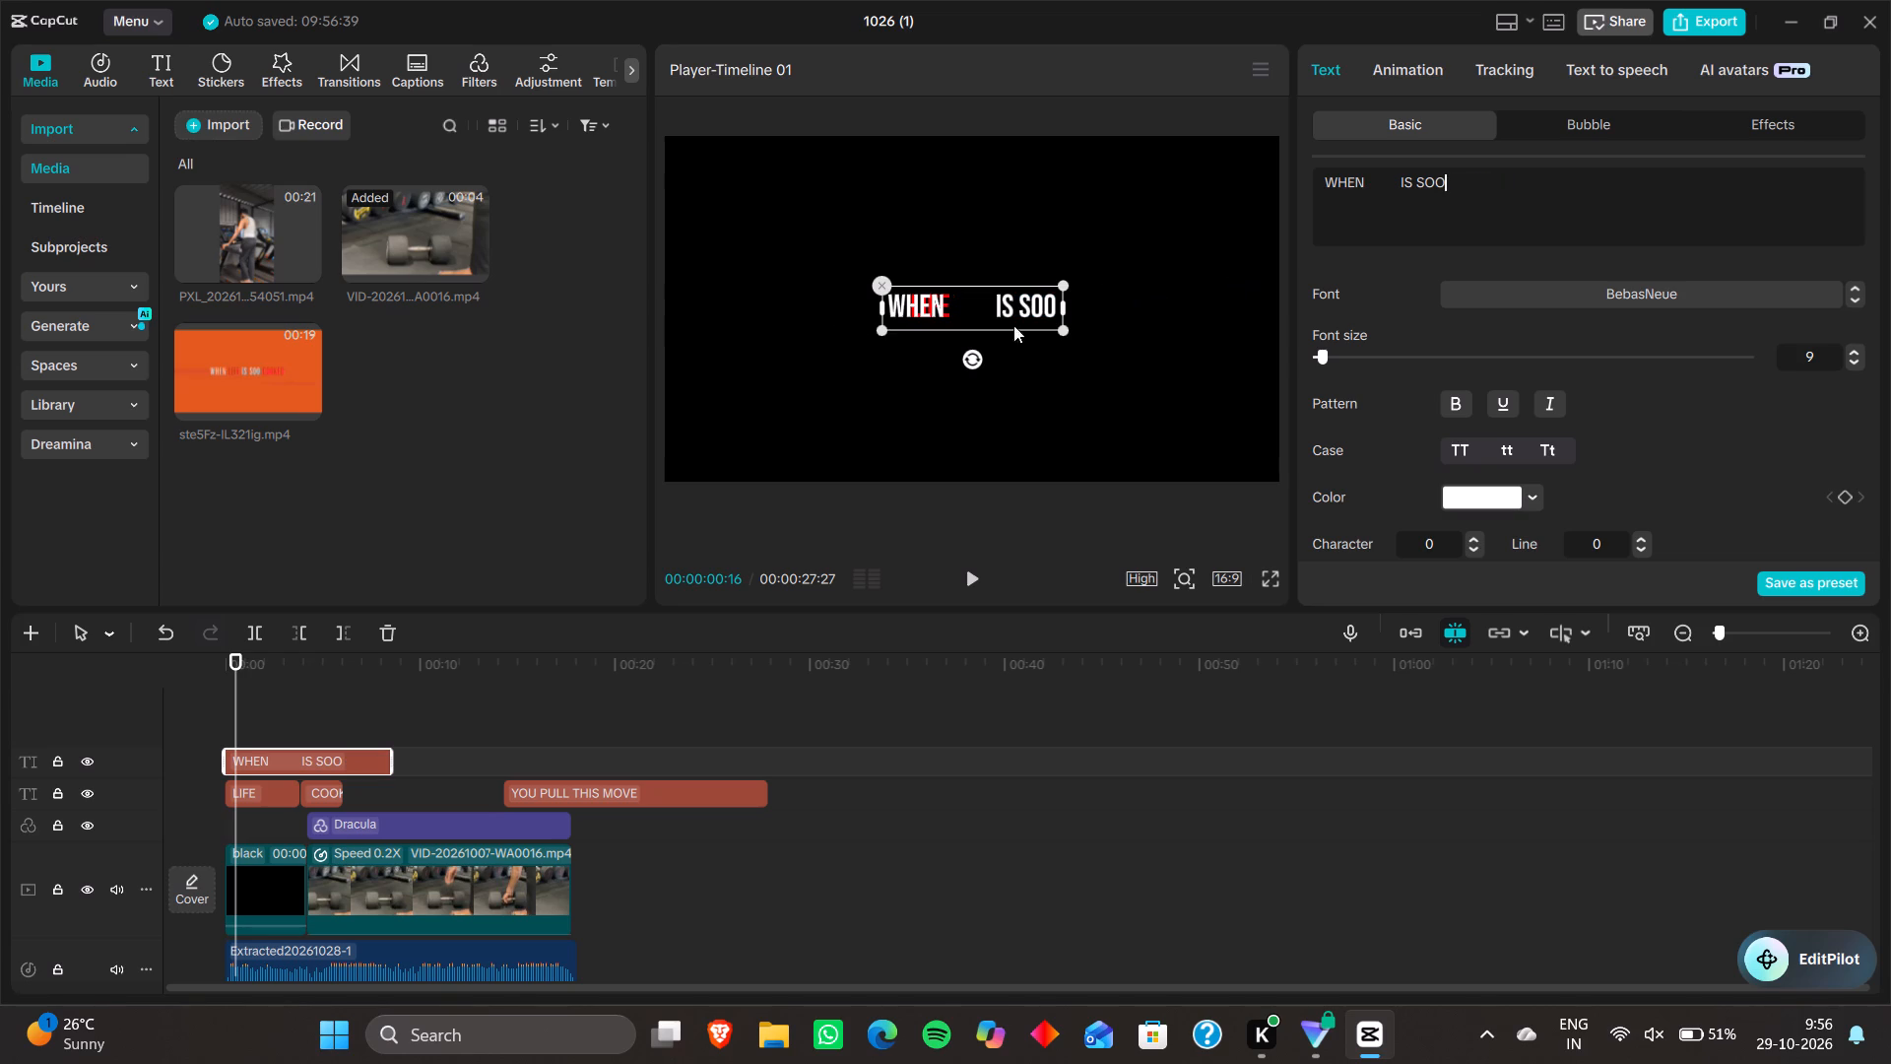
# Widen the first white title's text box on the WHEN side until its words sit evenly around the red LIFE.
pyautogui.moveTo(881, 307); pyautogui.dragTo(873, 307)
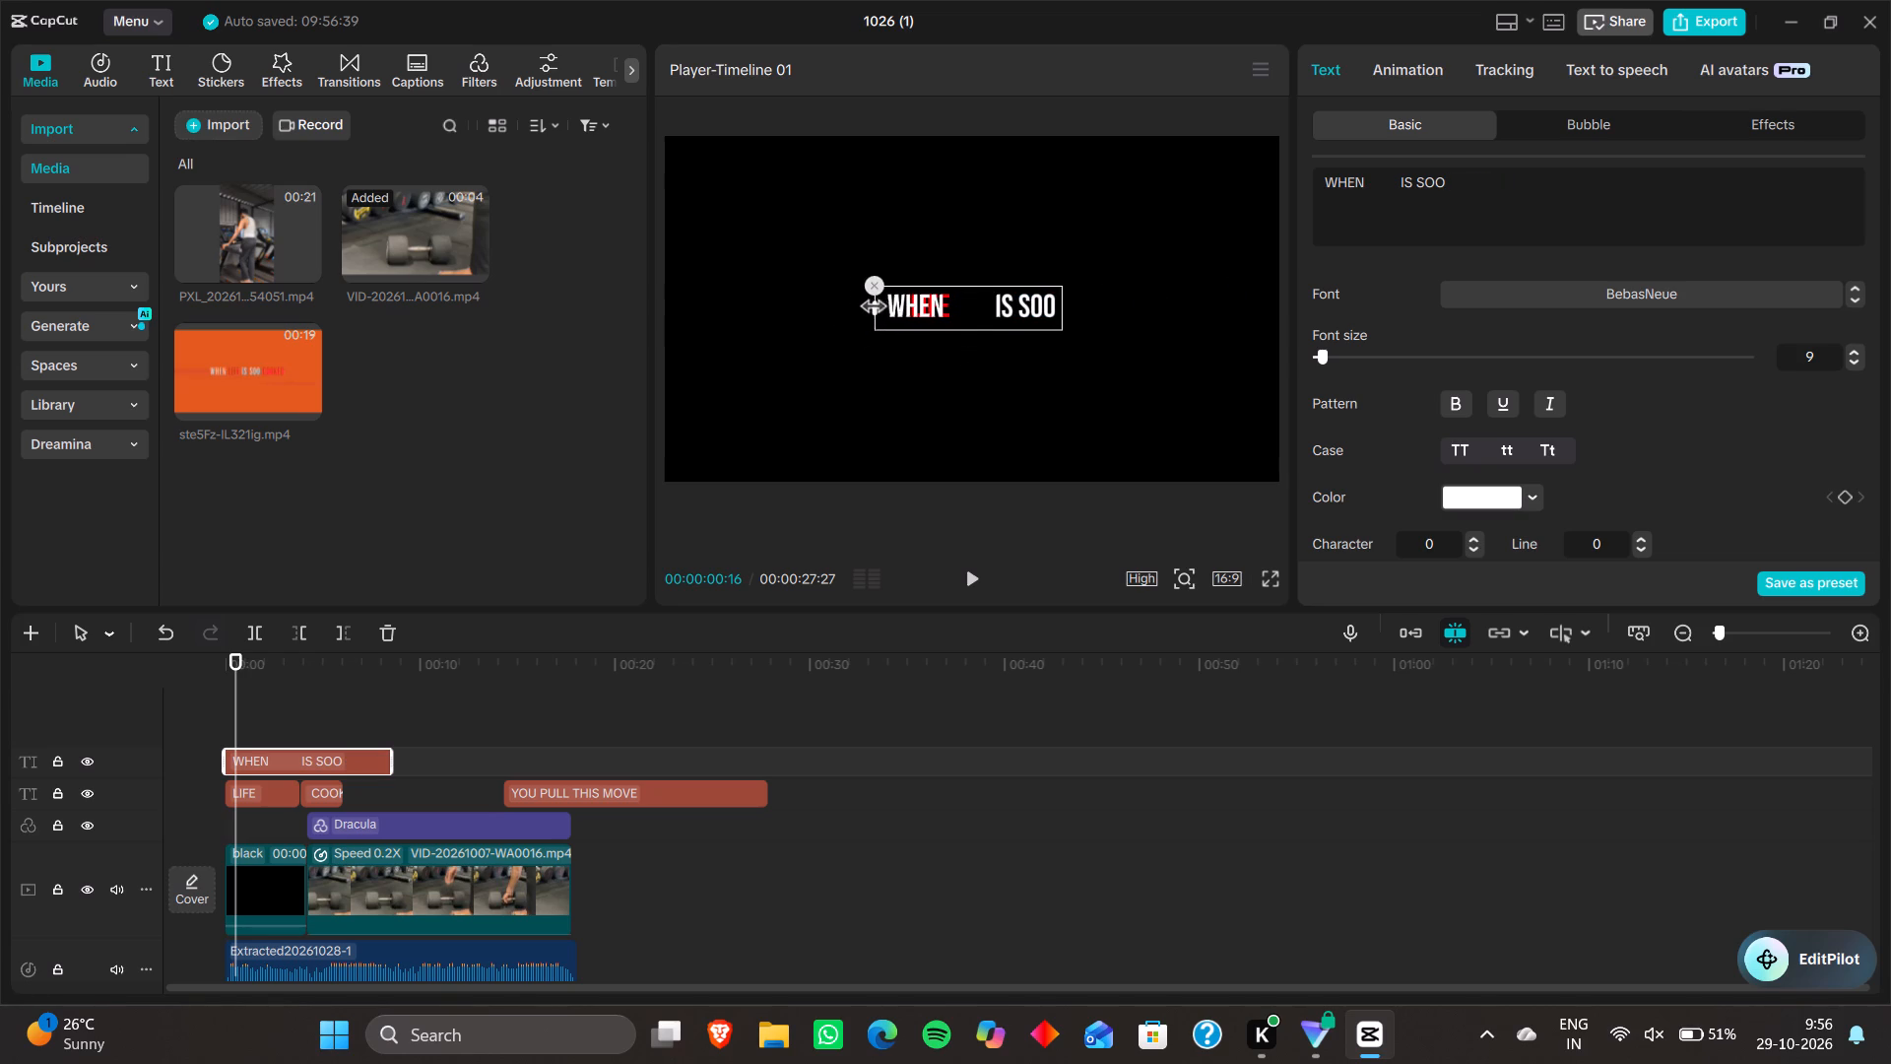
pyautogui.moveTo(873, 307); pyautogui.dragTo(811, 310)
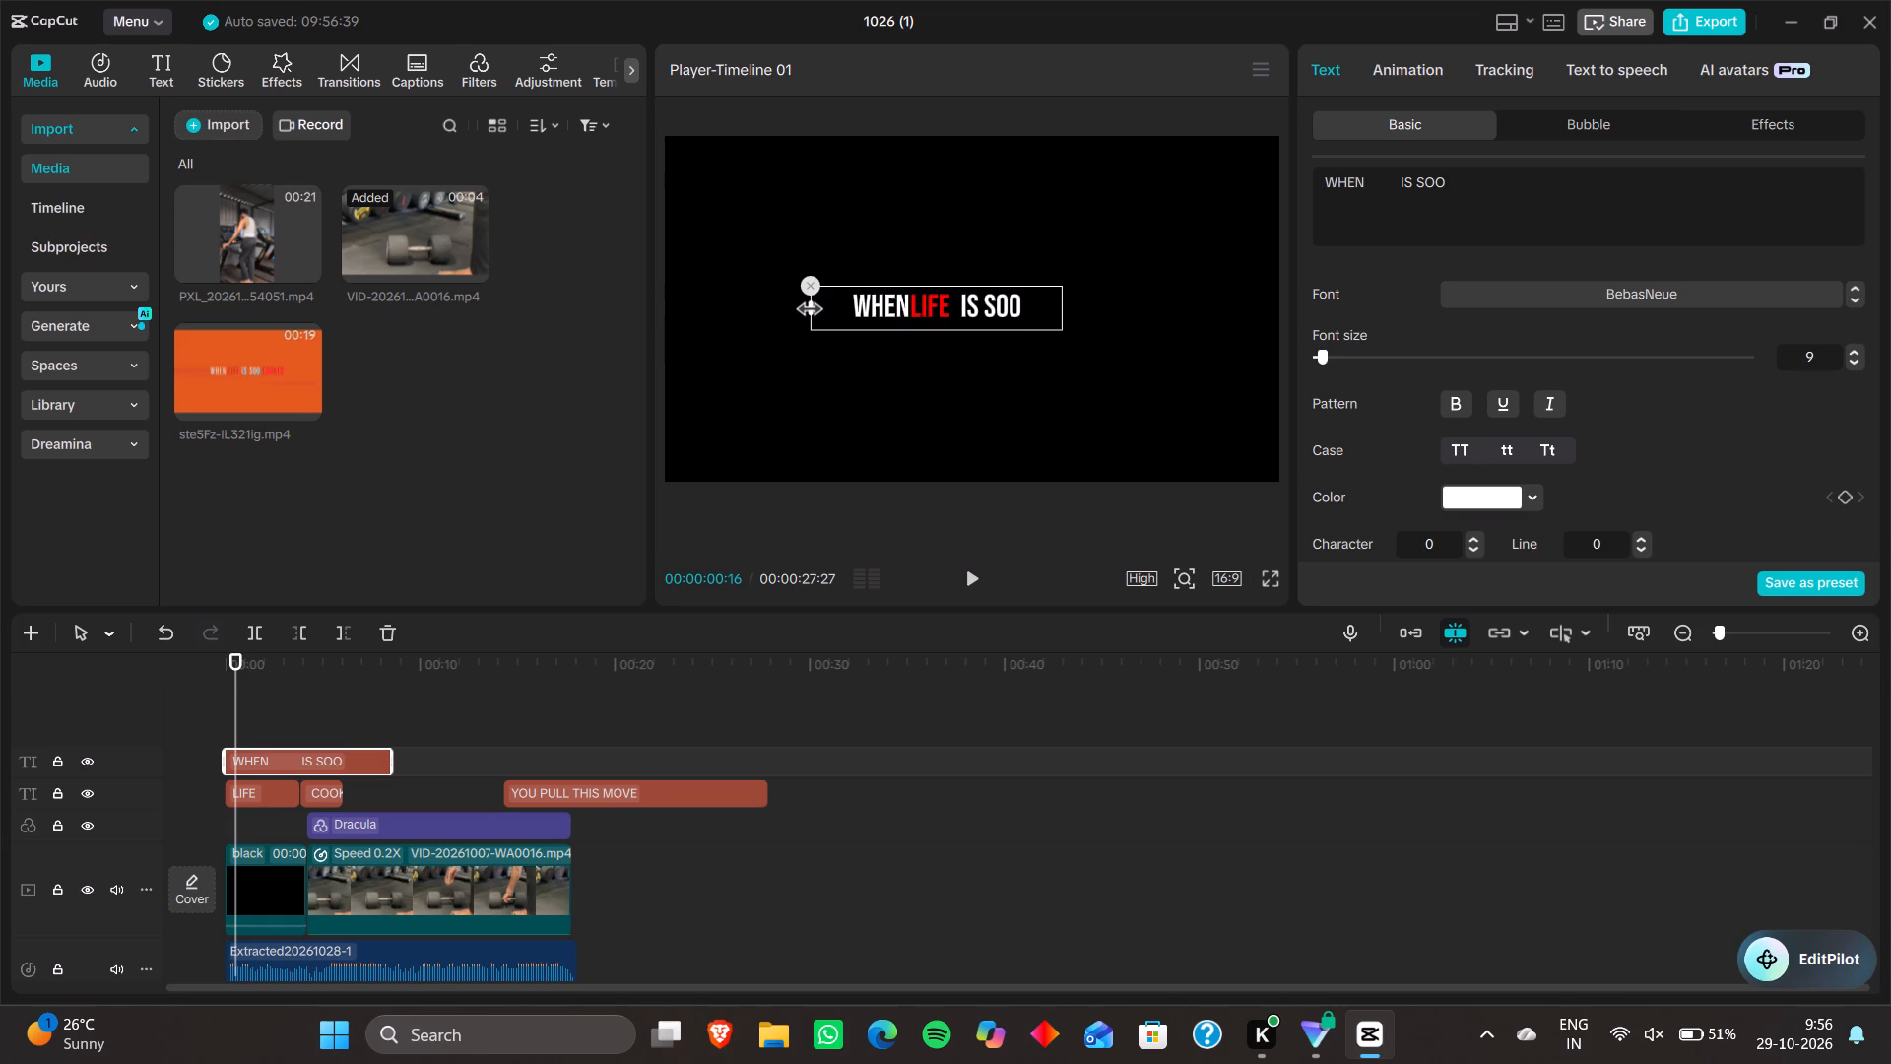
pyautogui.moveTo(811, 310); pyautogui.dragTo(802, 311)
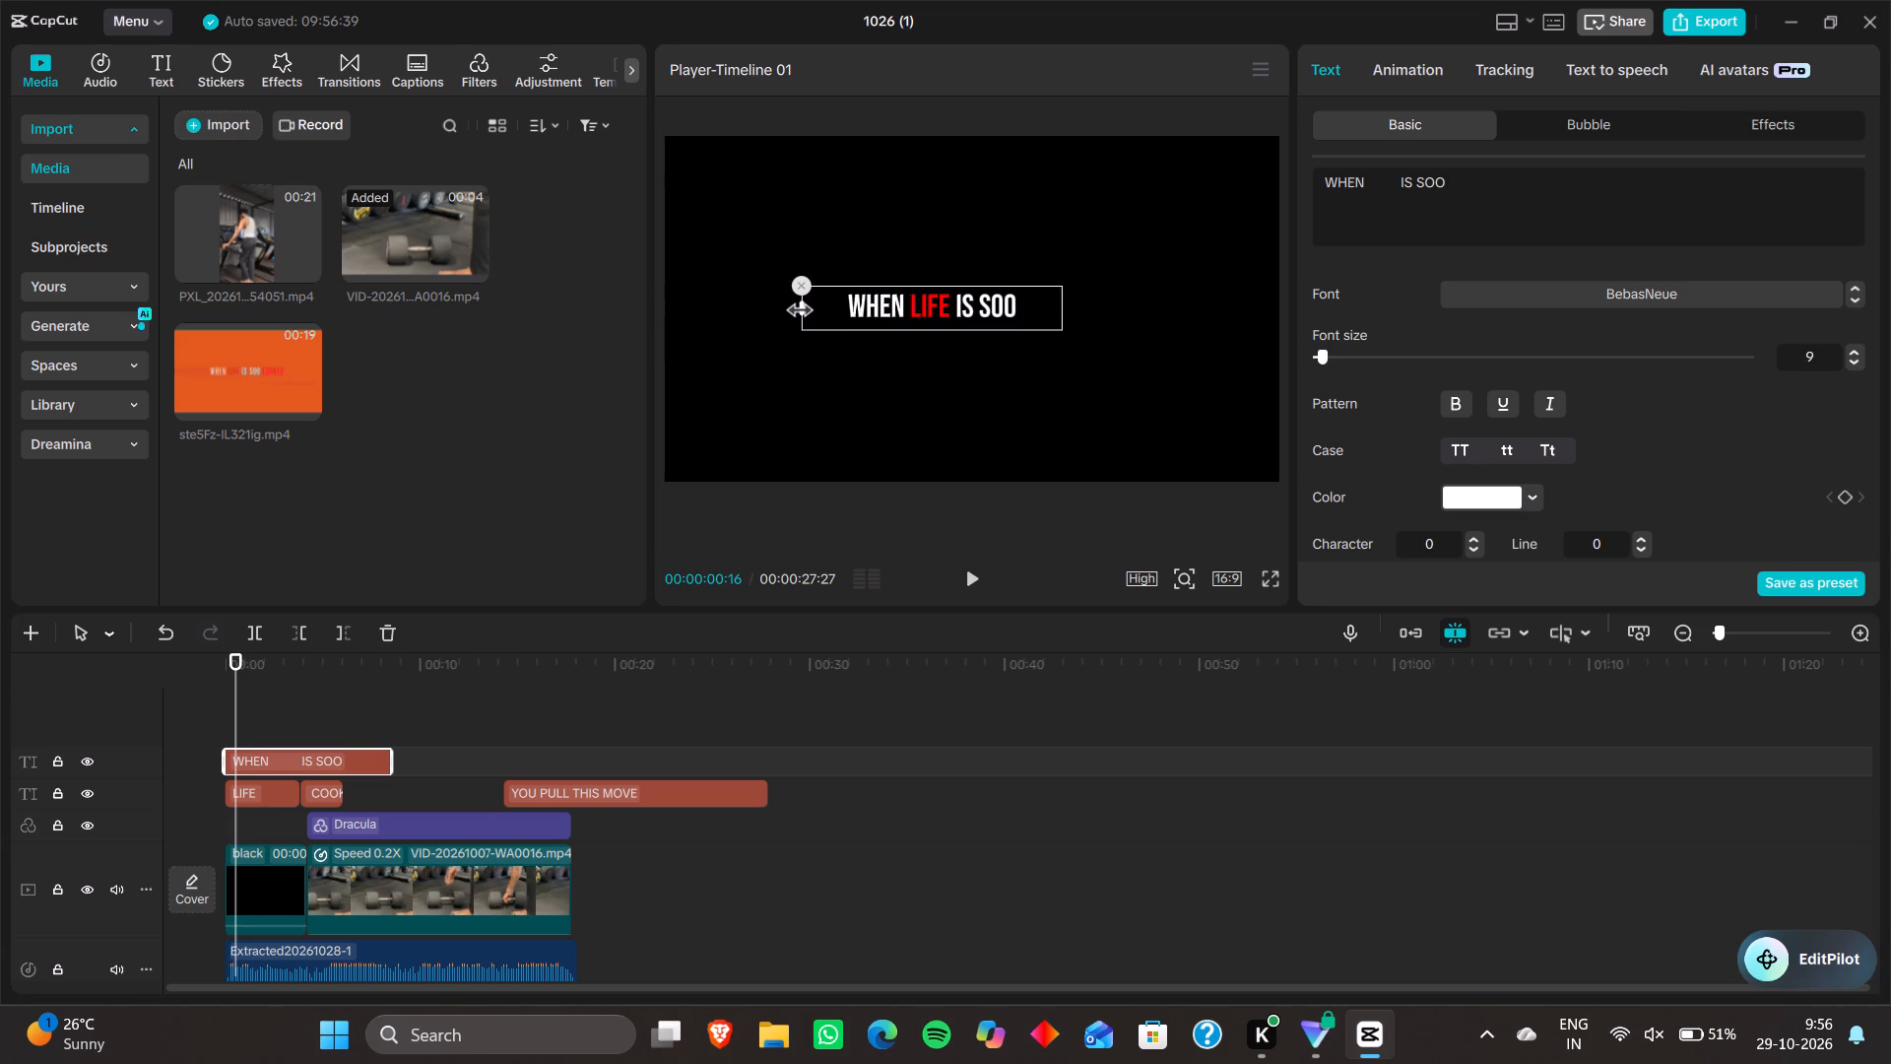
pyautogui.moveTo(802, 311); pyautogui.dragTo(801, 311)
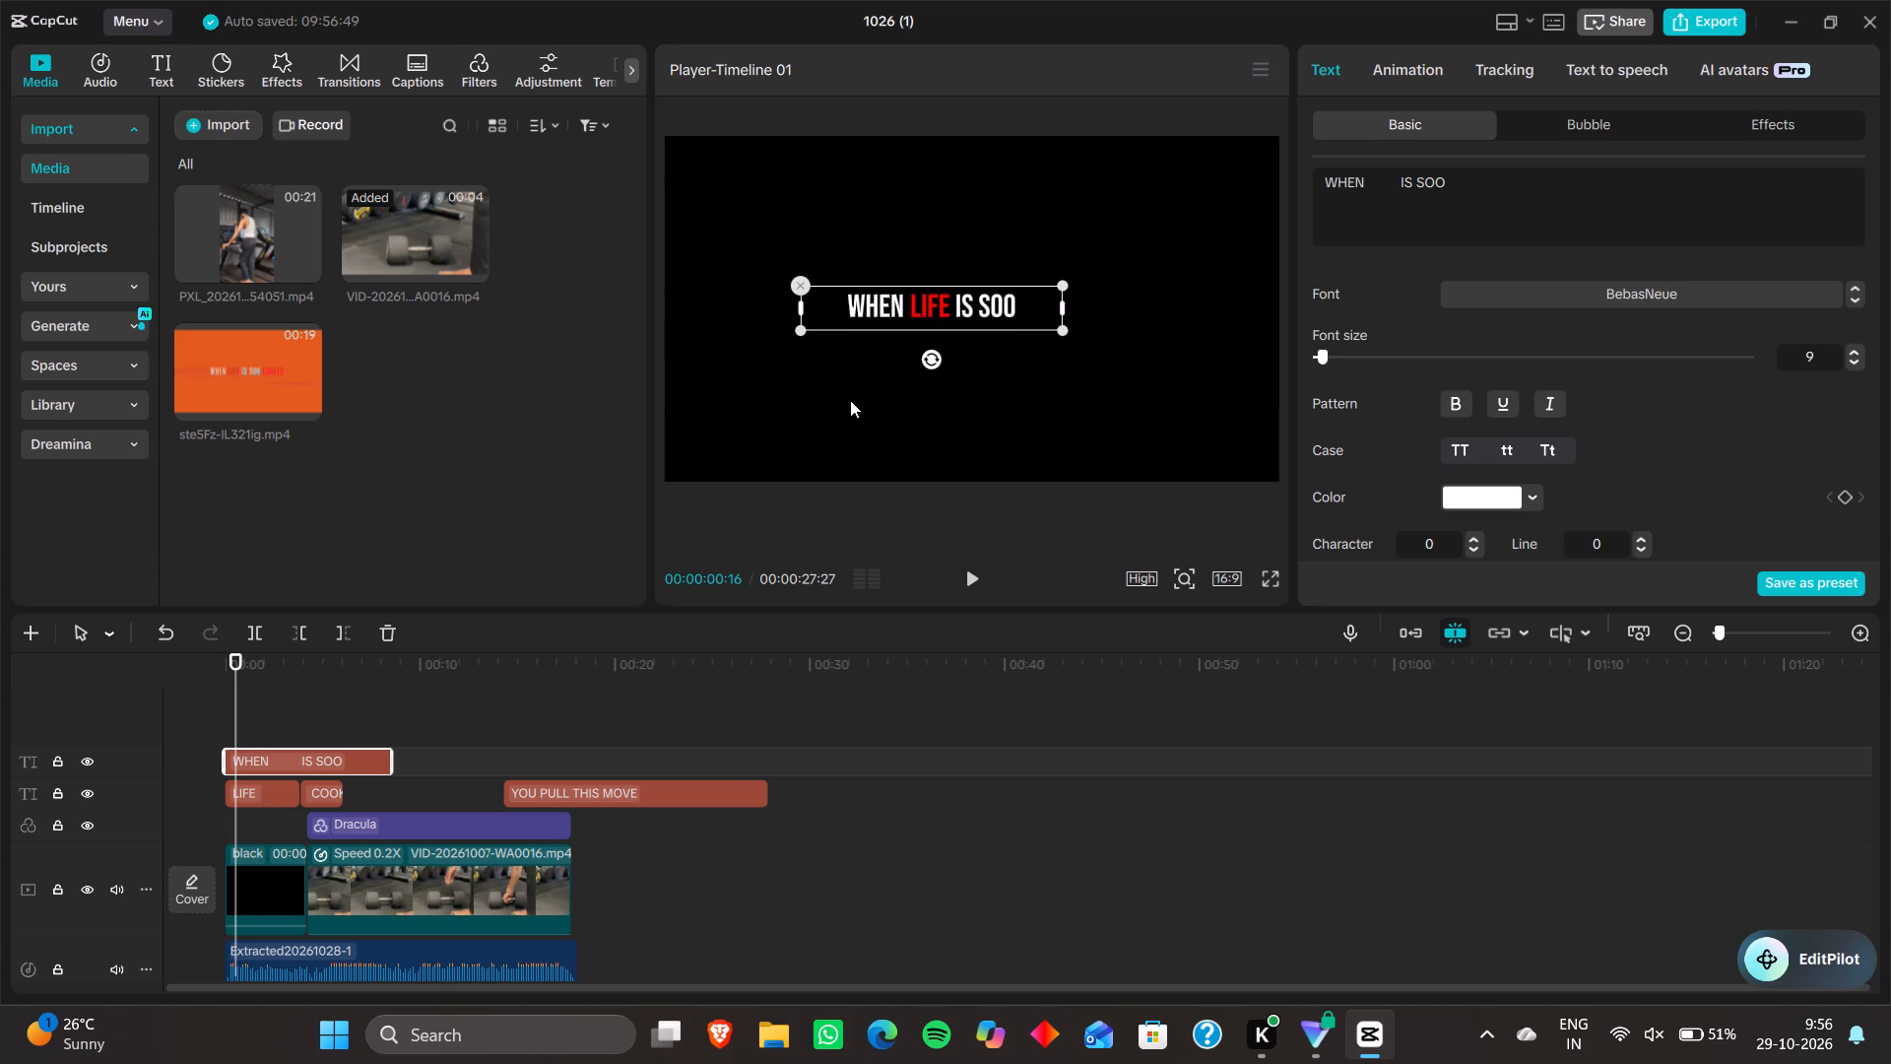
pyautogui.click(850, 400)
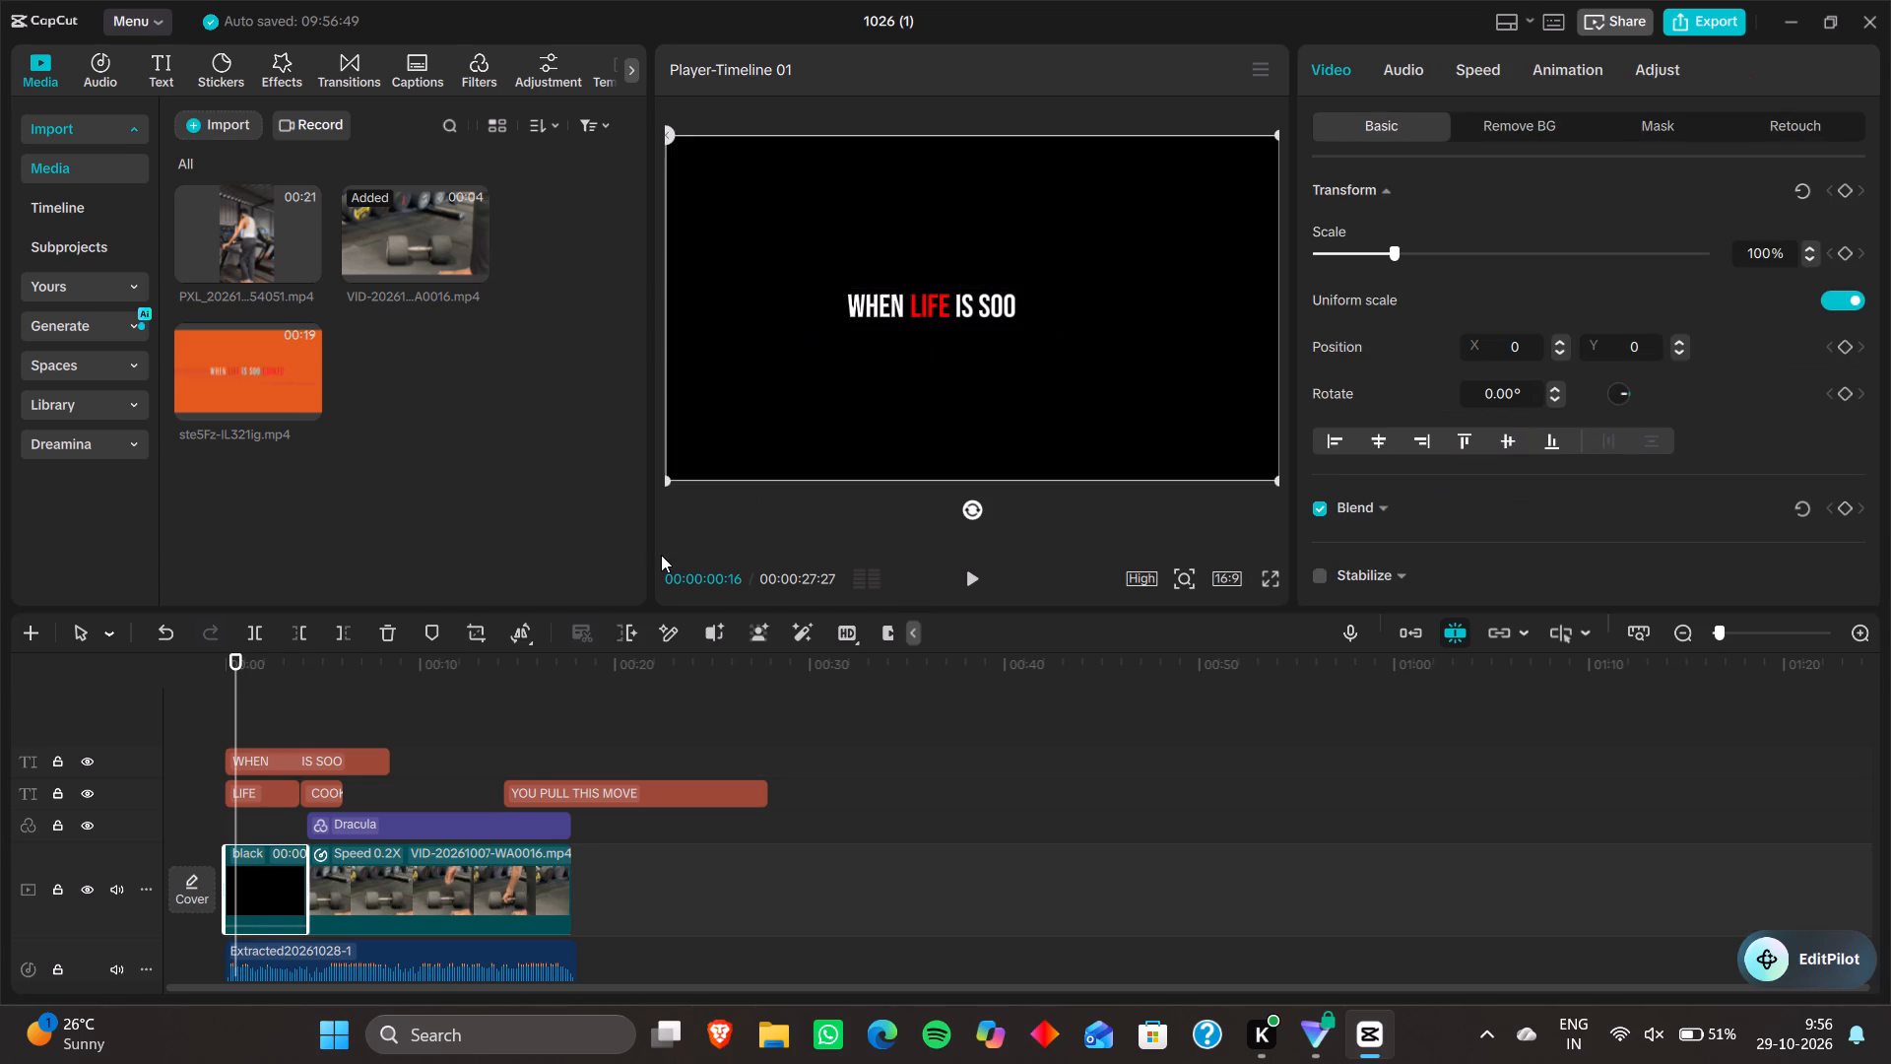
# Play the opening, and move the COOKED clip to a new track above WHEN IS SOO, starting just before that clip ends.
pyautogui.press('space')
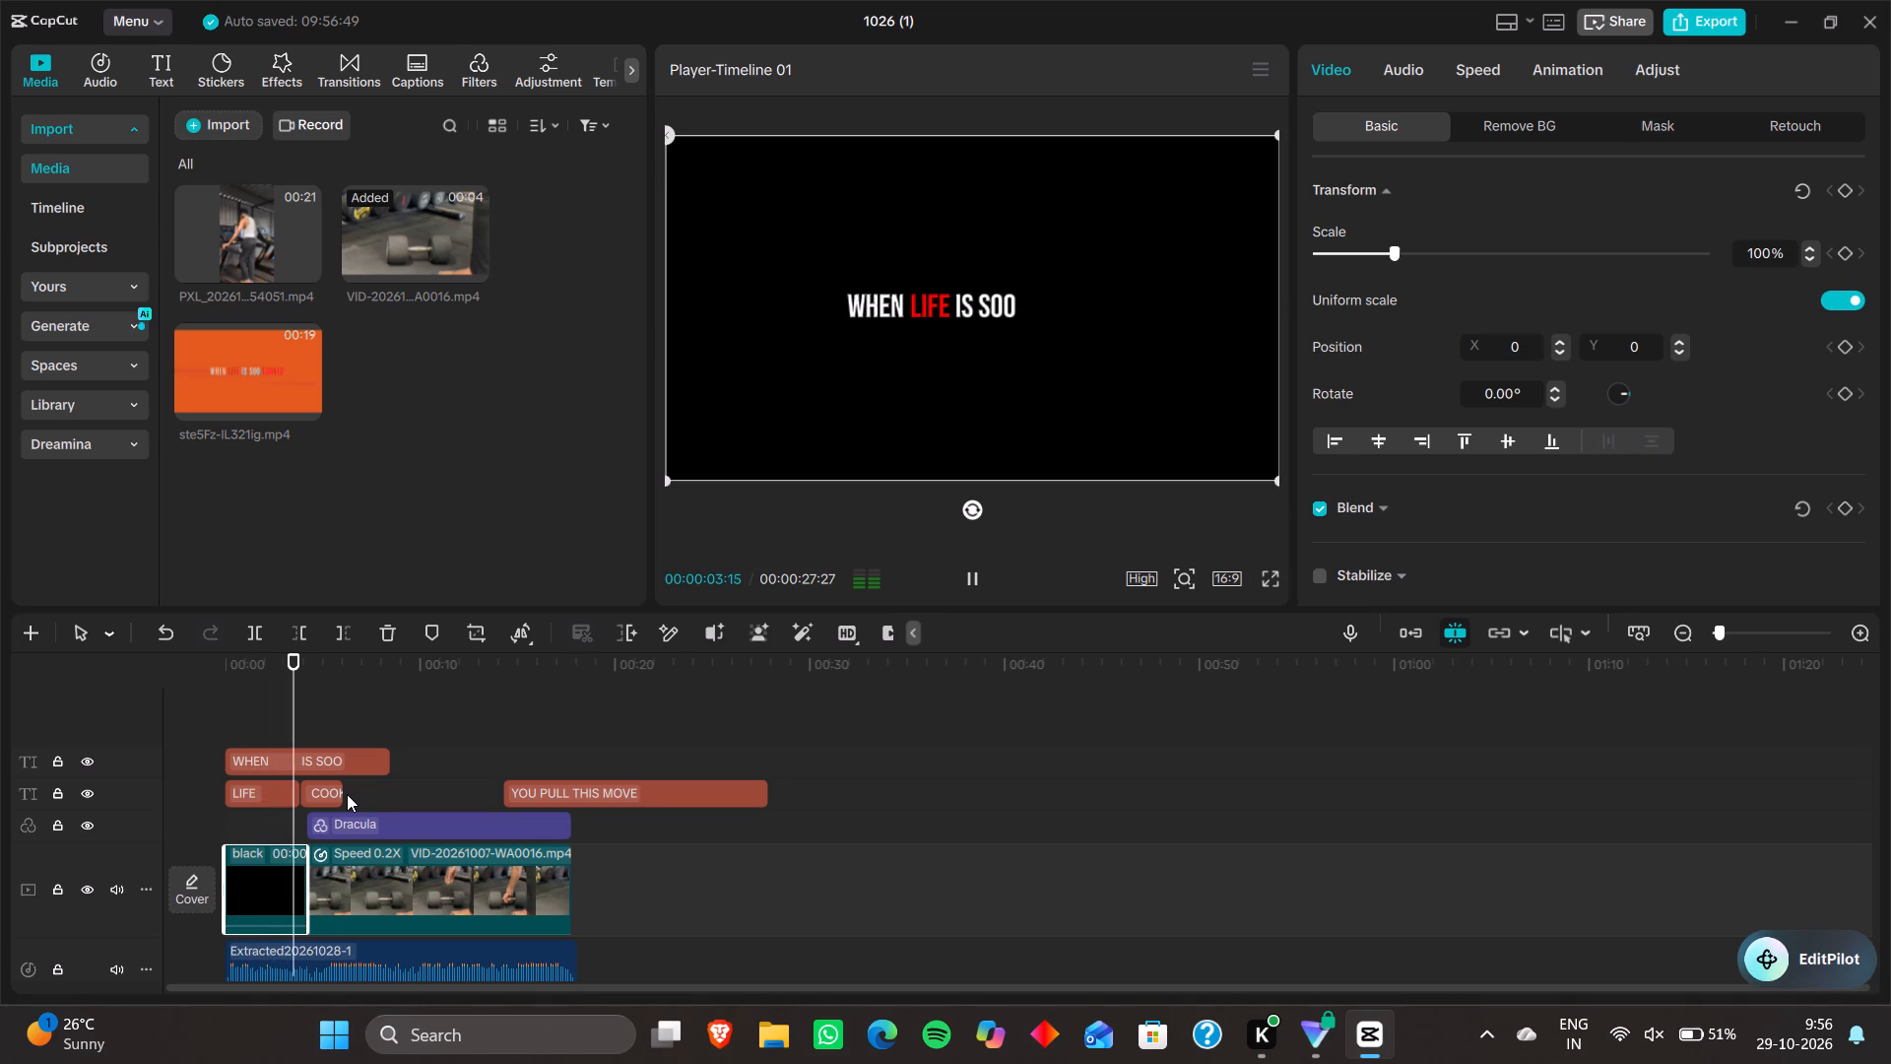
pyautogui.press('space')
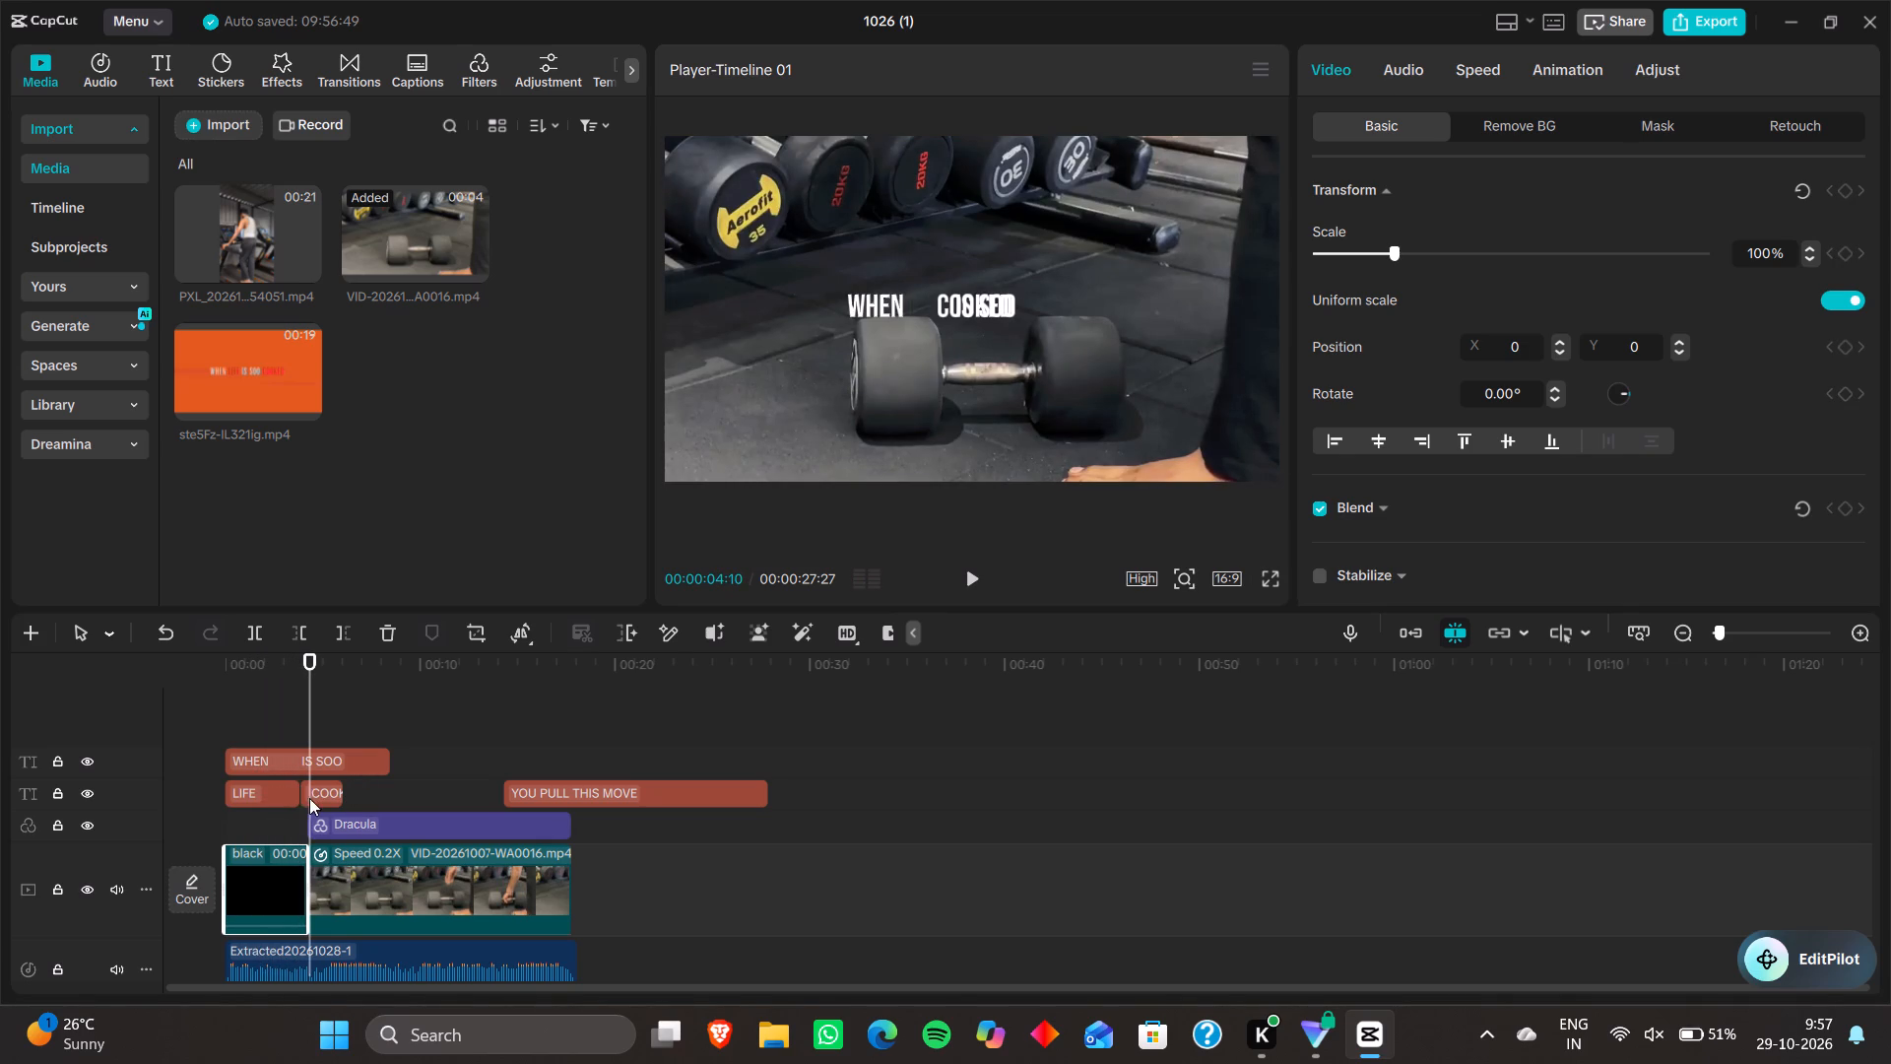
pyautogui.moveTo(329, 791); pyautogui.dragTo(289, 829)
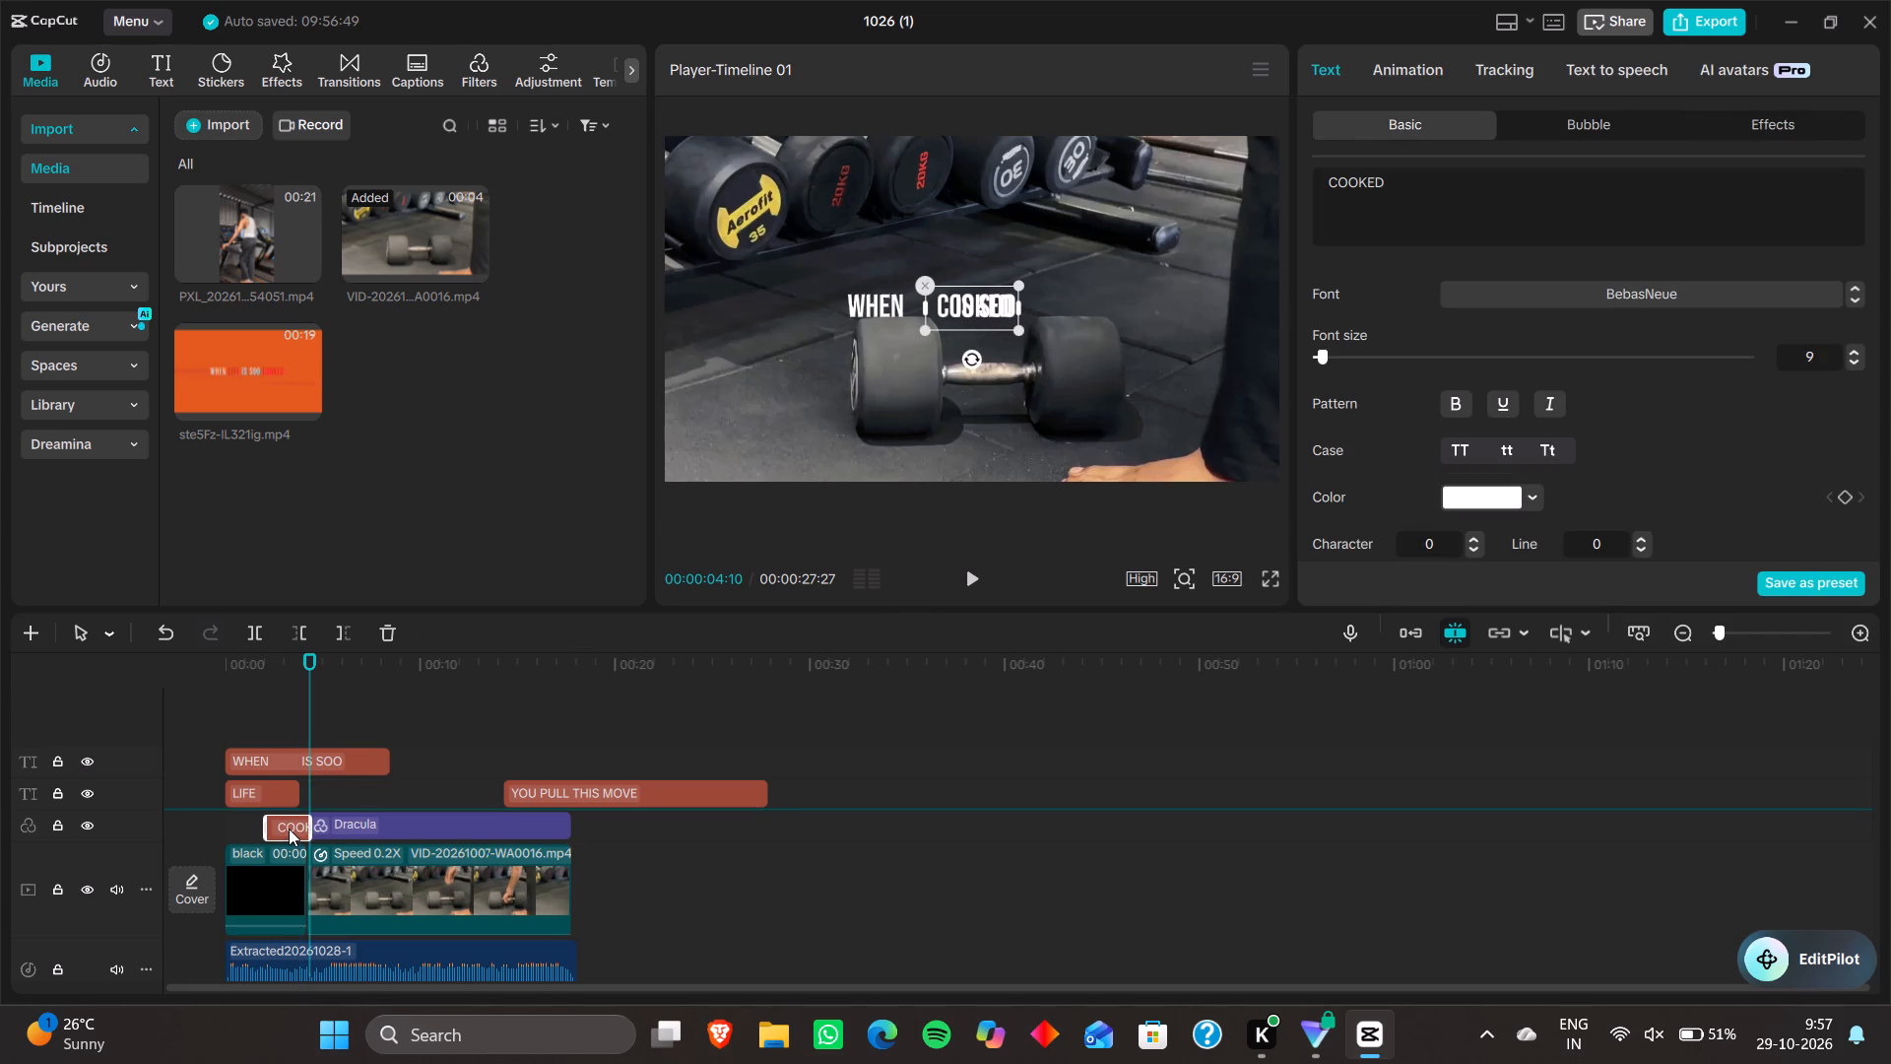
pyautogui.moveTo(289, 829); pyautogui.dragTo(406, 724)
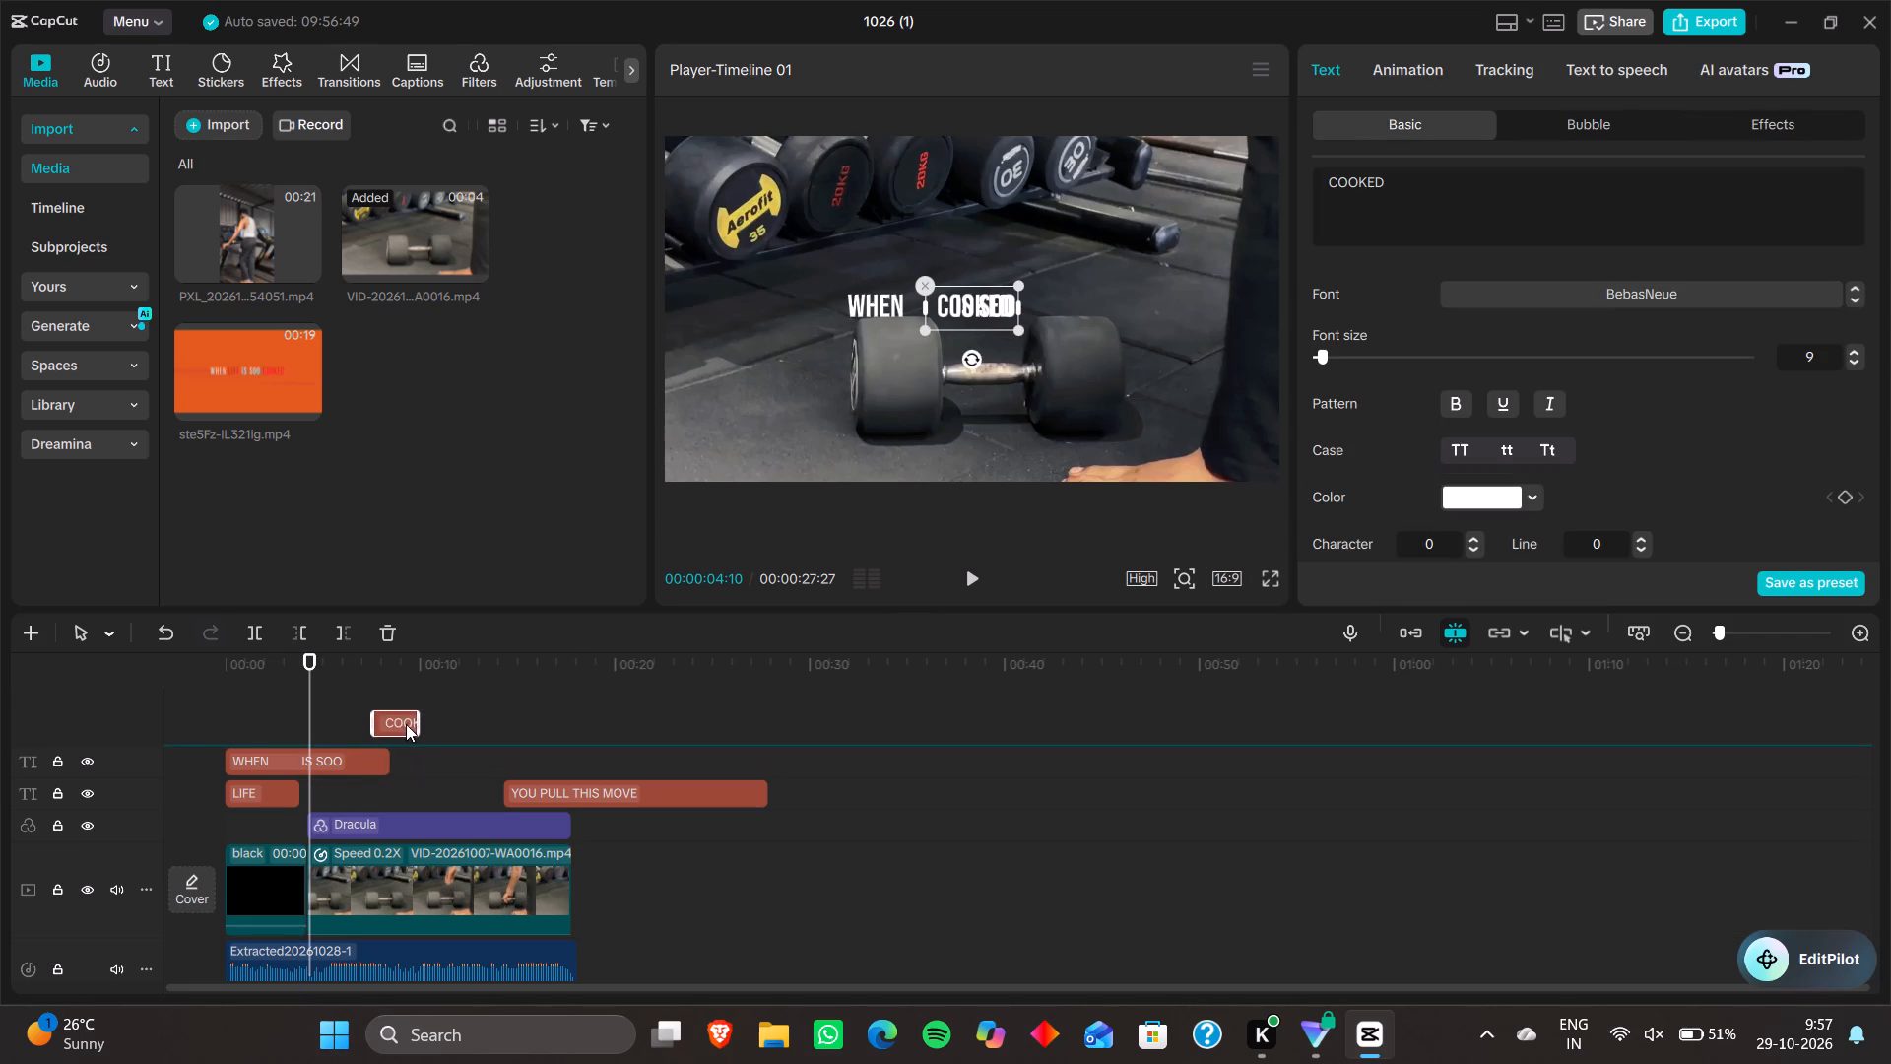
pyautogui.moveTo(406, 724); pyautogui.dragTo(406, 725)
# Enlarge the timeline area so that all the tracks fit in it.
pyautogui.scroll(-1, 391, 769)
pyautogui.moveTo(941, 613); pyautogui.dragTo(937, 594)
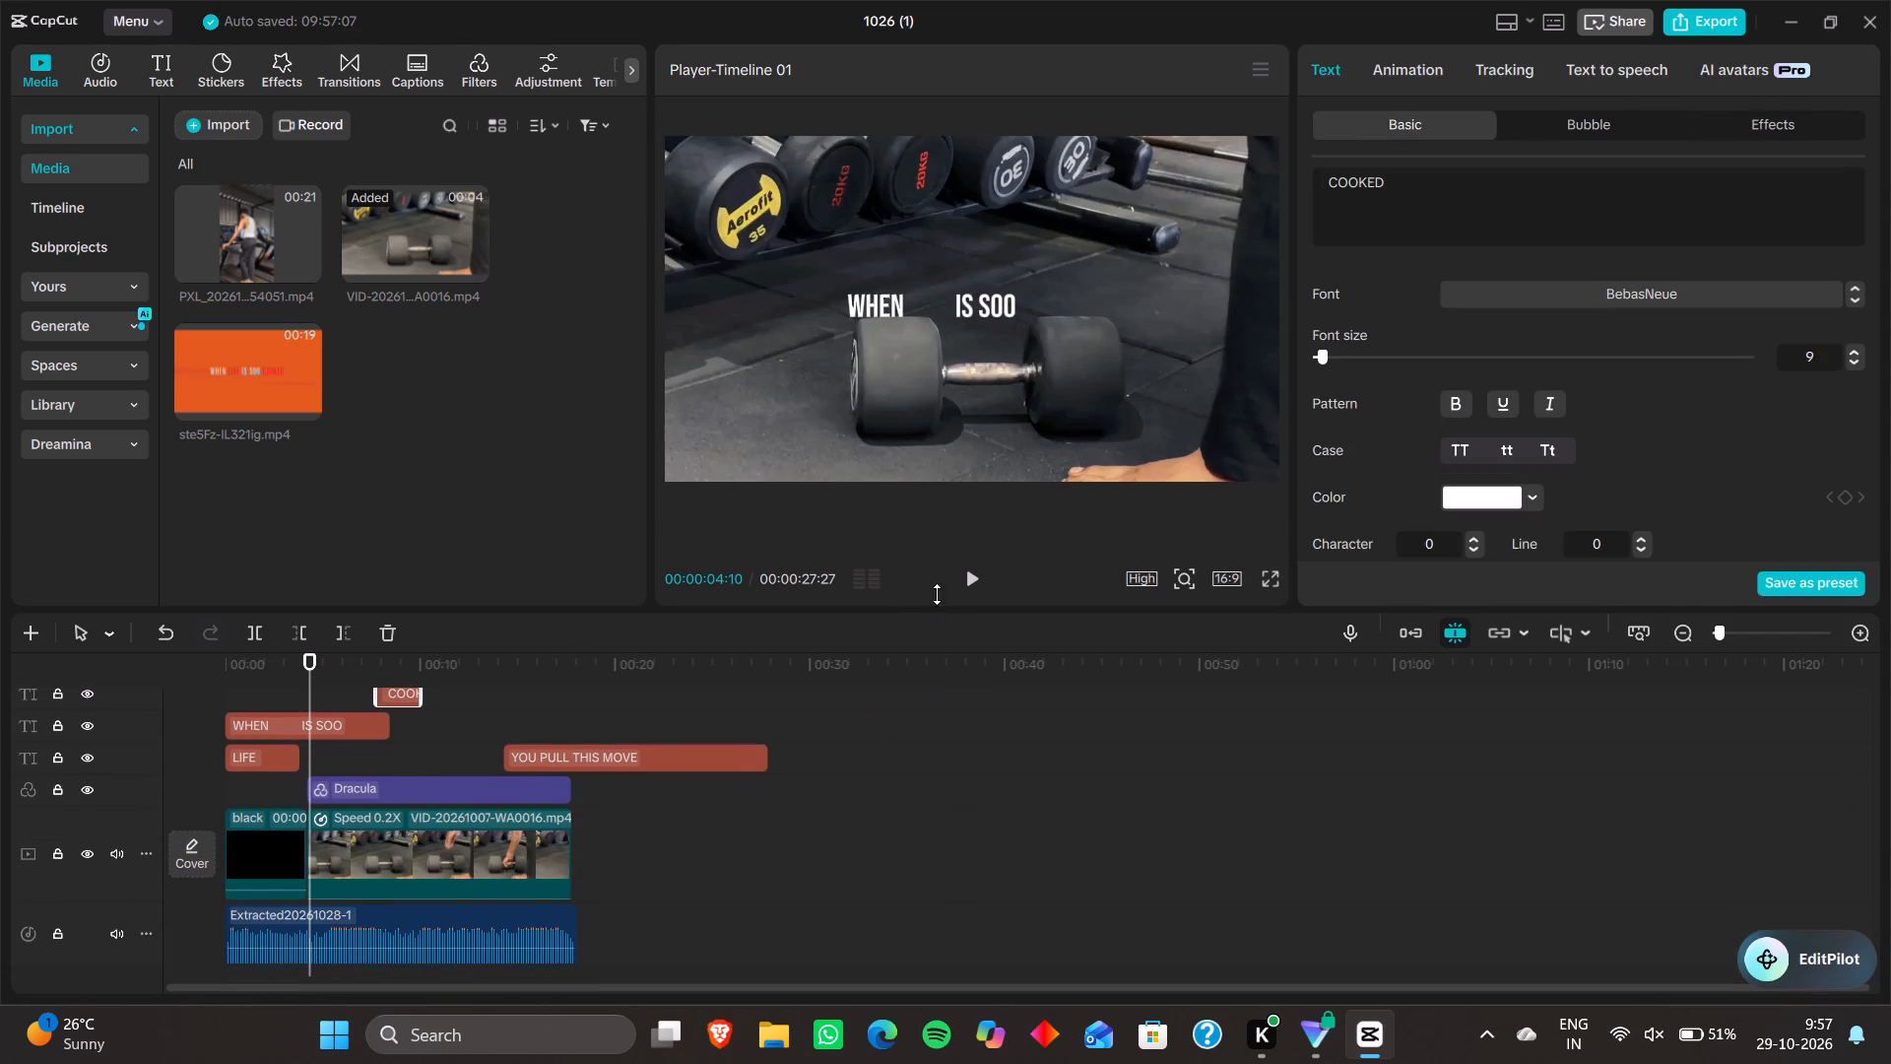
pyautogui.moveTo(937, 594); pyautogui.dragTo(915, 474)
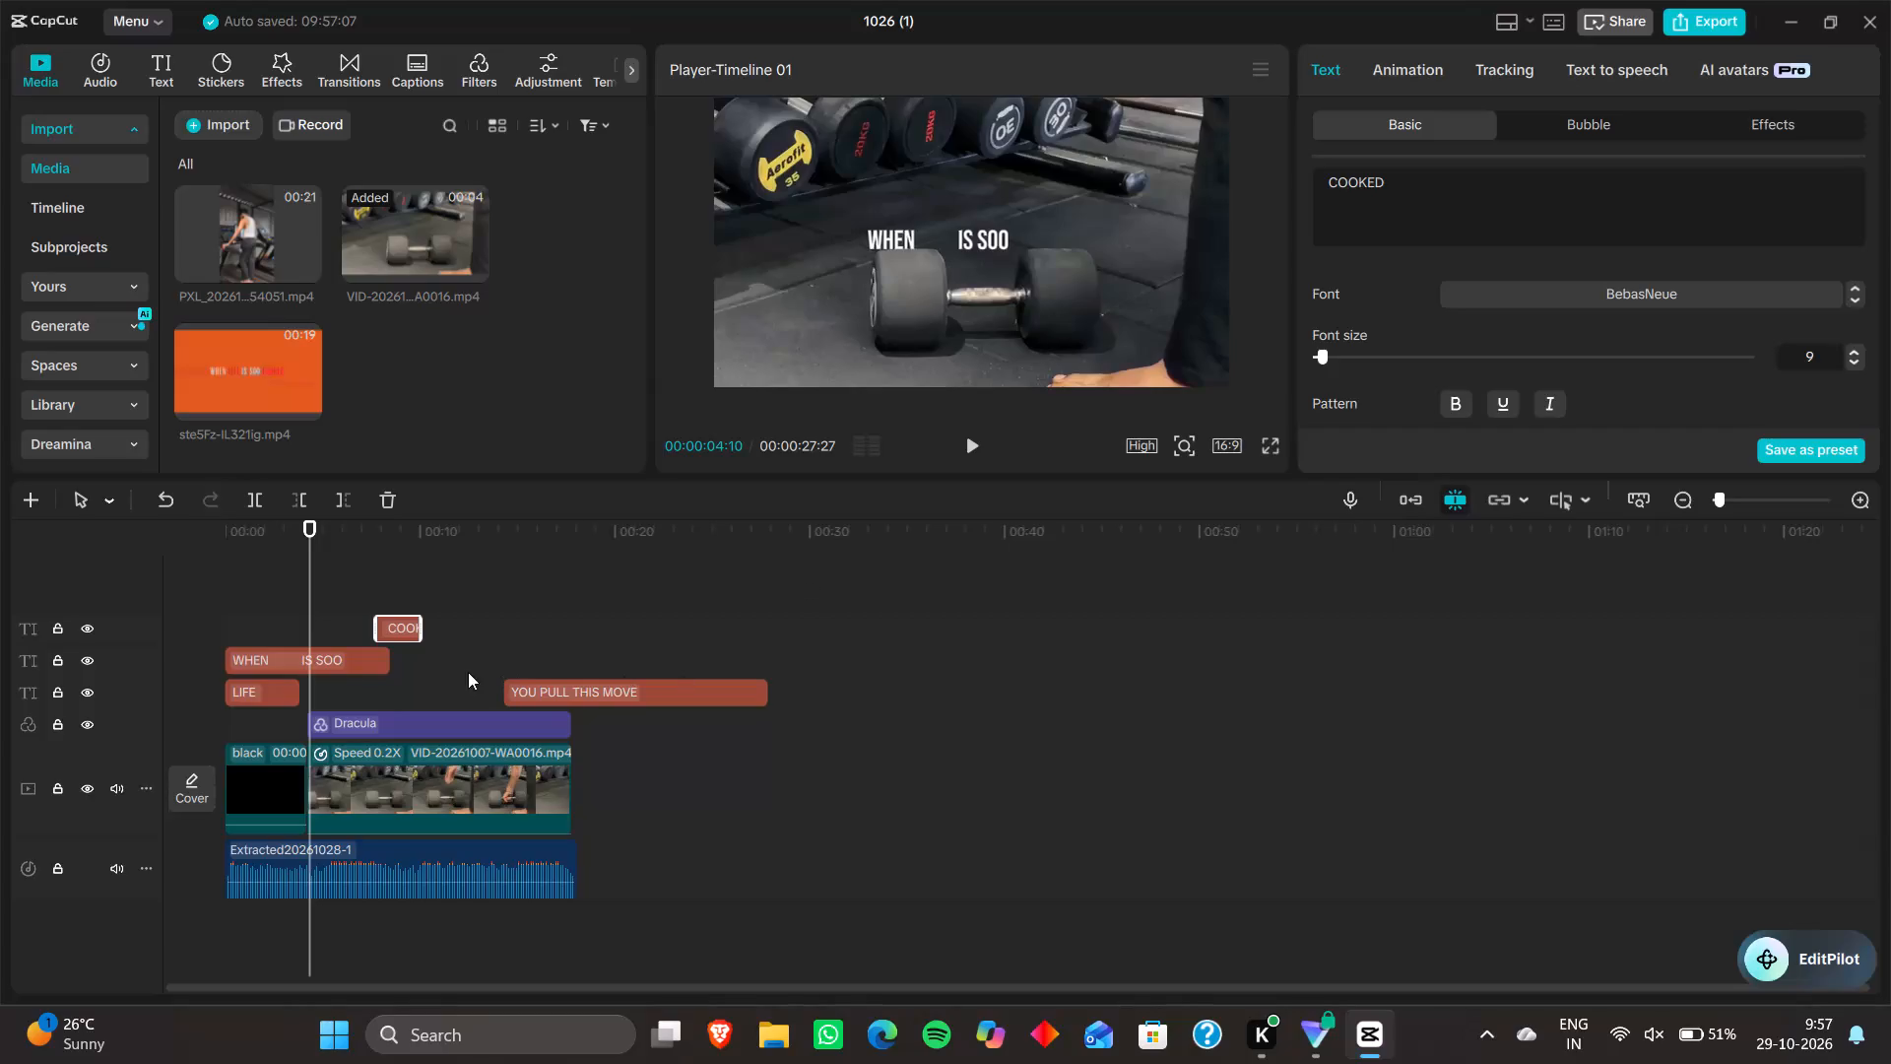
# Return the playhead to the start of the timeline.
pyautogui.press('Up')
pyautogui.press('Up')
pyautogui.press('Up')
pyautogui.press('Up')
pyautogui.press('Up')
pyautogui.press('Up')
pyautogui.press('Up')
pyautogui.press('Up')
pyautogui.press('Up')
pyautogui.press('Up')
pyautogui.press('Up')
pyautogui.press('Up')
pyautogui.press('Up')
pyautogui.press('Up')
pyautogui.press('Up')
pyautogui.press('Up')
pyautogui.press('Up')
pyautogui.press('Up')
pyautogui.press('Up')
pyautogui.press('Up')
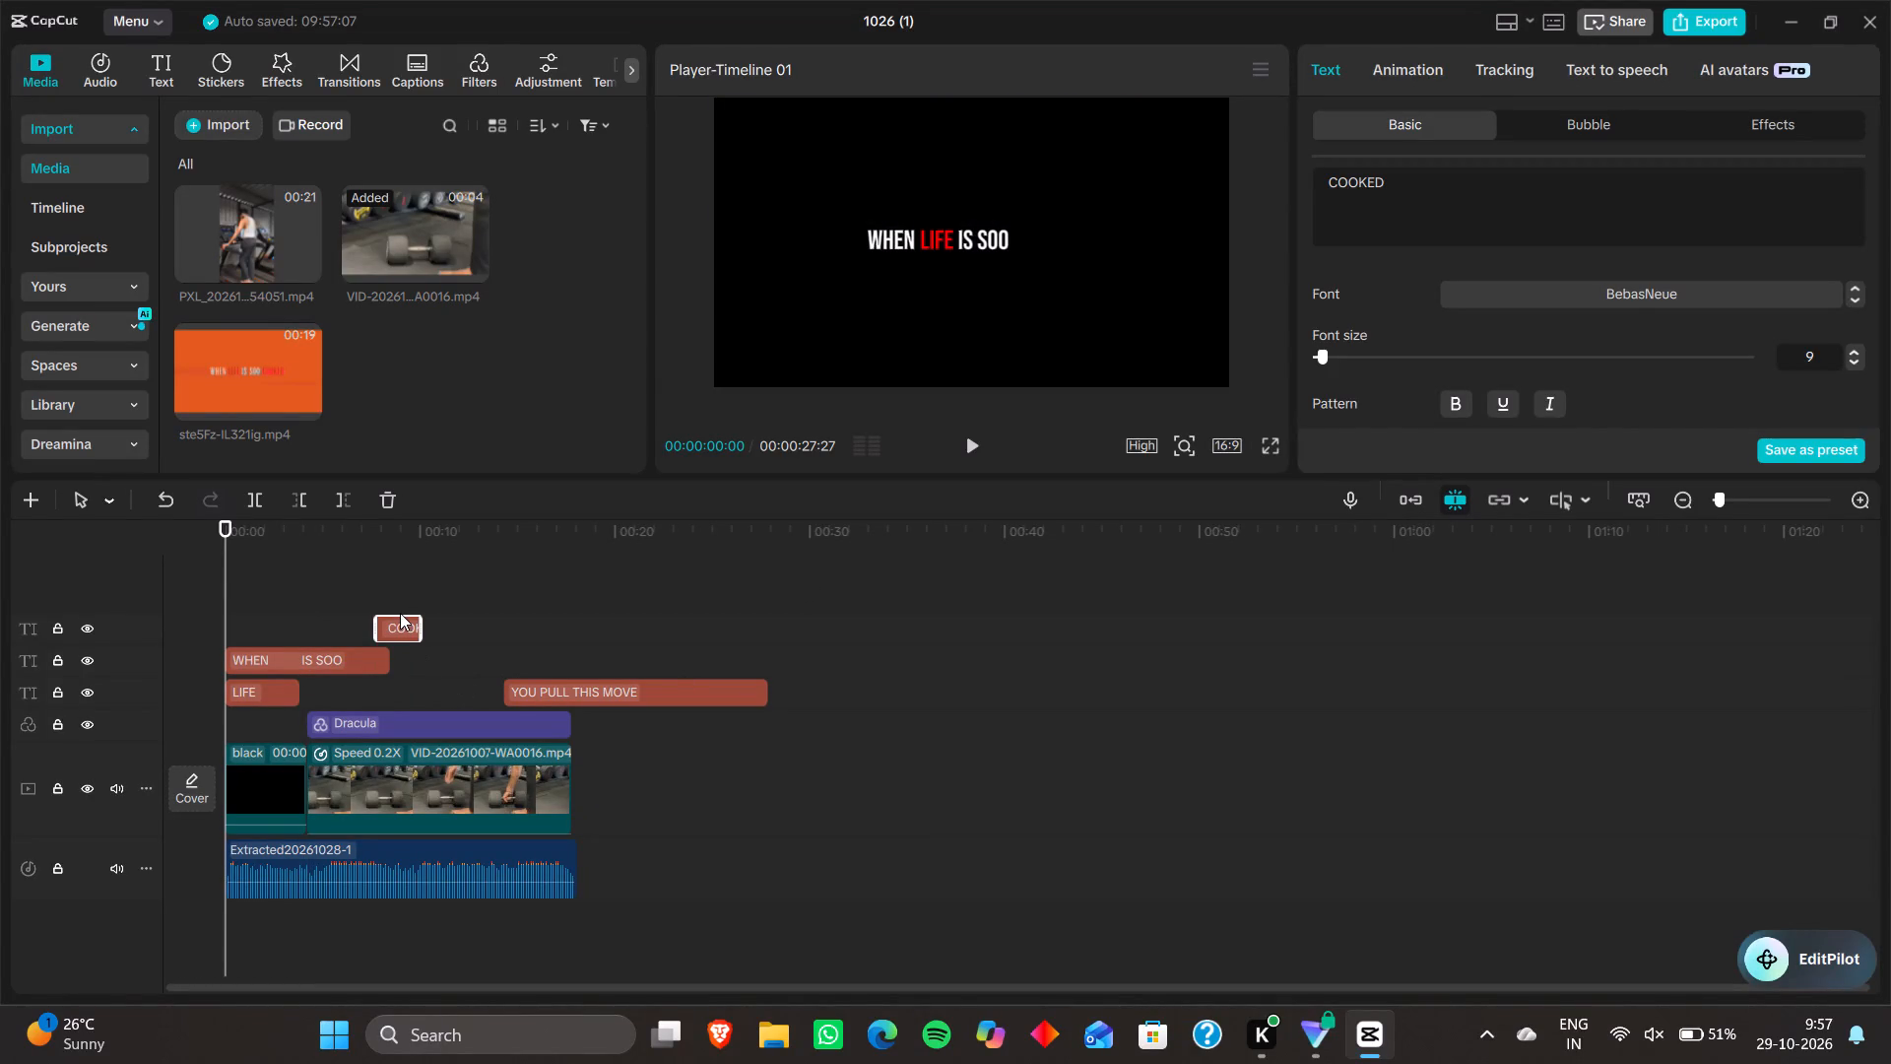
# Move the COOKED clip onto the track between WHEN IS SOO and LIFE, starting about where WHEN IS SOO ends.
pyautogui.moveTo(400, 621); pyautogui.dragTo(408, 645)
pyautogui.moveTo(408, 645); pyautogui.dragTo(407, 679)
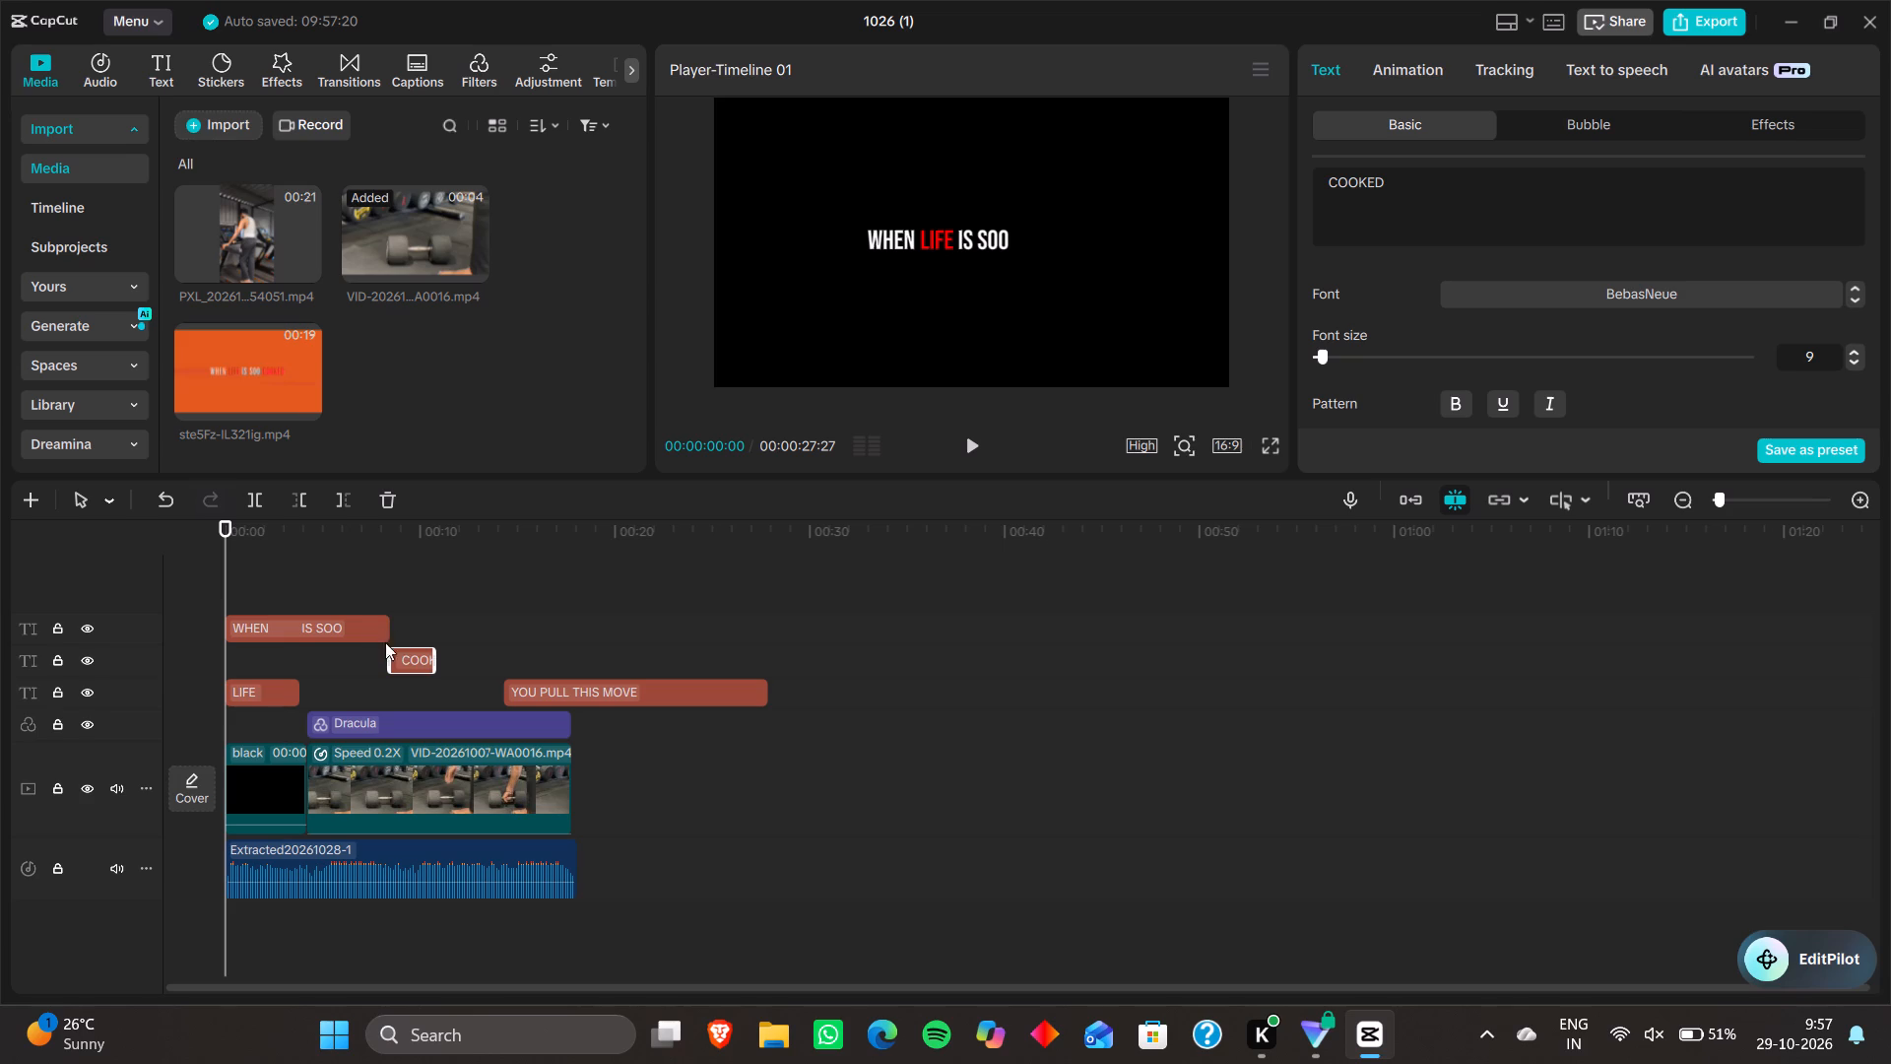
# Trim the end of the WHEN IS SOO clip to about 00:00:04:06, level with the end of the black clip.
pyautogui.moveTo(389, 633); pyautogui.dragTo(313, 661)
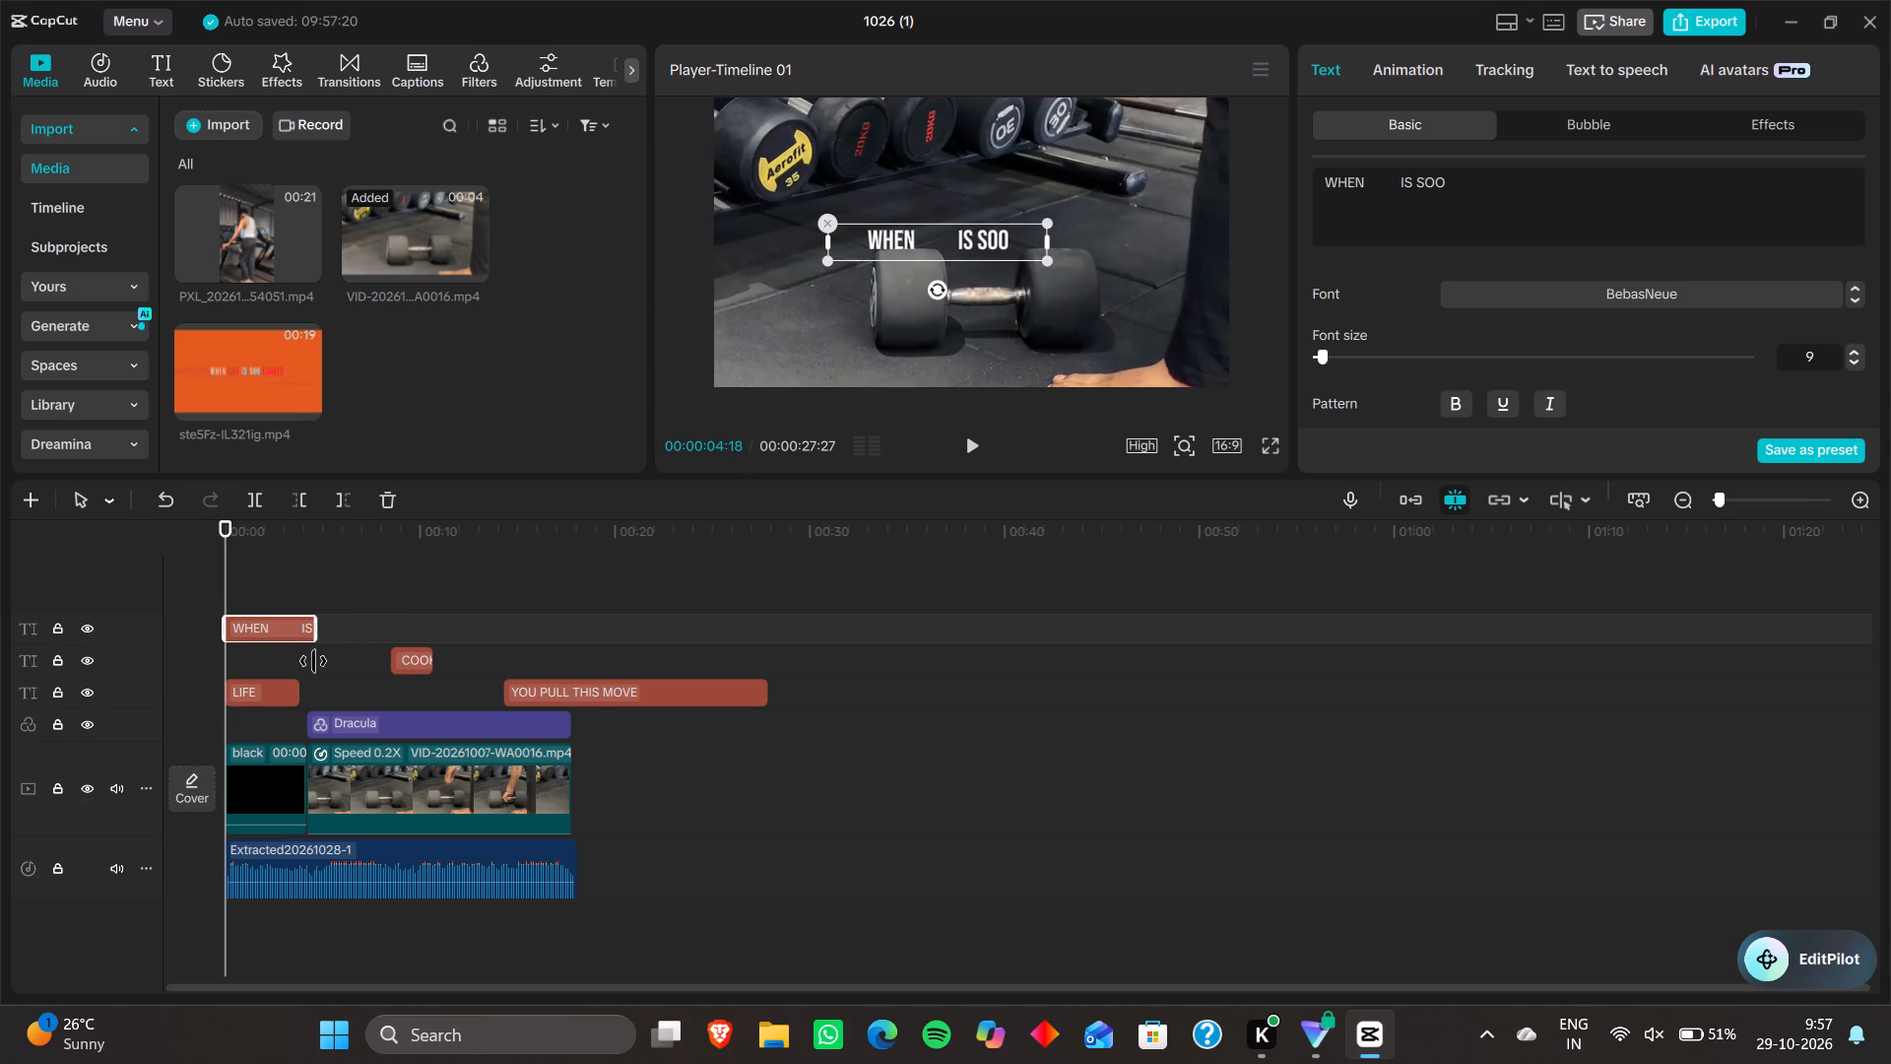
pyautogui.moveTo(313, 661); pyautogui.dragTo(311, 664)
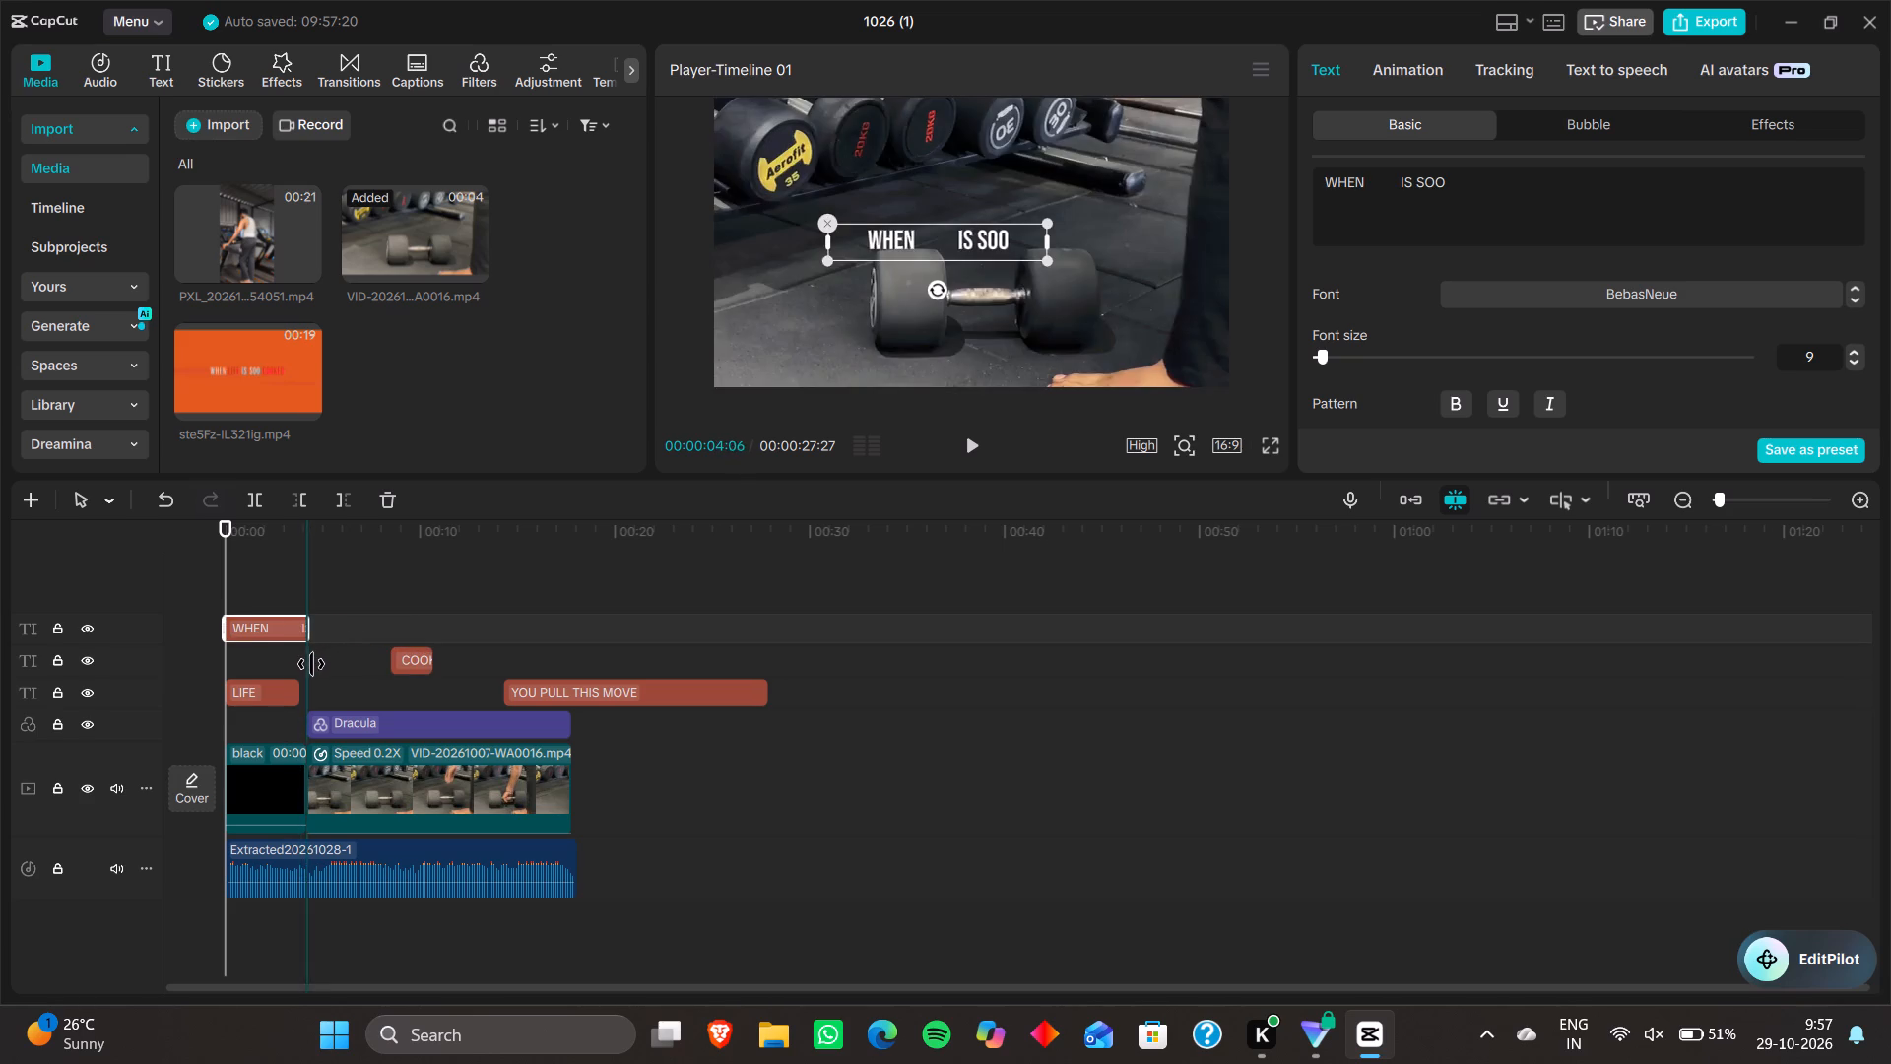
pyautogui.moveTo(311, 664); pyautogui.dragTo(305, 667)
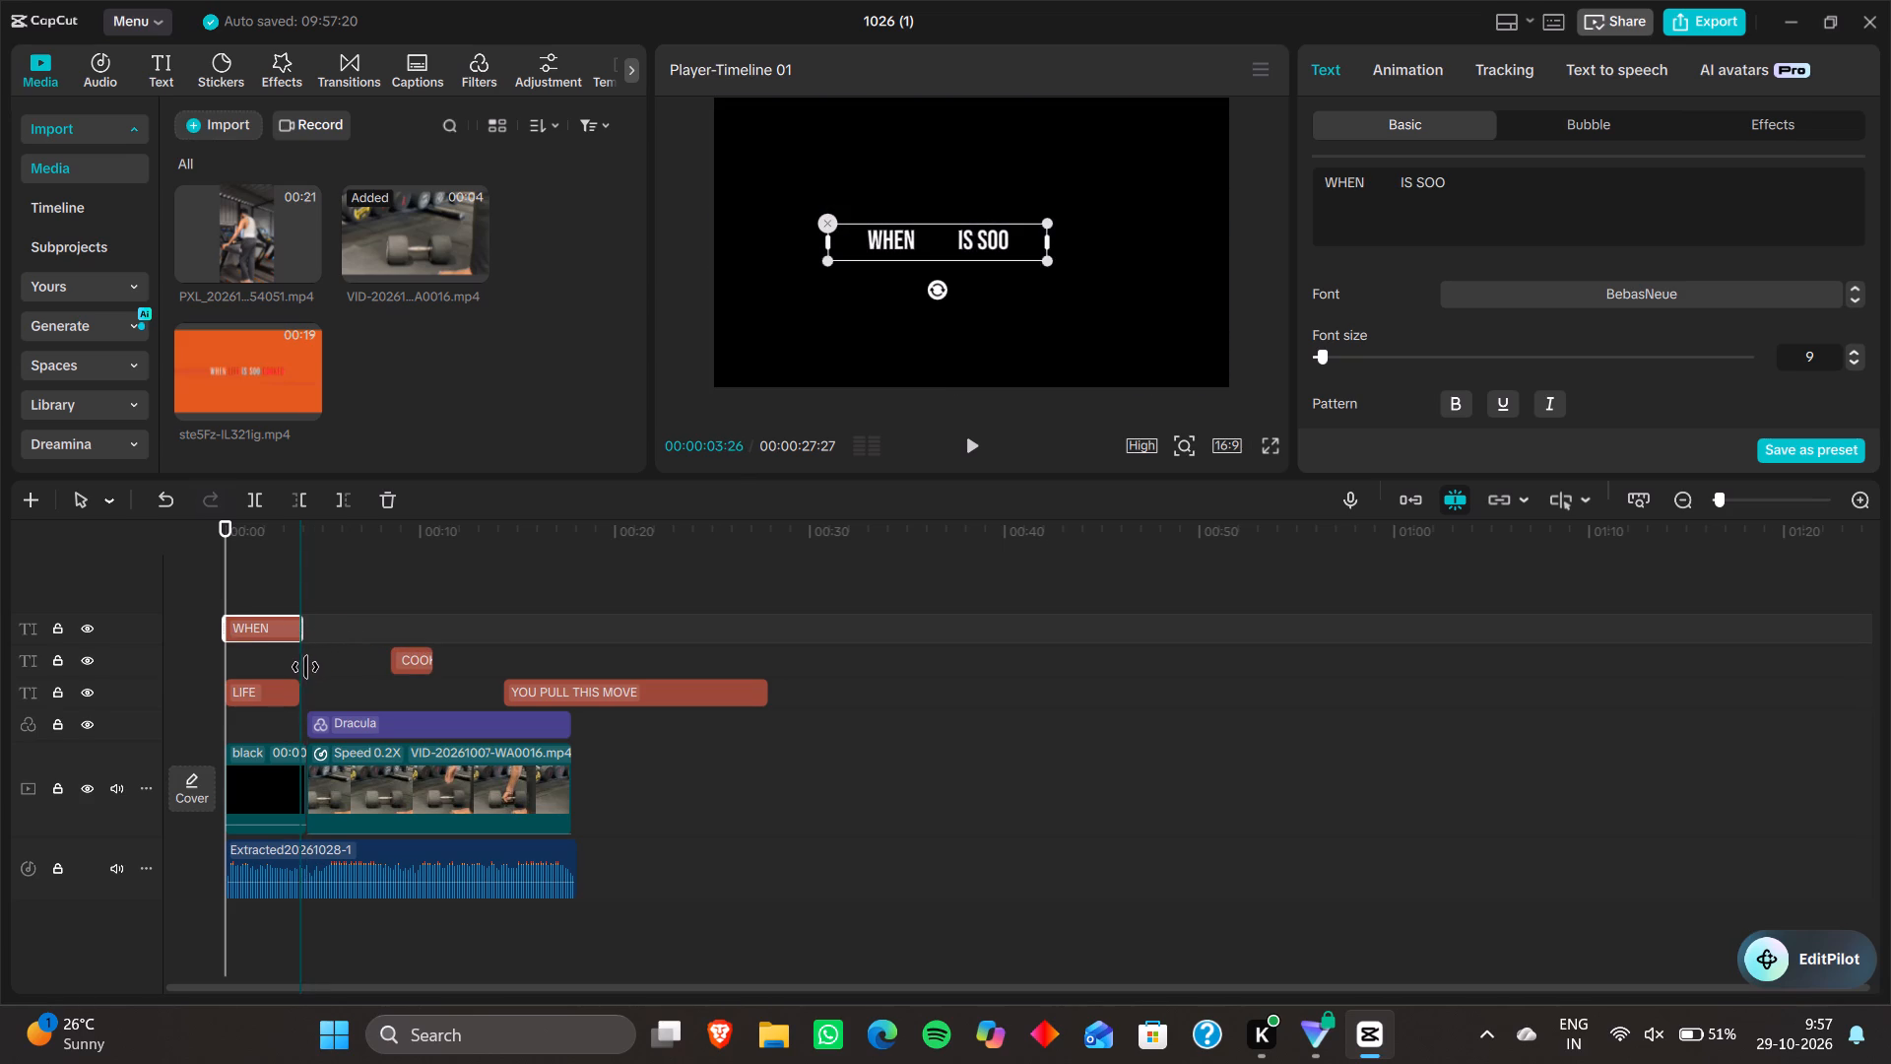
pyautogui.moveTo(305, 667); pyautogui.dragTo(310, 673)
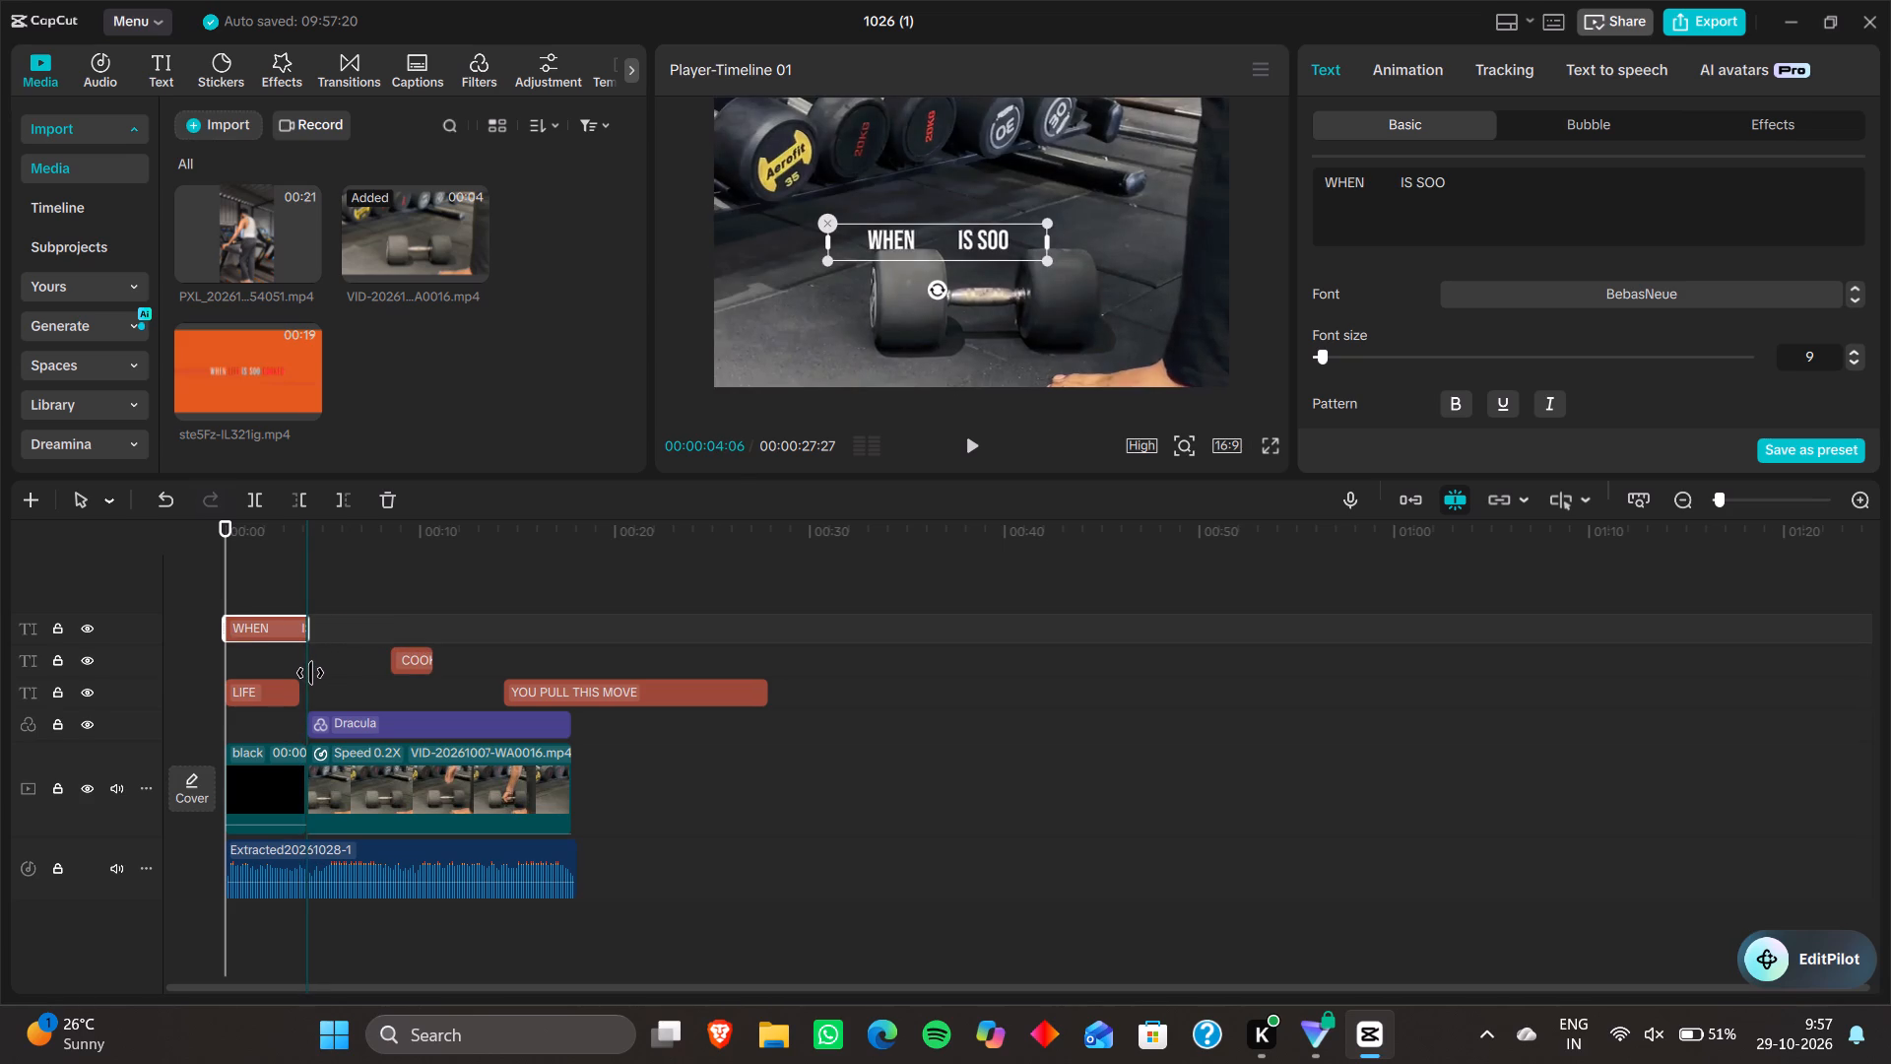
pyautogui.moveTo(310, 673); pyautogui.dragTo(309, 673)
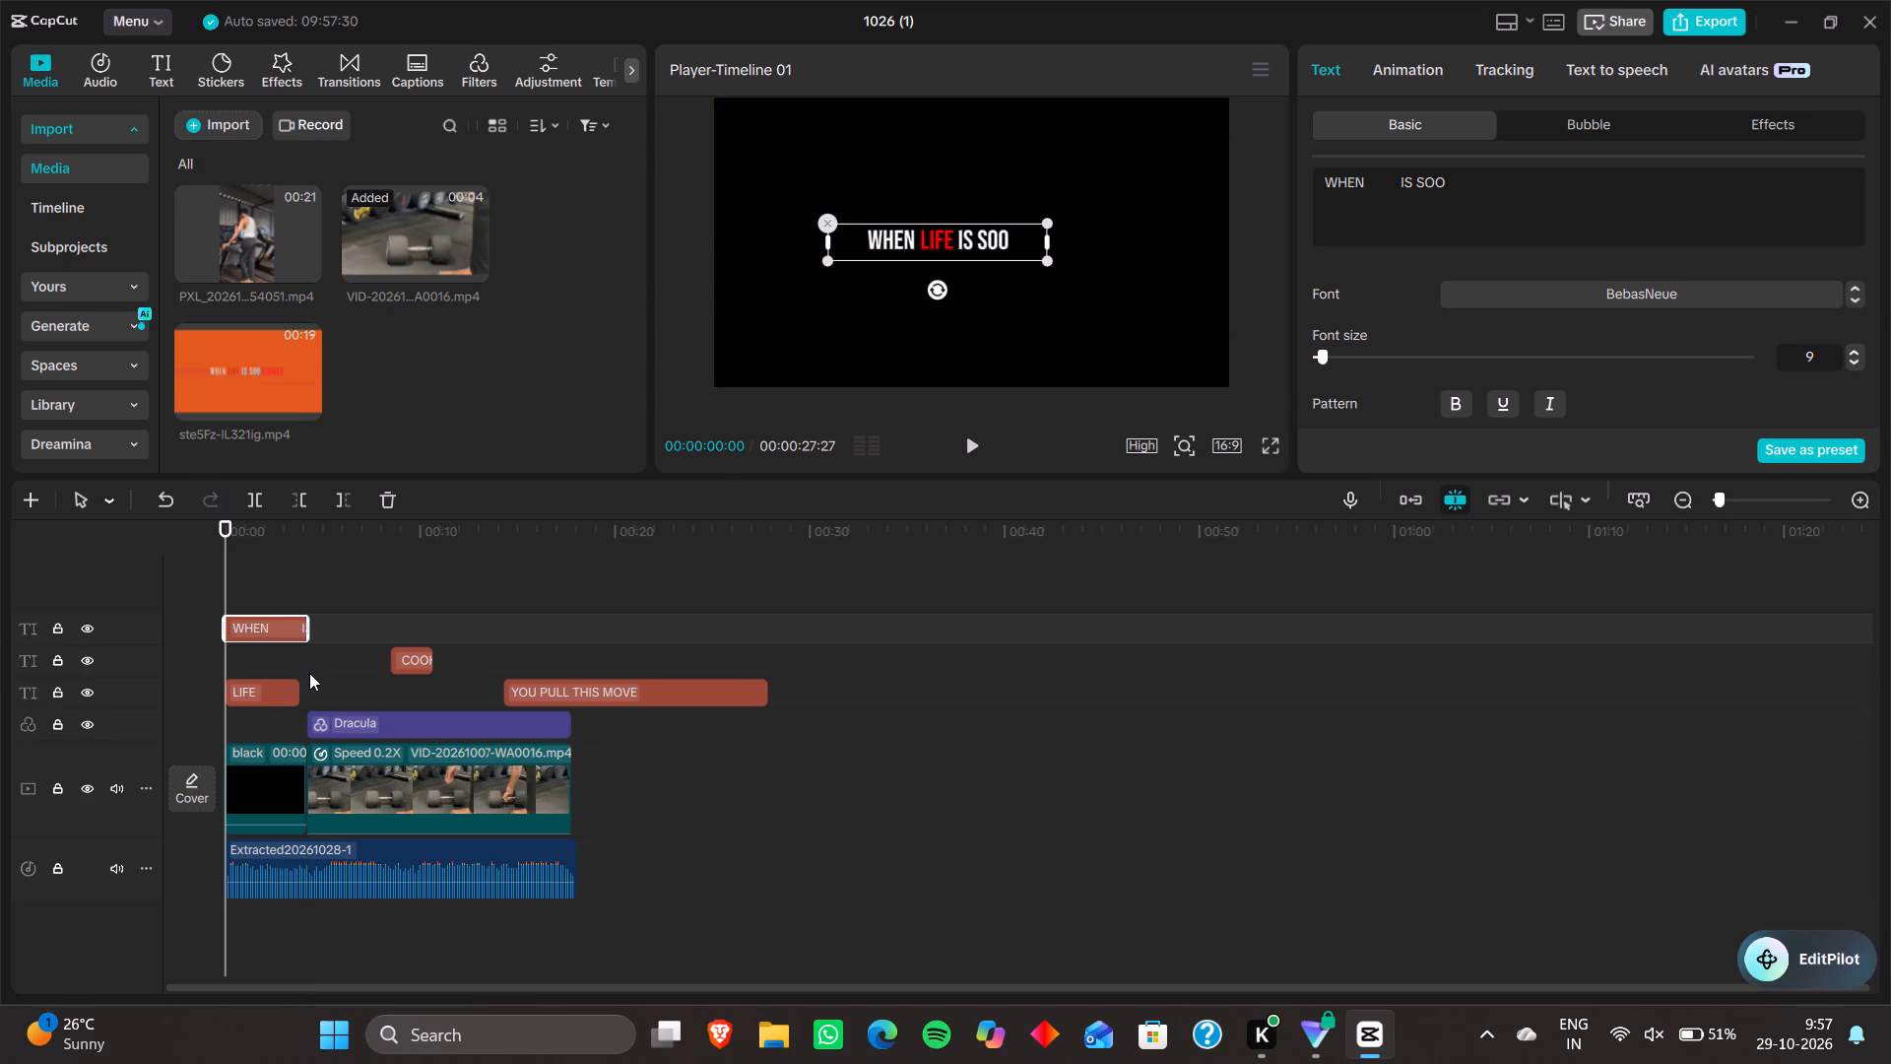
pyautogui.press('Up')
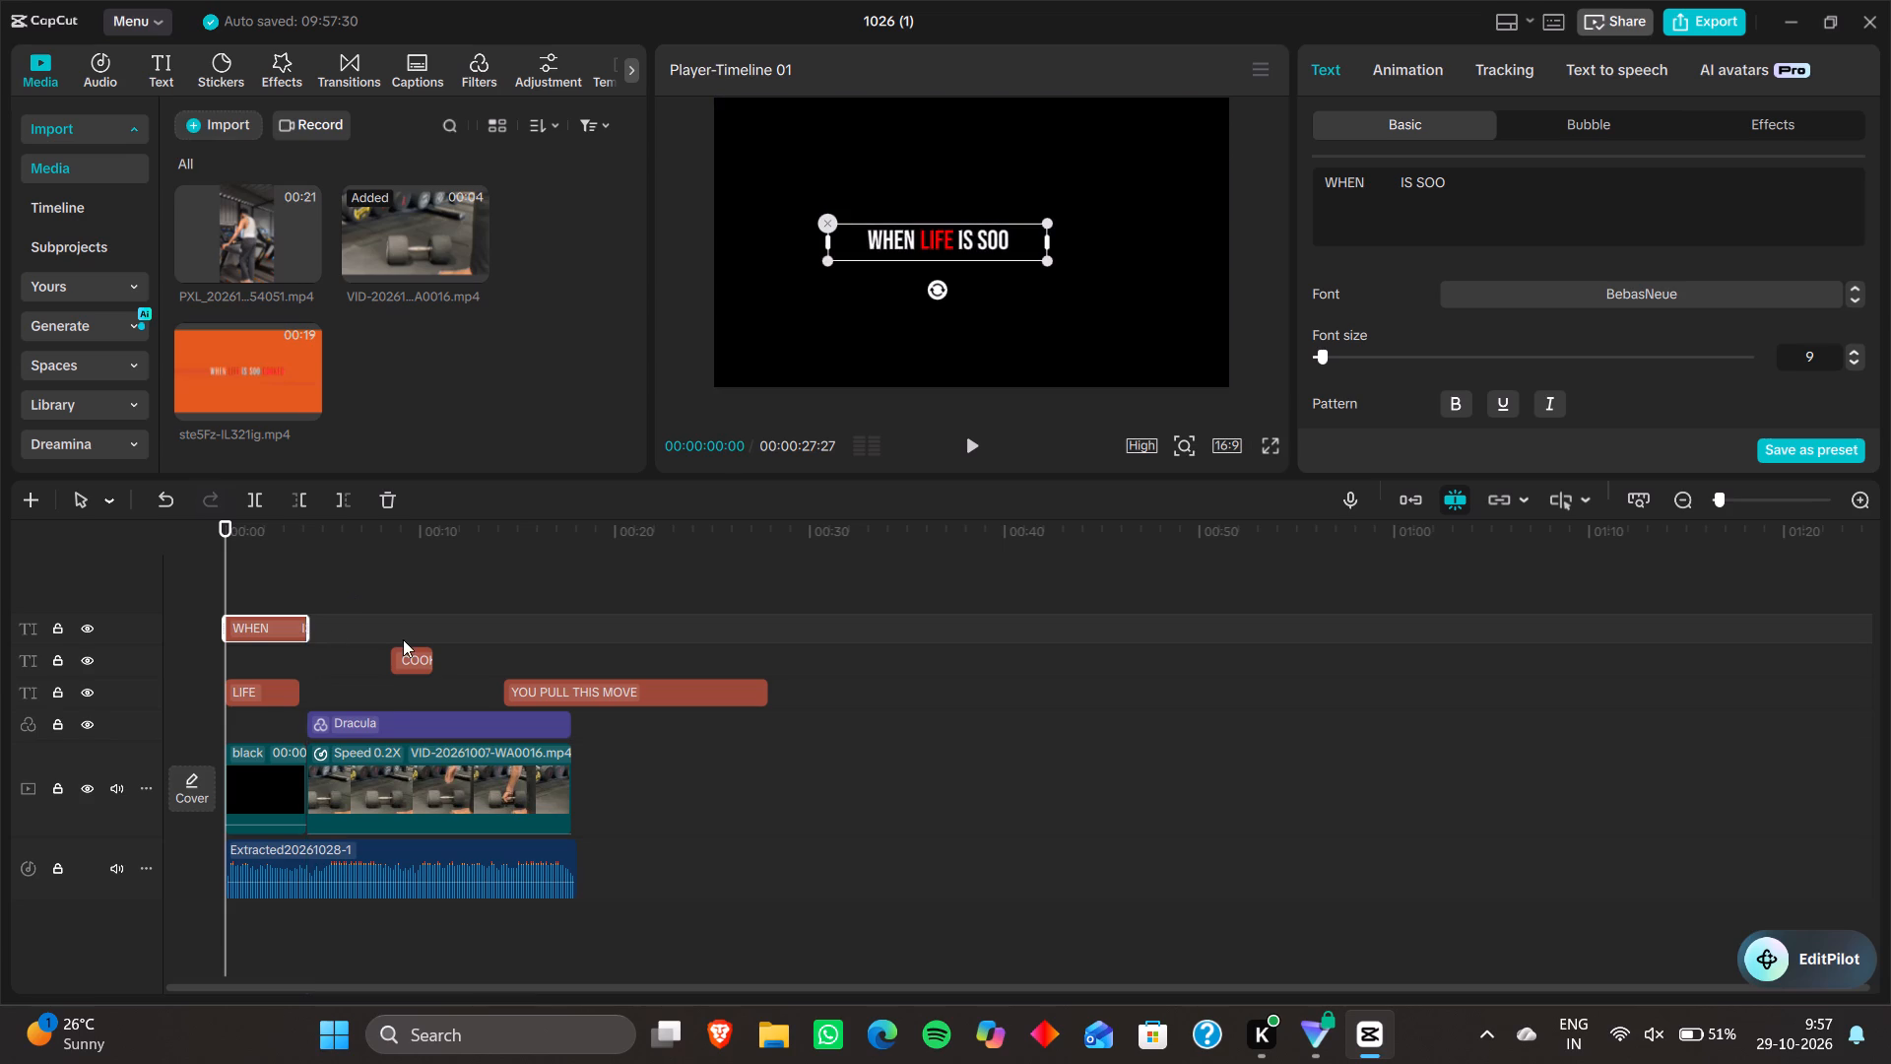
# Move the COOKED clip earlier so that it ends together with the WHEN IS SOO clip.
pyautogui.click(419, 648)
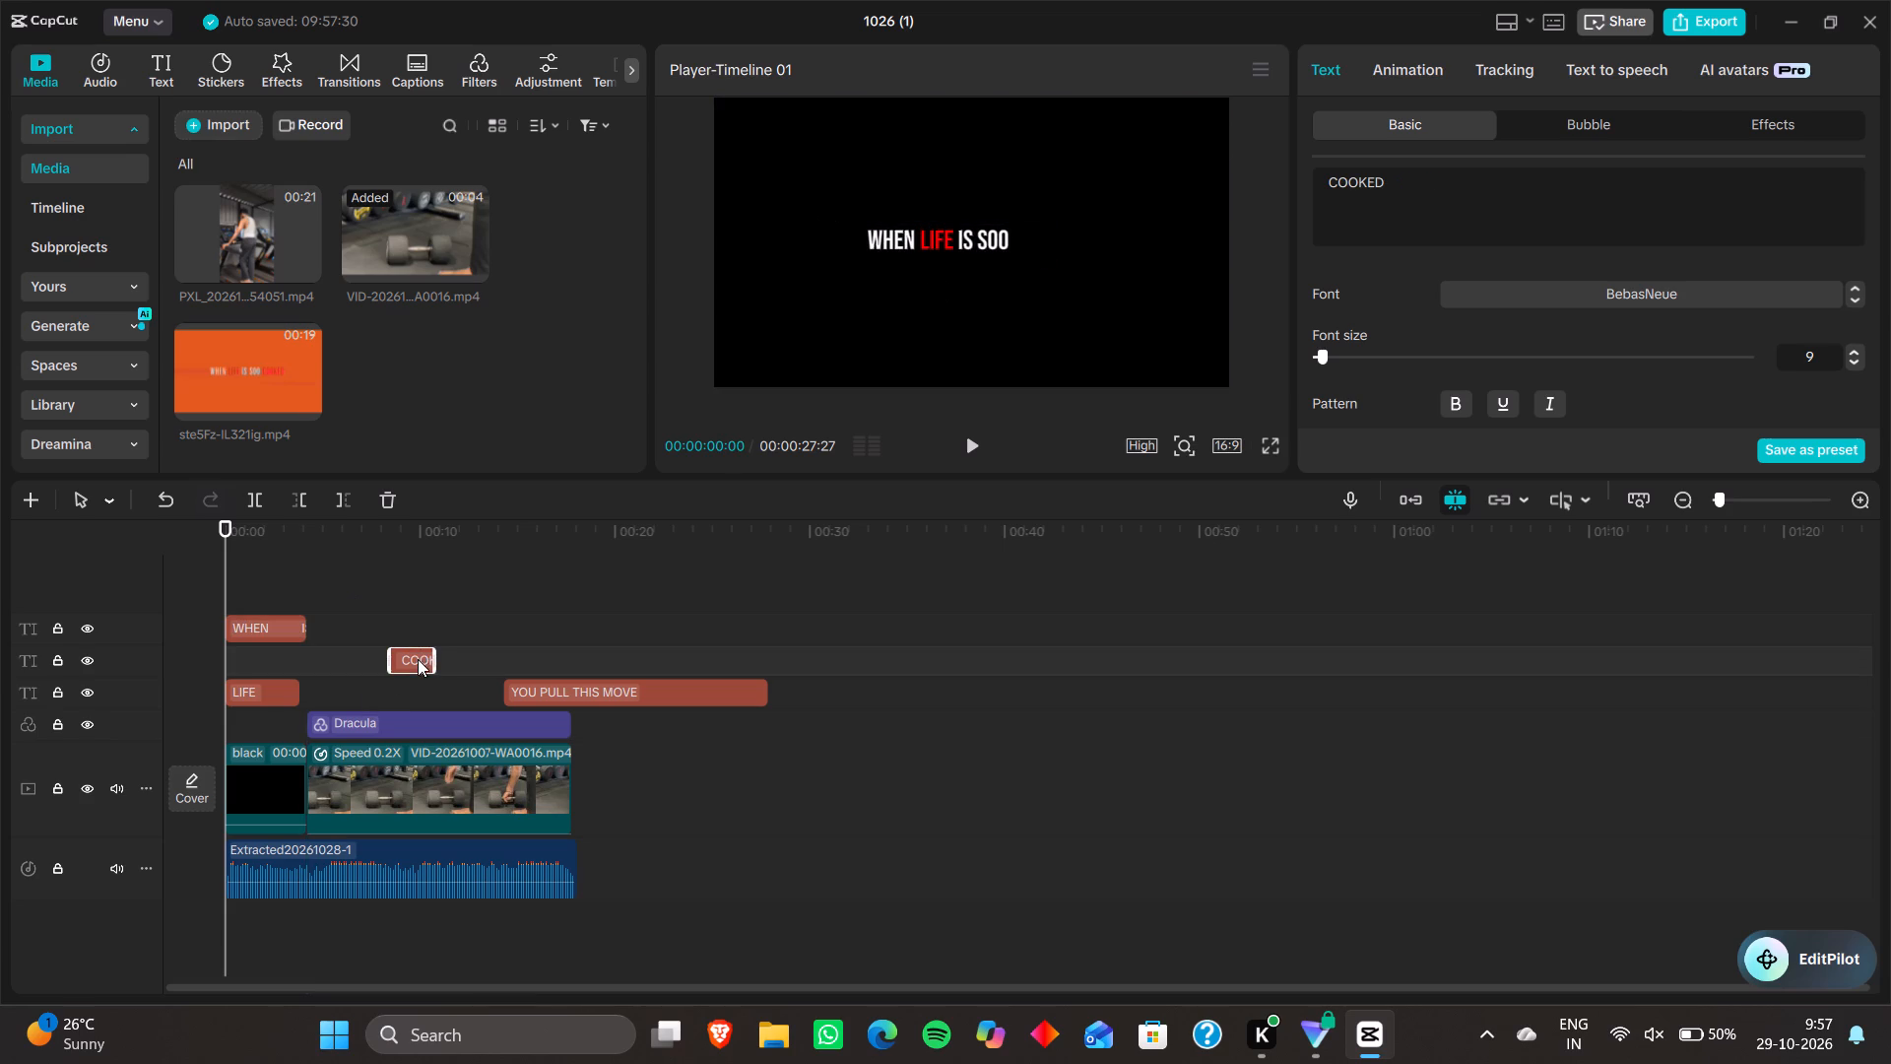
pyautogui.moveTo(418, 659); pyautogui.dragTo(299, 665)
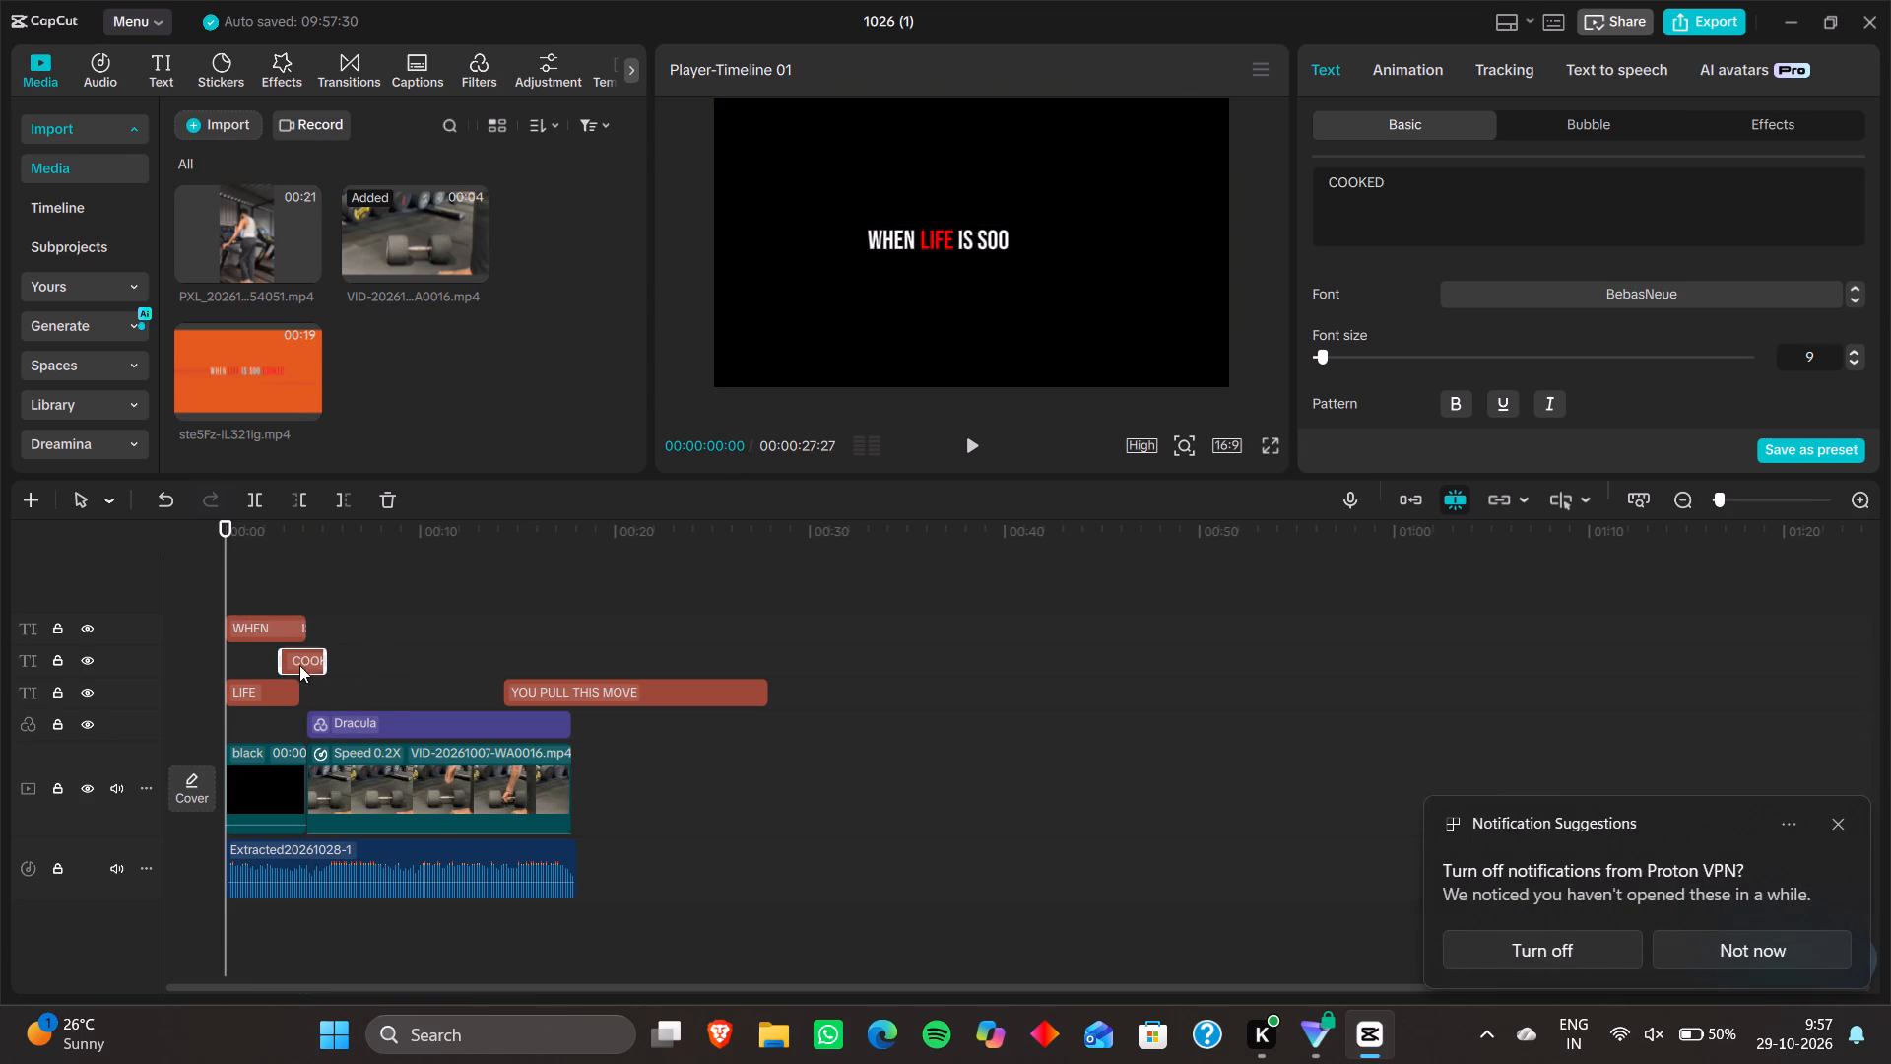
pyautogui.moveTo(299, 665); pyautogui.dragTo(294, 667)
pyautogui.click(293, 656)
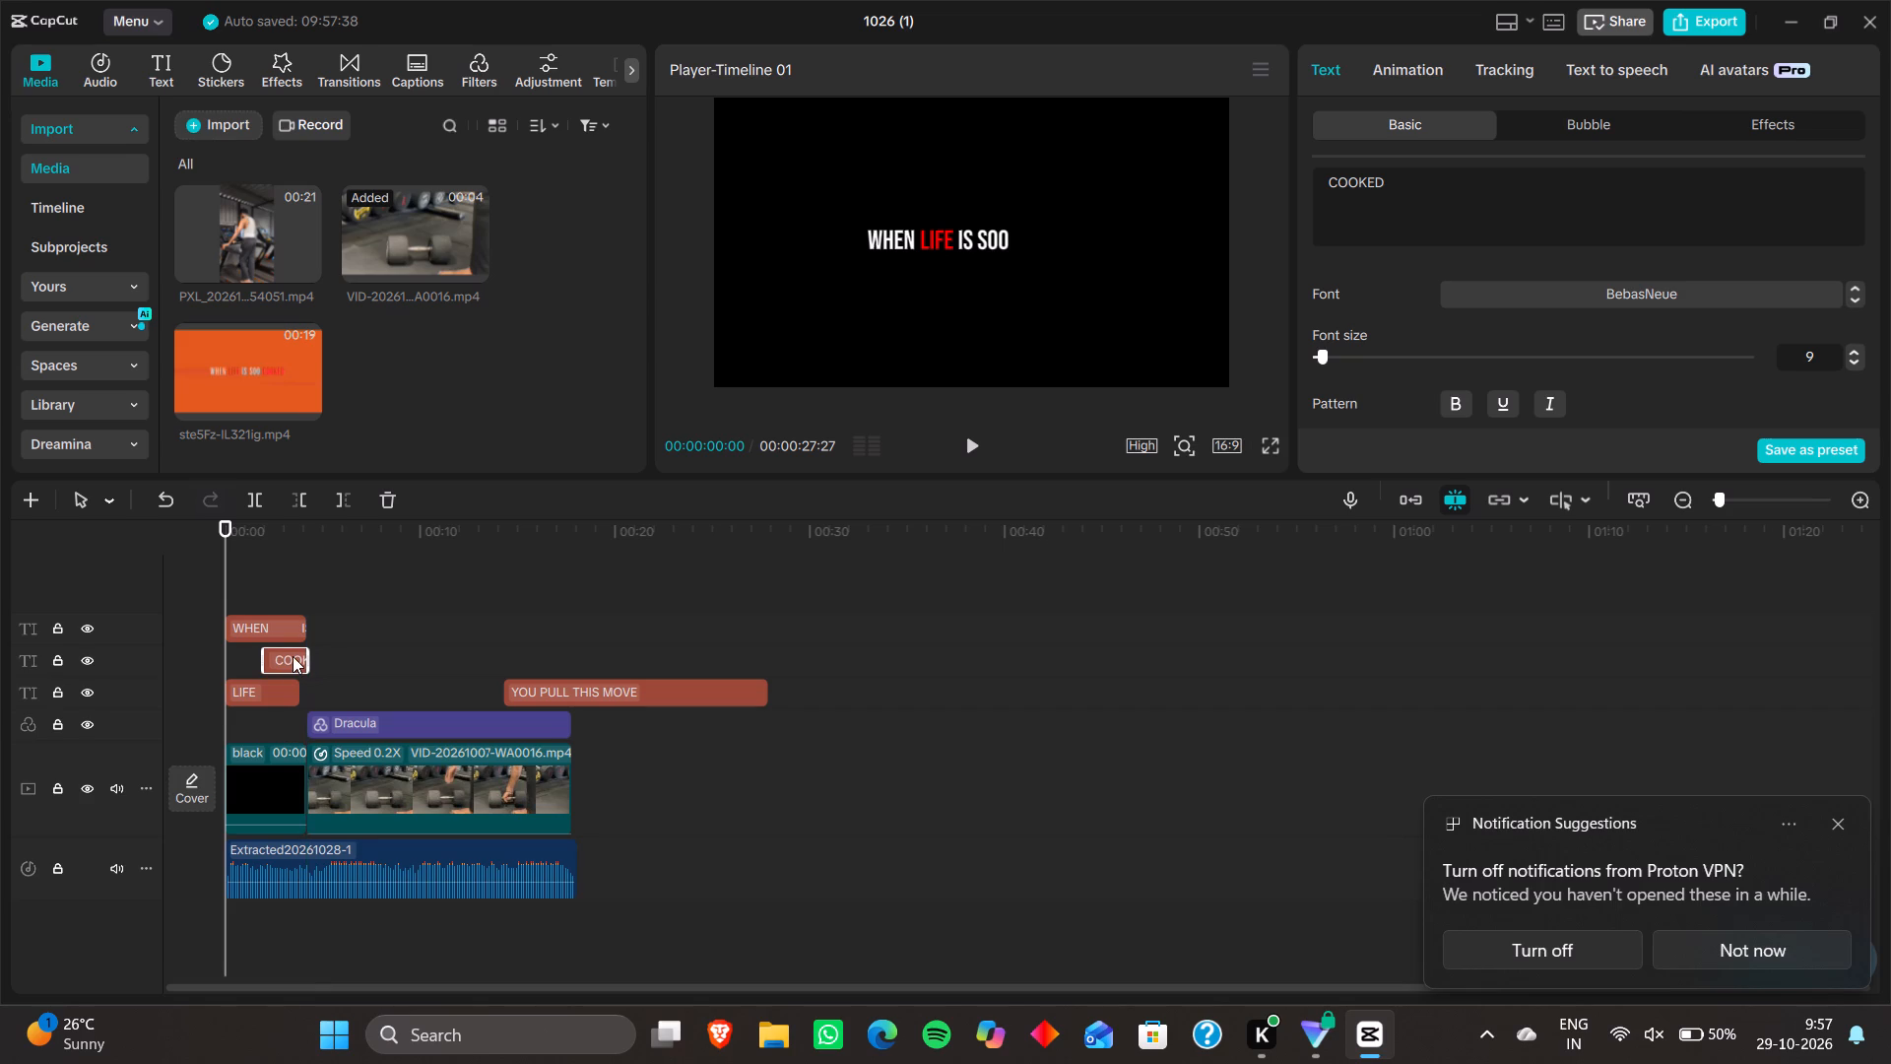
pyautogui.click(293, 656)
# Play the opening up to COOKED, and place that word just after SOO on the same line in the preview.
pyautogui.press('space')
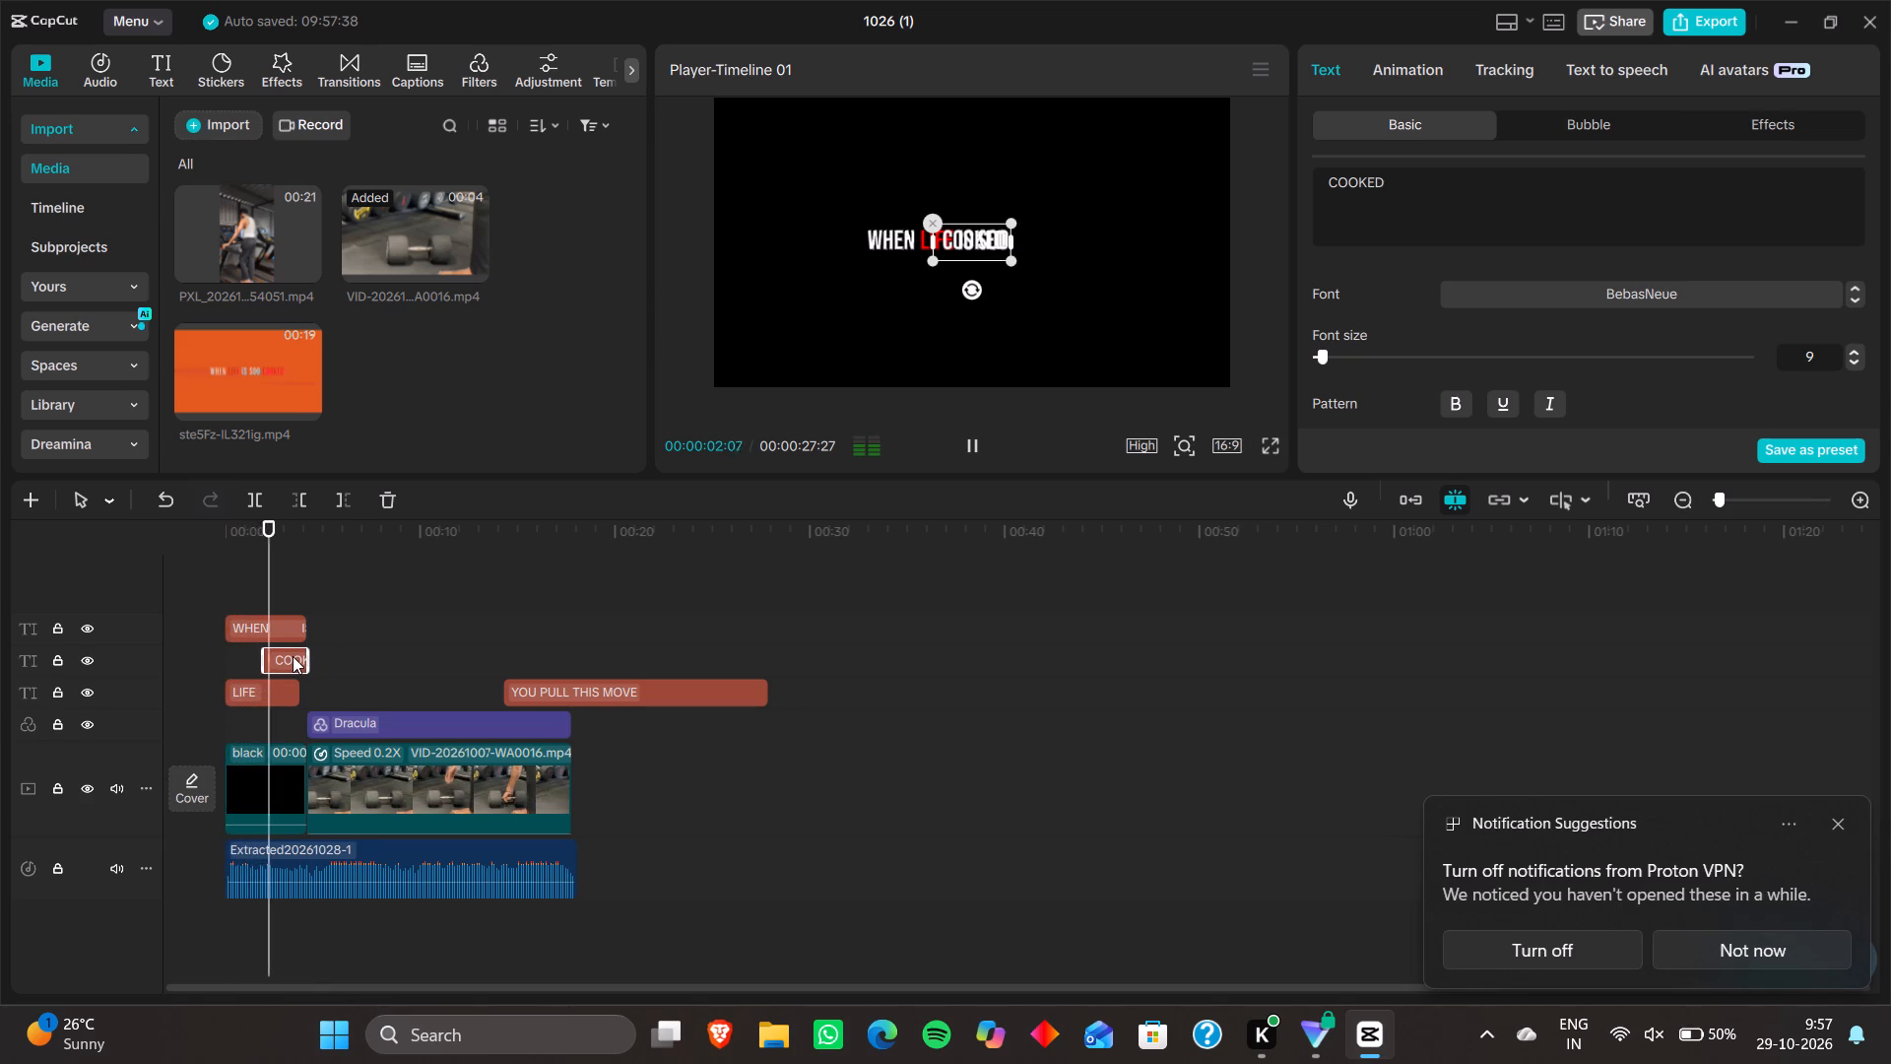
pyautogui.press('space')
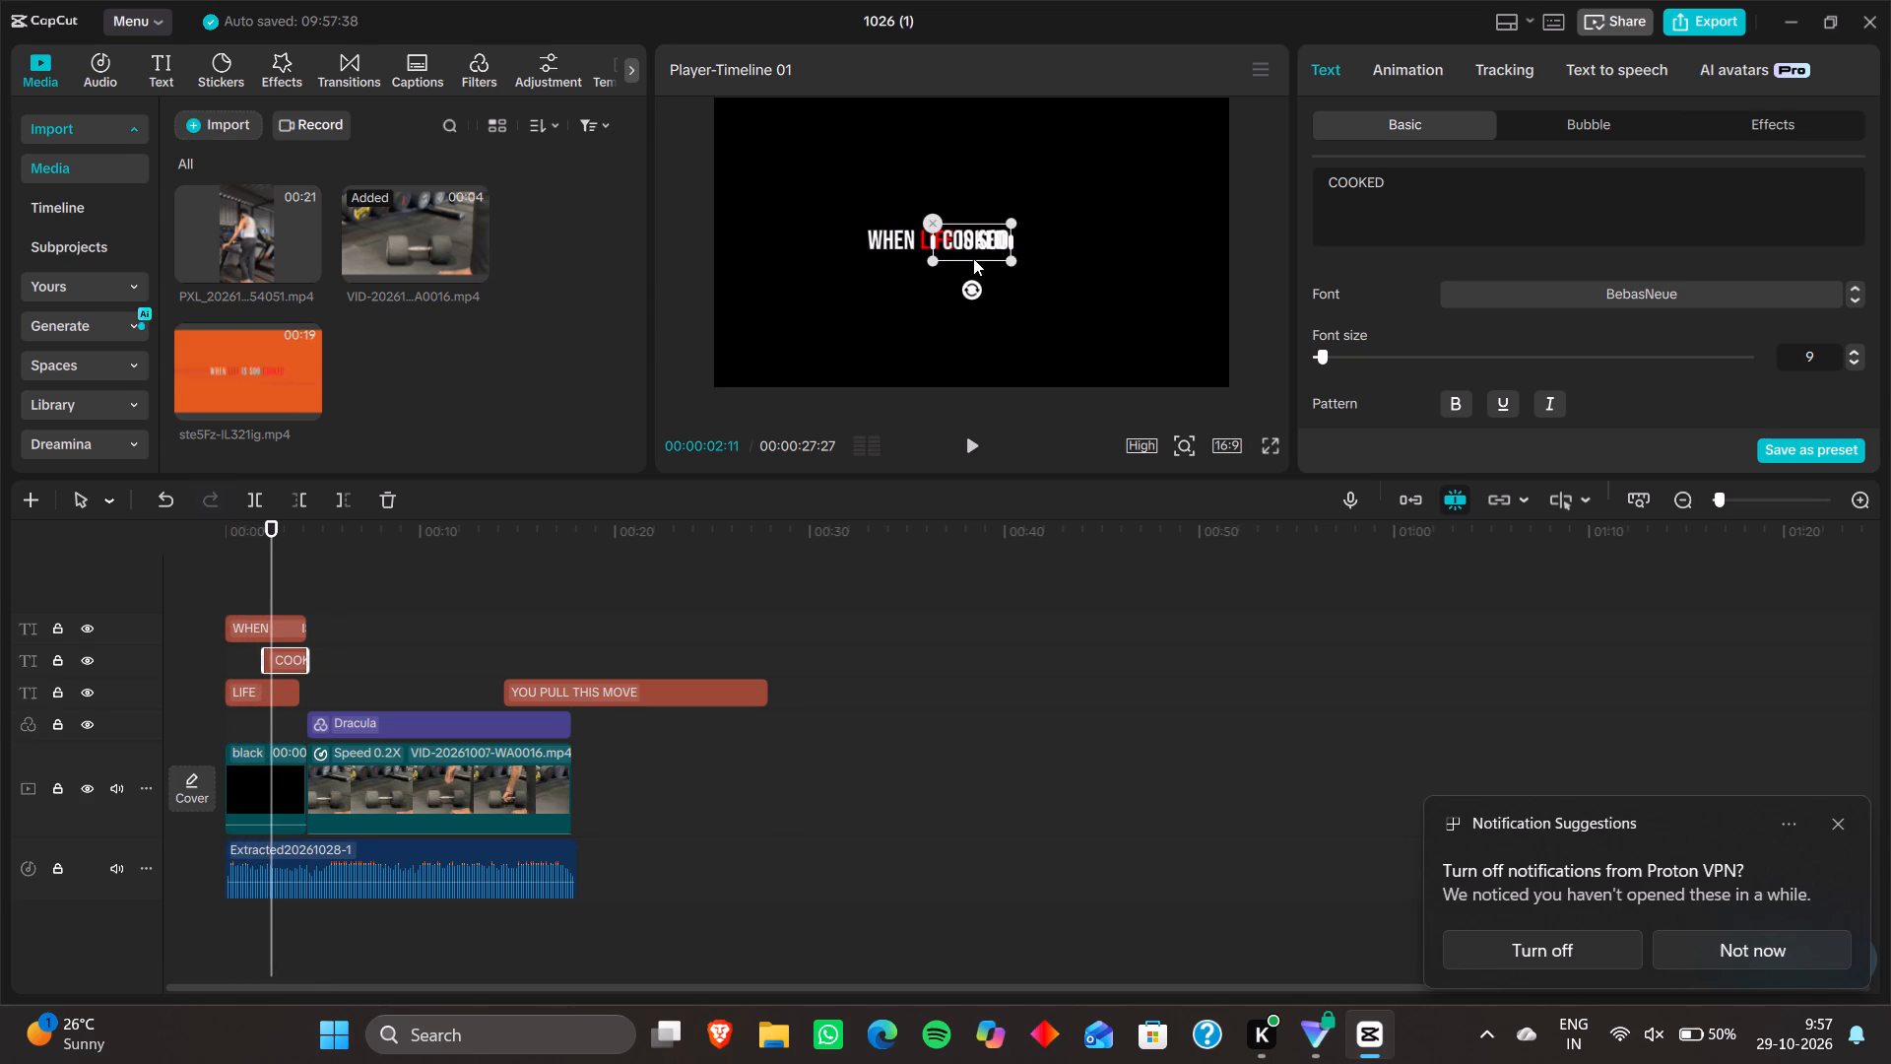
pyautogui.moveTo(959, 240); pyautogui.dragTo(993, 240)
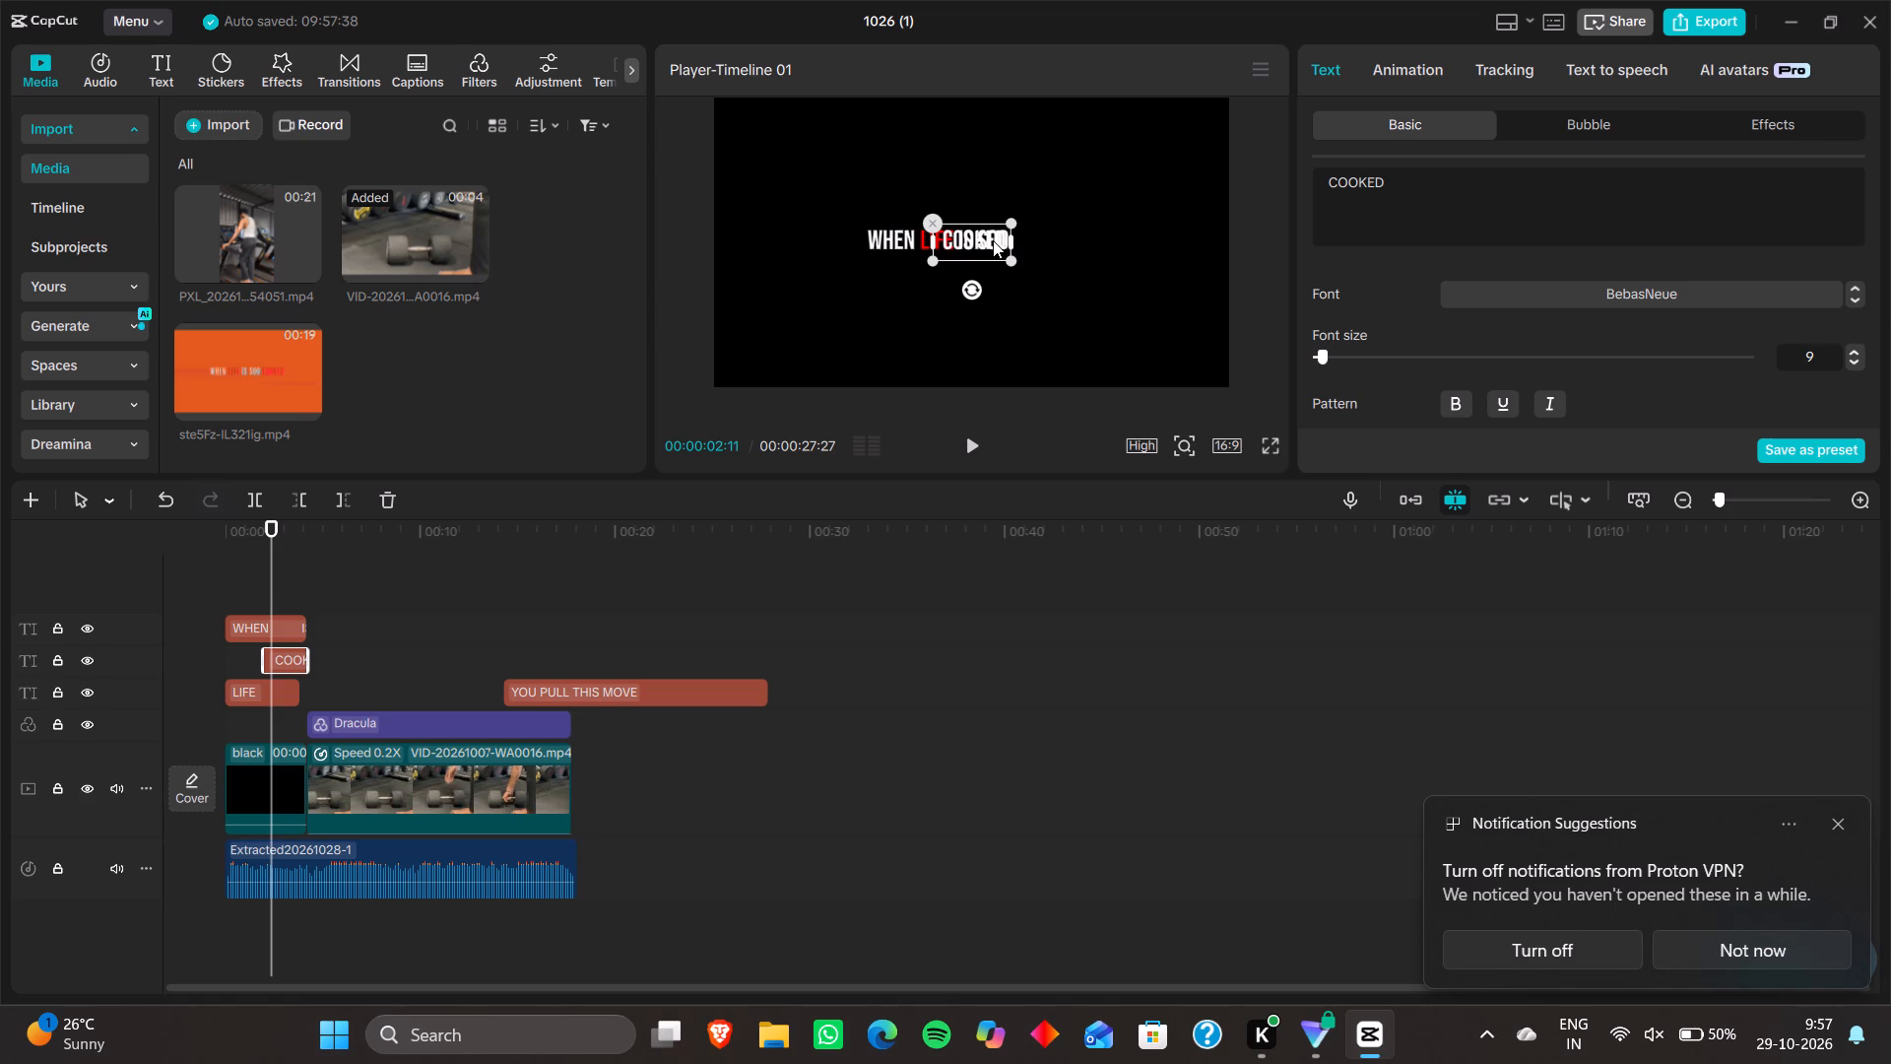
pyautogui.rightClick(980, 237)
pyautogui.moveTo(992, 236); pyautogui.dragTo(993, 237)
pyautogui.moveTo(993, 237); pyautogui.dragTo(1062, 231)
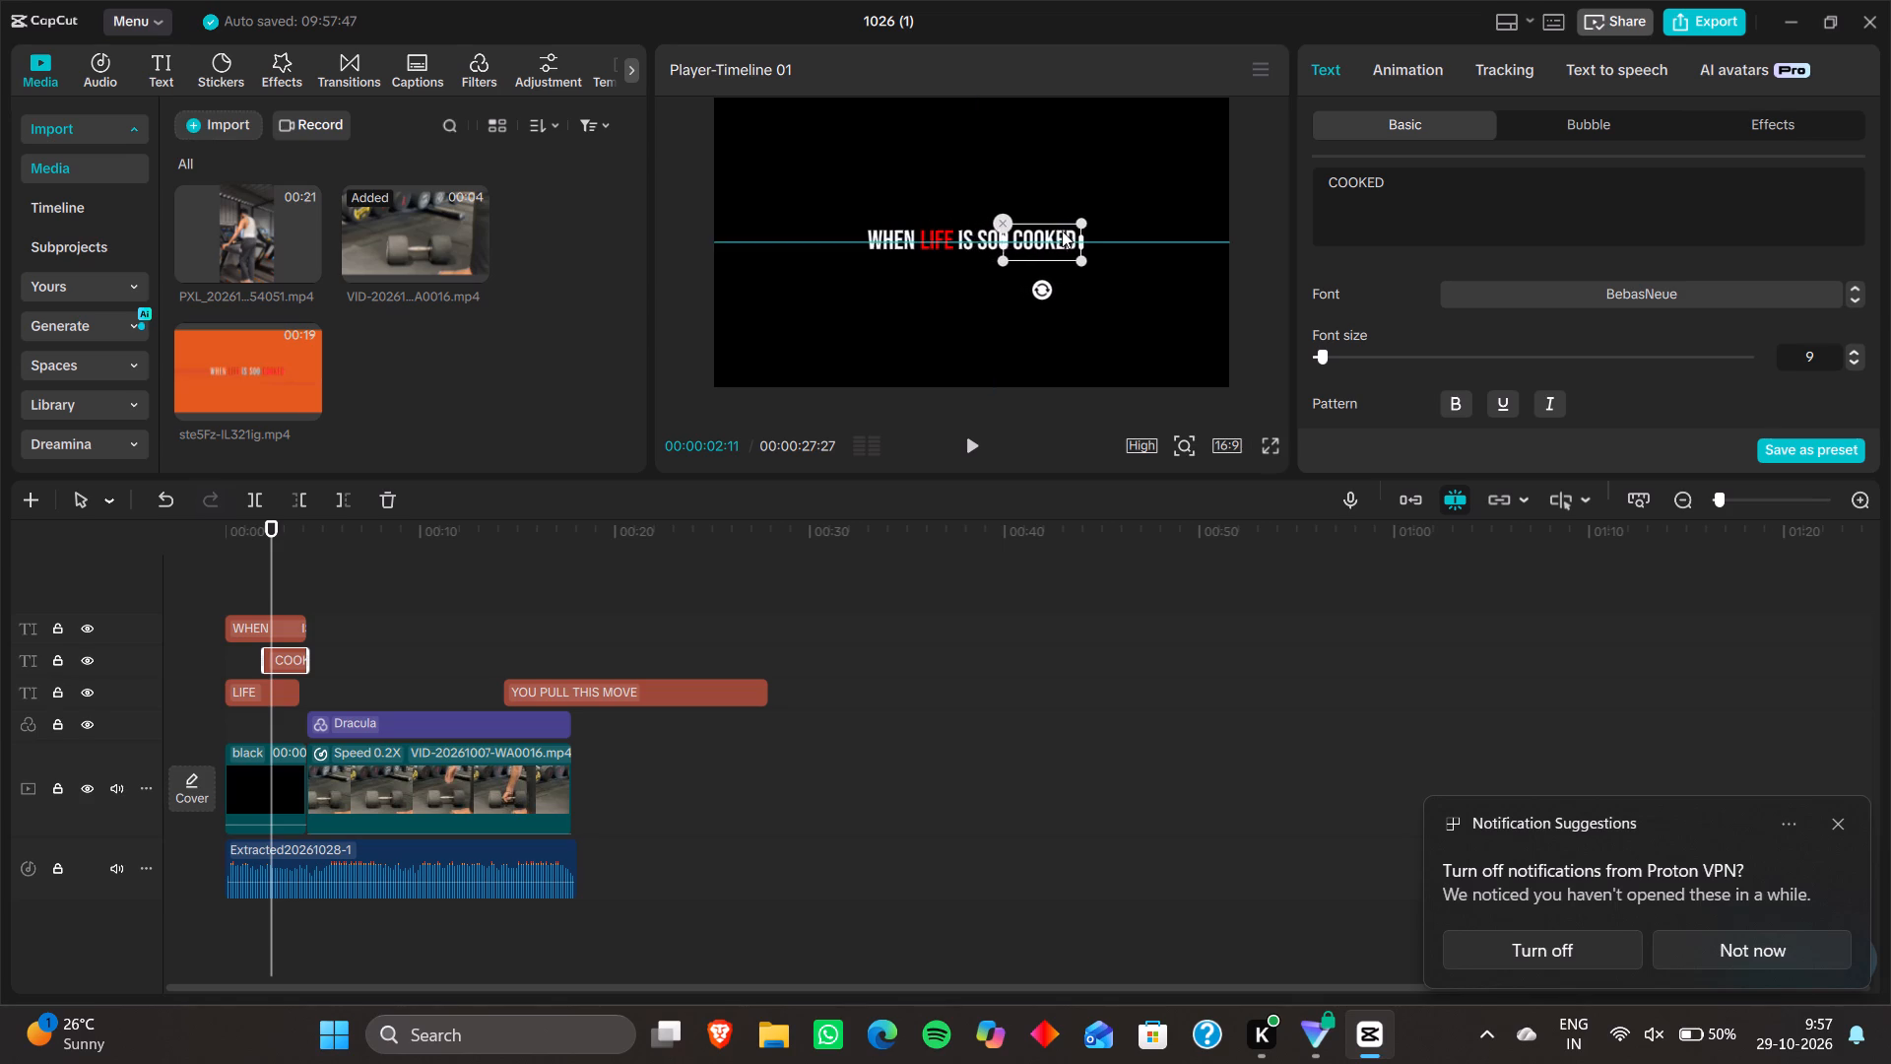
pyautogui.moveTo(1062, 231); pyautogui.dragTo(1062, 232)
# Change the COOKED text colour to red, FF0000.
pyautogui.scroll(-1, 1550, 352)
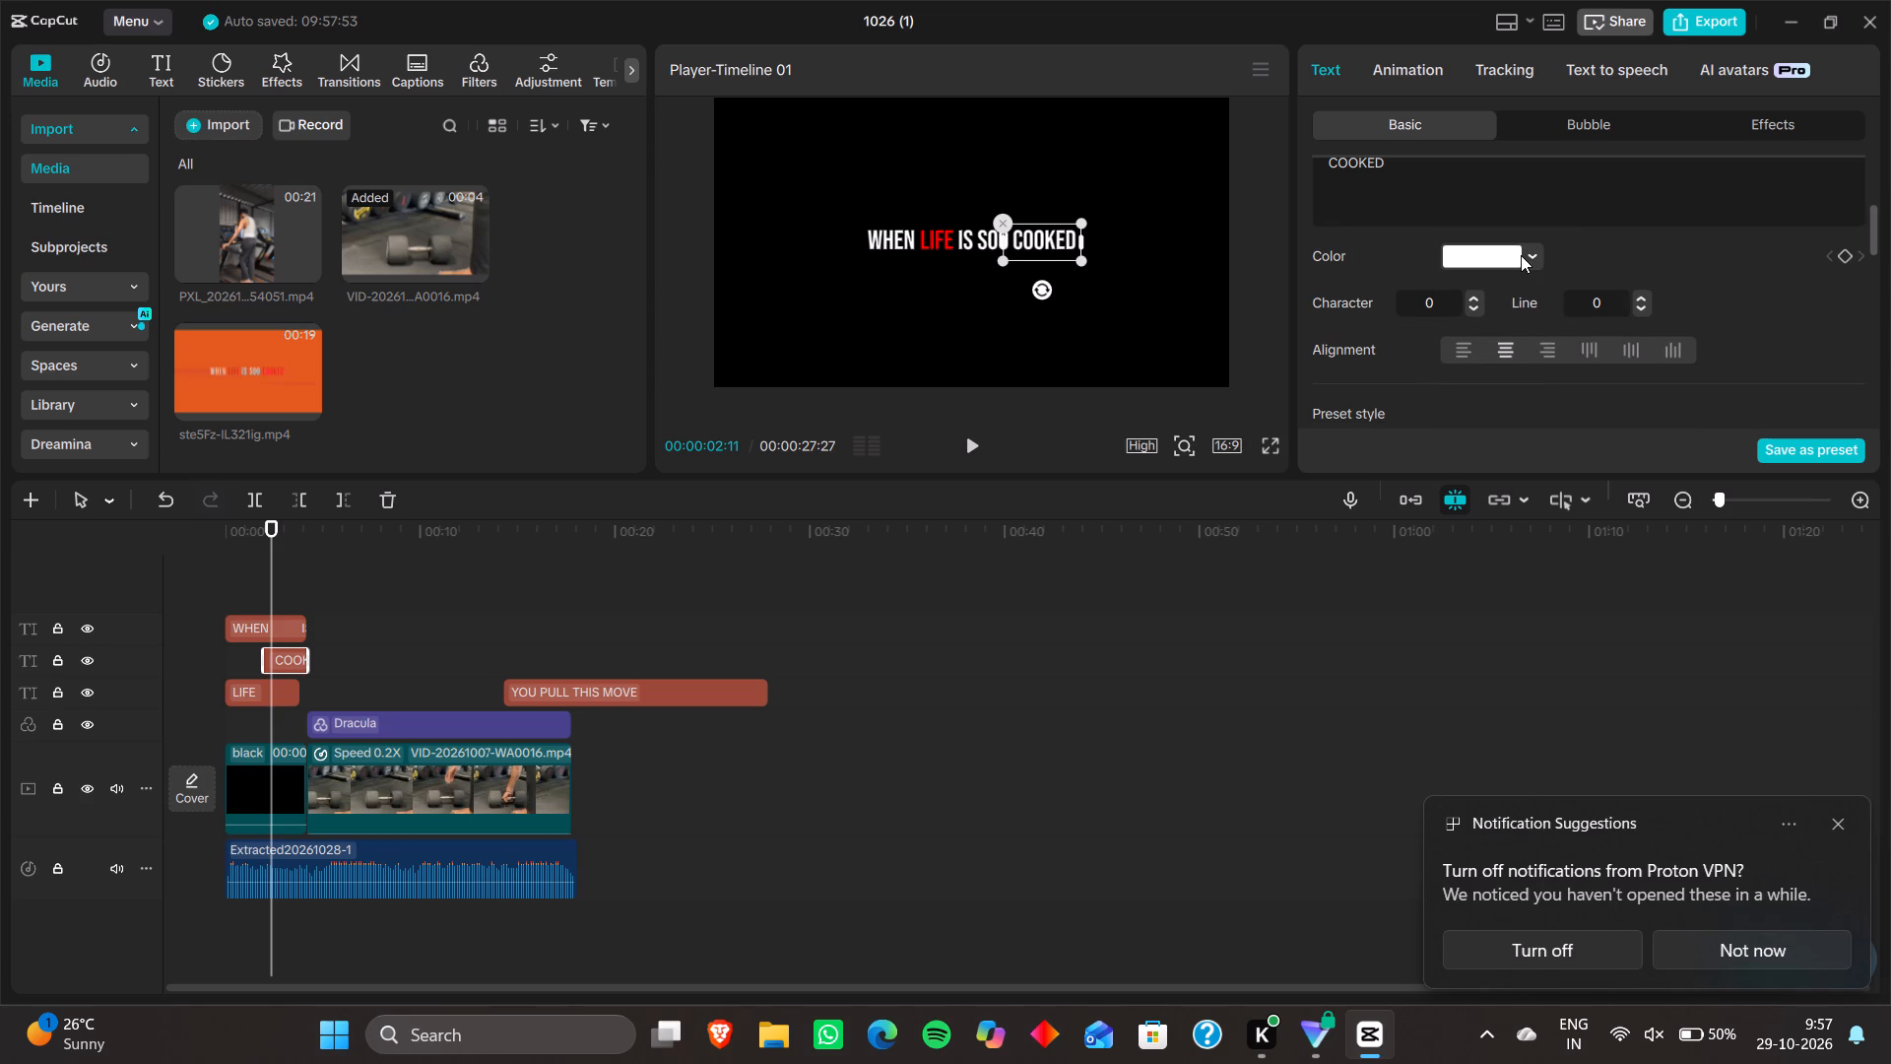
pyautogui.click(1521, 255)
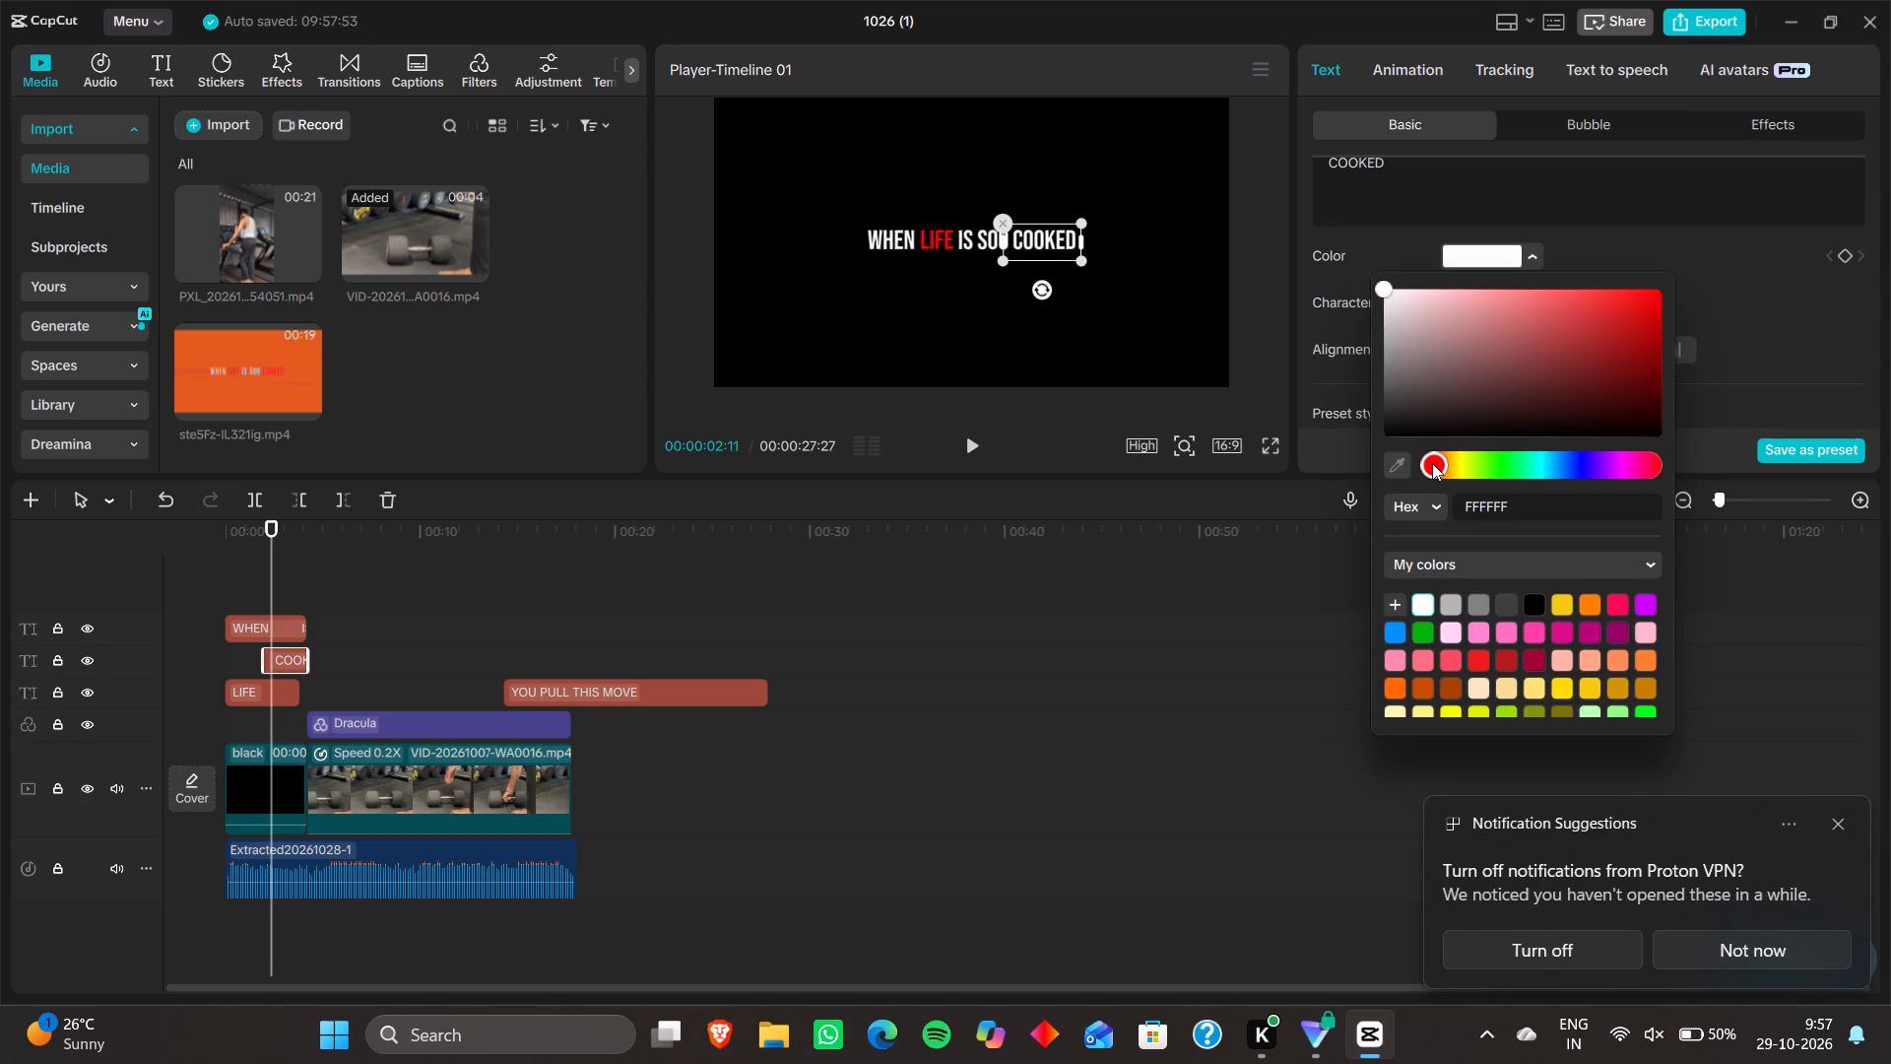
pyautogui.click(1432, 463)
pyautogui.doubleClick(1432, 463)
pyautogui.moveTo(1432, 463); pyautogui.dragTo(1389, 473)
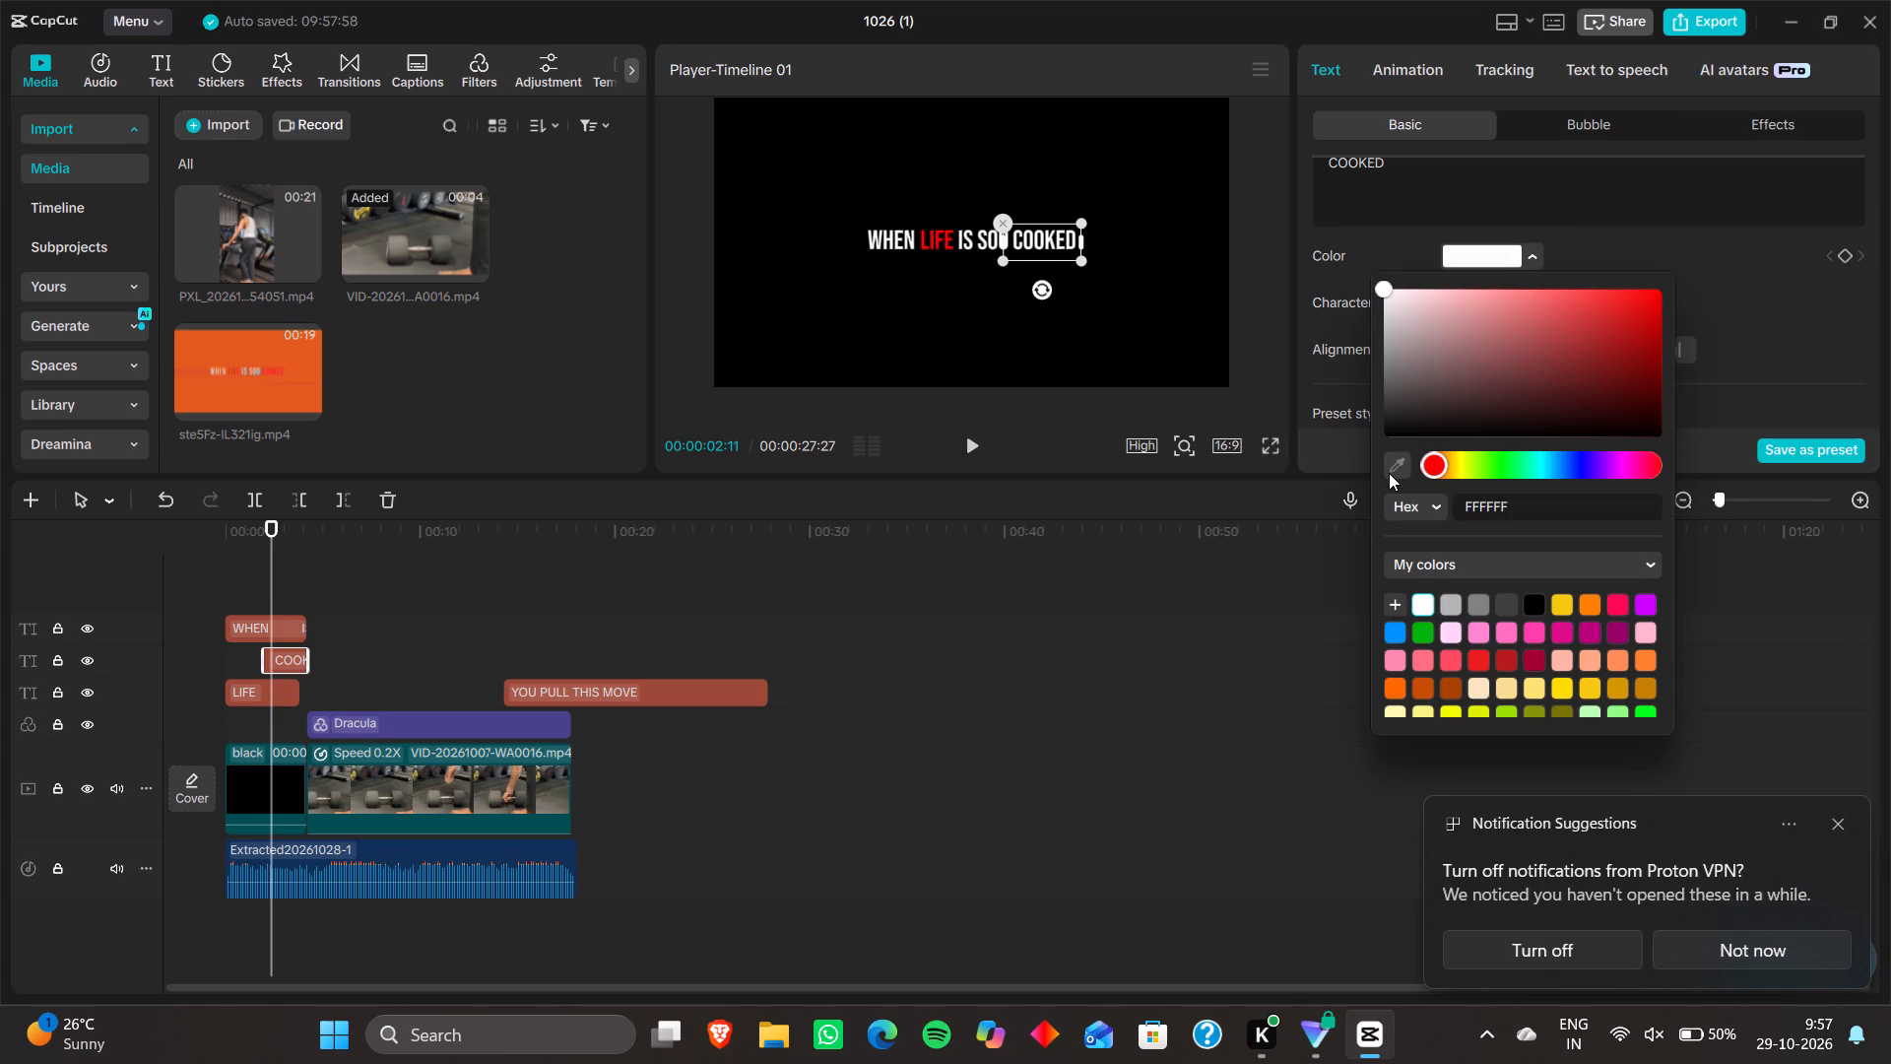
pyautogui.click(1389, 473)
pyautogui.click(1431, 469)
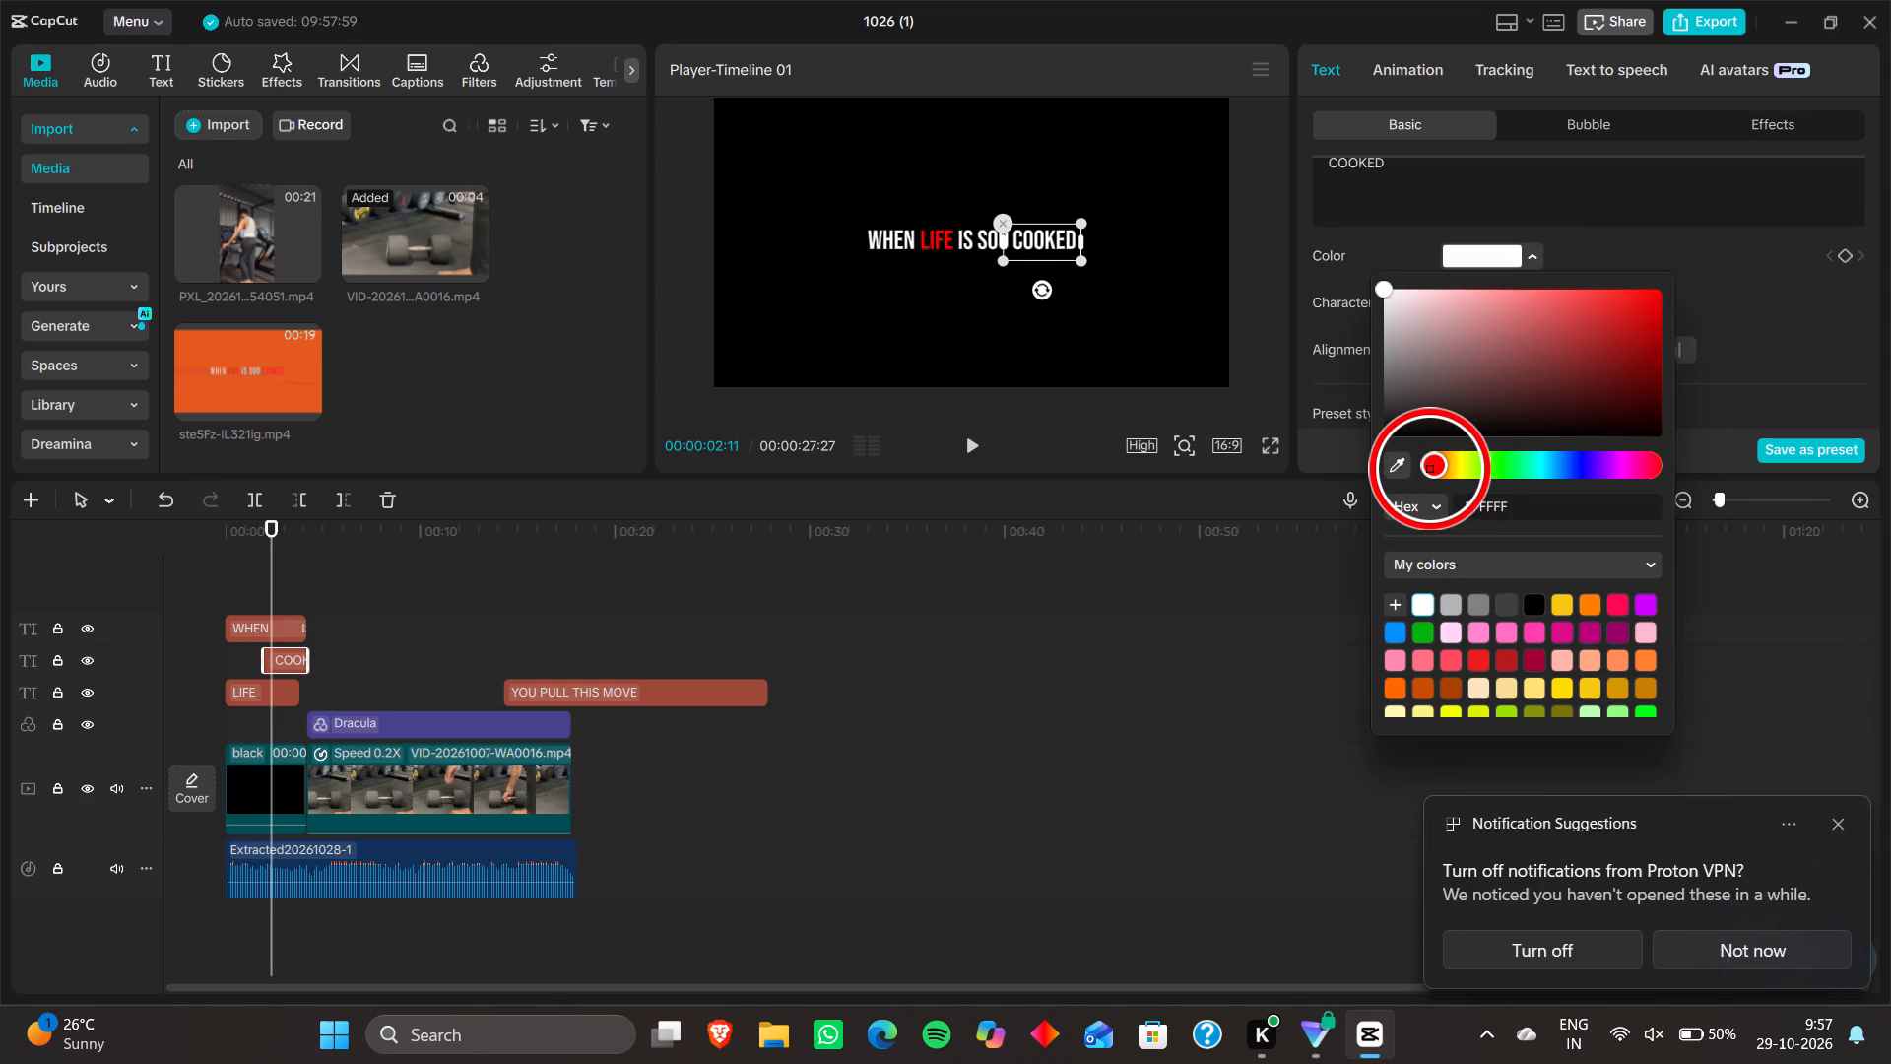
pyautogui.click(1294, 613)
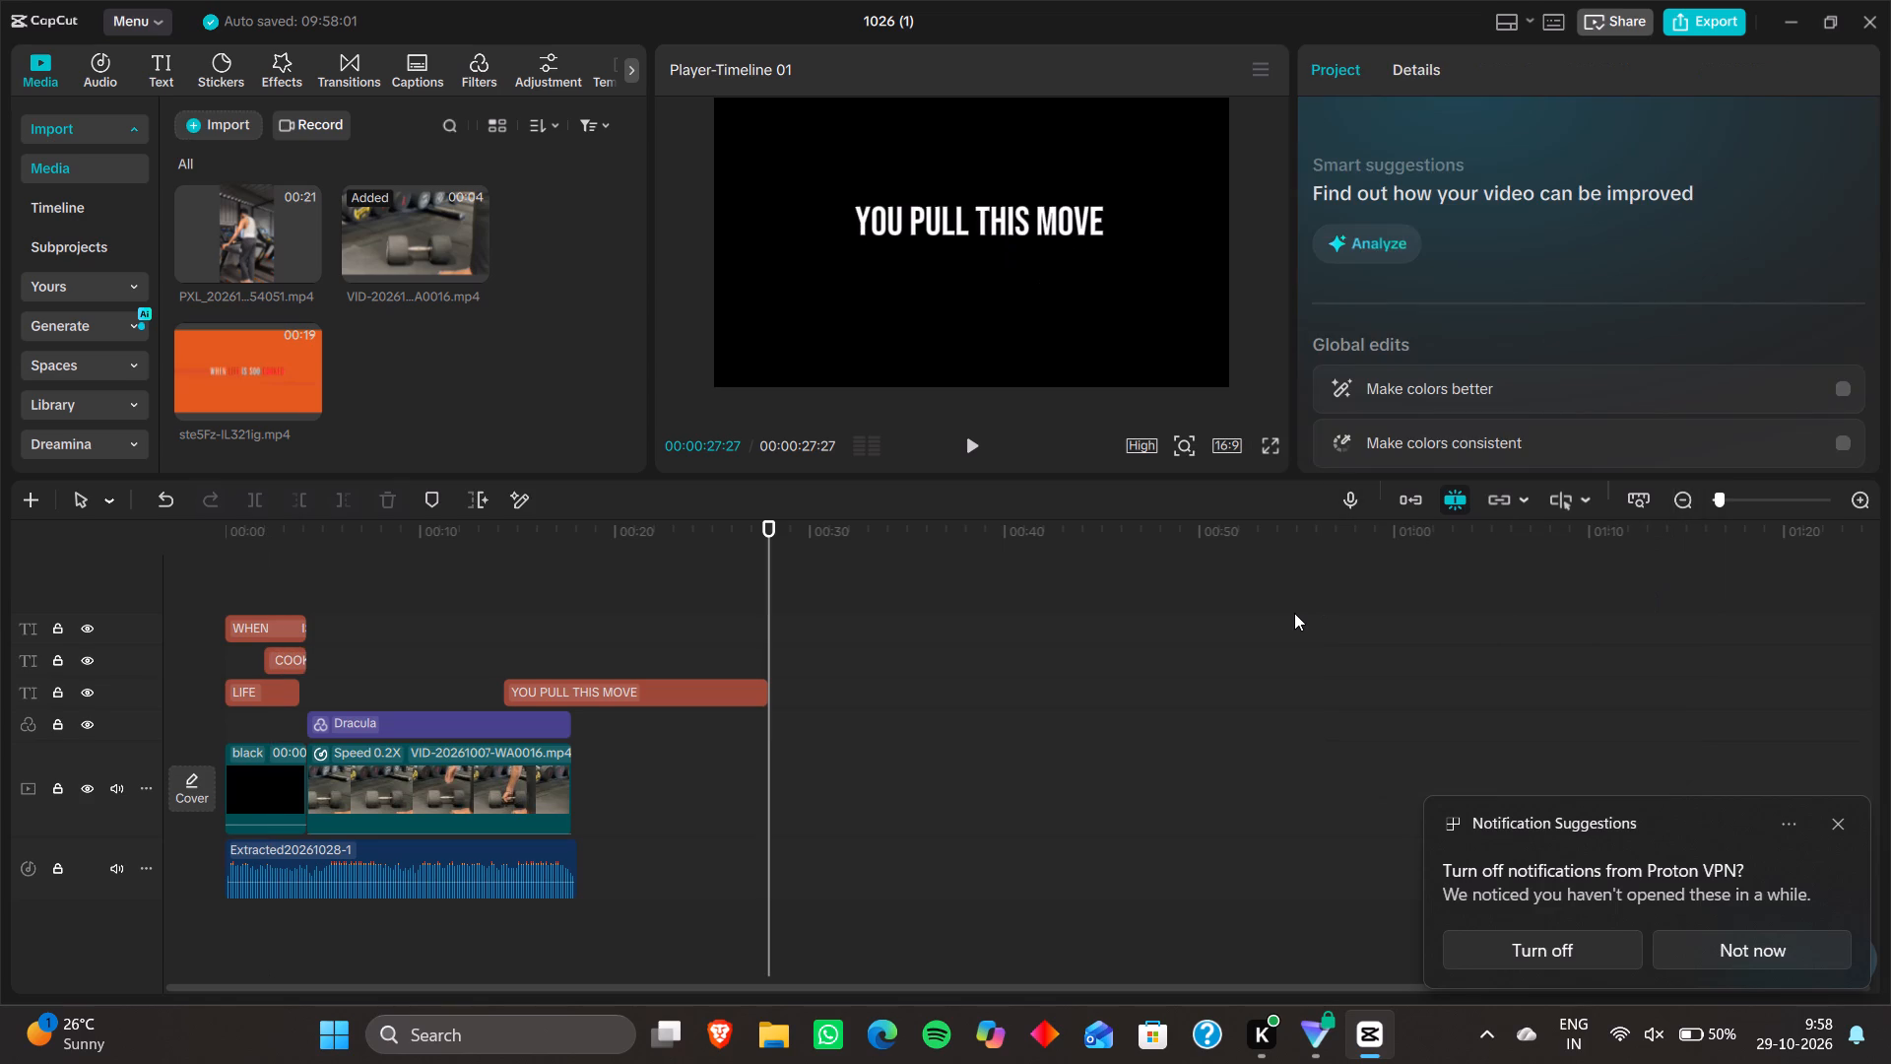
# Move the YOU PULL THIS MOVE clip earlier on its track so that it starts just after the opening title.
pyautogui.press('Up')
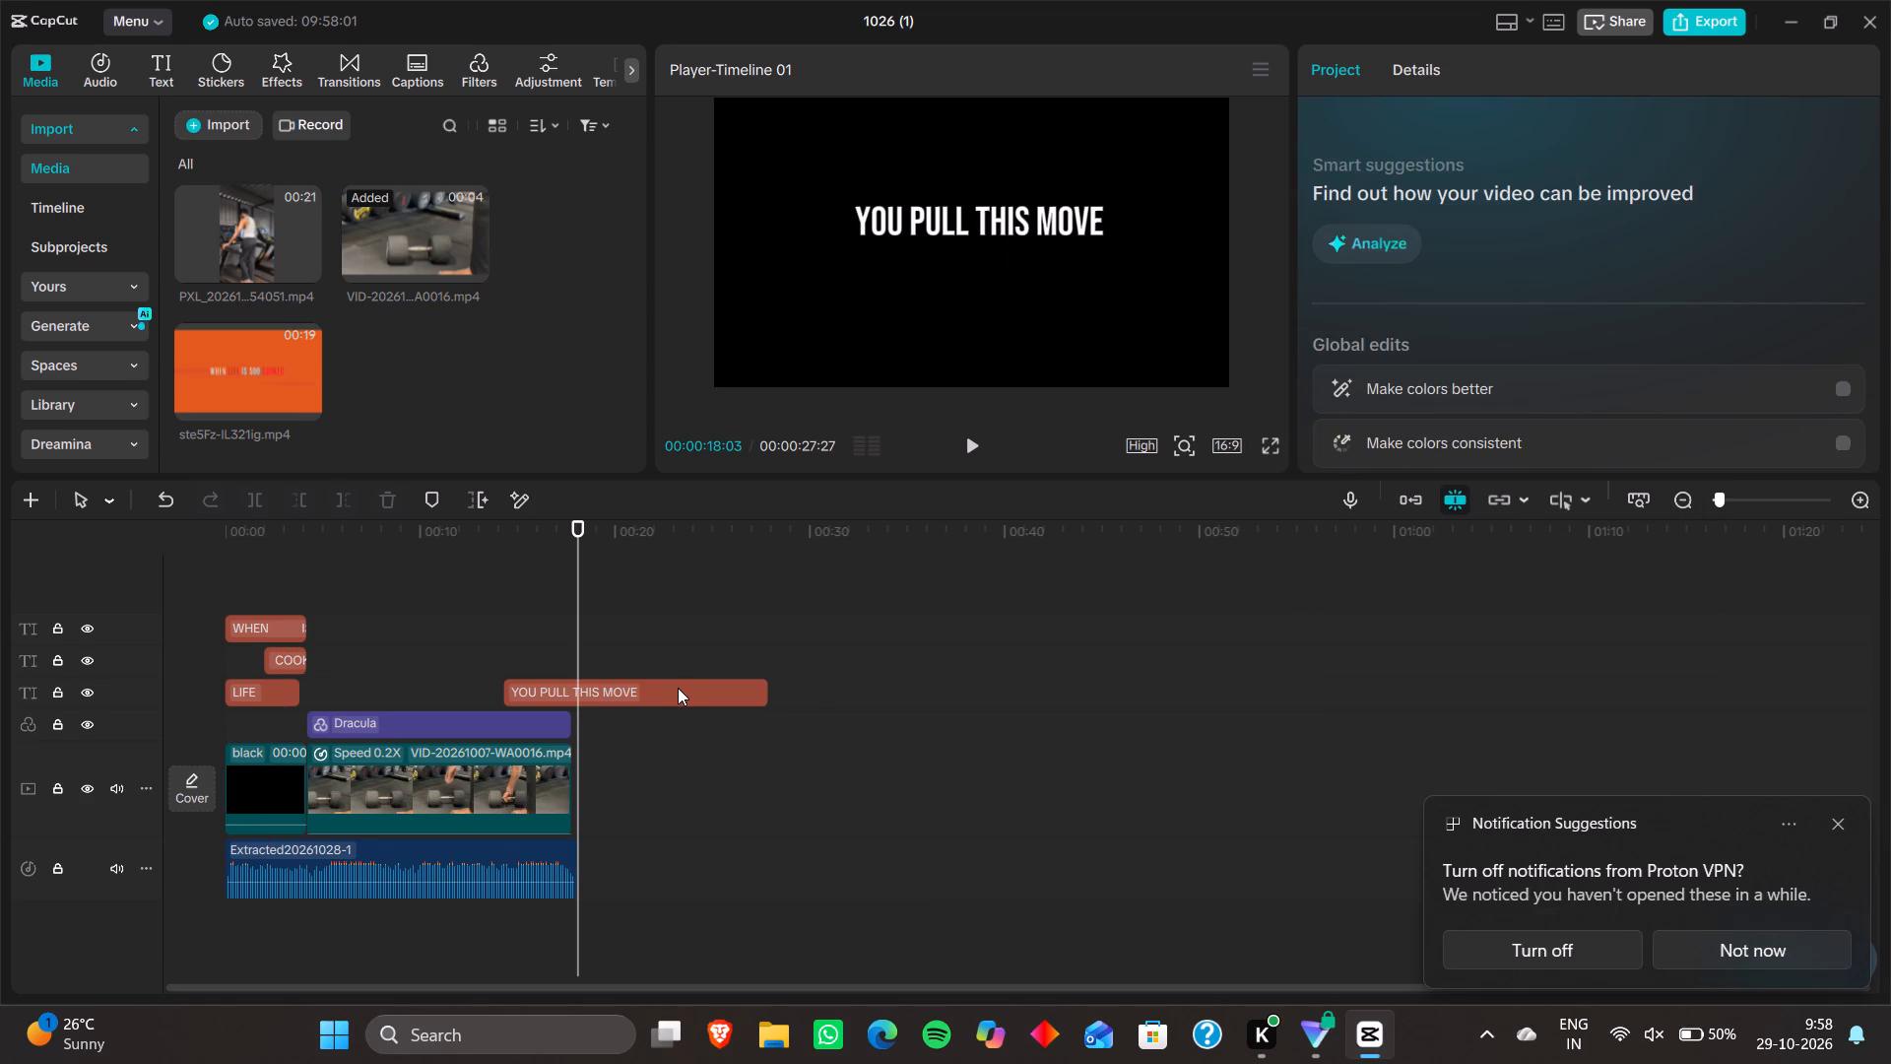
pyautogui.moveTo(678, 688); pyautogui.dragTo(485, 691)
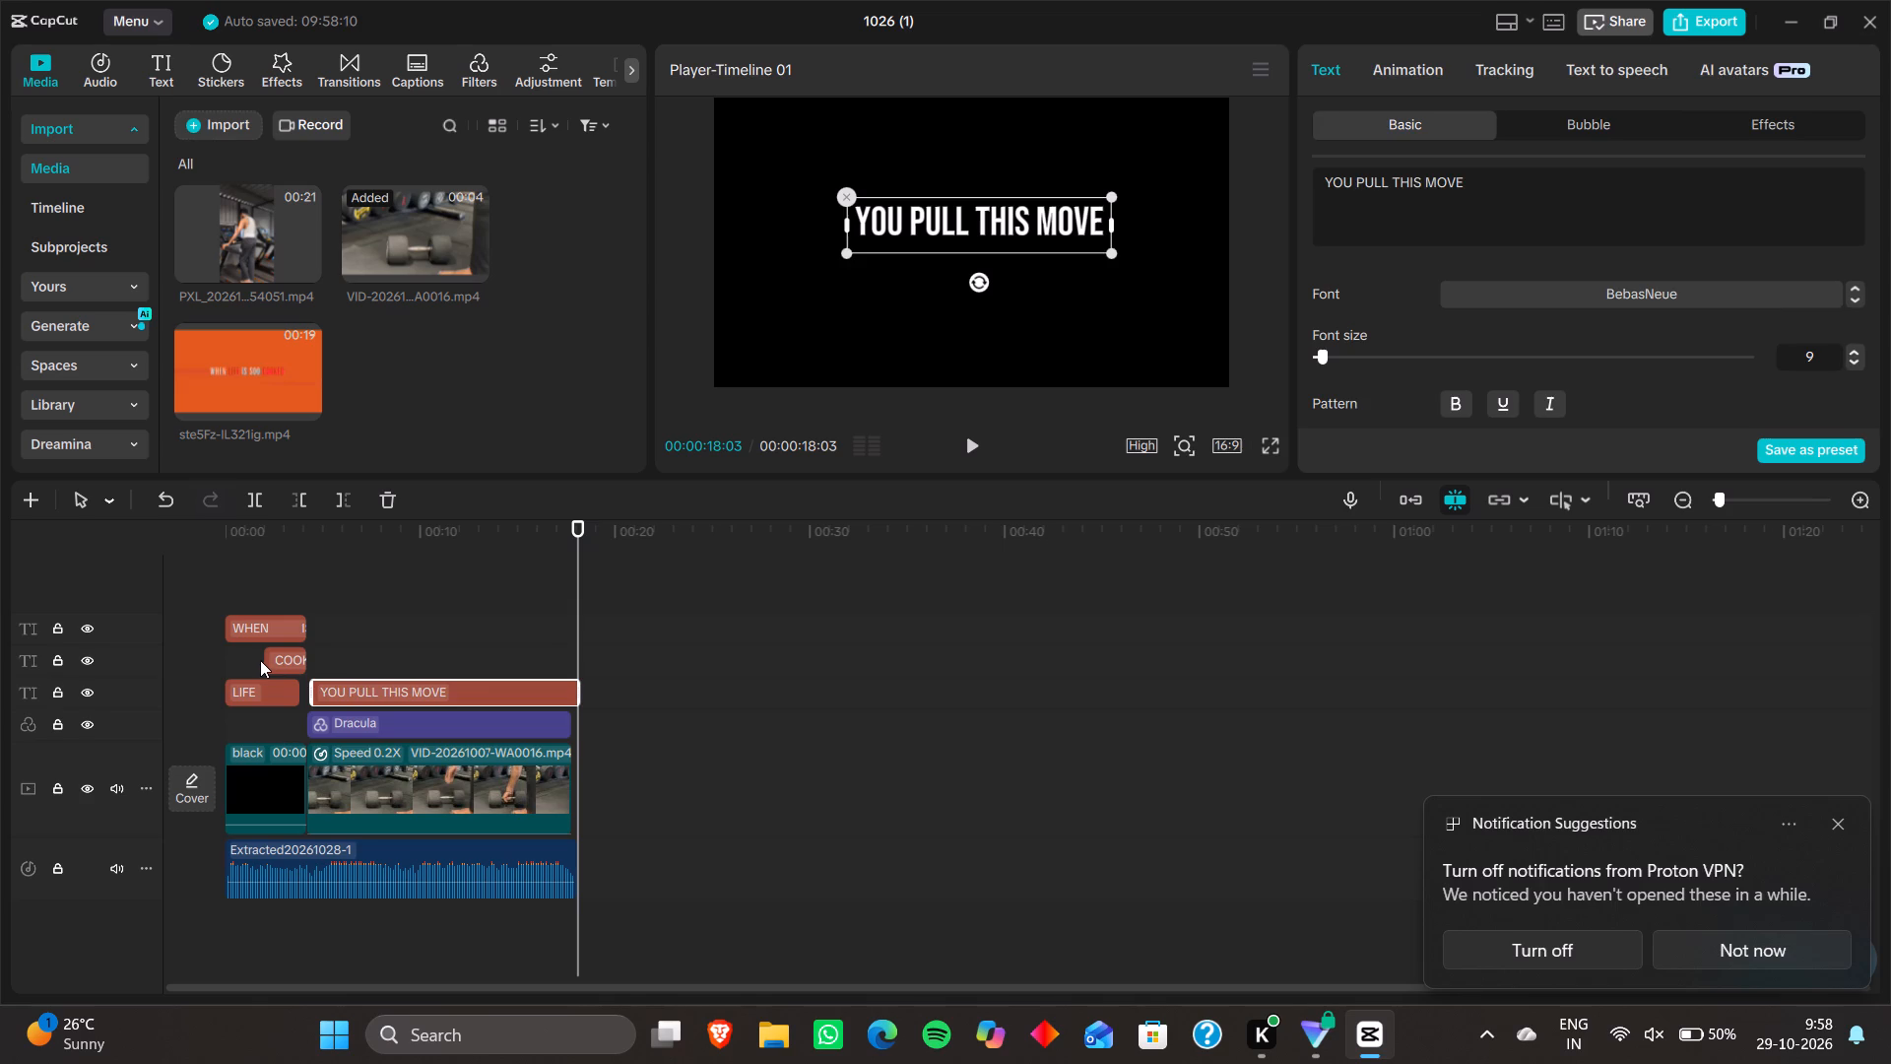
# Extend the start of the COOKED clip back to the beginning of the timeline, keeping its end in place.
pyautogui.click(260, 660)
pyautogui.tripleClick(264, 660)
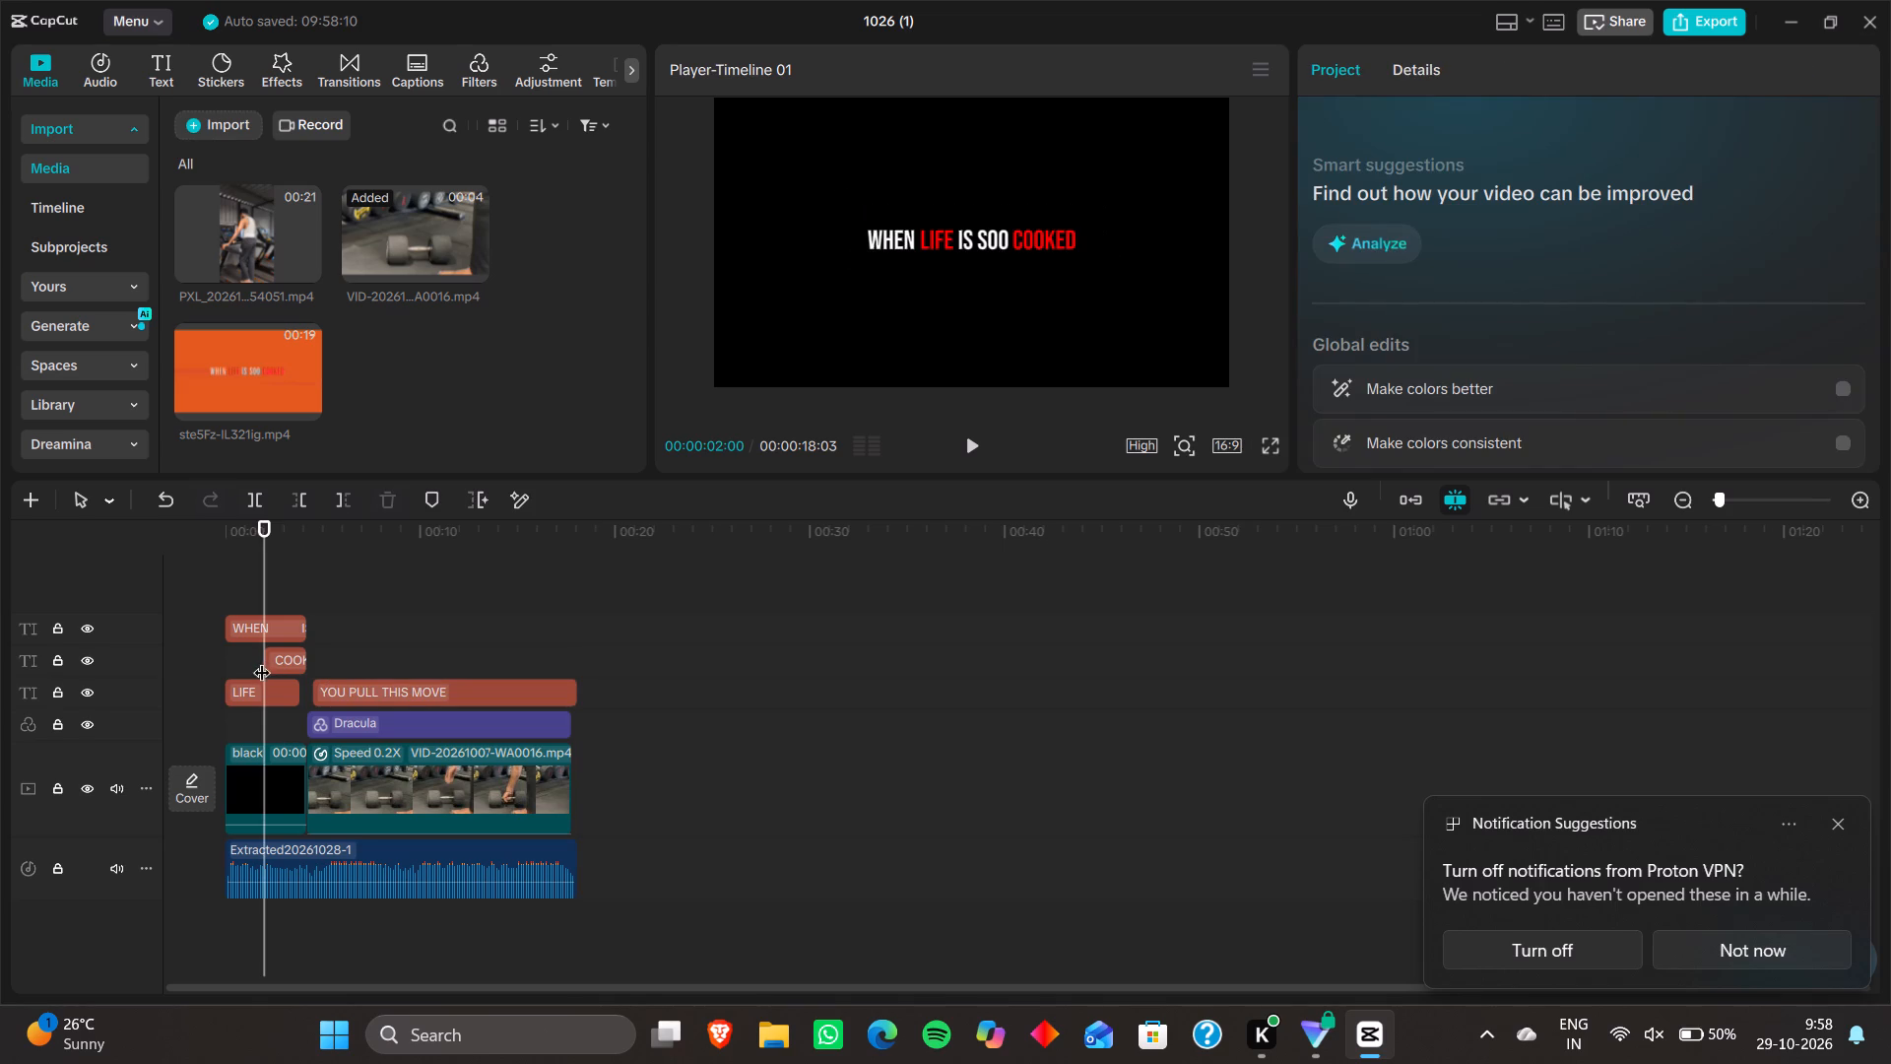
pyautogui.click(283, 656)
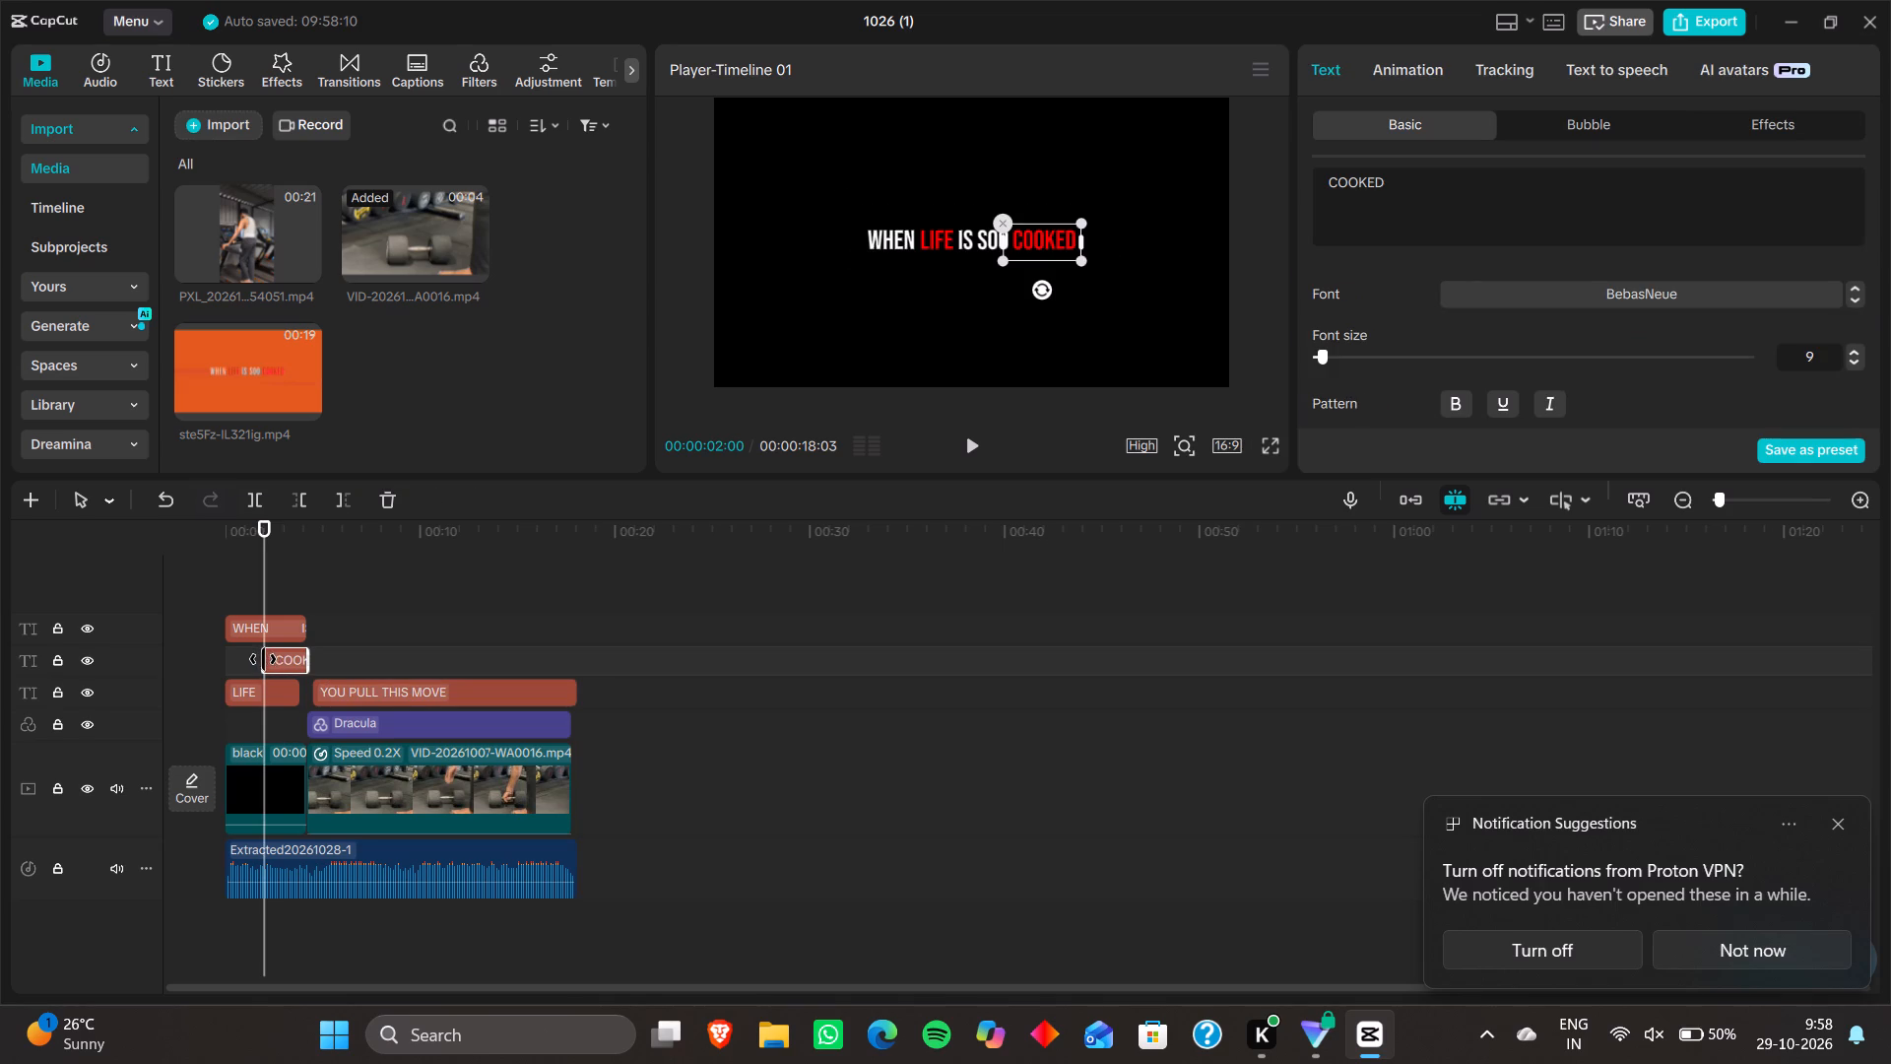
pyautogui.moveTo(261, 659); pyautogui.dragTo(219, 657)
pyautogui.click(513, 589)
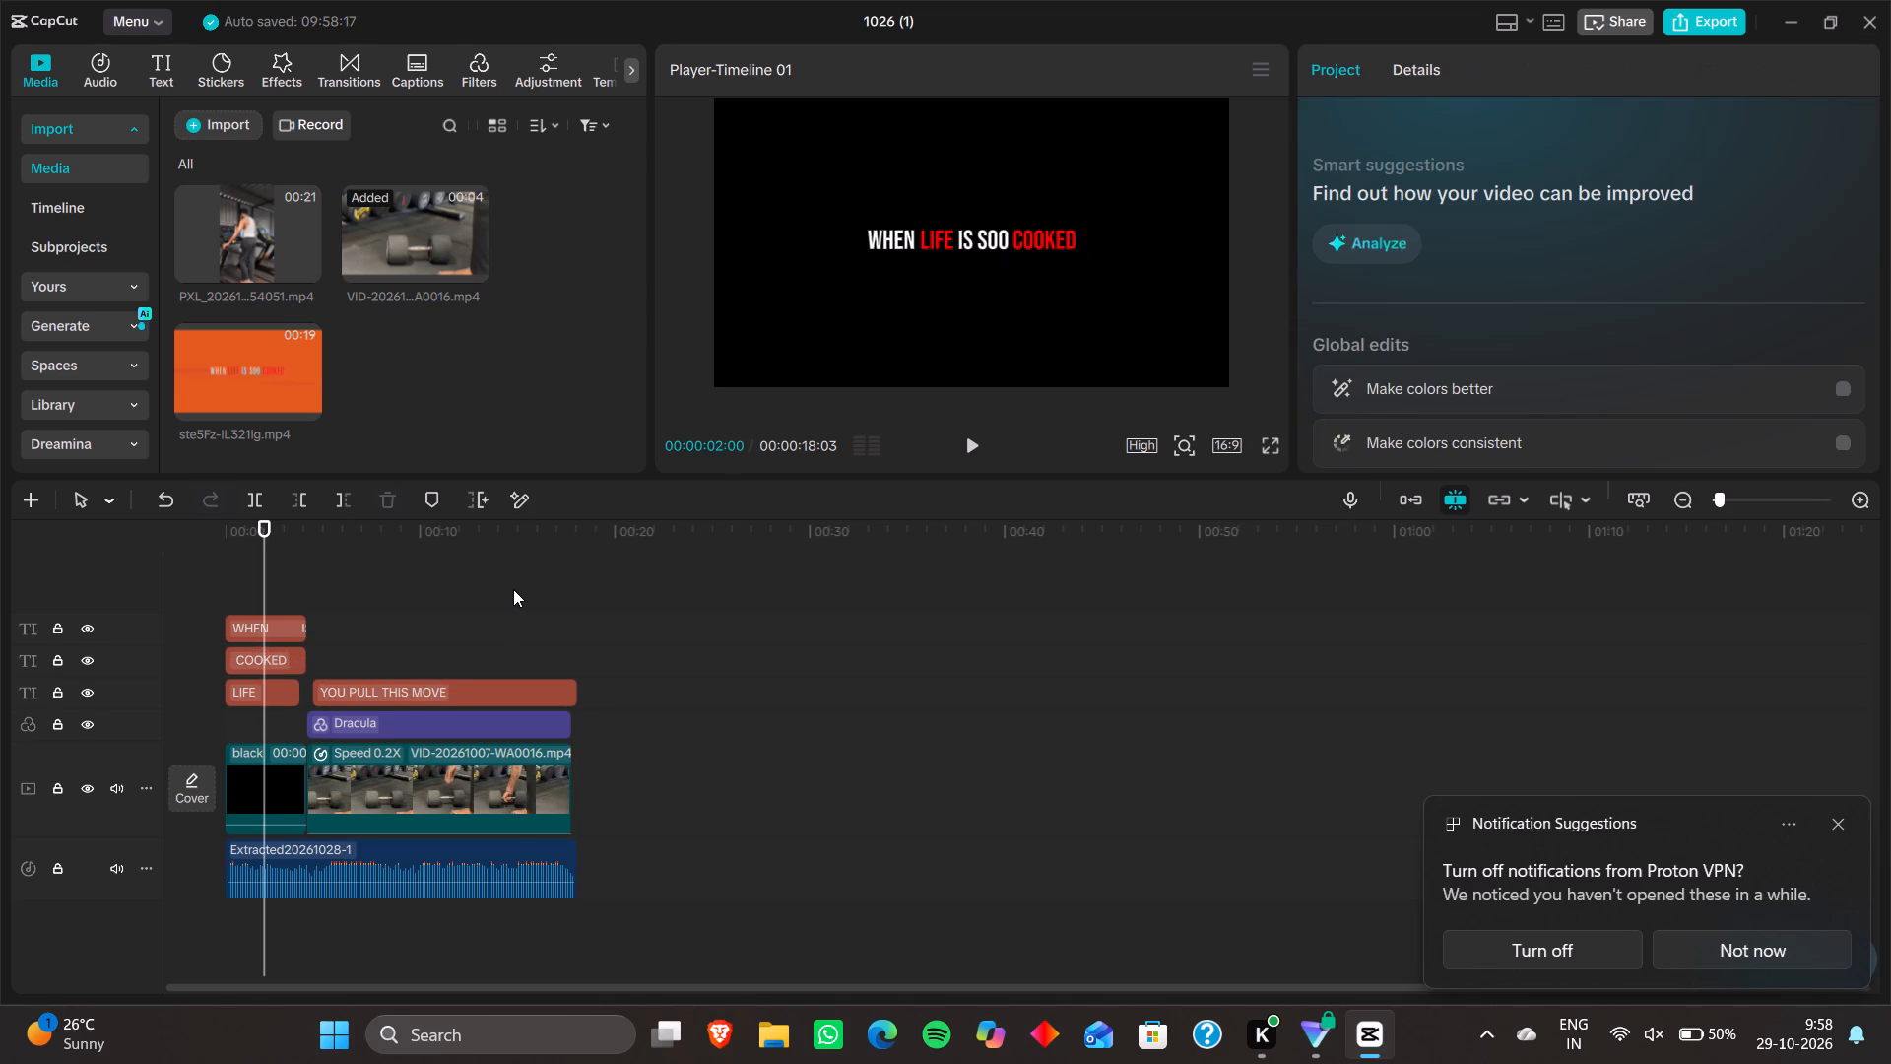
# Return the playhead to the start and play the opening title through to the first dumbbell shot.
pyautogui.press('Up')
pyautogui.press('Up')
pyautogui.press('Up')
pyautogui.press('Up')
pyautogui.press('Up')
pyautogui.press('Up')
pyautogui.press('Up')
pyautogui.press('Up')
pyautogui.press('Up')
pyautogui.press('Up')
pyautogui.press('Up')
pyautogui.press('Up')
pyautogui.press('Up')
pyautogui.press('Up')
pyautogui.press('Up')
pyautogui.press('Up')
pyautogui.press('Up')
pyautogui.press('Up')
pyautogui.press('Up')
pyautogui.press('Up')
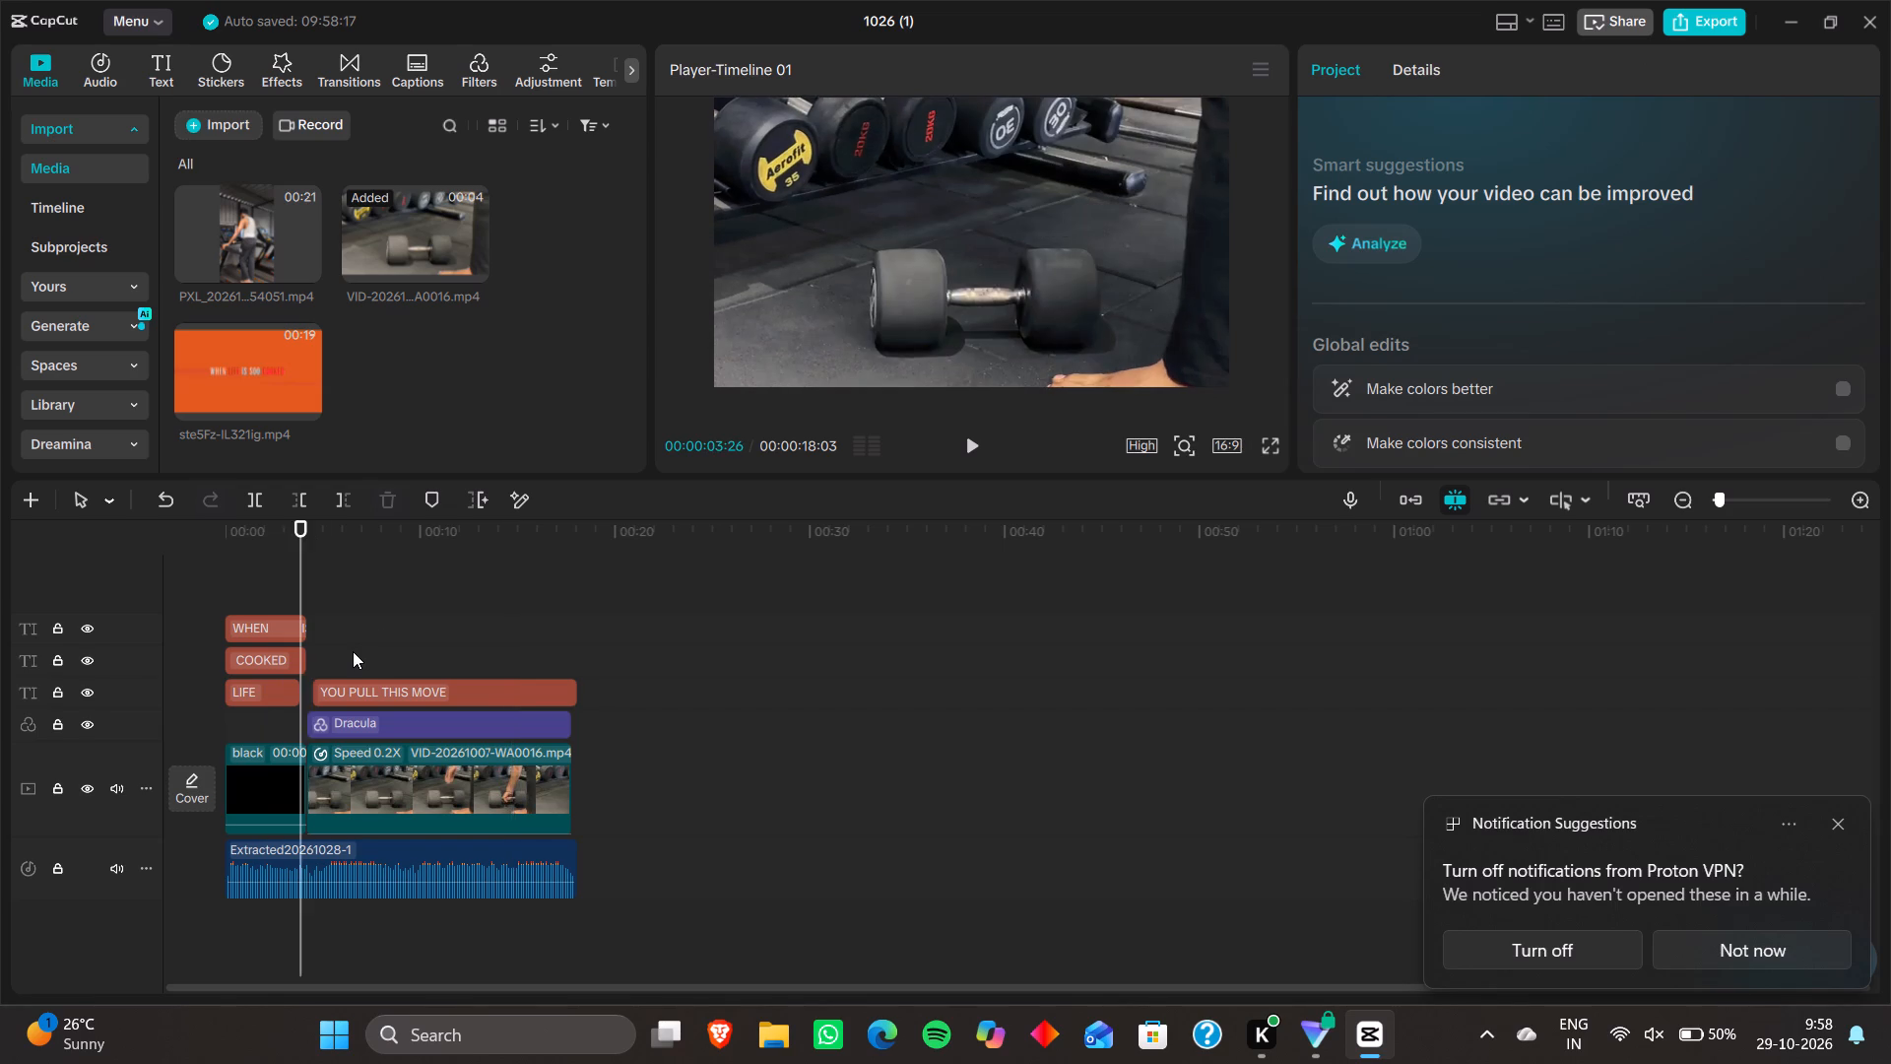
pyautogui.press('Up')
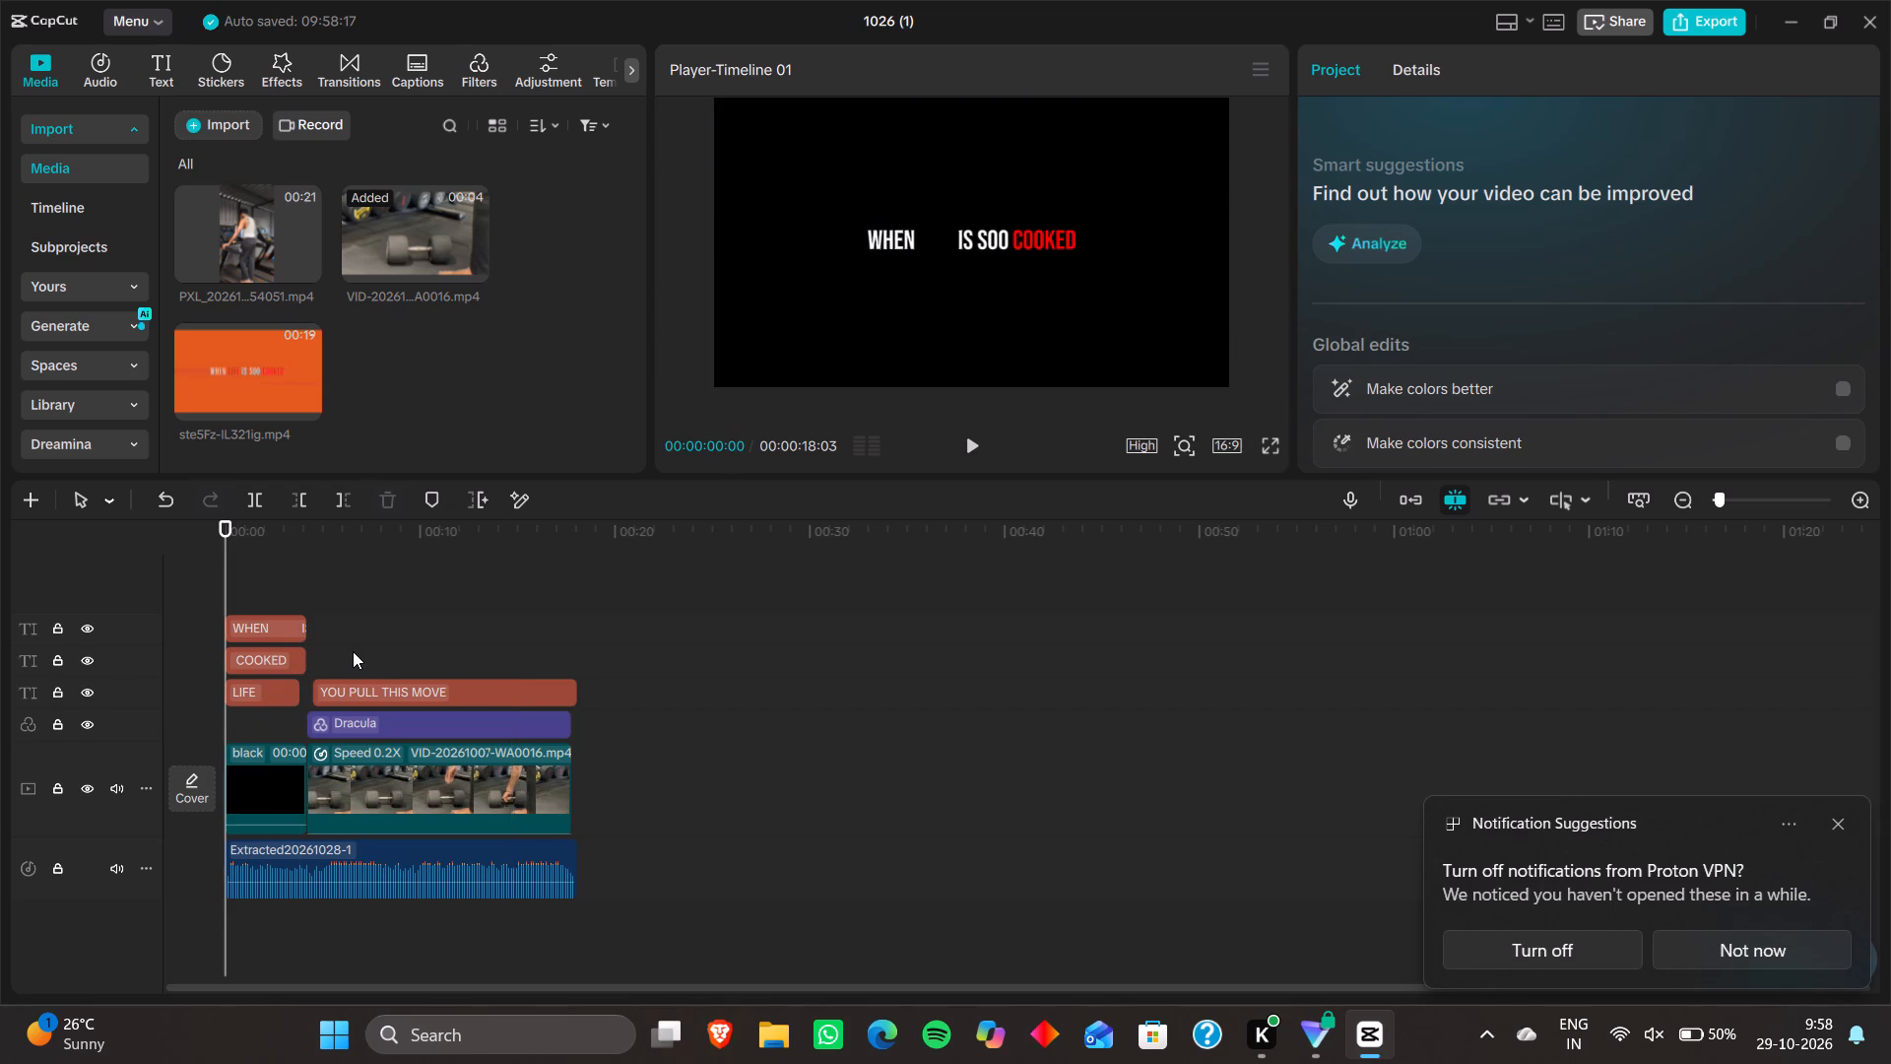
pyautogui.press('space')
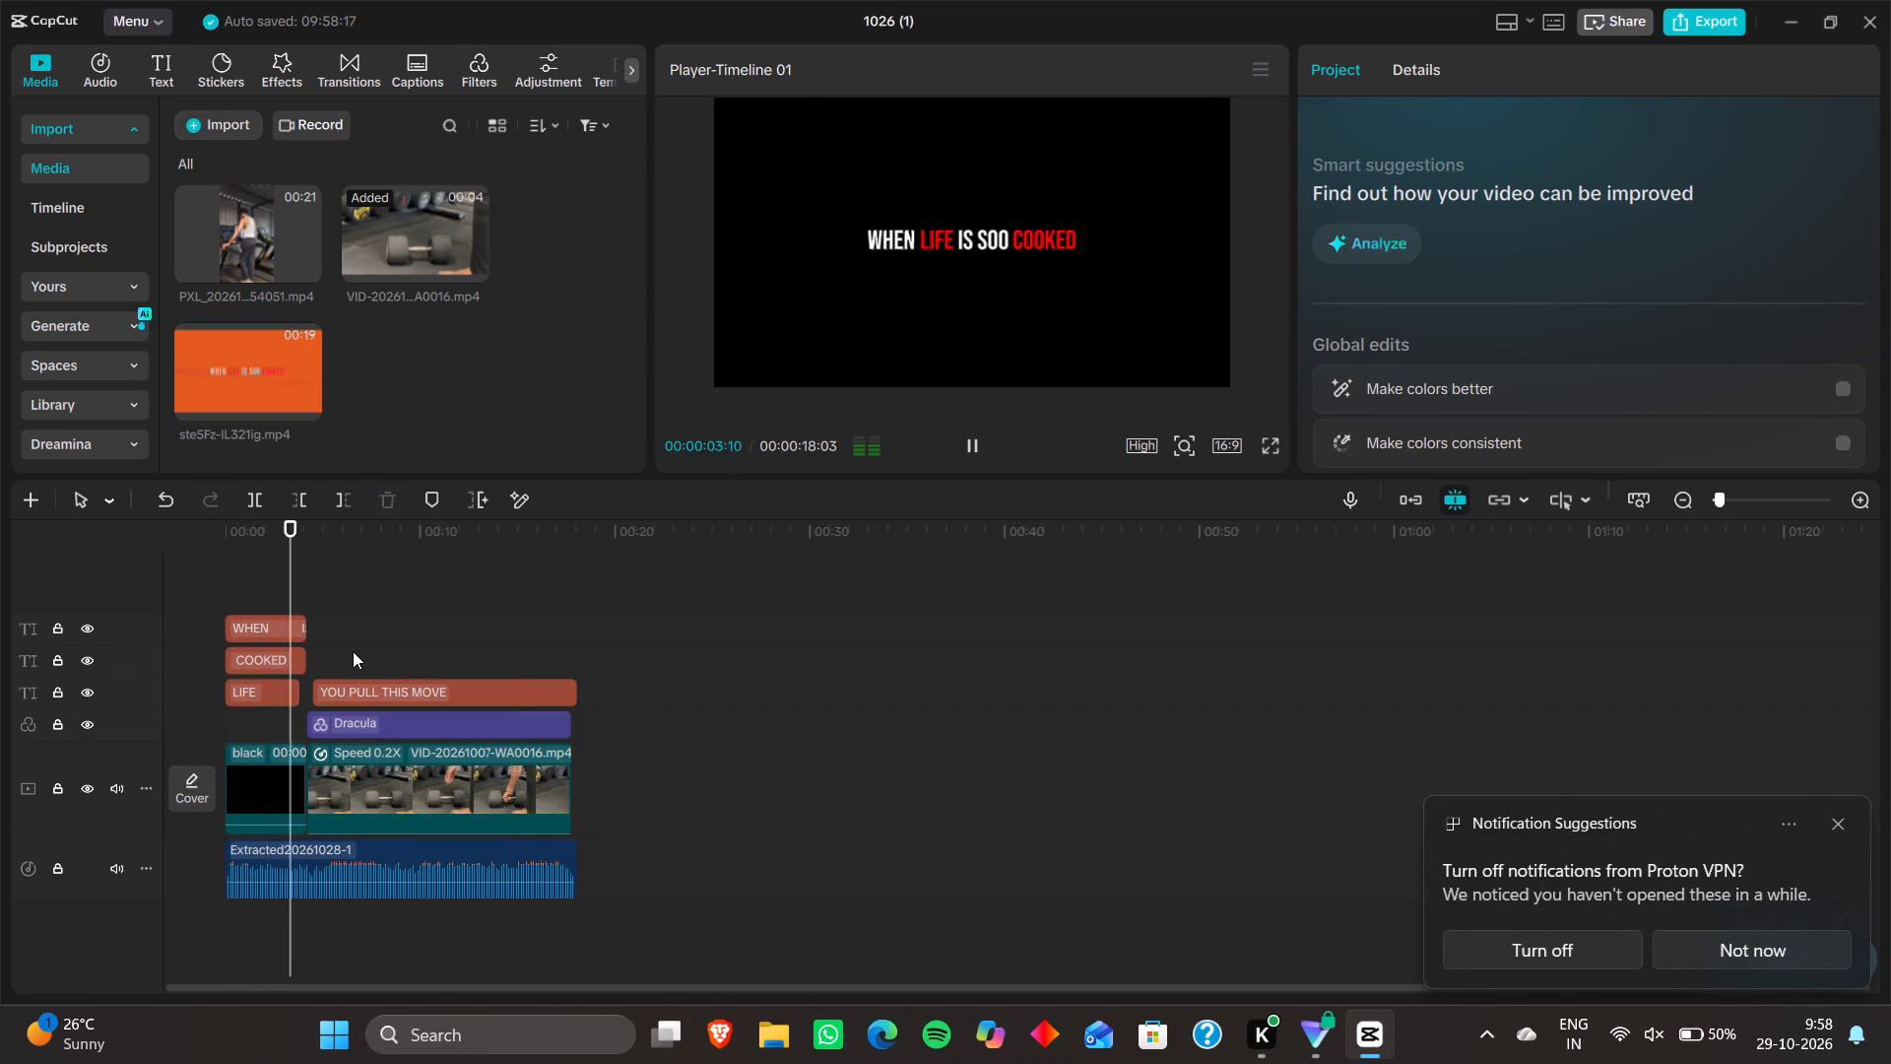
pyautogui.press('space')
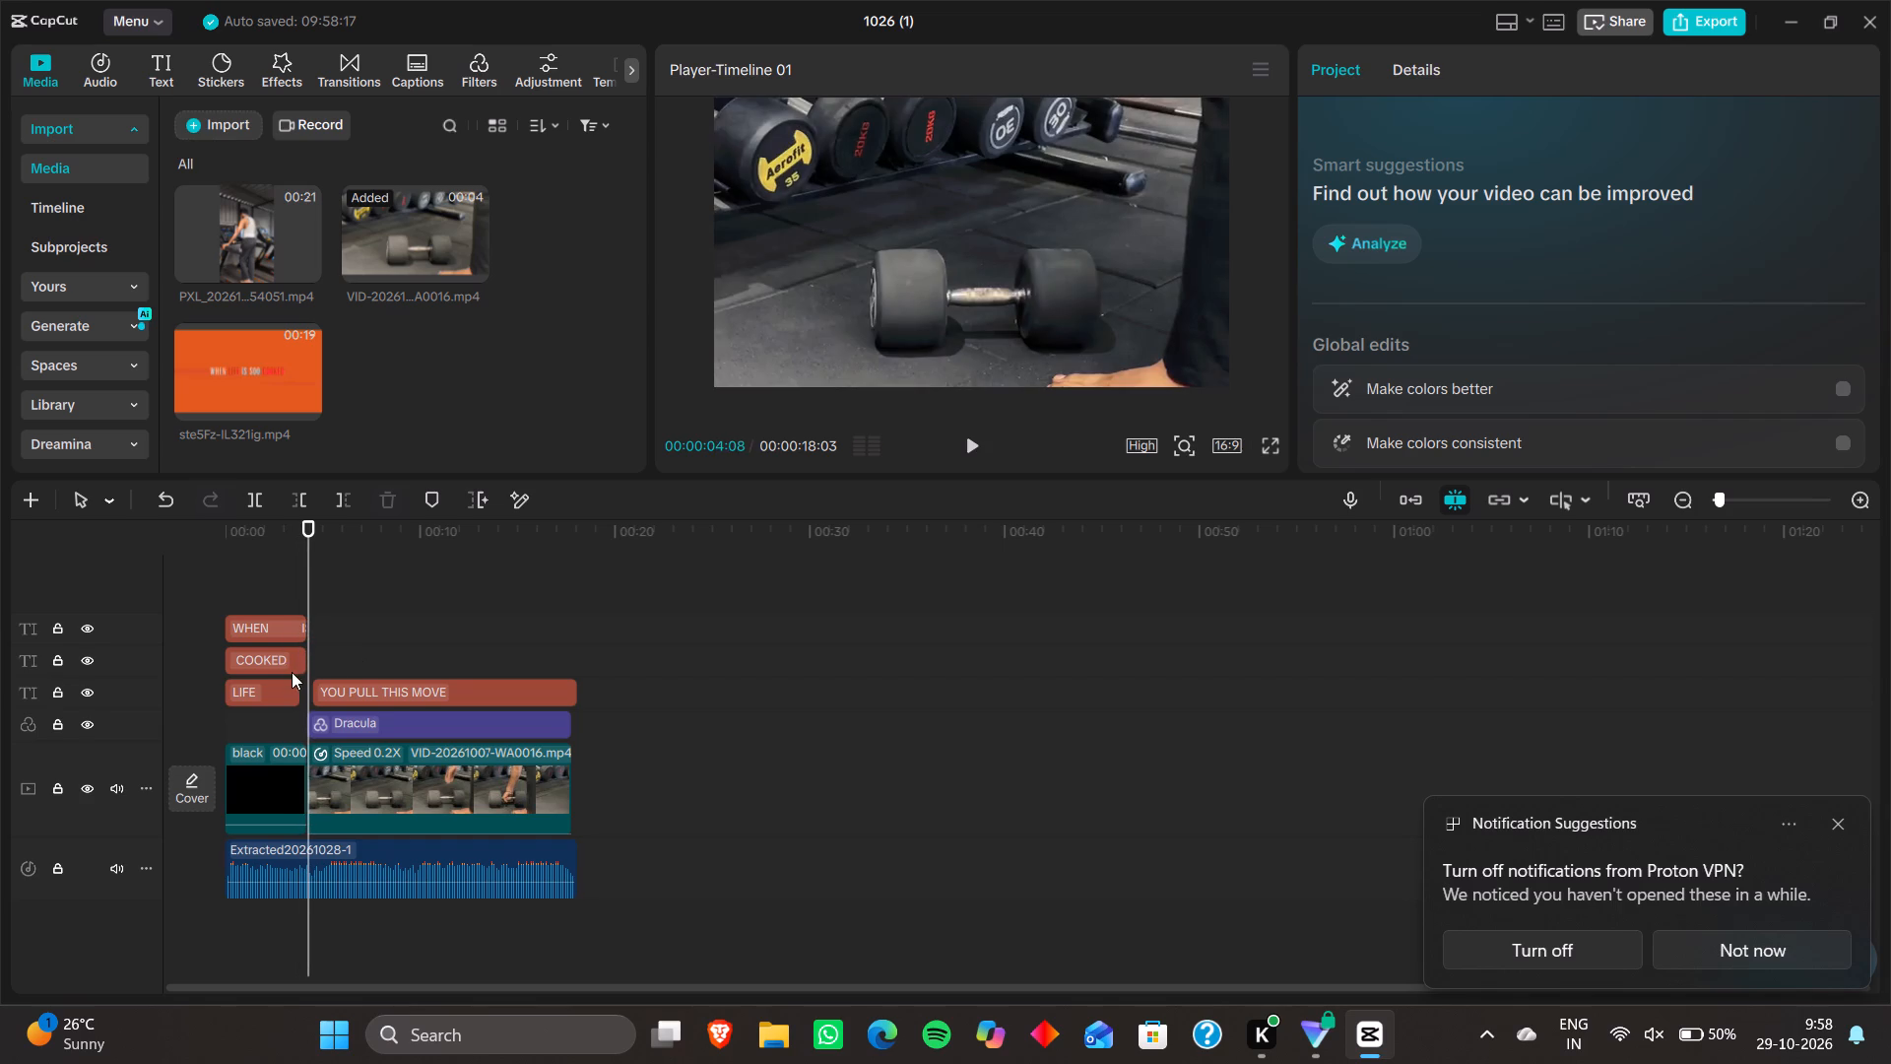
# Extend the end of the LIFE clip to about 00:00:03:29, near the end of the black clip.
pyautogui.click(294, 687)
pyautogui.moveTo(294, 687); pyautogui.dragTo(309, 696)
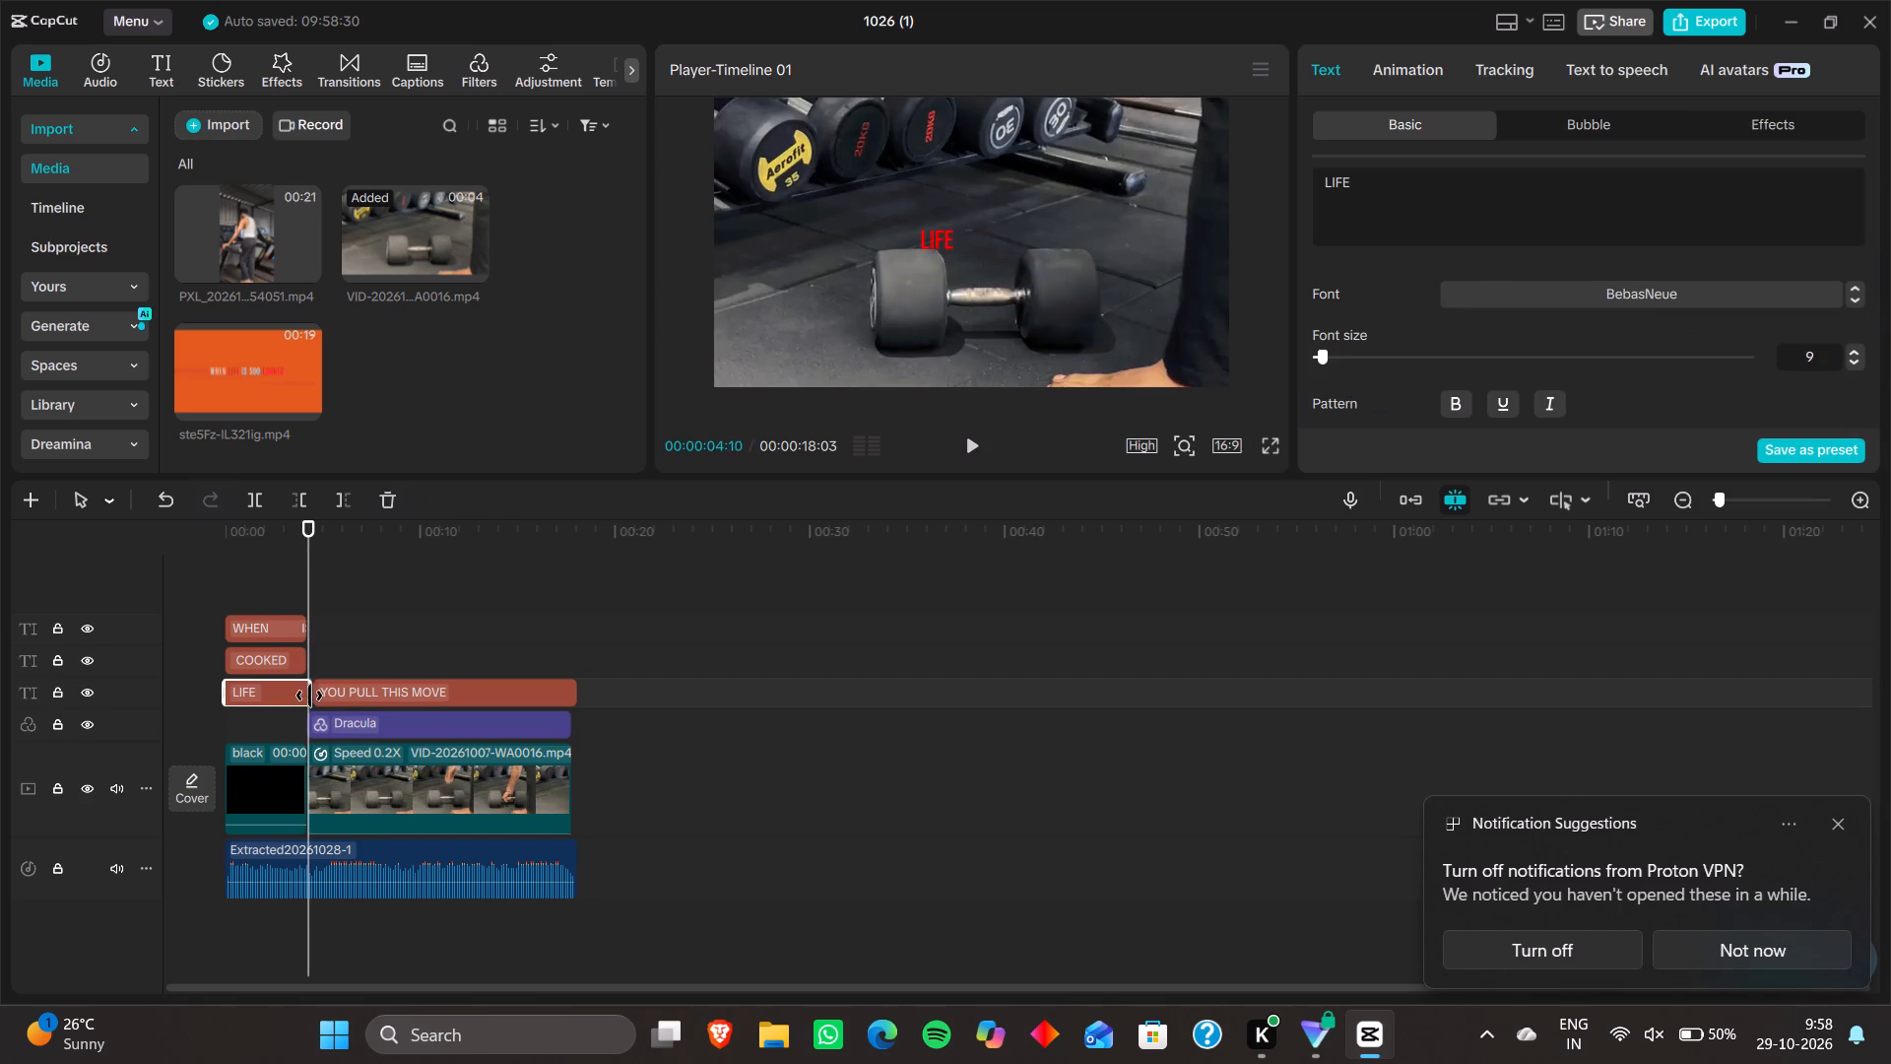
pyautogui.moveTo(309, 696); pyautogui.dragTo(296, 712)
pyautogui.moveTo(296, 712); pyautogui.dragTo(297, 713)
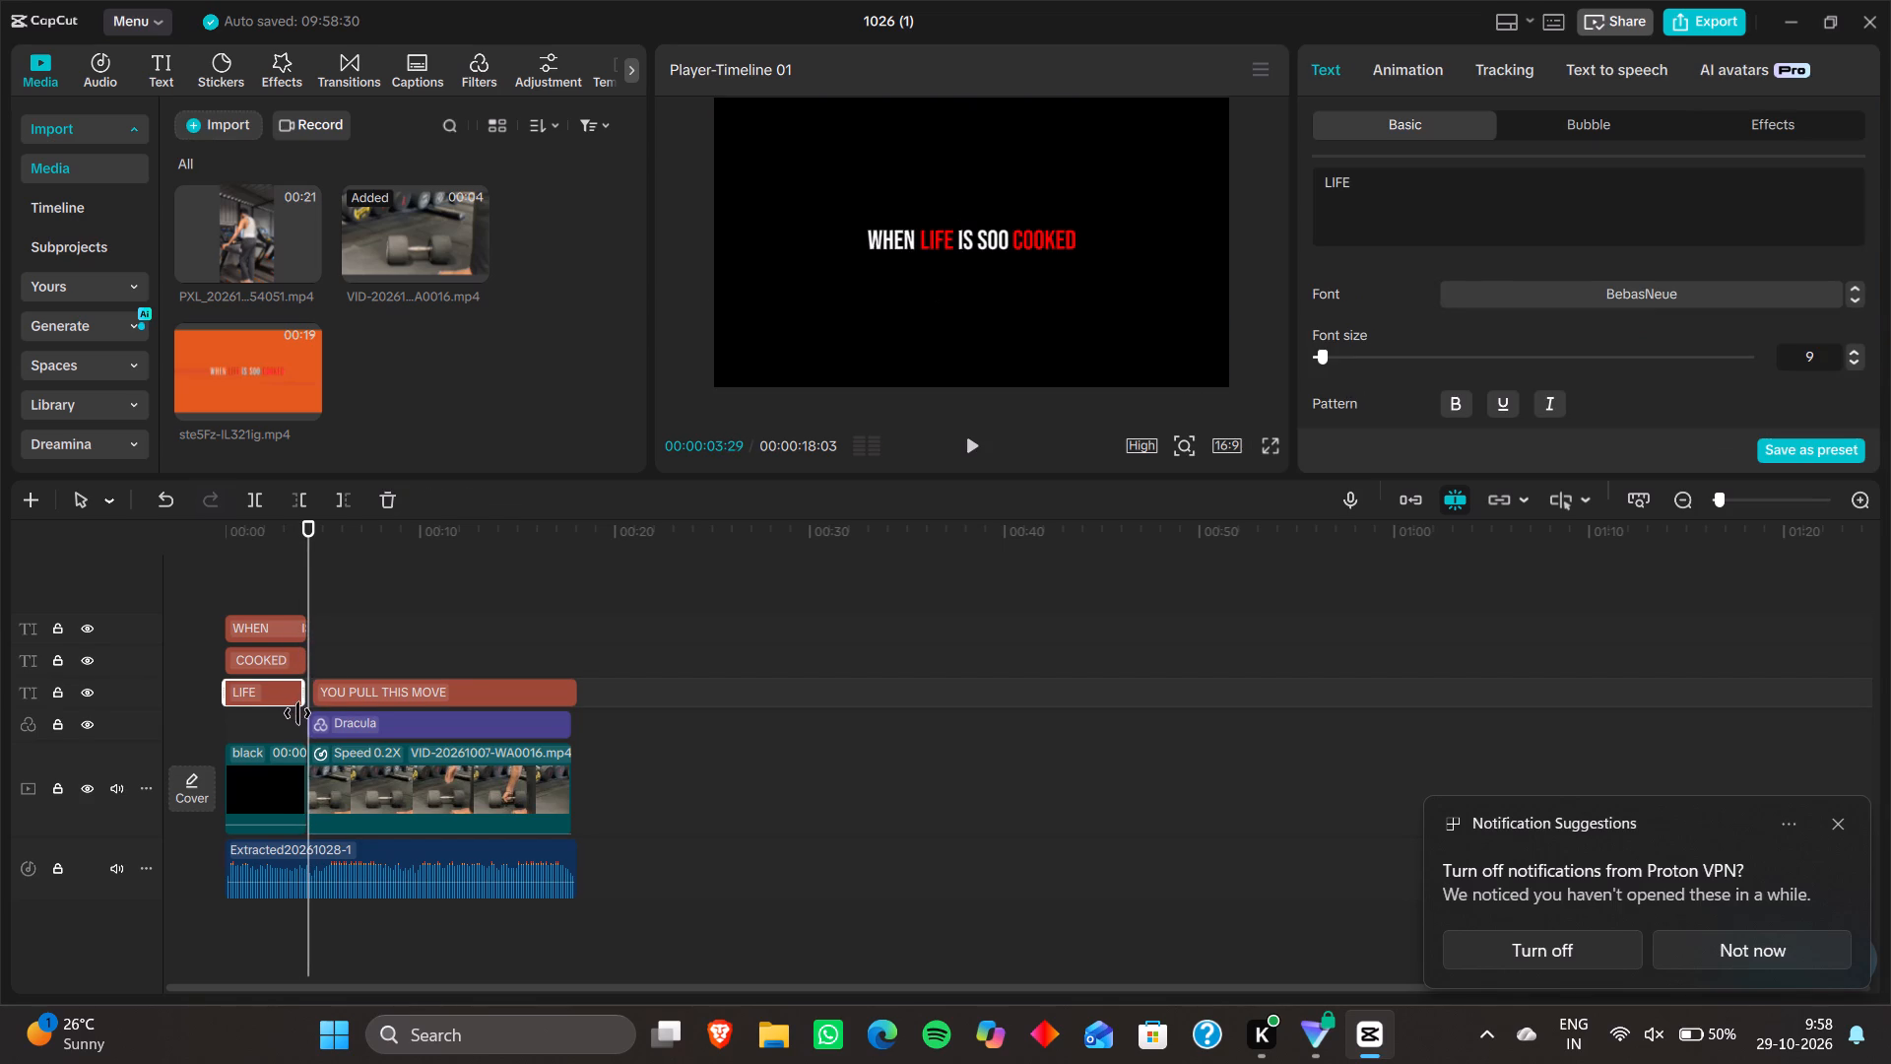
pyautogui.moveTo(297, 713); pyautogui.dragTo(296, 713)
pyautogui.click(371, 645)
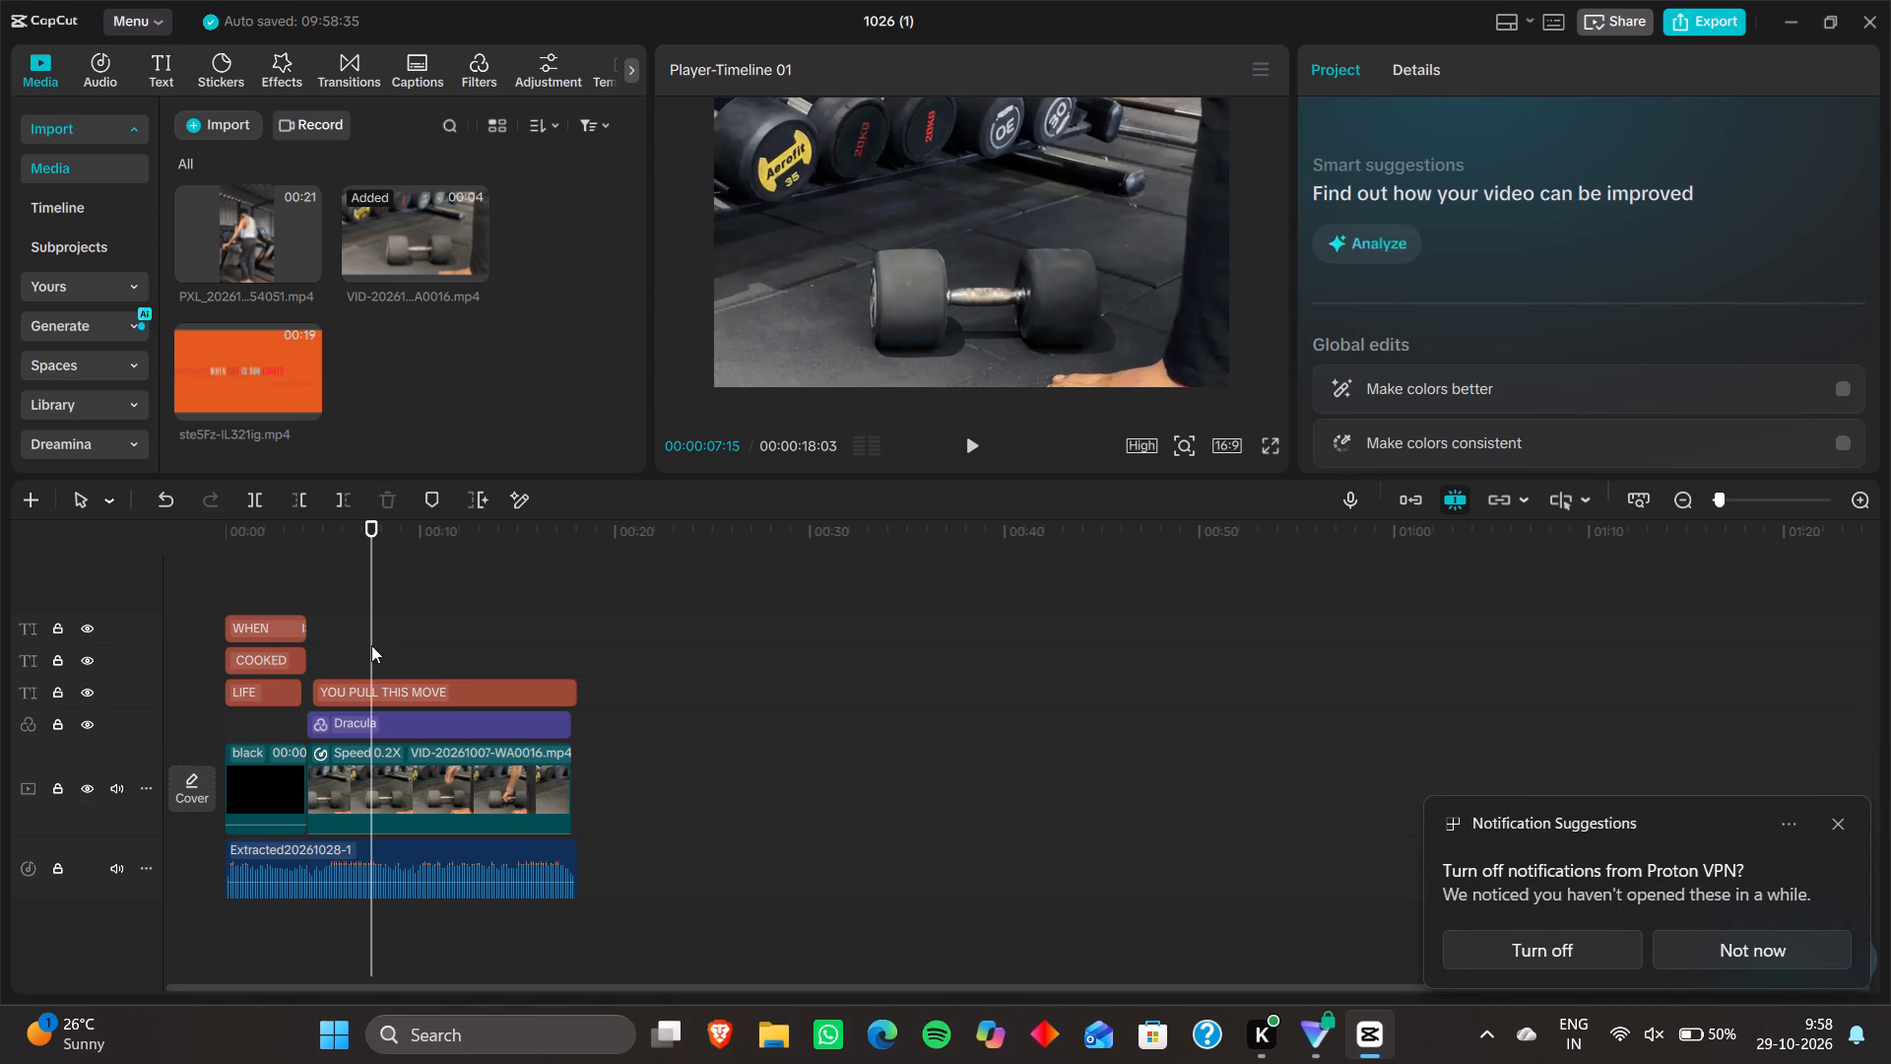
# Extend the end of the LIFE clip to about 00:00:04:03, just before the black clip ends.
pyautogui.keyDown('ctrl'); pyautogui.scroll(9, 322, 653); pyautogui.keyUp('ctrl')
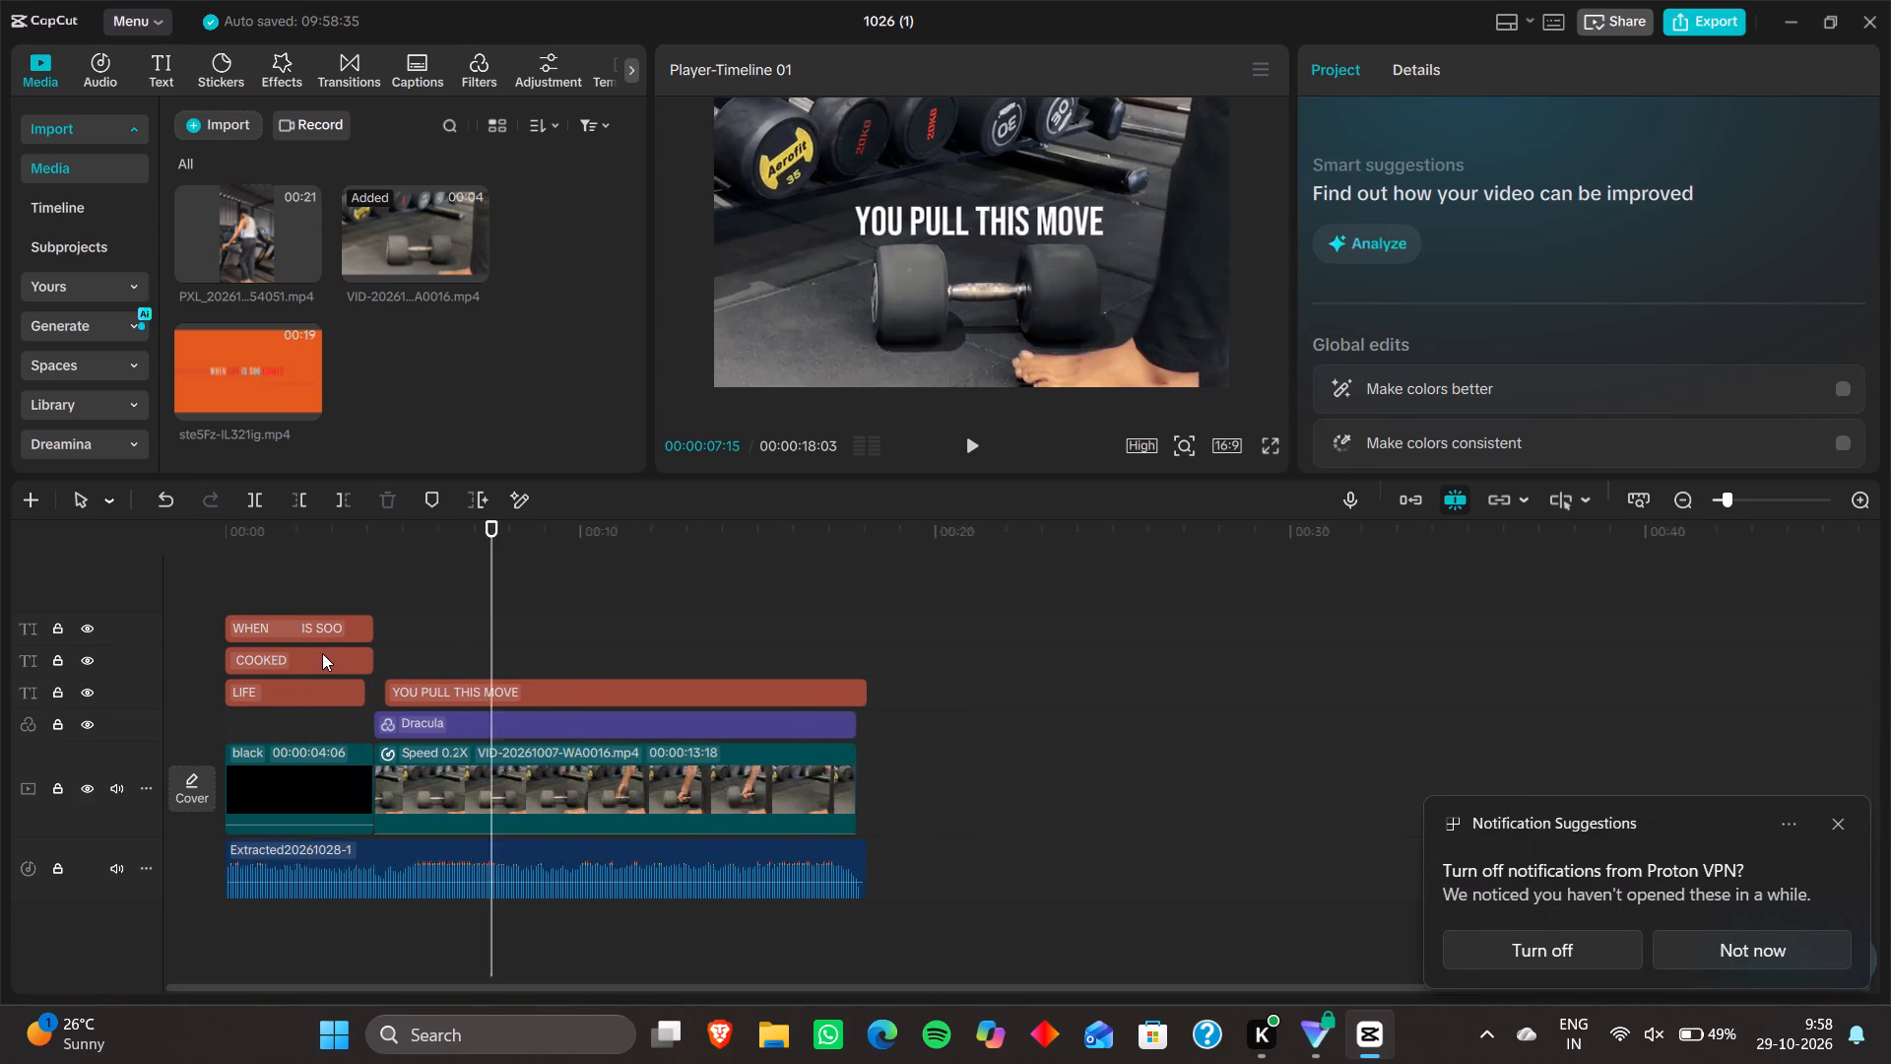
pyautogui.keyDown('ctrl'); pyautogui.scroll(10, 322, 653); pyautogui.keyUp('ctrl')
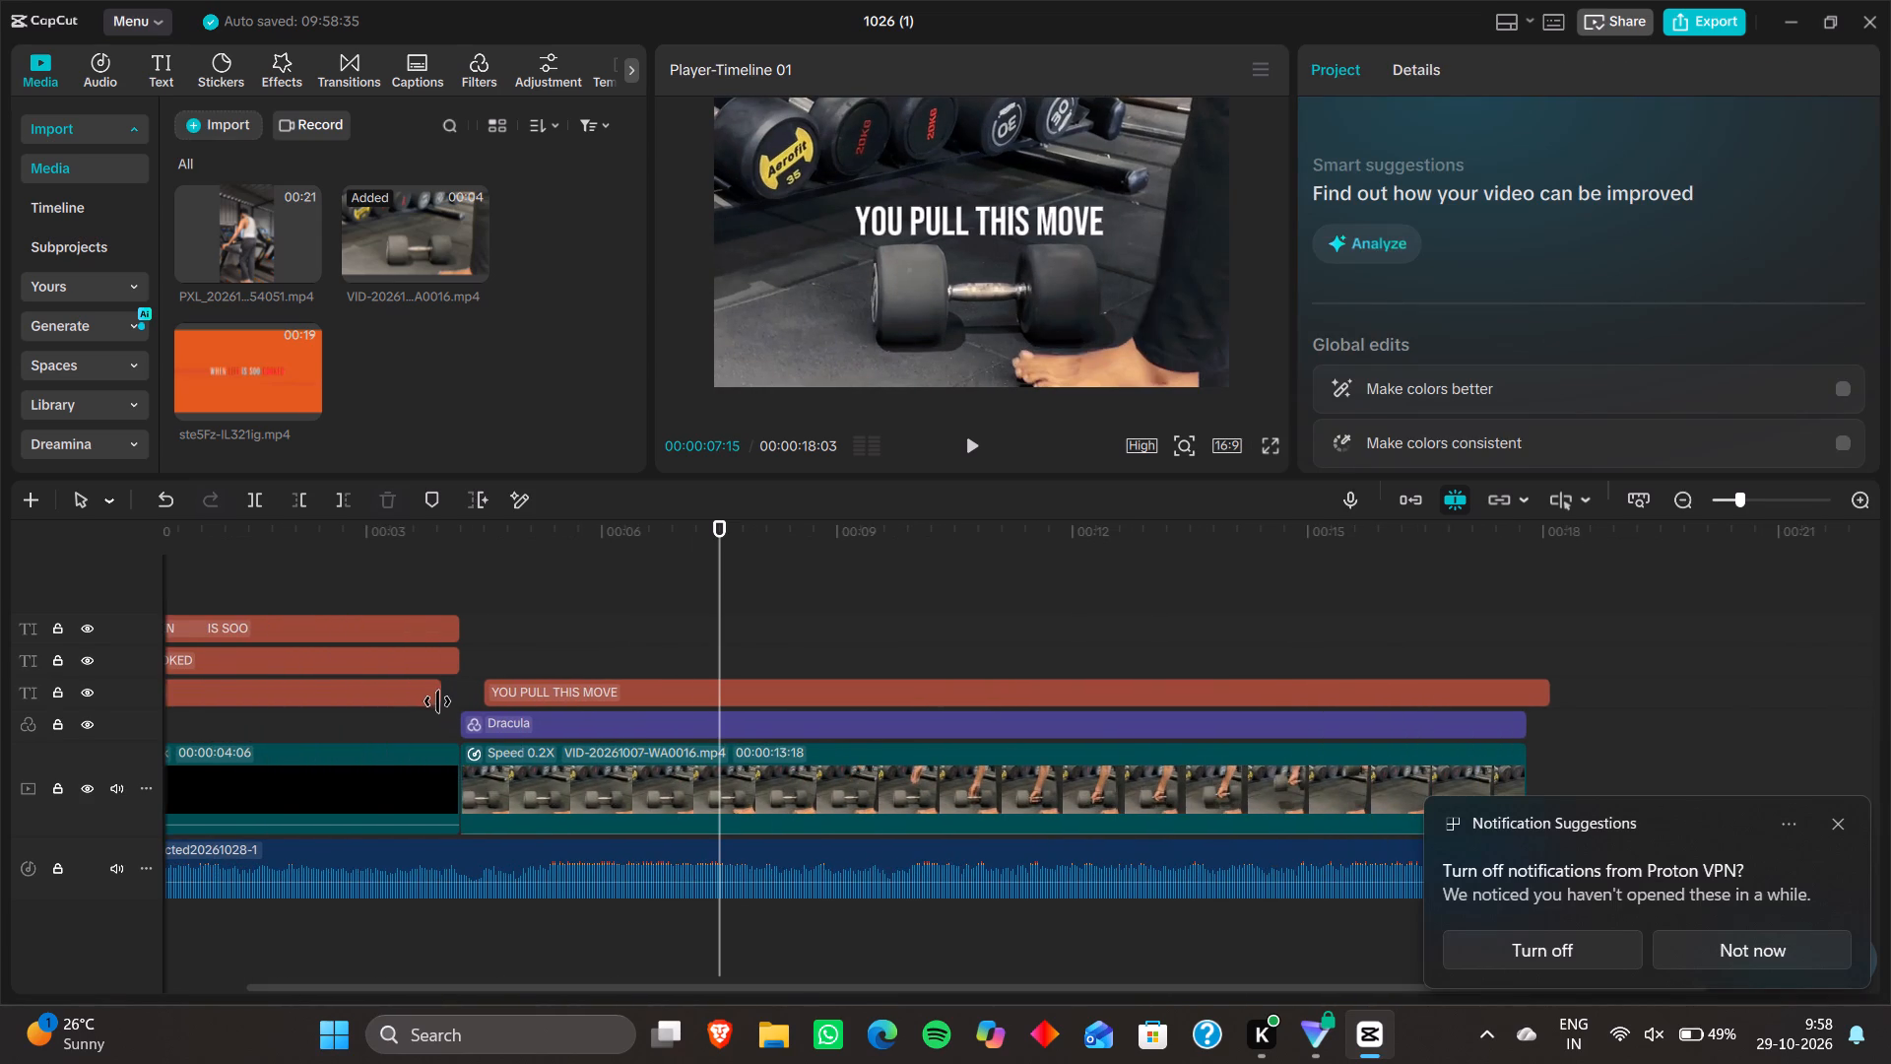
pyautogui.moveTo(435, 698); pyautogui.dragTo(448, 720)
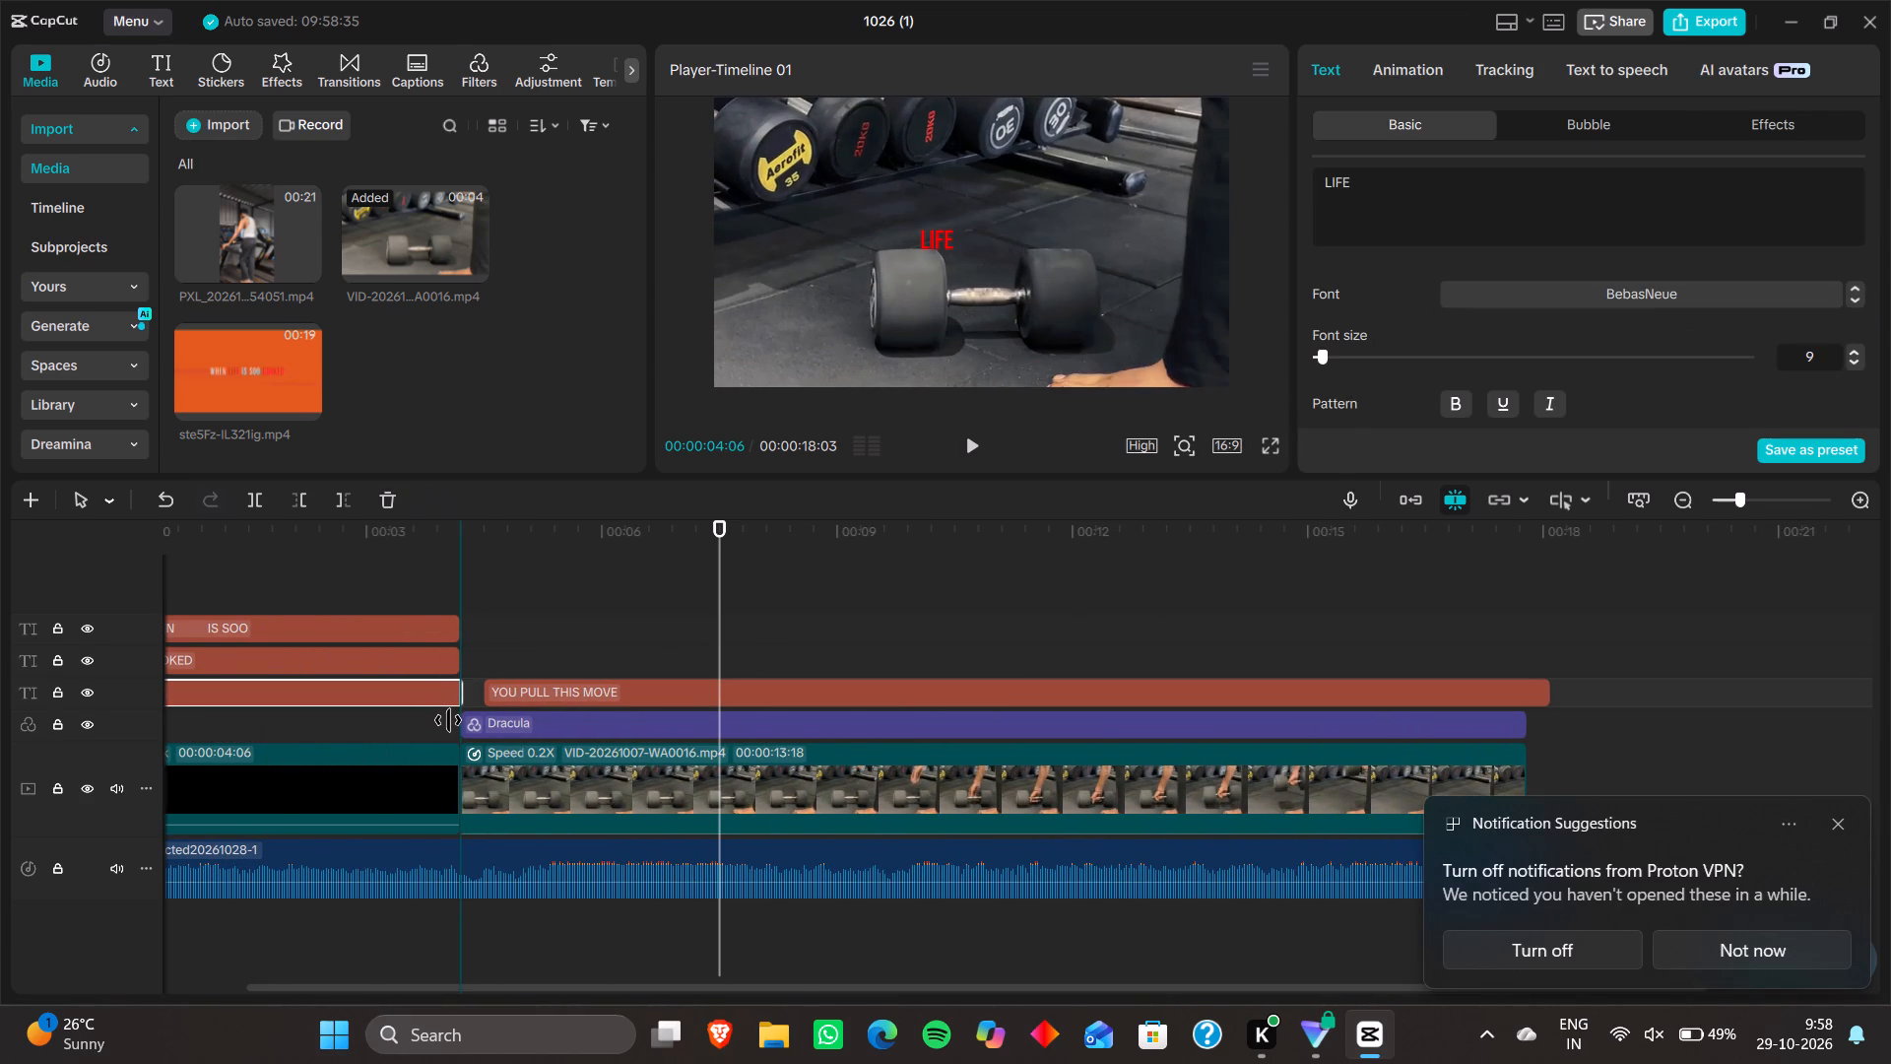
pyautogui.moveTo(448, 720); pyautogui.dragTo(446, 721)
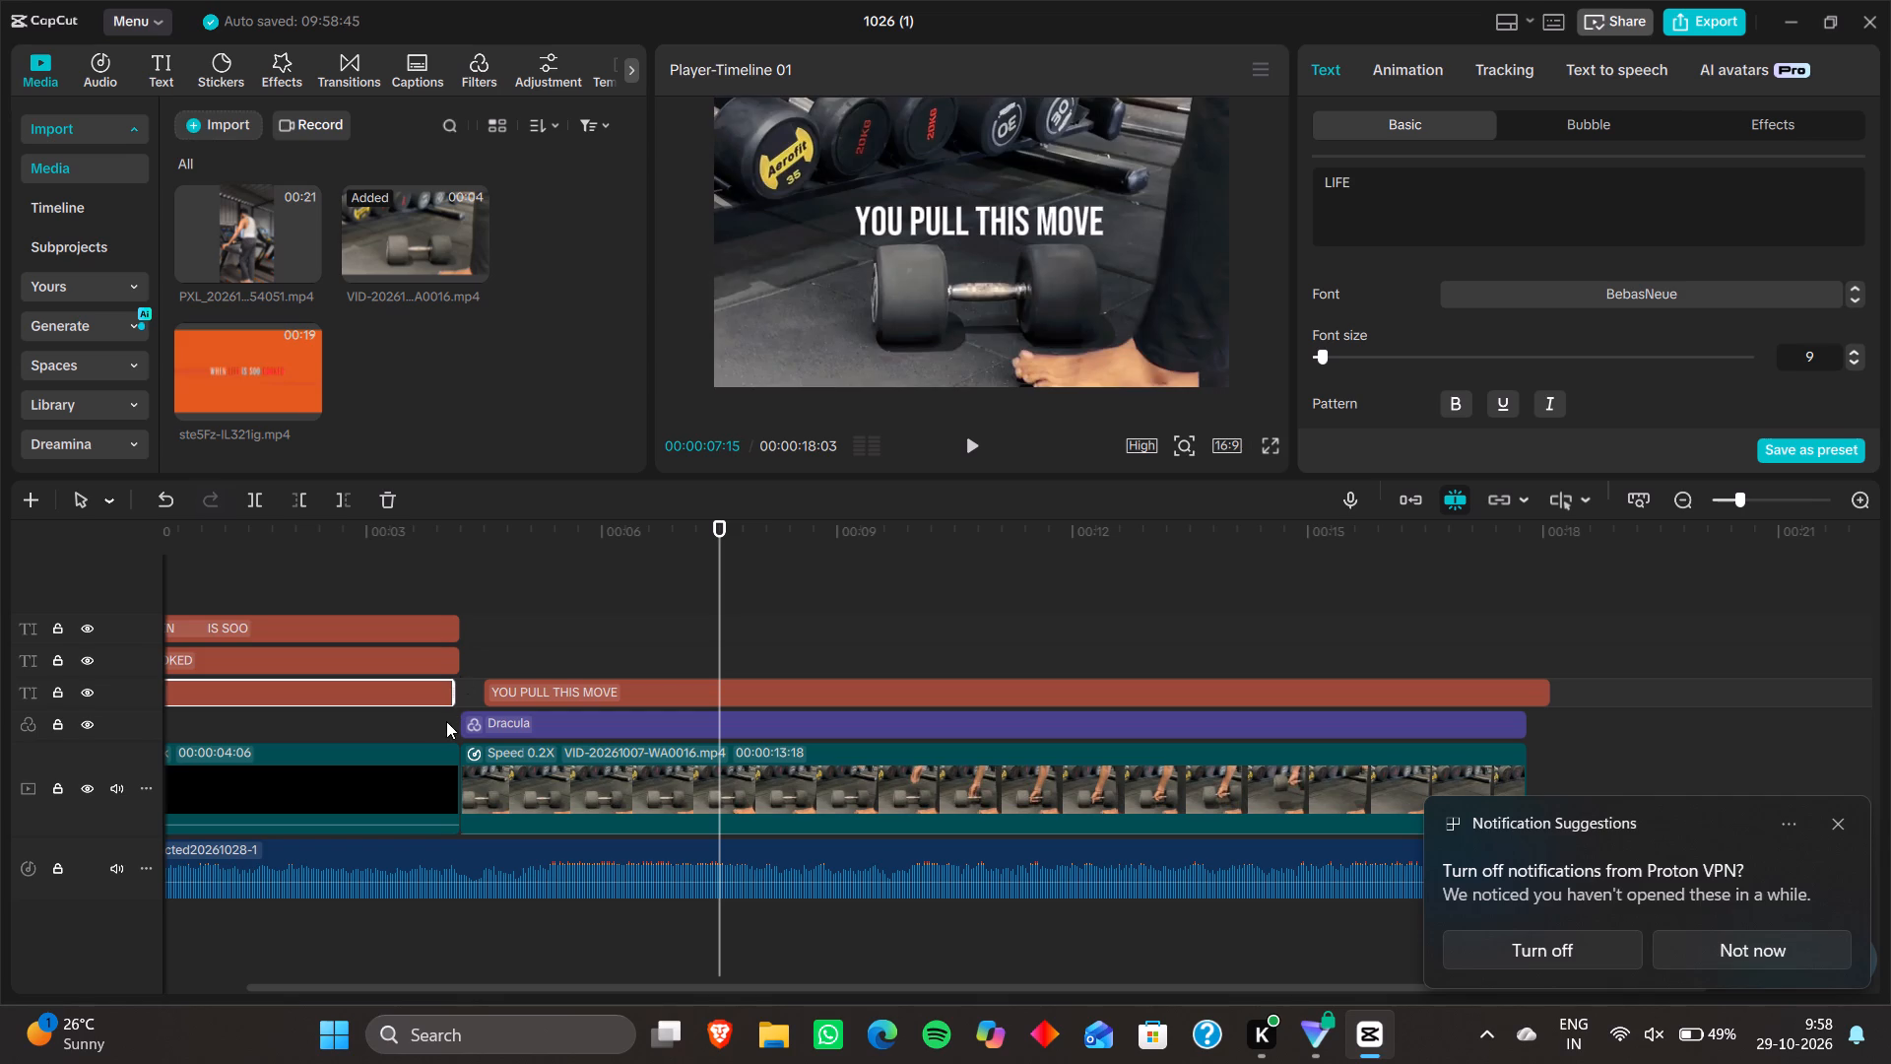
# Shorten the COOKED and WHEN IS SOO clips to end together with the LIFE clip at about 00:00:04:03.
pyautogui.click(452, 651)
pyautogui.moveTo(458, 662); pyautogui.dragTo(451, 663)
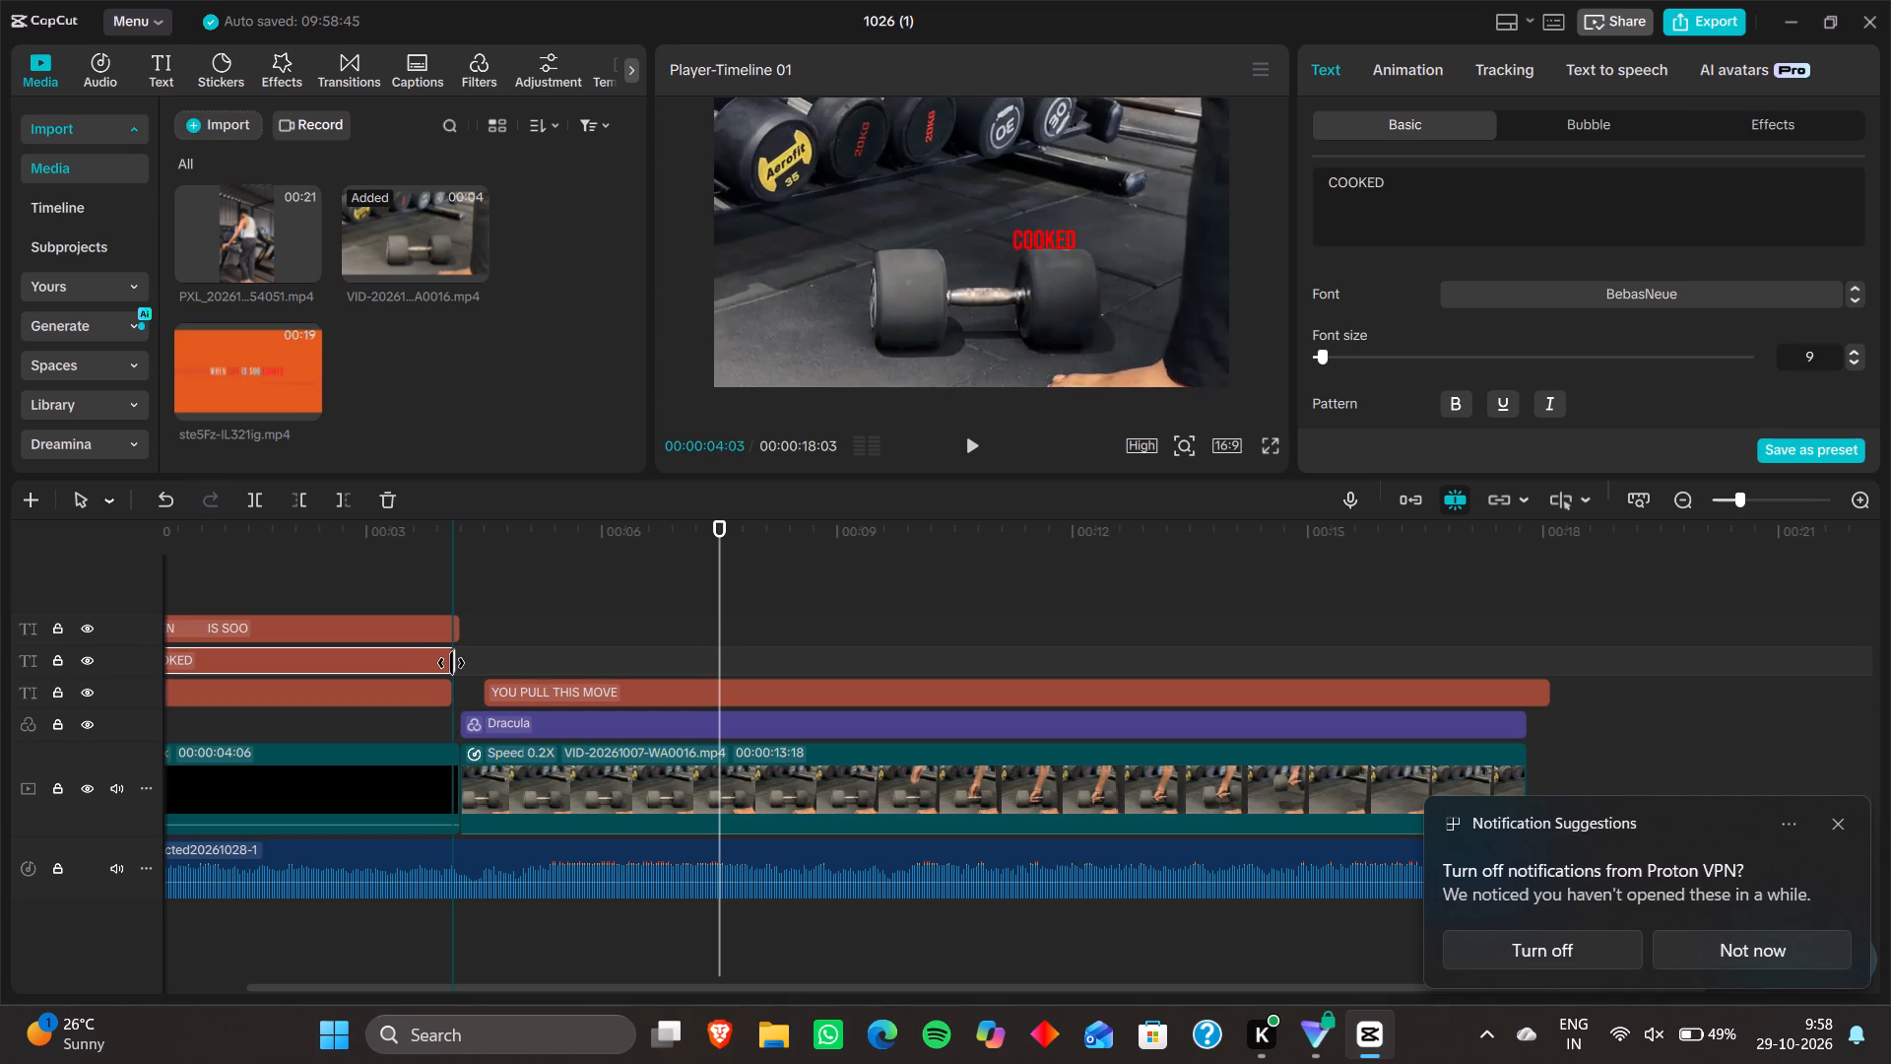
pyautogui.moveTo(451, 663); pyautogui.dragTo(449, 664)
pyautogui.click(447, 630)
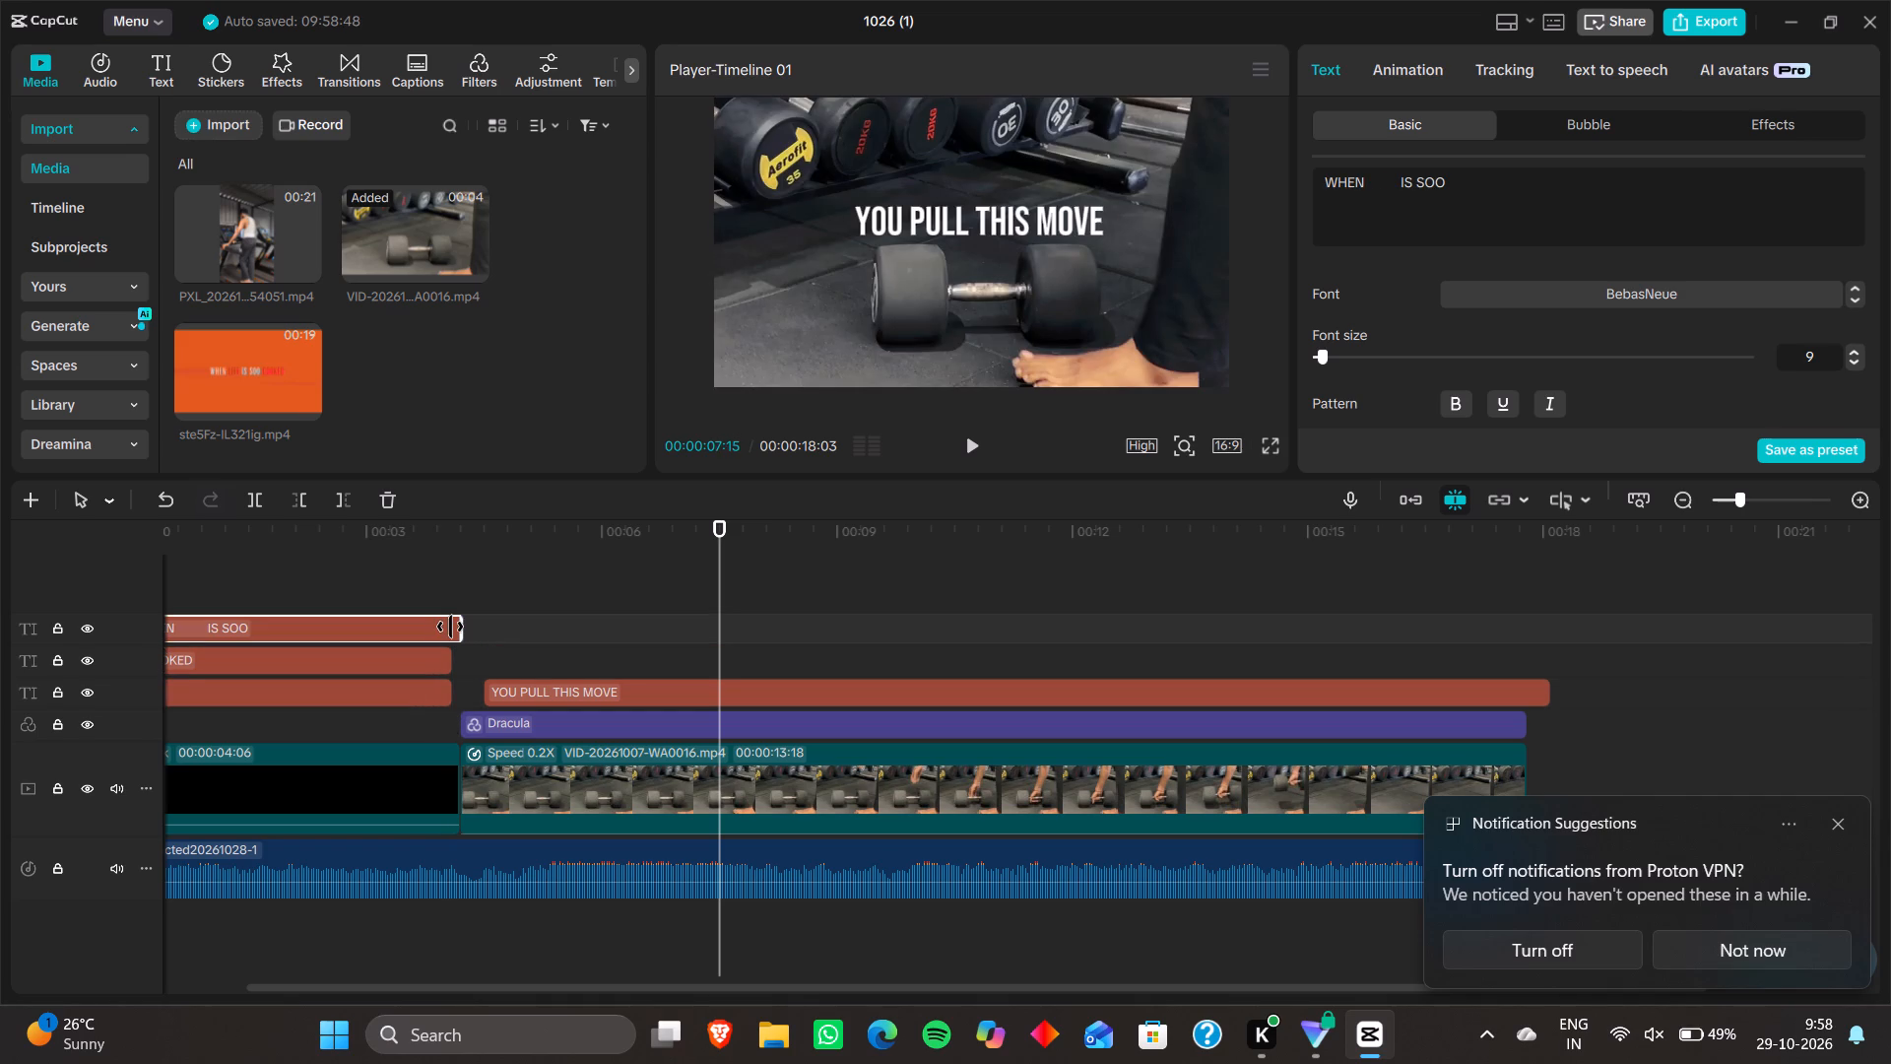
pyautogui.click(450, 627)
pyautogui.moveTo(462, 632); pyautogui.dragTo(453, 632)
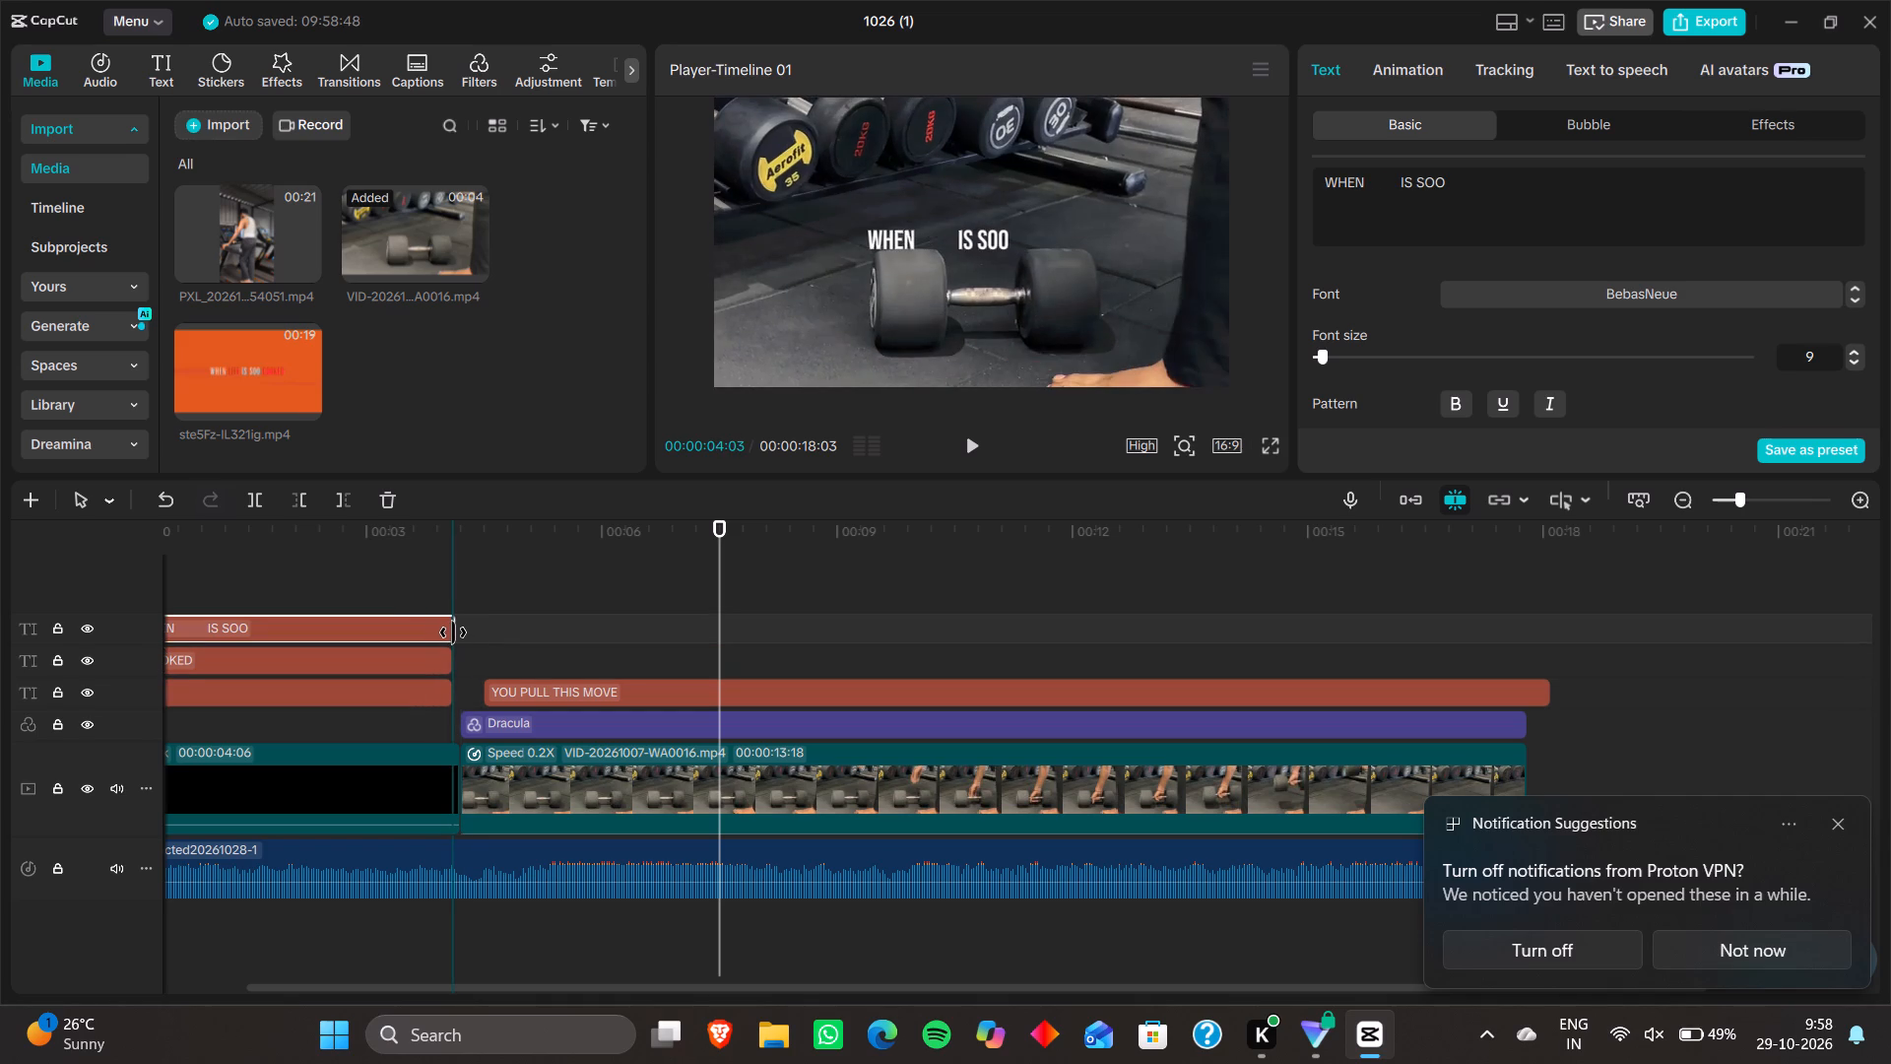
pyautogui.moveTo(453, 632); pyautogui.dragTo(453, 633)
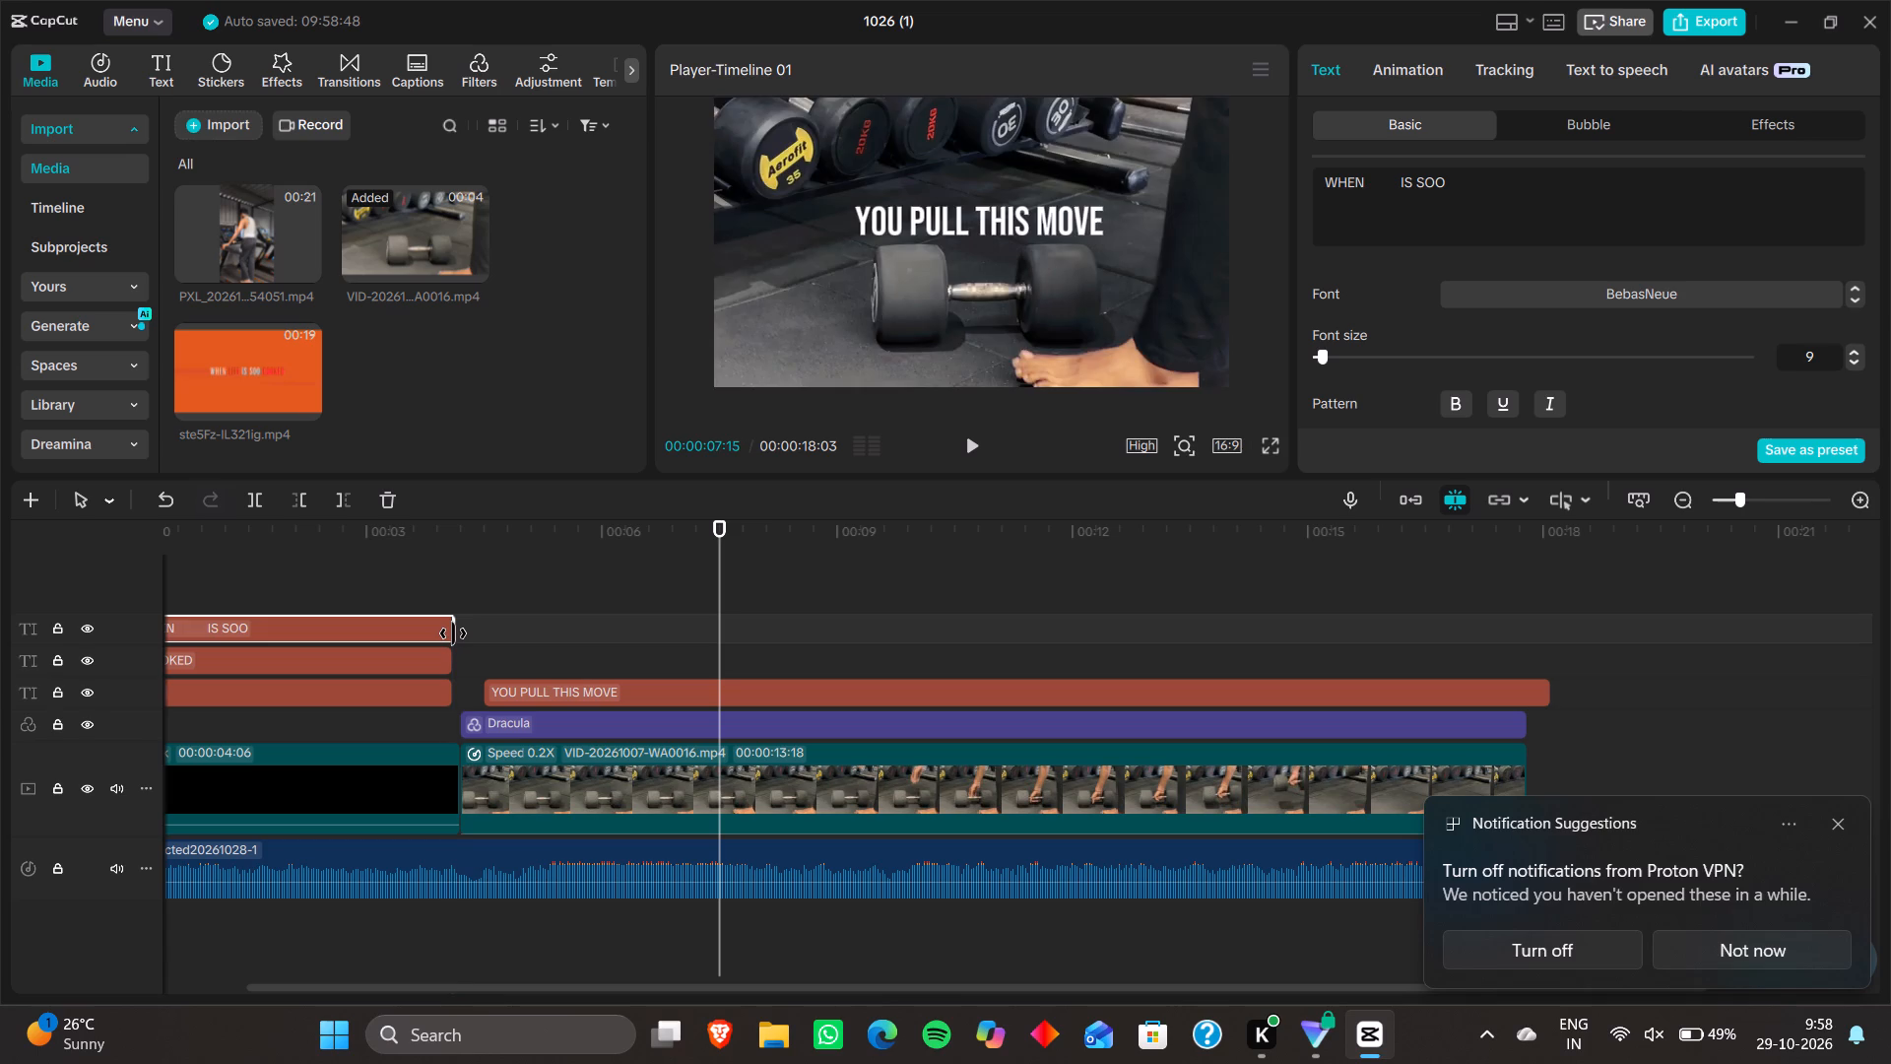
# Return the playhead to the start and play the opening title through into the YOU PULL THIS MOVE shot.
pyautogui.keyDown('ctrl'); pyautogui.scroll(7, 489, 758); pyautogui.keyUp('ctrl')
pyautogui.hscroll(1, 489, 758)
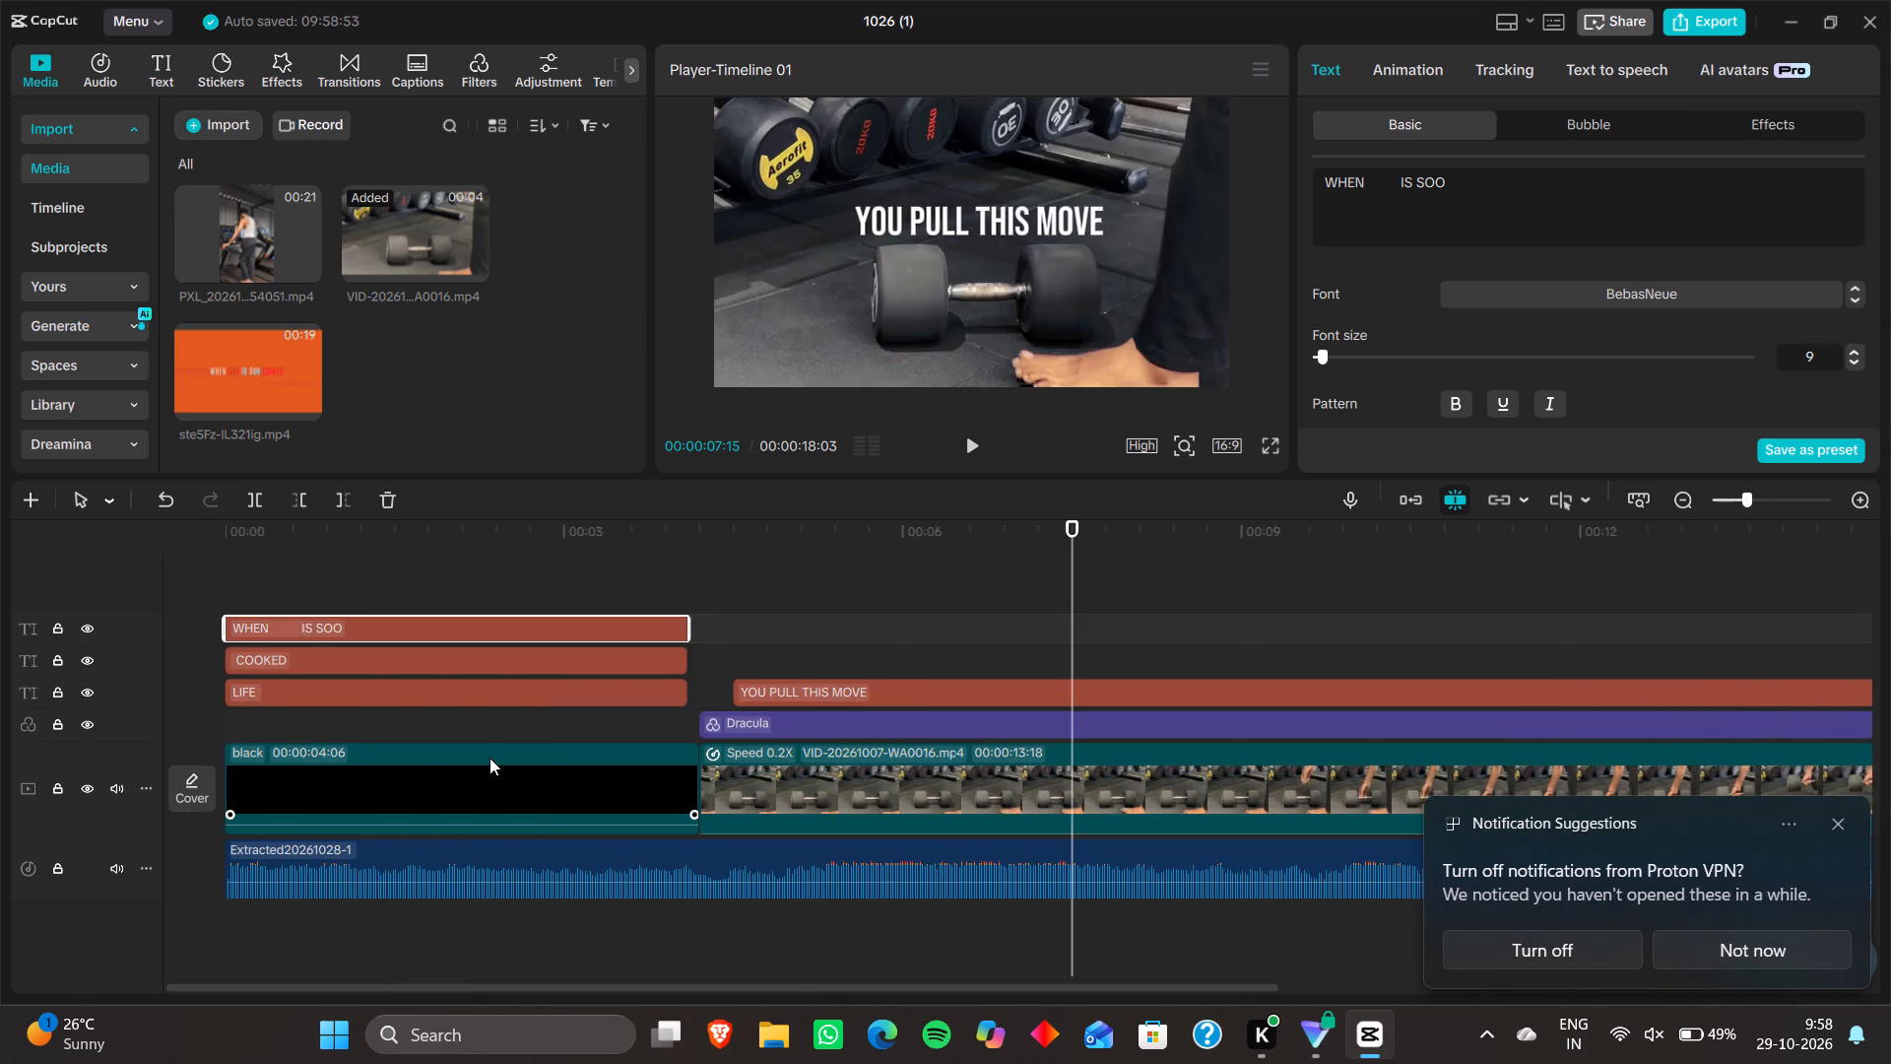
pyautogui.hscroll(1, 489, 758)
pyautogui.press('Up')
pyautogui.press('Up')
pyautogui.press('Up')
pyautogui.press('Up')
pyautogui.press('Up')
pyautogui.press('Up')
pyautogui.press('Up')
pyautogui.press('Up')
pyautogui.press('Up')
pyautogui.press('Up')
pyautogui.press('Up')
pyautogui.press('Up')
pyautogui.press('Up')
pyautogui.press('Up')
pyautogui.press('Up')
pyautogui.press('Up')
pyautogui.press('Up')
pyautogui.press('Up')
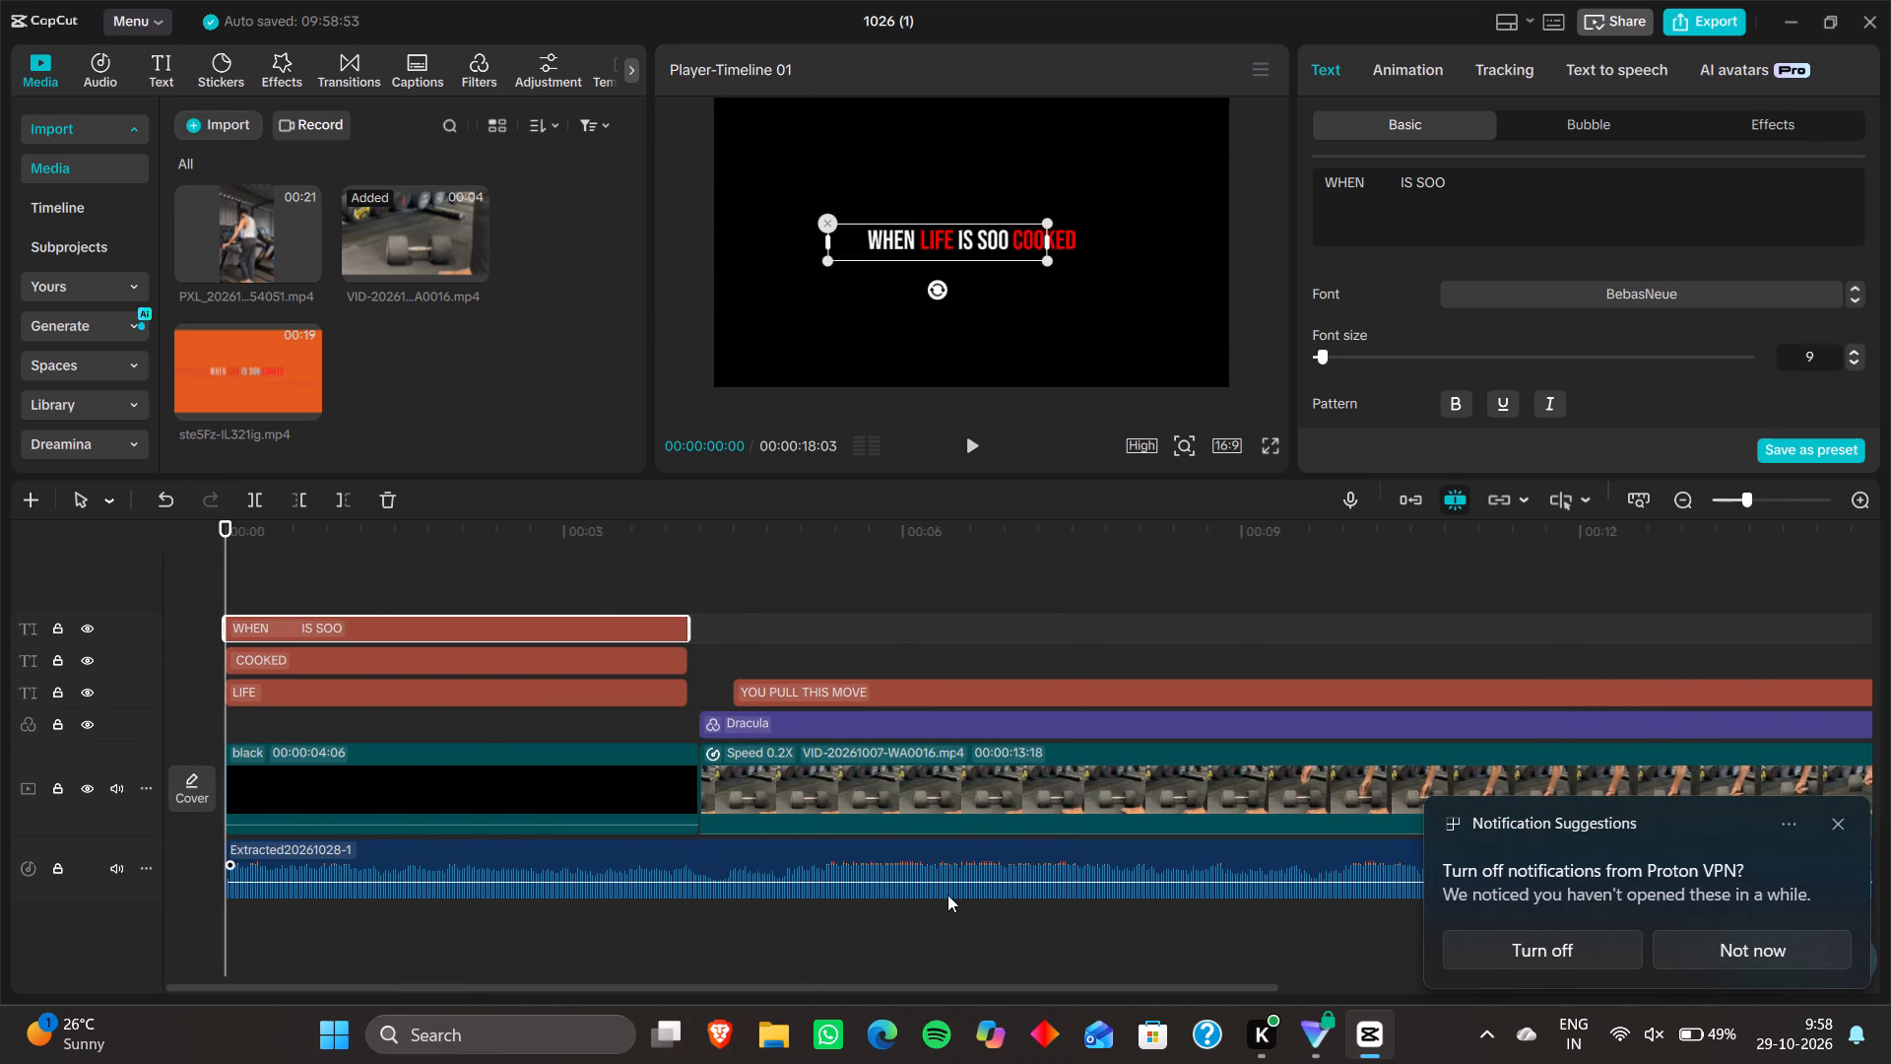
pyautogui.click(1047, 616)
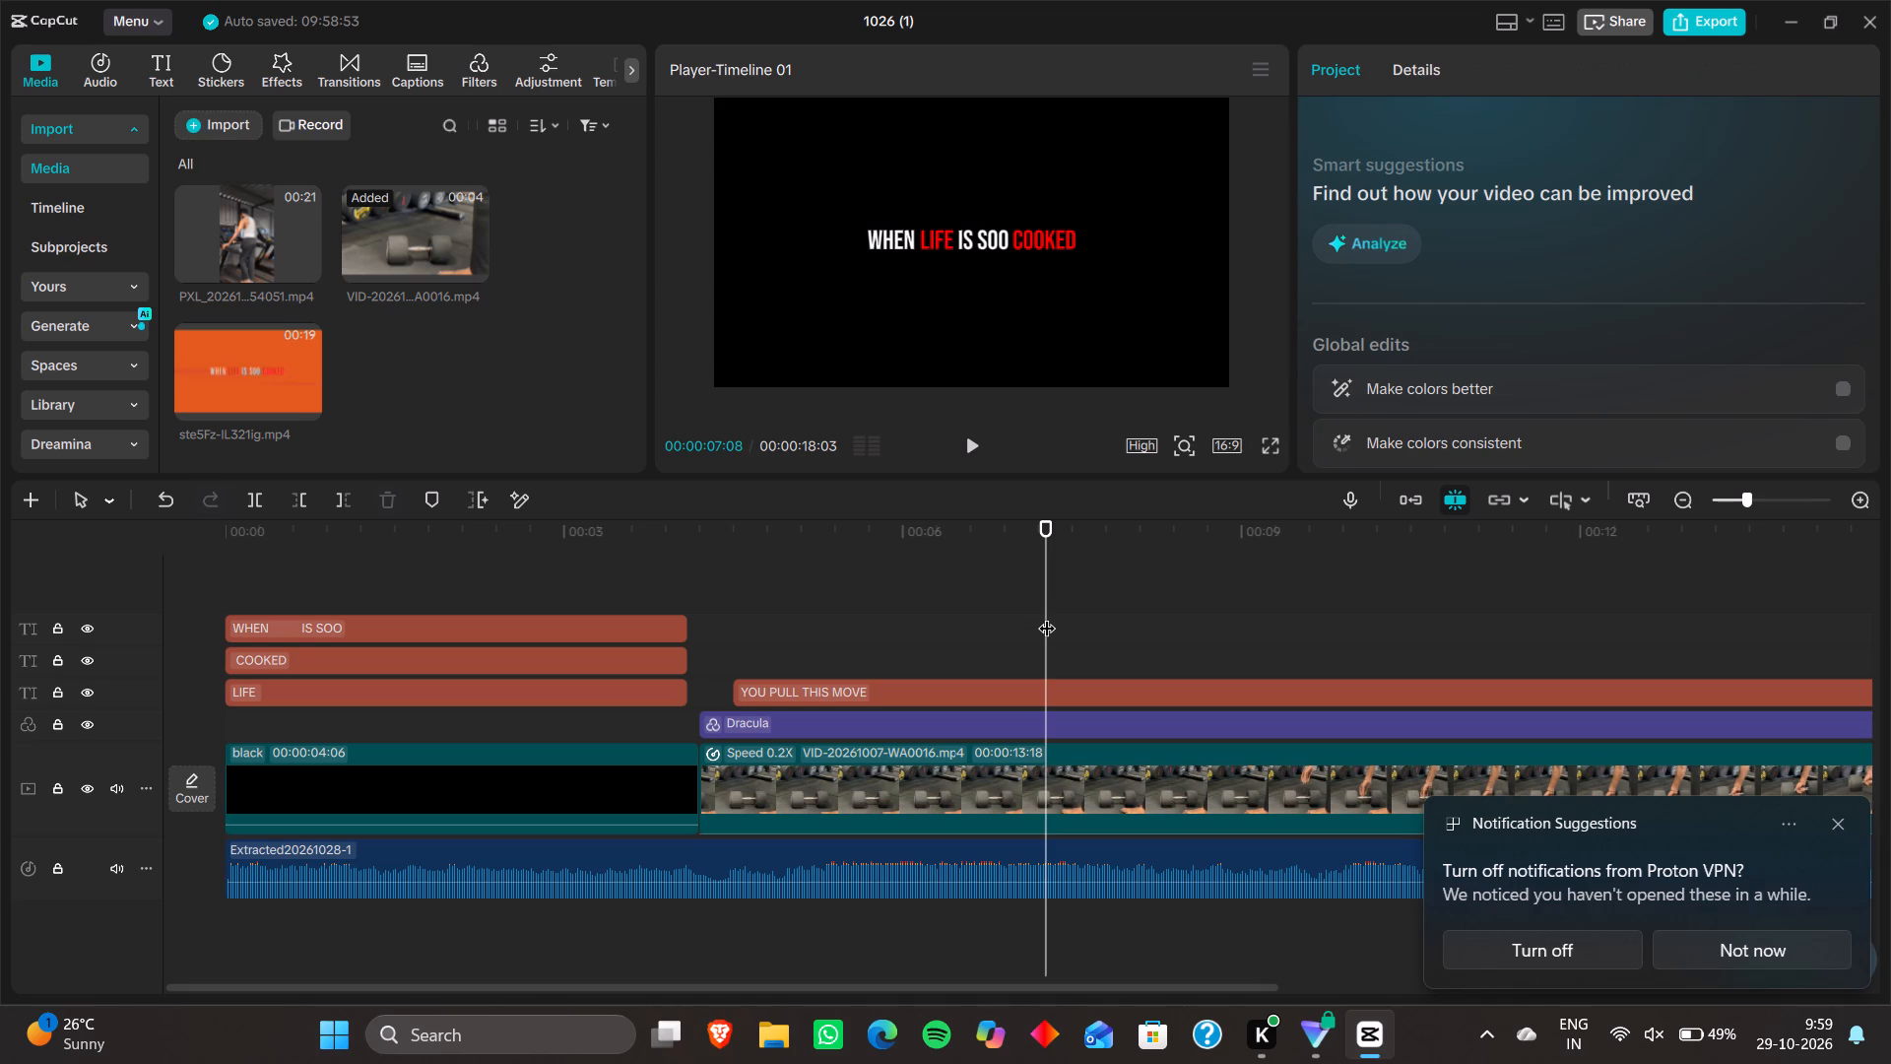
pyautogui.press('Up')
pyautogui.press('Up')
pyautogui.press('Up')
pyautogui.press('Up')
pyautogui.press('Up')
pyautogui.press('Up')
pyautogui.press('Up')
pyautogui.press('Up')
pyautogui.press('Up')
pyautogui.press('Up')
pyautogui.press('Up')
pyautogui.press('Up')
pyautogui.press('Up')
pyautogui.press('Up')
pyautogui.press('Up')
pyautogui.press('Up')
pyautogui.press('Up')
pyautogui.press('Up')
pyautogui.press('Up')
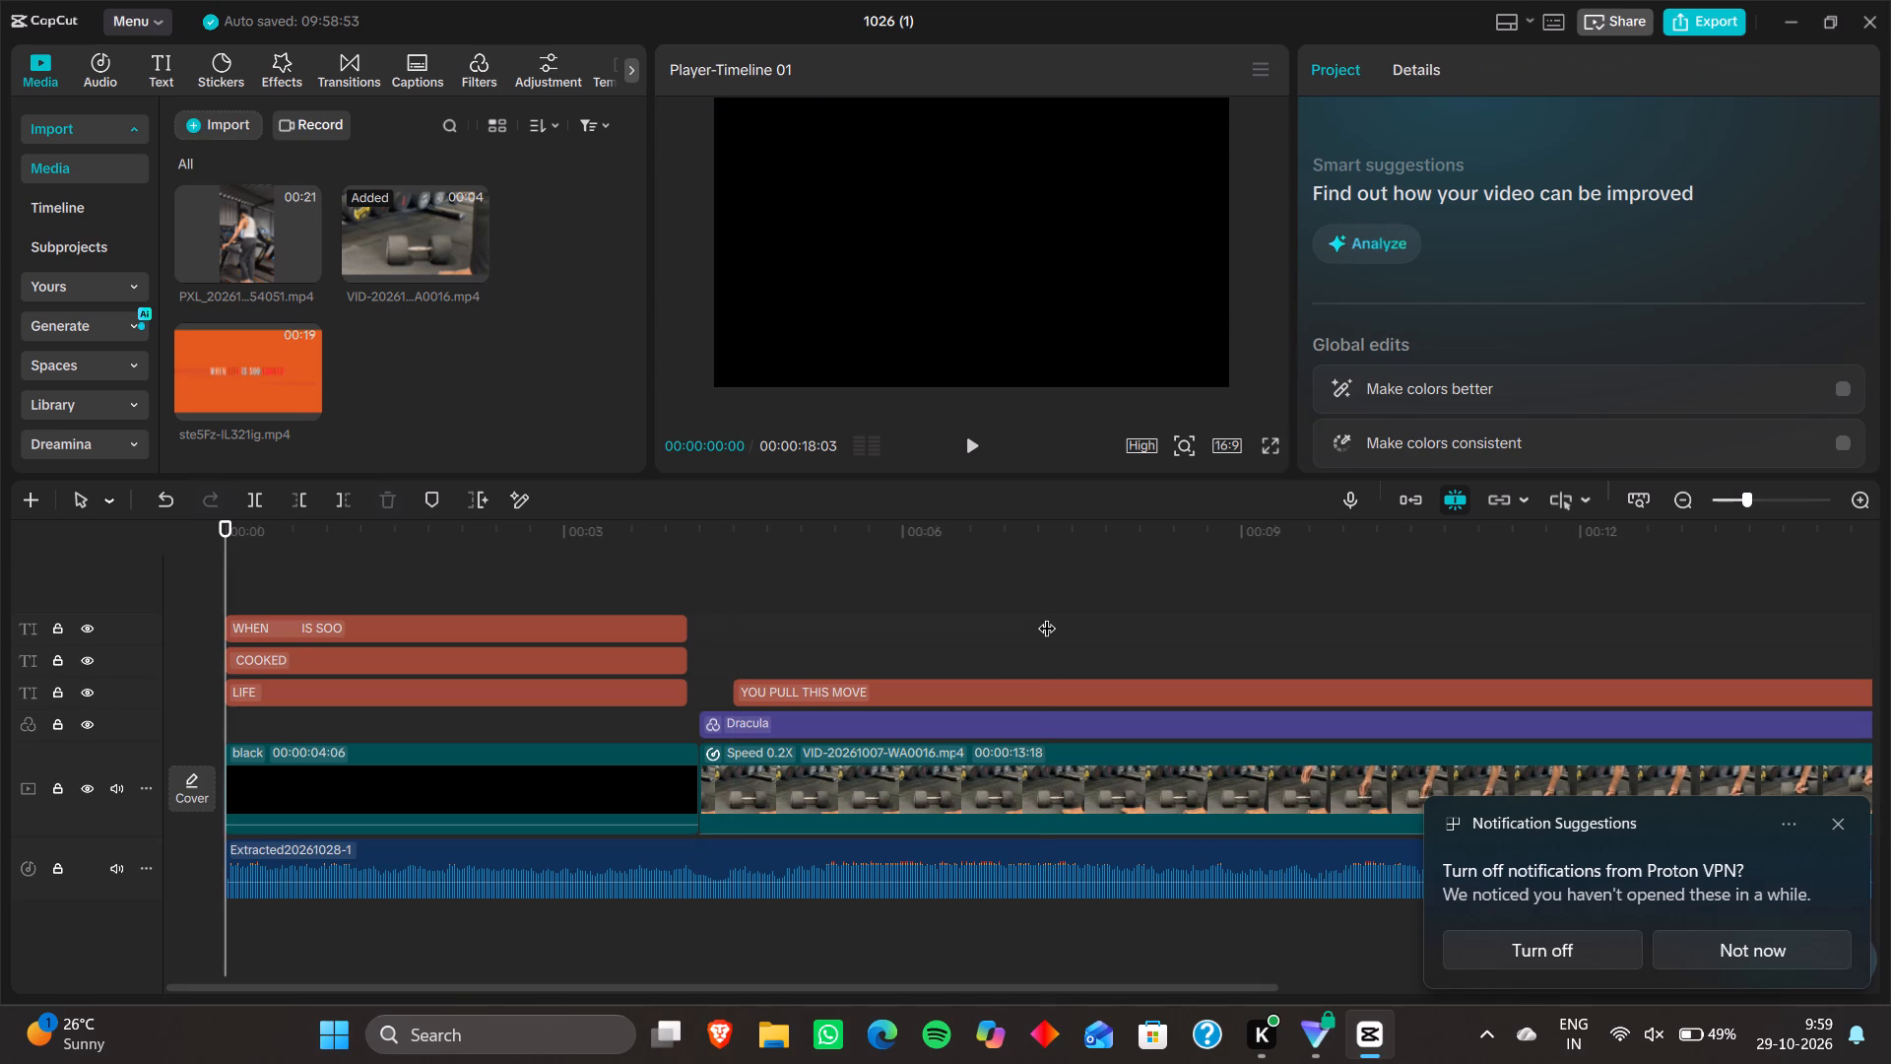
pyautogui.press('space')
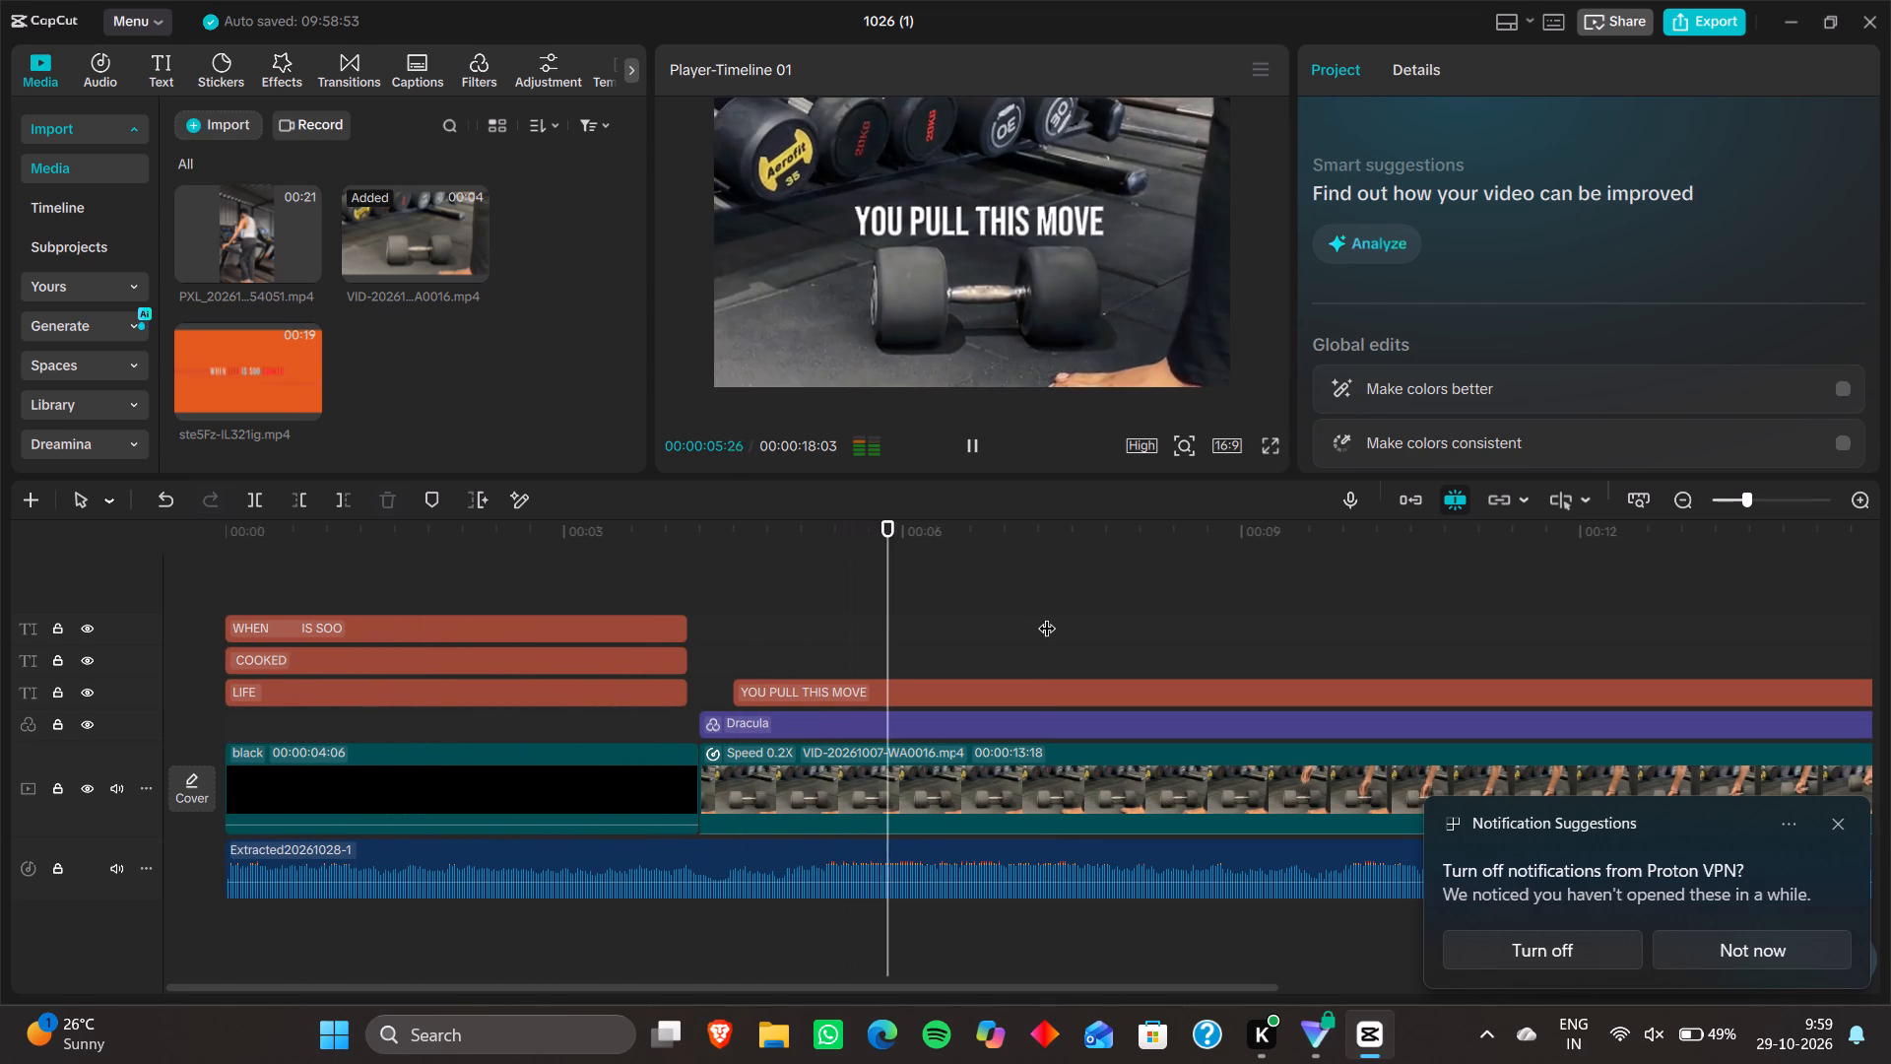
pyautogui.press('space')
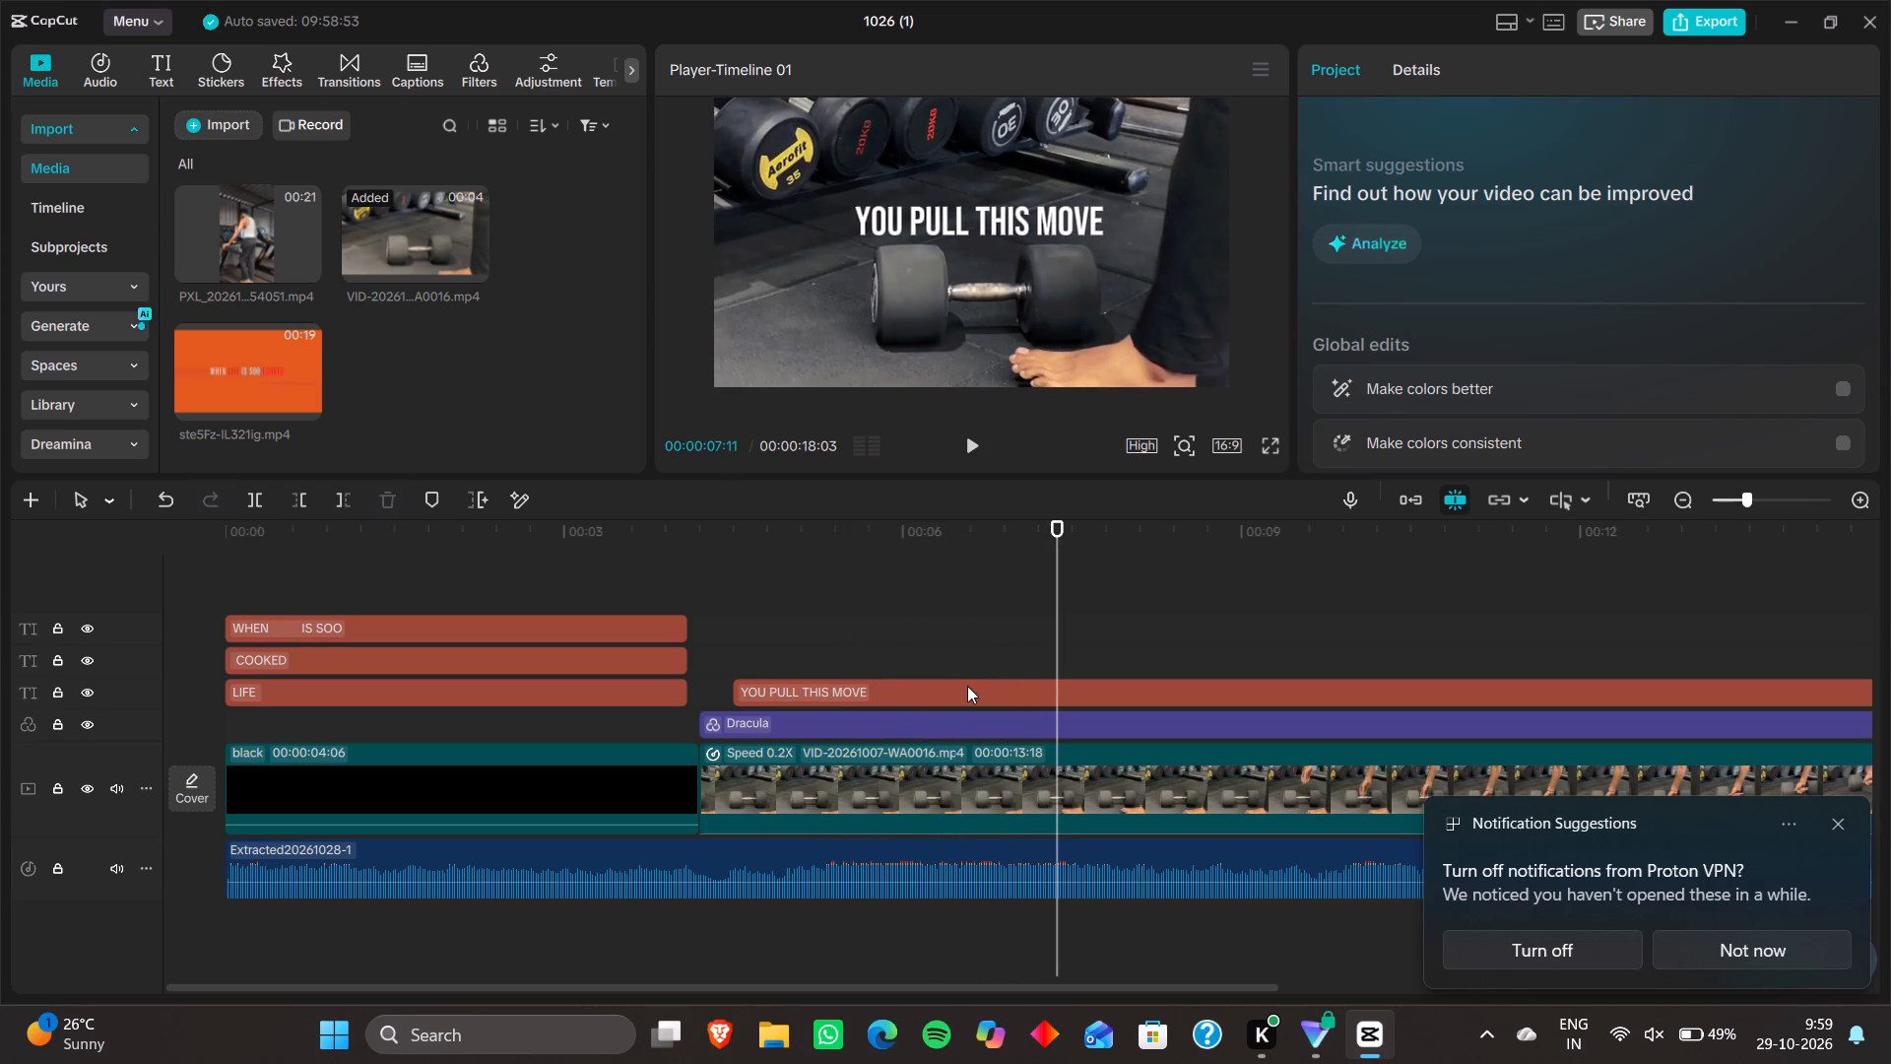
# Move the YOU PULL THIS MOVE clip earlier on its track so that it starts with the dumbbell video clip.
pyautogui.moveTo(967, 686); pyautogui.dragTo(933, 691)
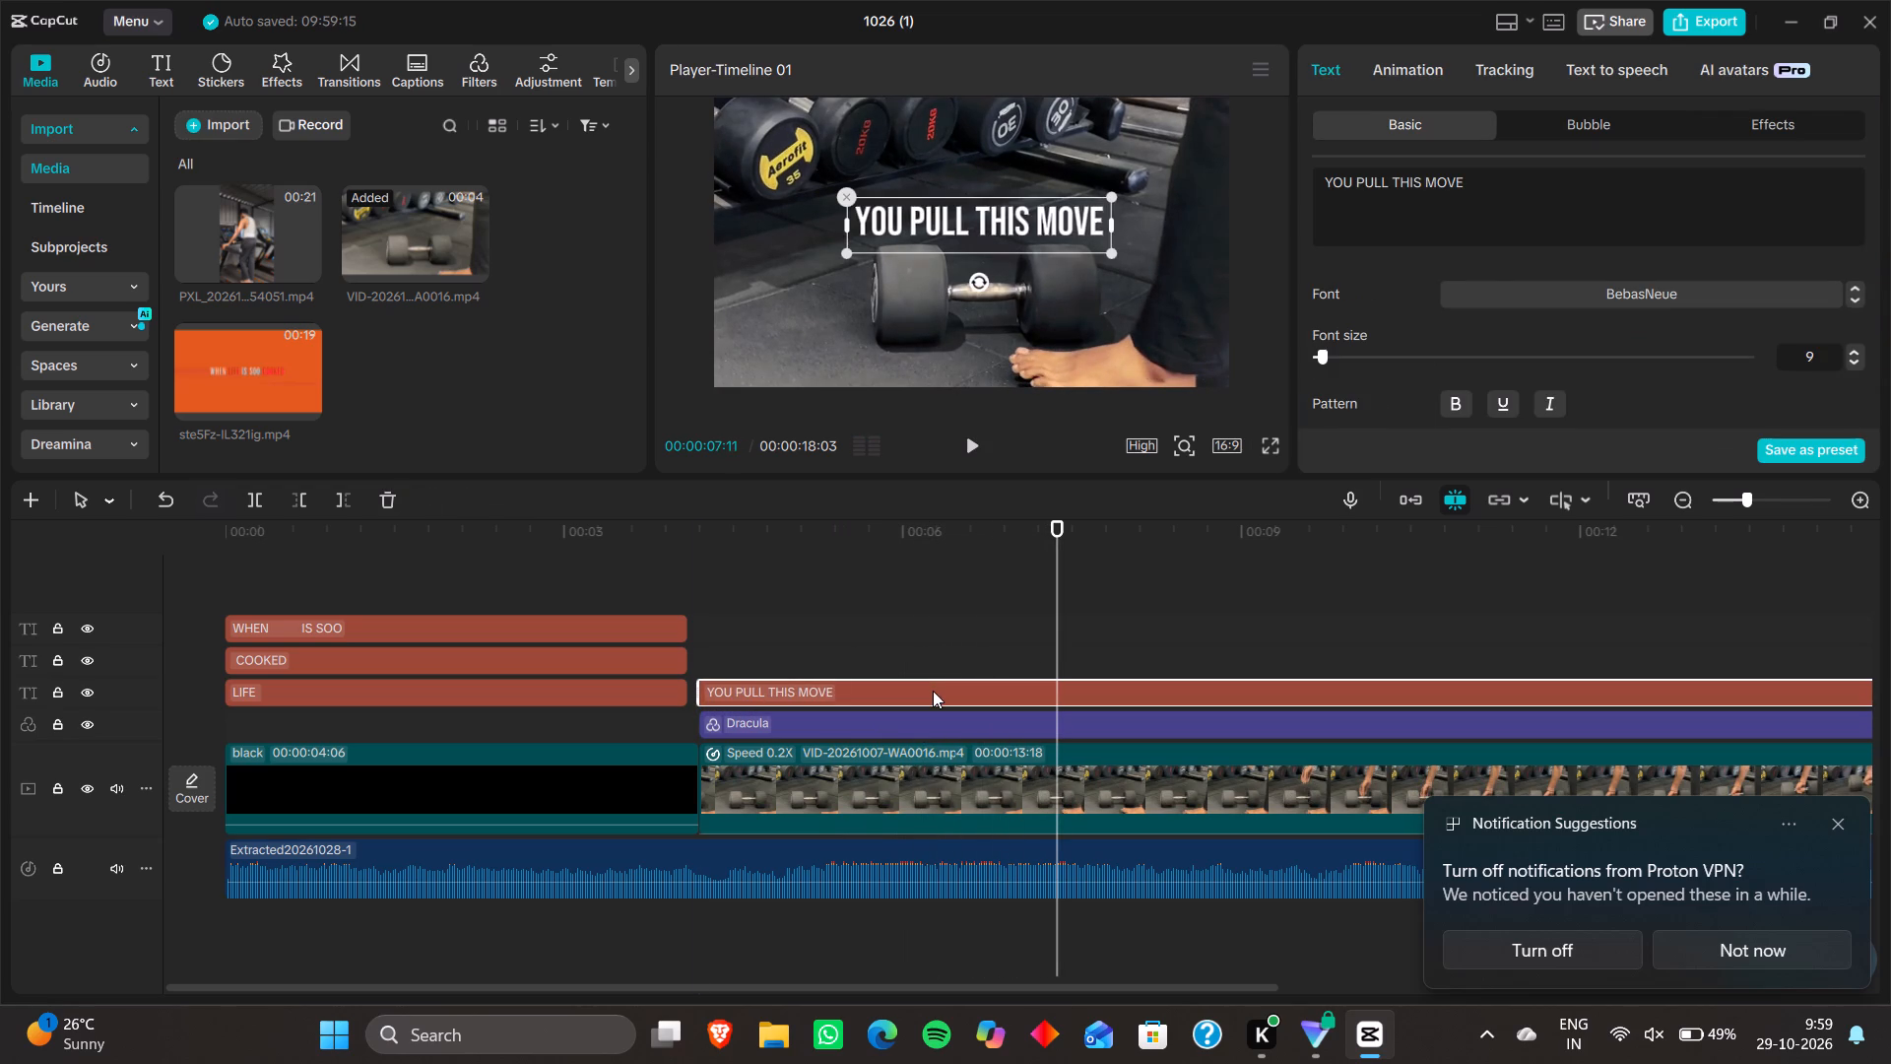
# Play the timeline from the beginning again to review the change from the opening title to YOU PULL THIS MOVE.
pyautogui.press('Up')
pyautogui.press('Up')
pyautogui.press('Up')
pyautogui.press('Up')
pyautogui.press('Up')
pyautogui.press('Up')
pyautogui.press('Up')
pyautogui.press('Up')
pyautogui.press('Up')
pyautogui.press('Up')
pyautogui.press('Up')
pyautogui.press('Up')
pyautogui.press('Up')
pyautogui.press('Up')
pyautogui.press('Up')
pyautogui.press('Up')
pyautogui.press('space')
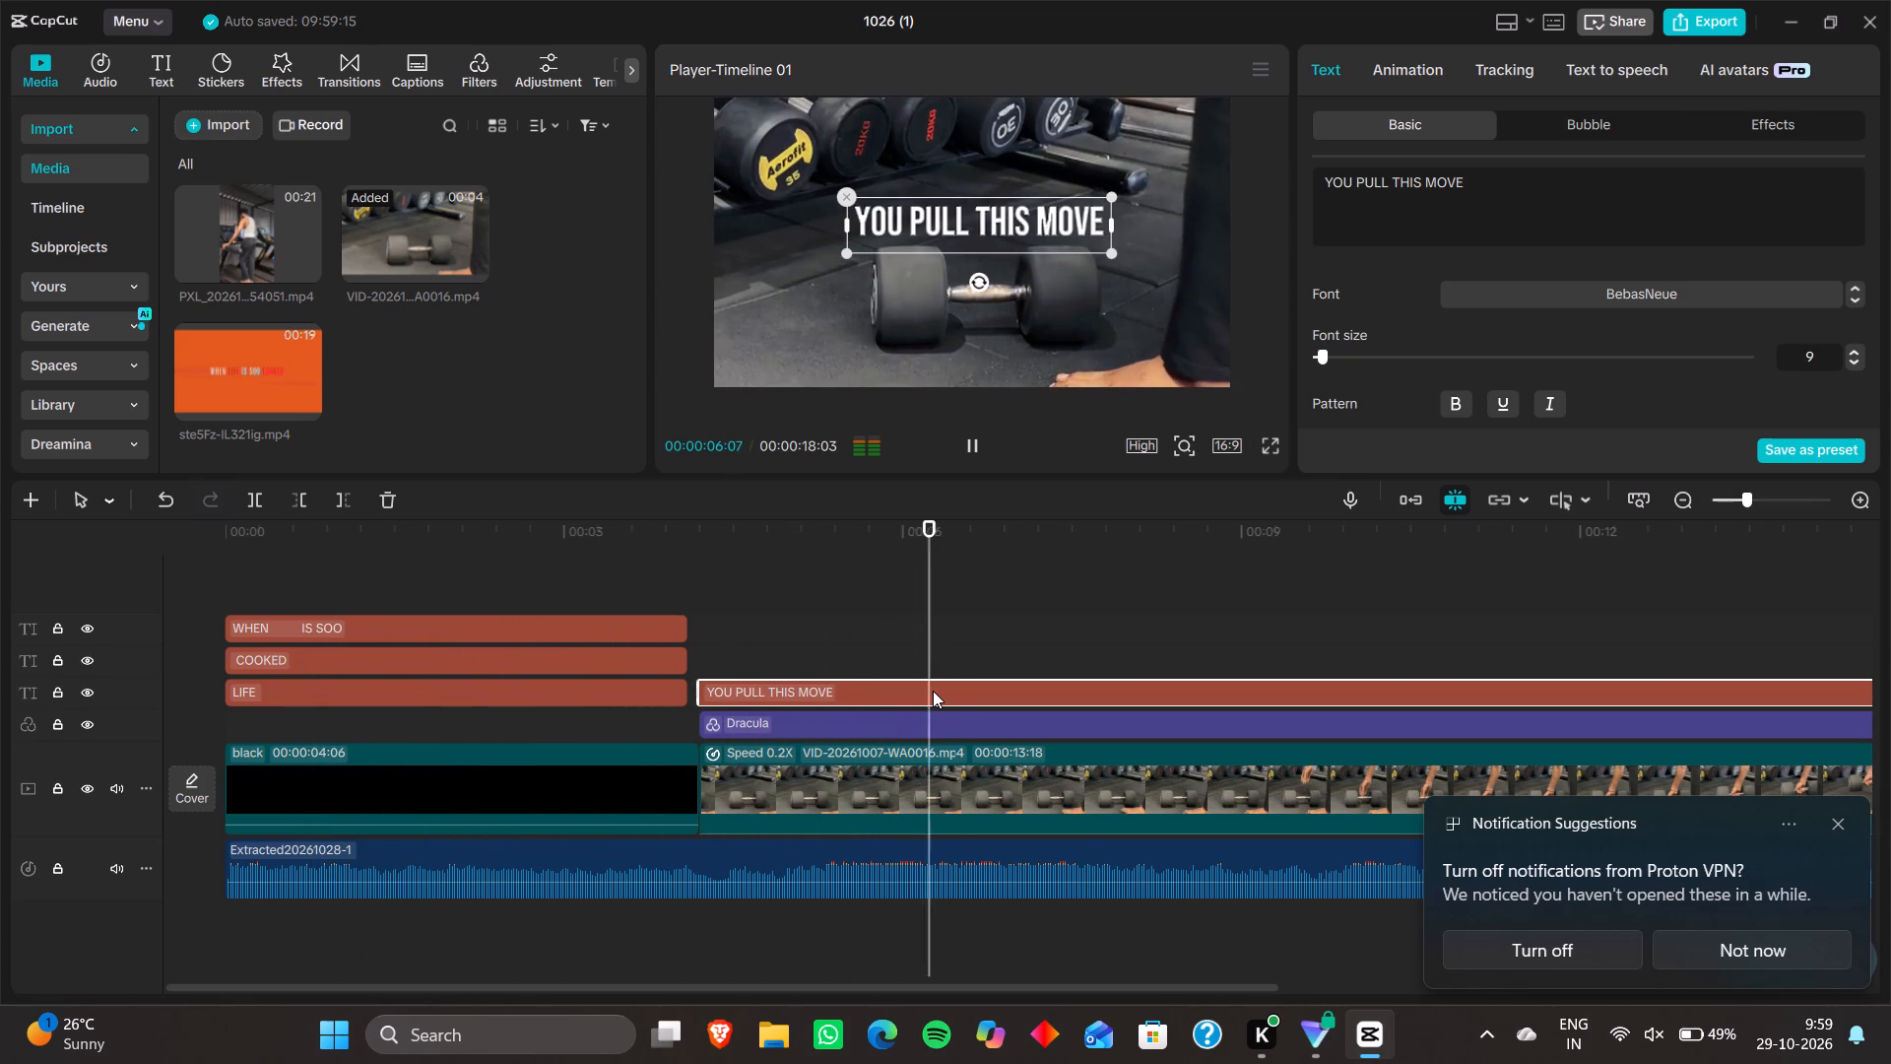
pyautogui.press('space')
# Cut the word MOVE out of the YOU PULL THIS MOVE text, leaving YOU PULL THIS.
pyautogui.keyDown('ctrl'); pyautogui.scroll(-2, 1021, 689); pyautogui.keyUp('ctrl')
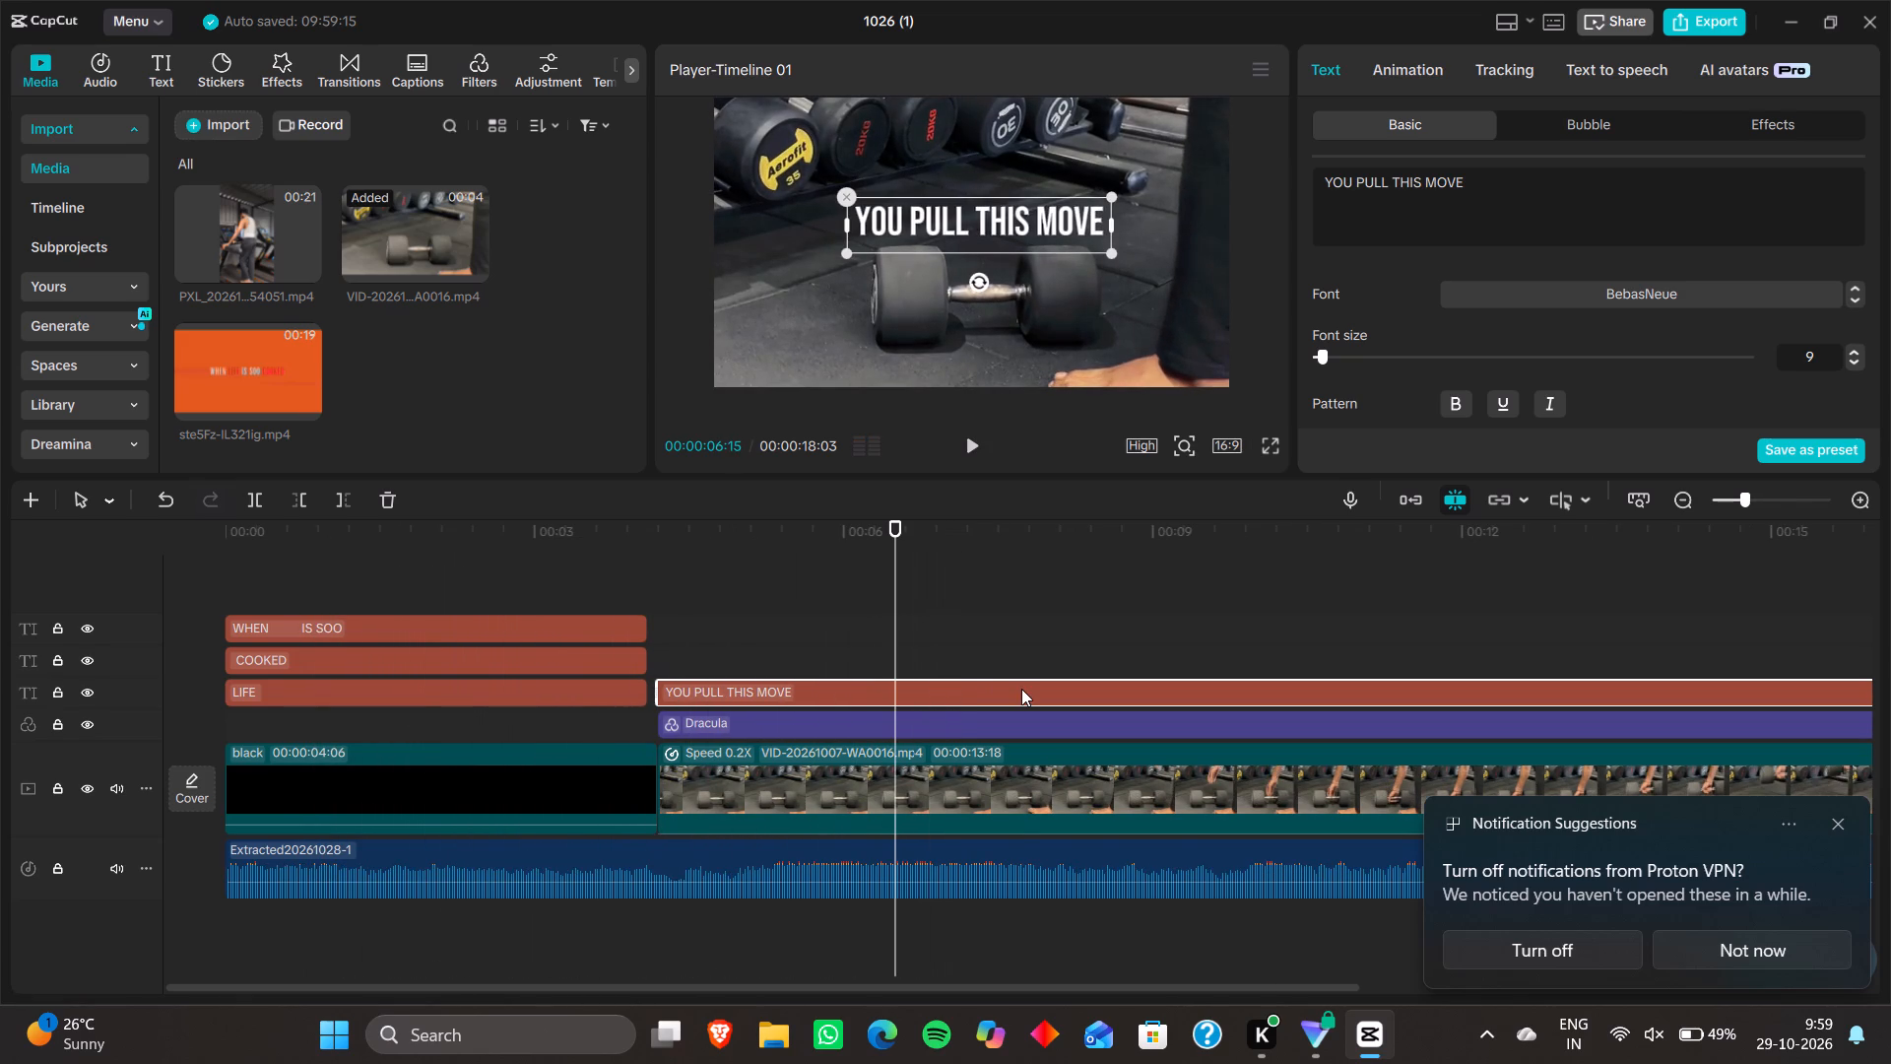
pyautogui.keyDown('ctrl'); pyautogui.scroll(-8, 1002, 666); pyautogui.keyUp('ctrl')
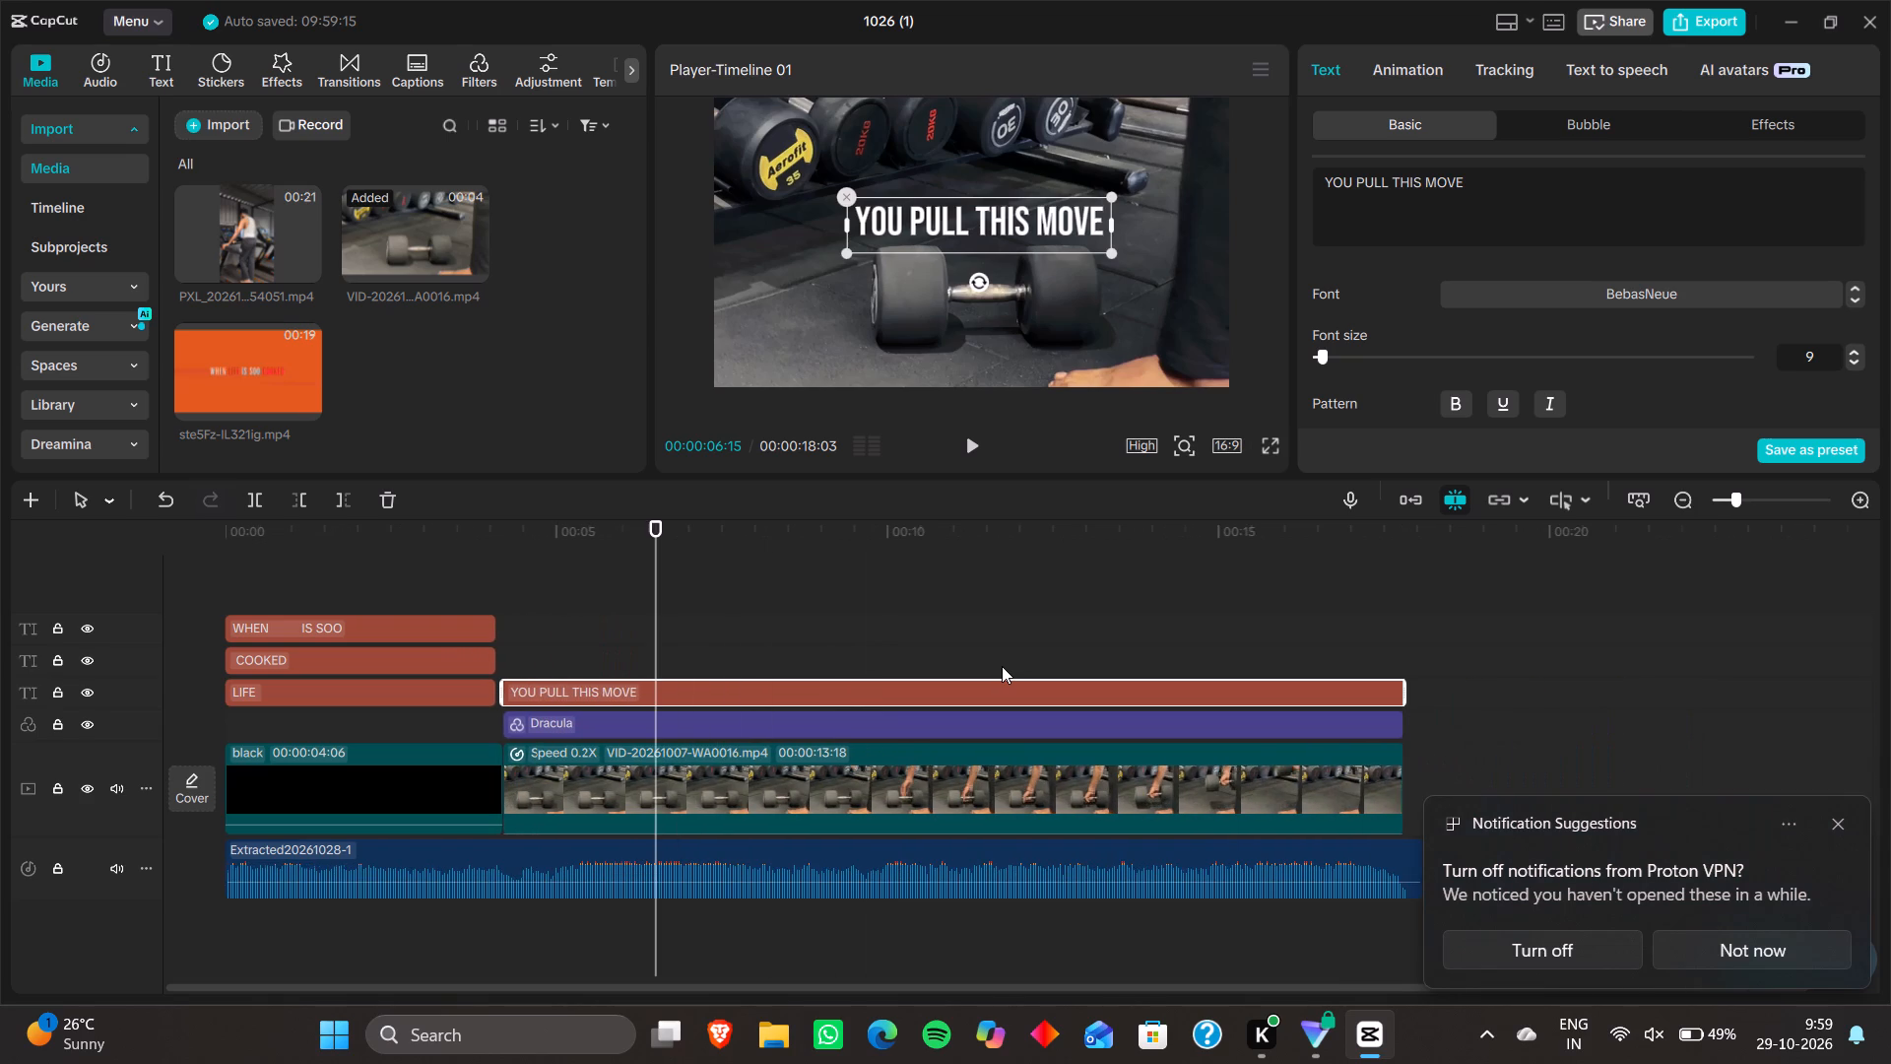
pyautogui.click(860, 690)
pyautogui.moveTo(1428, 180); pyautogui.dragTo(1455, 190)
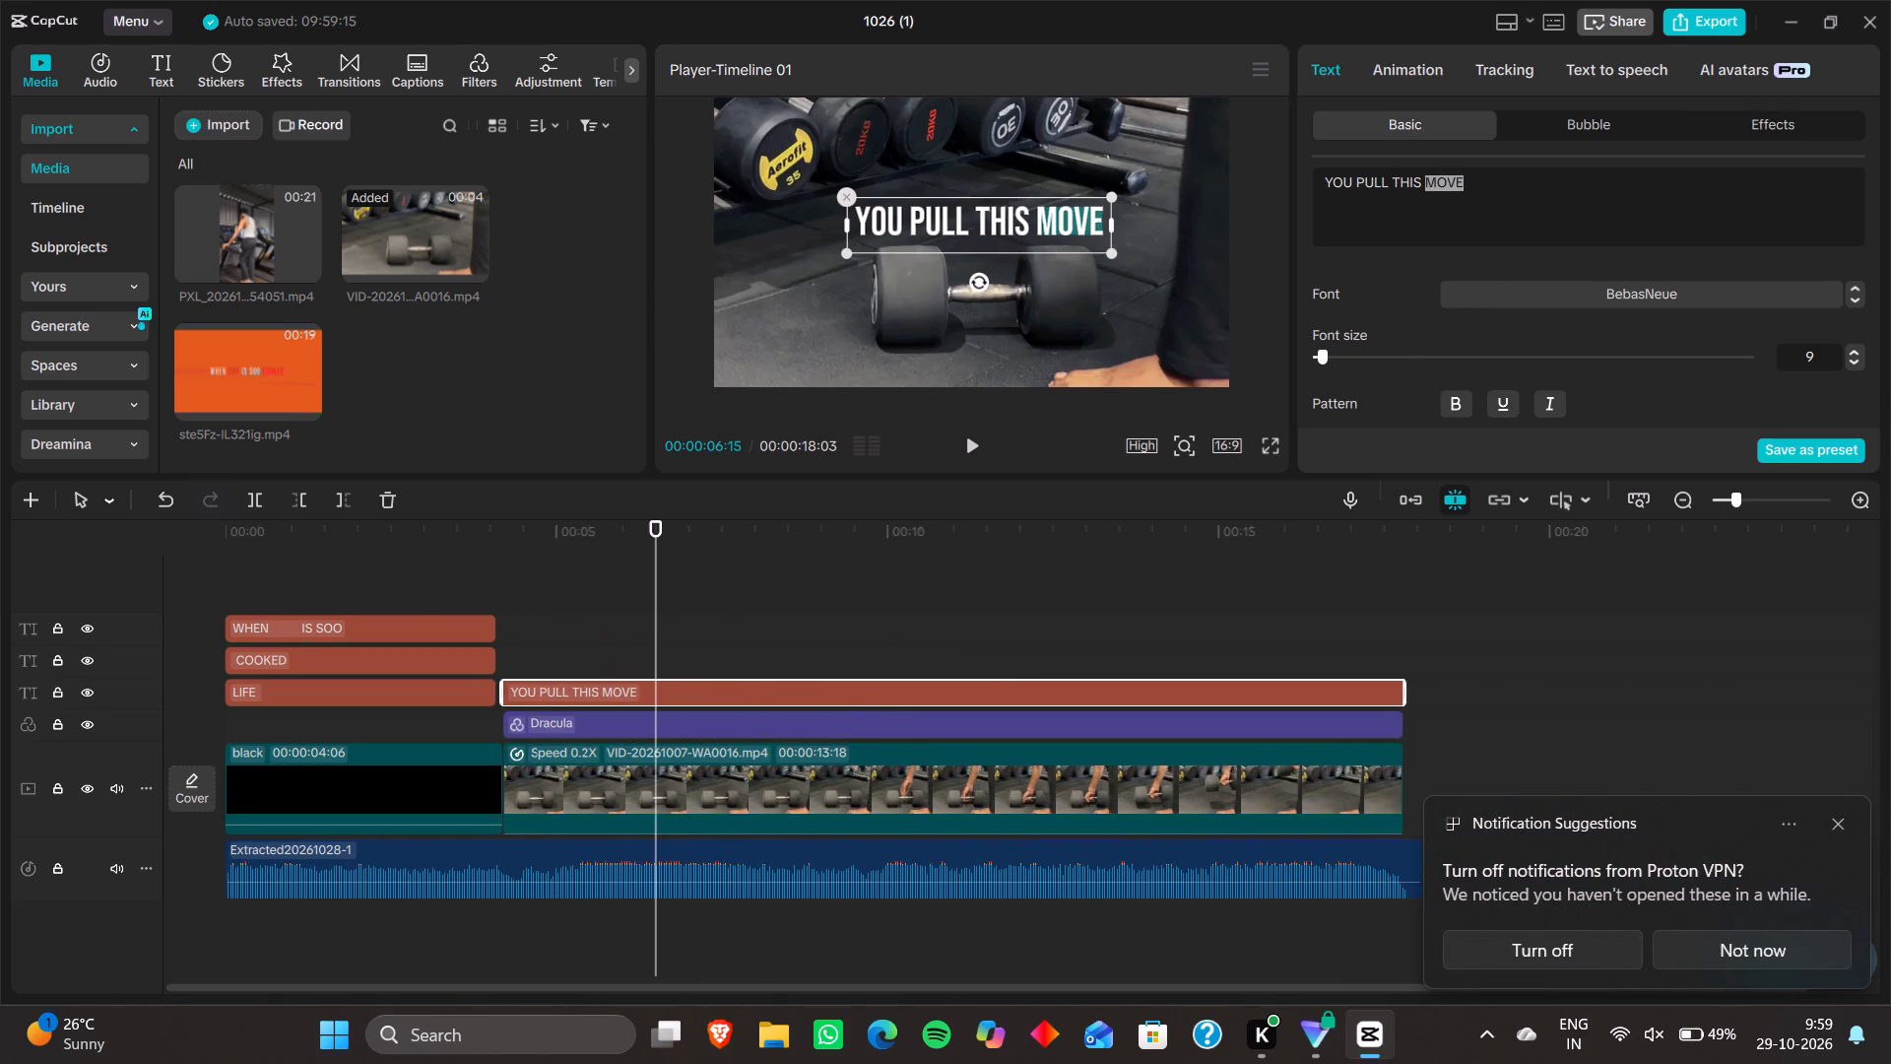
pyautogui.moveTo(1455, 190); pyautogui.dragTo(1467, 190)
pyautogui.hotkey('ctrl', 'x')
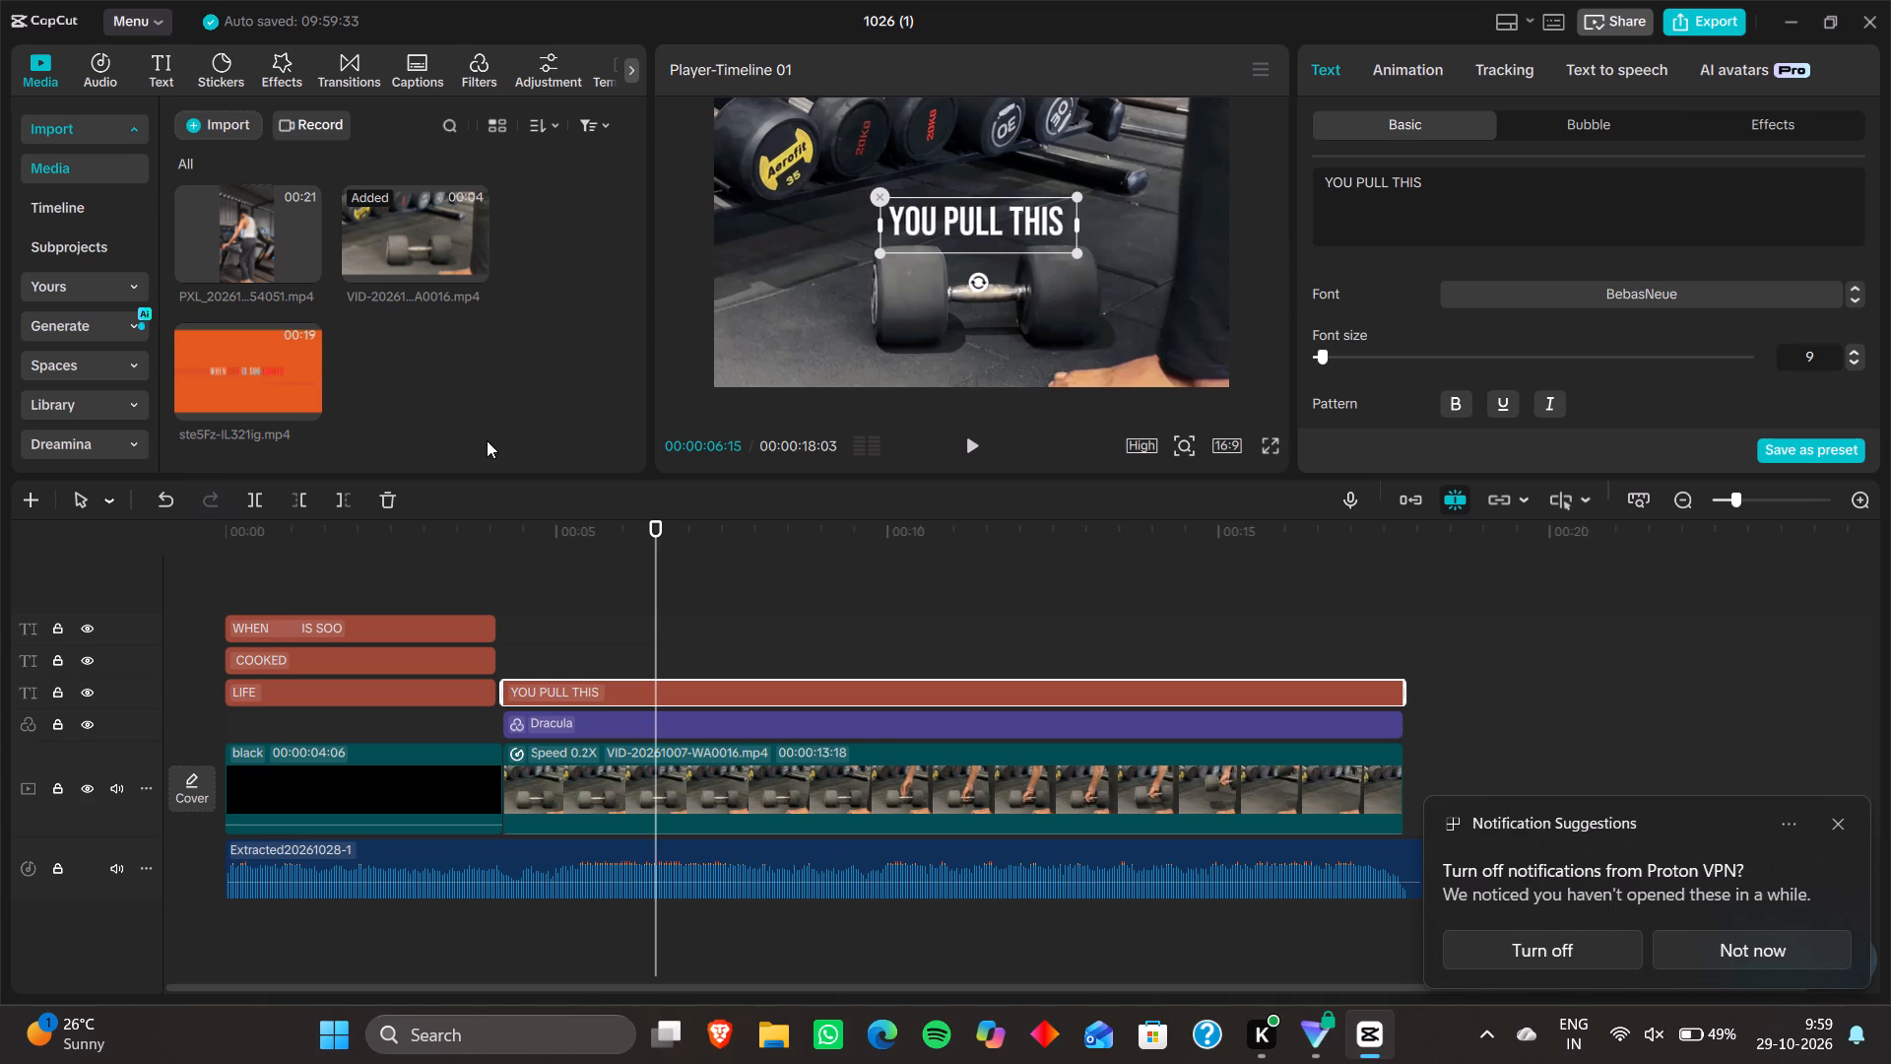
# Split the YOU PULL THIS clip at 00:00:06:15 and move its second part to the COOKED track, starting level with the first part.
pyautogui.click(675, 696)
pyautogui.hotkey('ctrl', 'b')
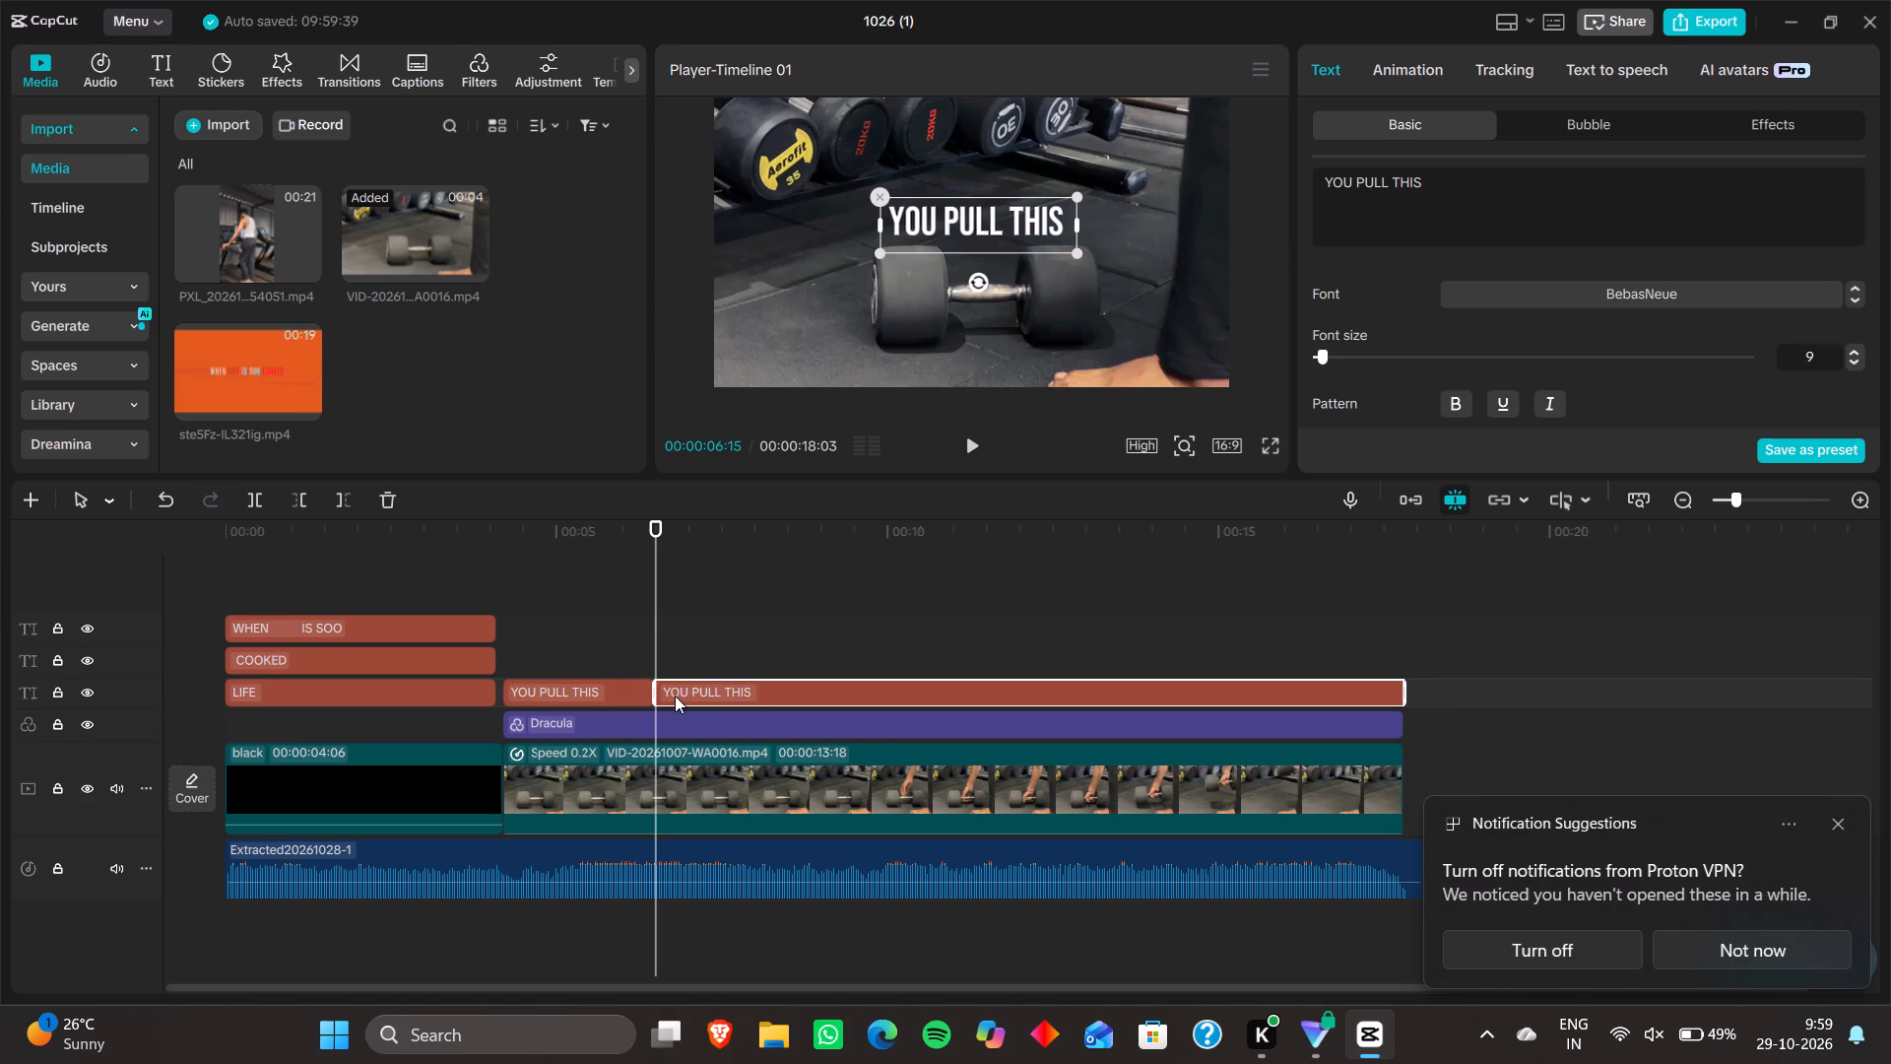
pyautogui.moveTo(685, 695); pyautogui.dragTo(644, 668)
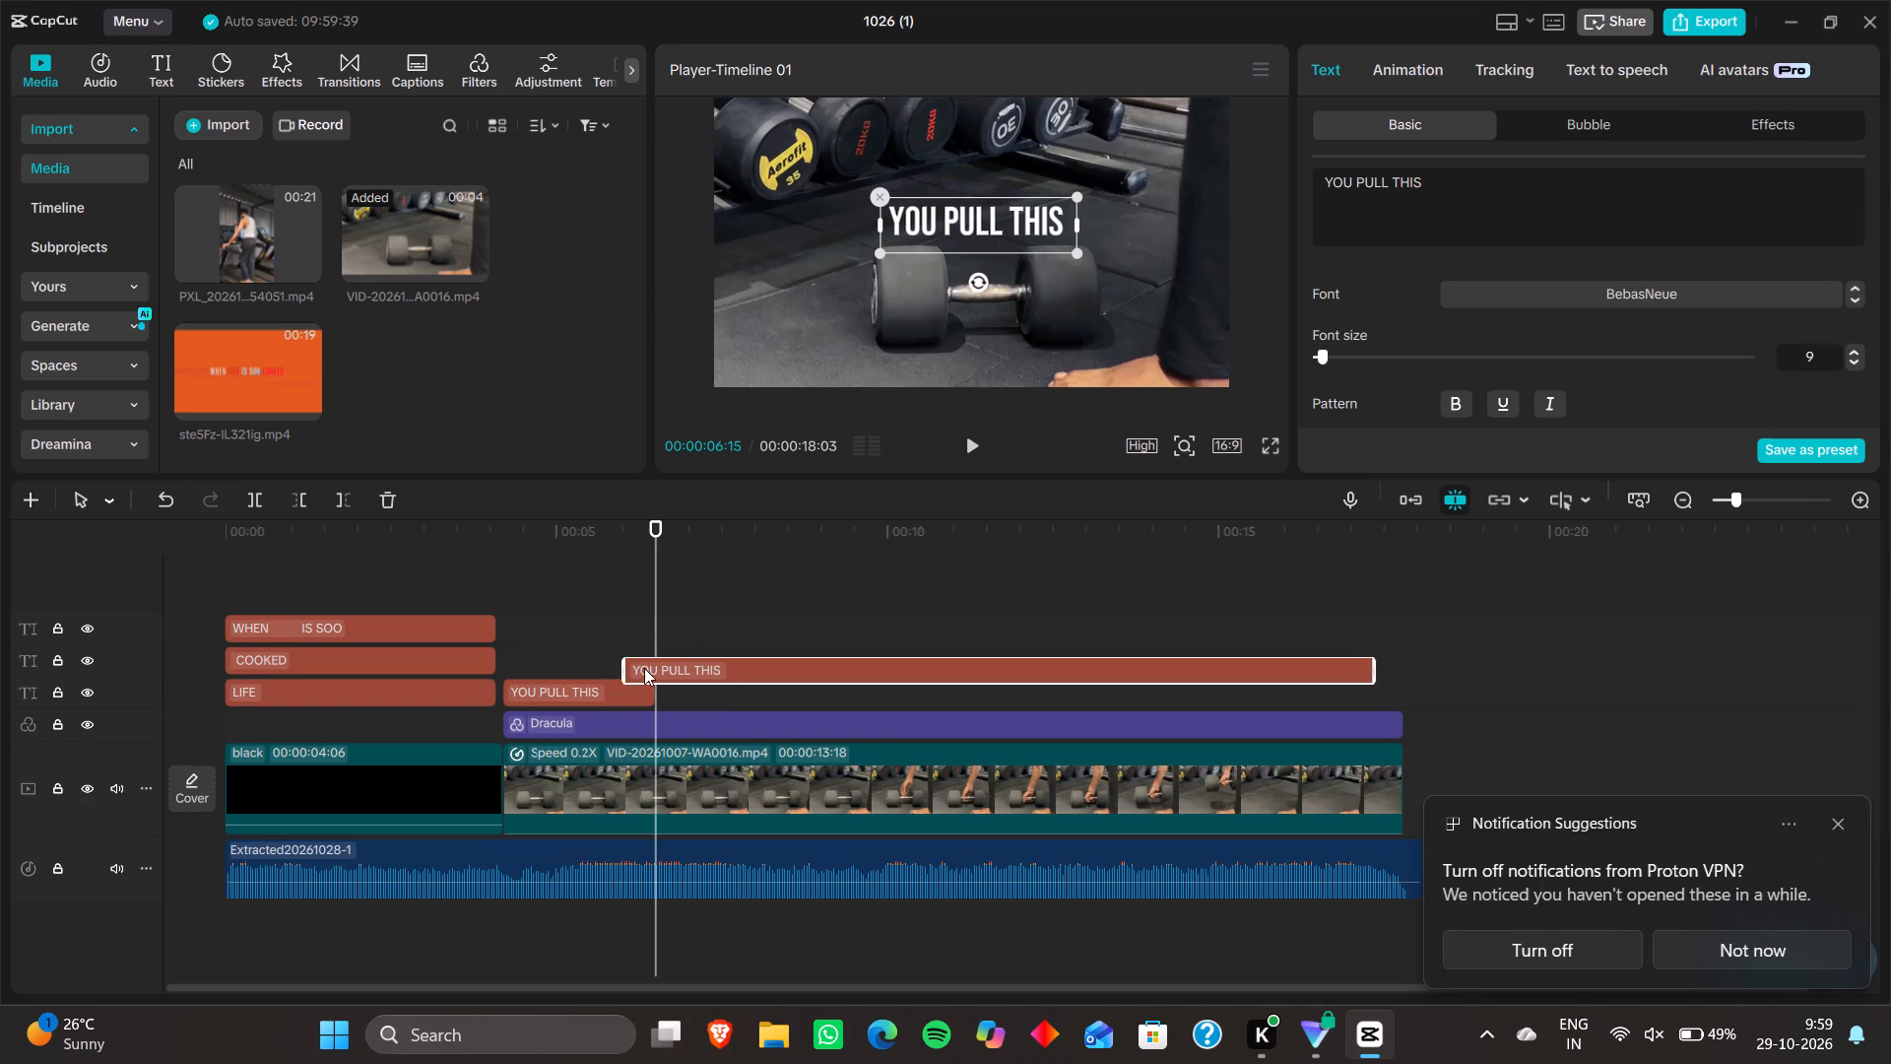
pyautogui.moveTo(644, 668); pyautogui.dragTo(536, 664)
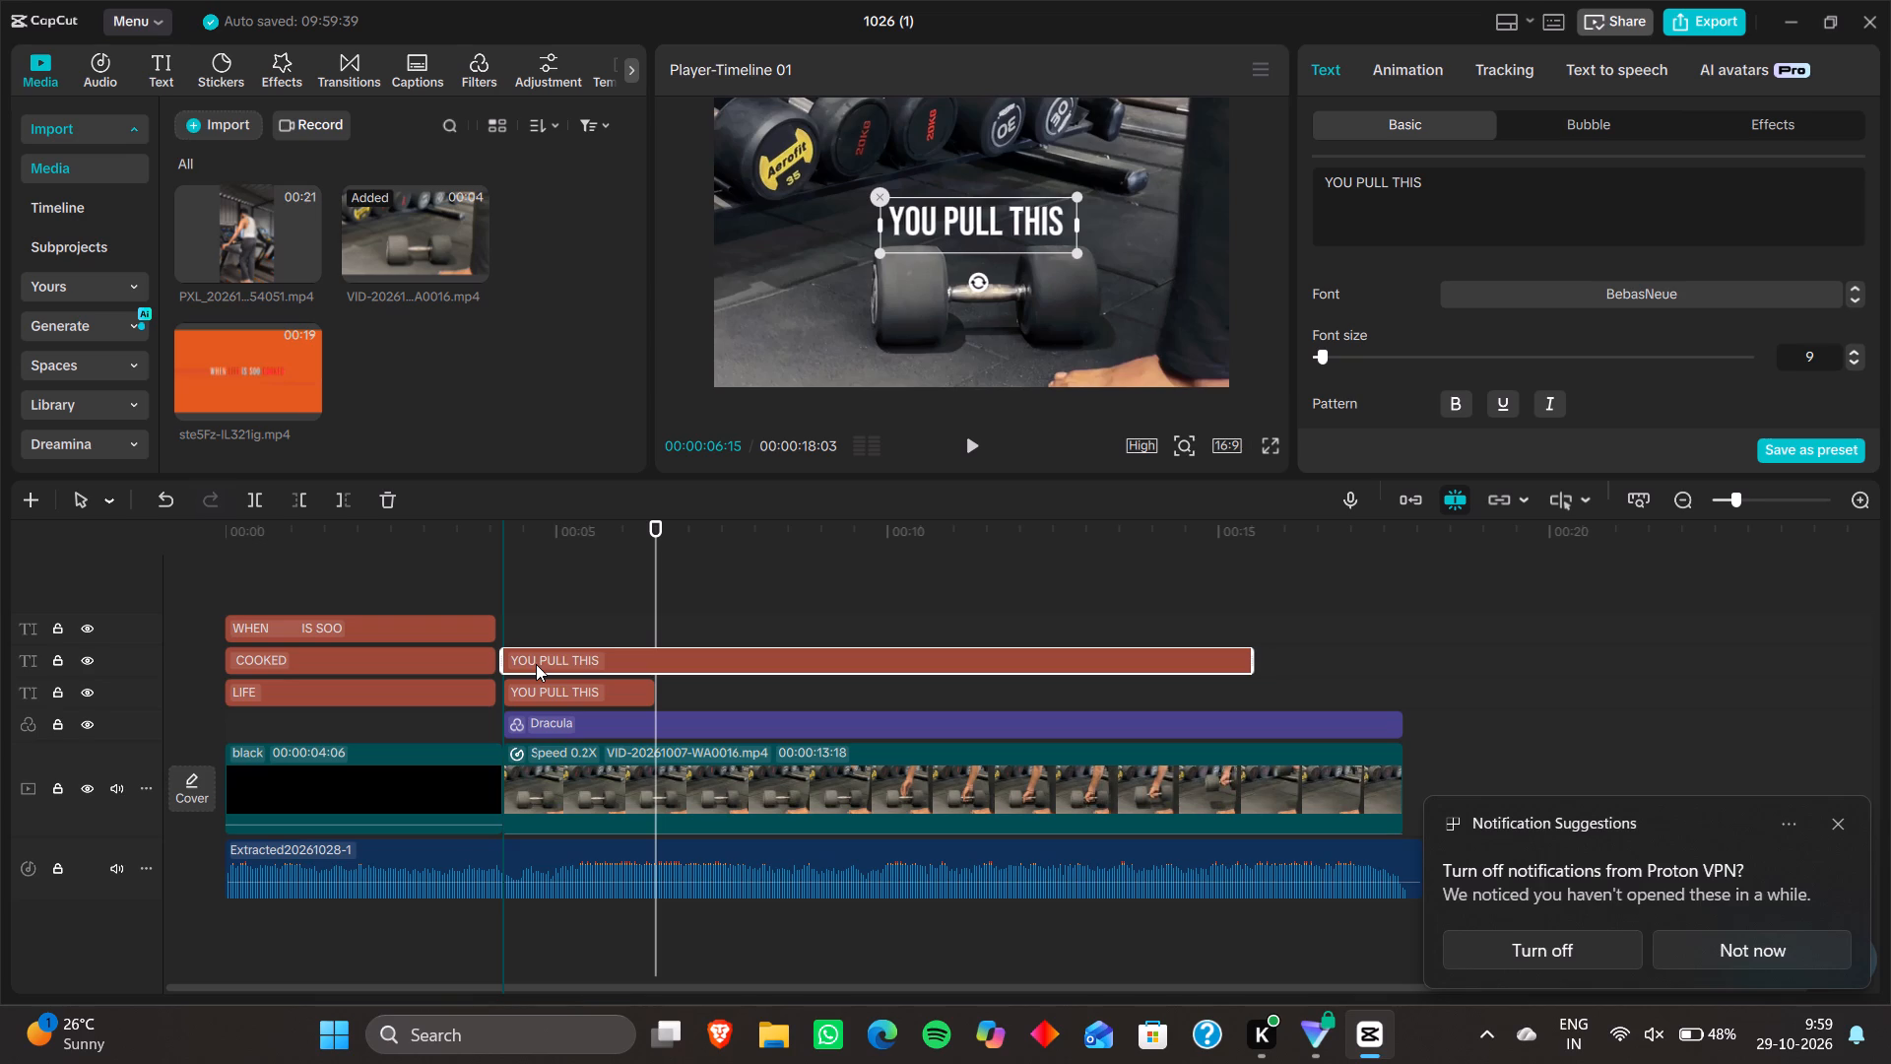
# Replace the text of the longer YOU PULL THIS clip on the COOKED track with the cut word MOVE.
pyautogui.moveTo(1414, 188); pyautogui.dragTo(1352, 168)
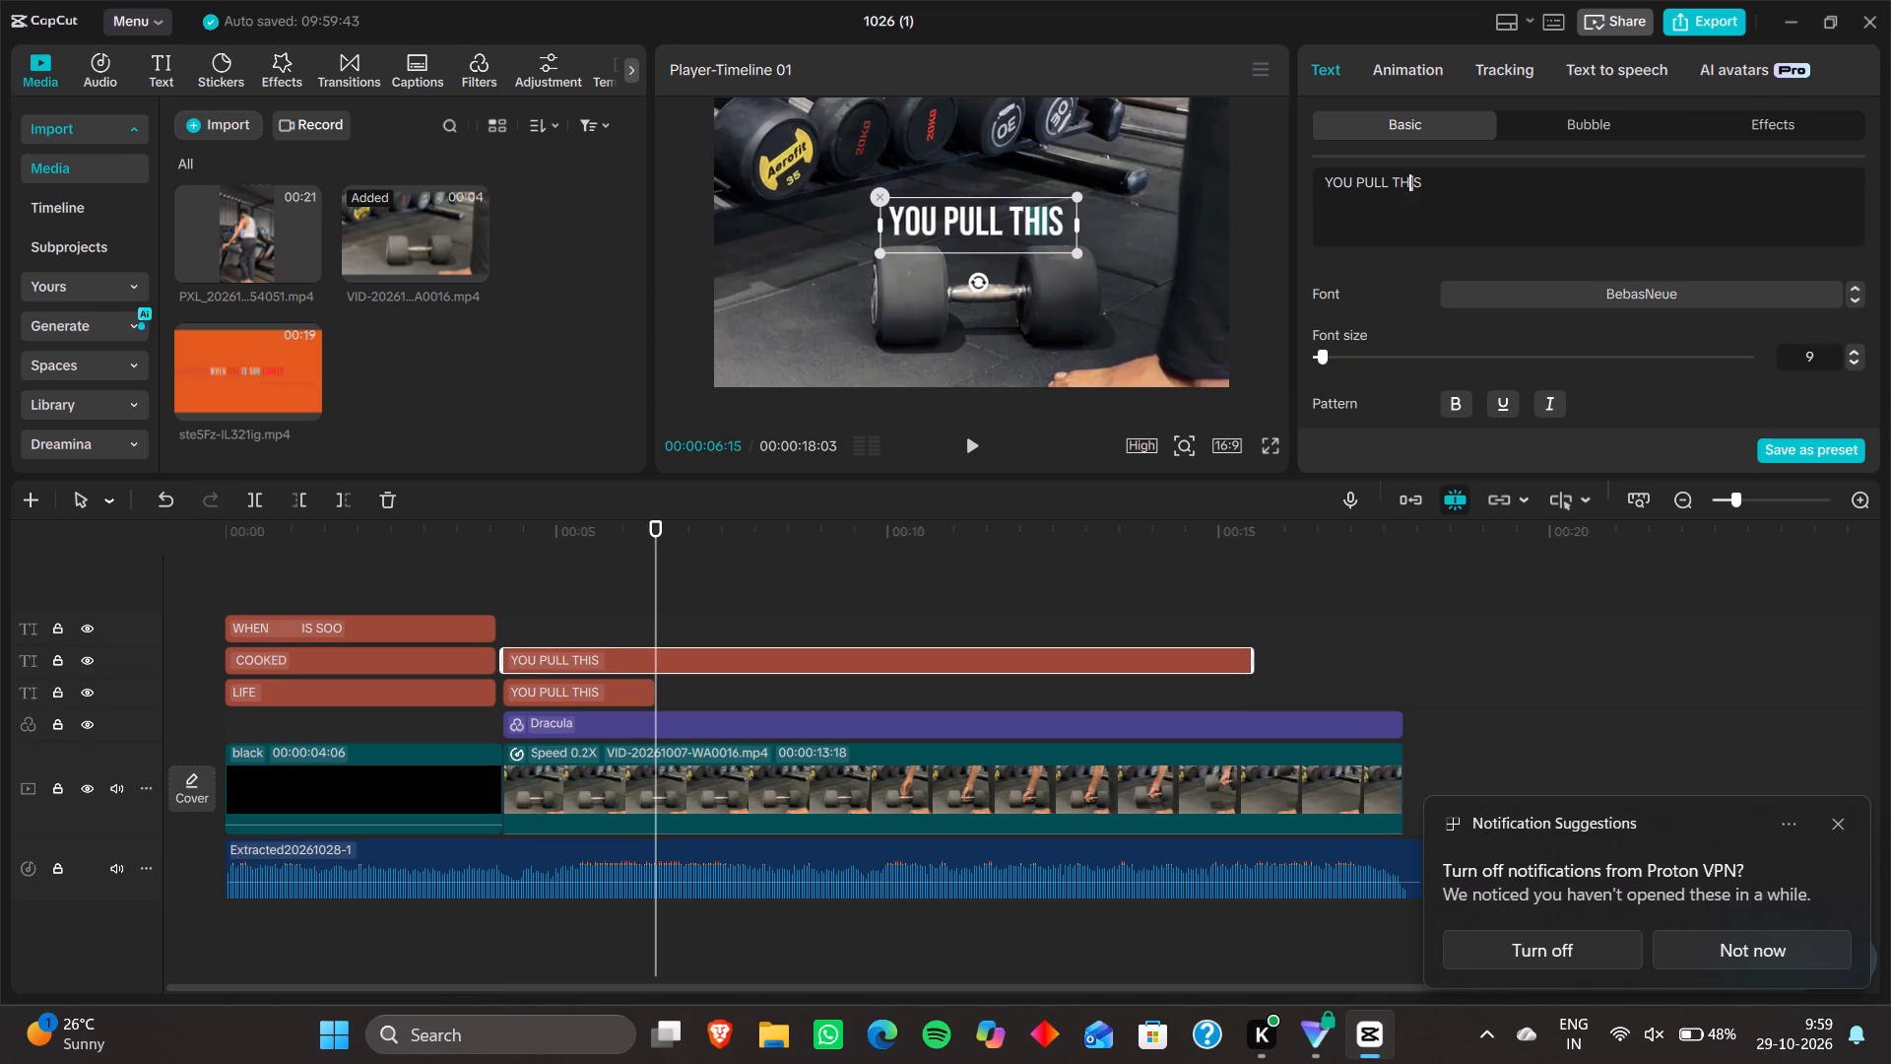
pyautogui.moveTo(1352, 168); pyautogui.dragTo(1304, 171)
pyautogui.press('BackSpace')
pyautogui.press('Down')
pyautogui.press('Right')
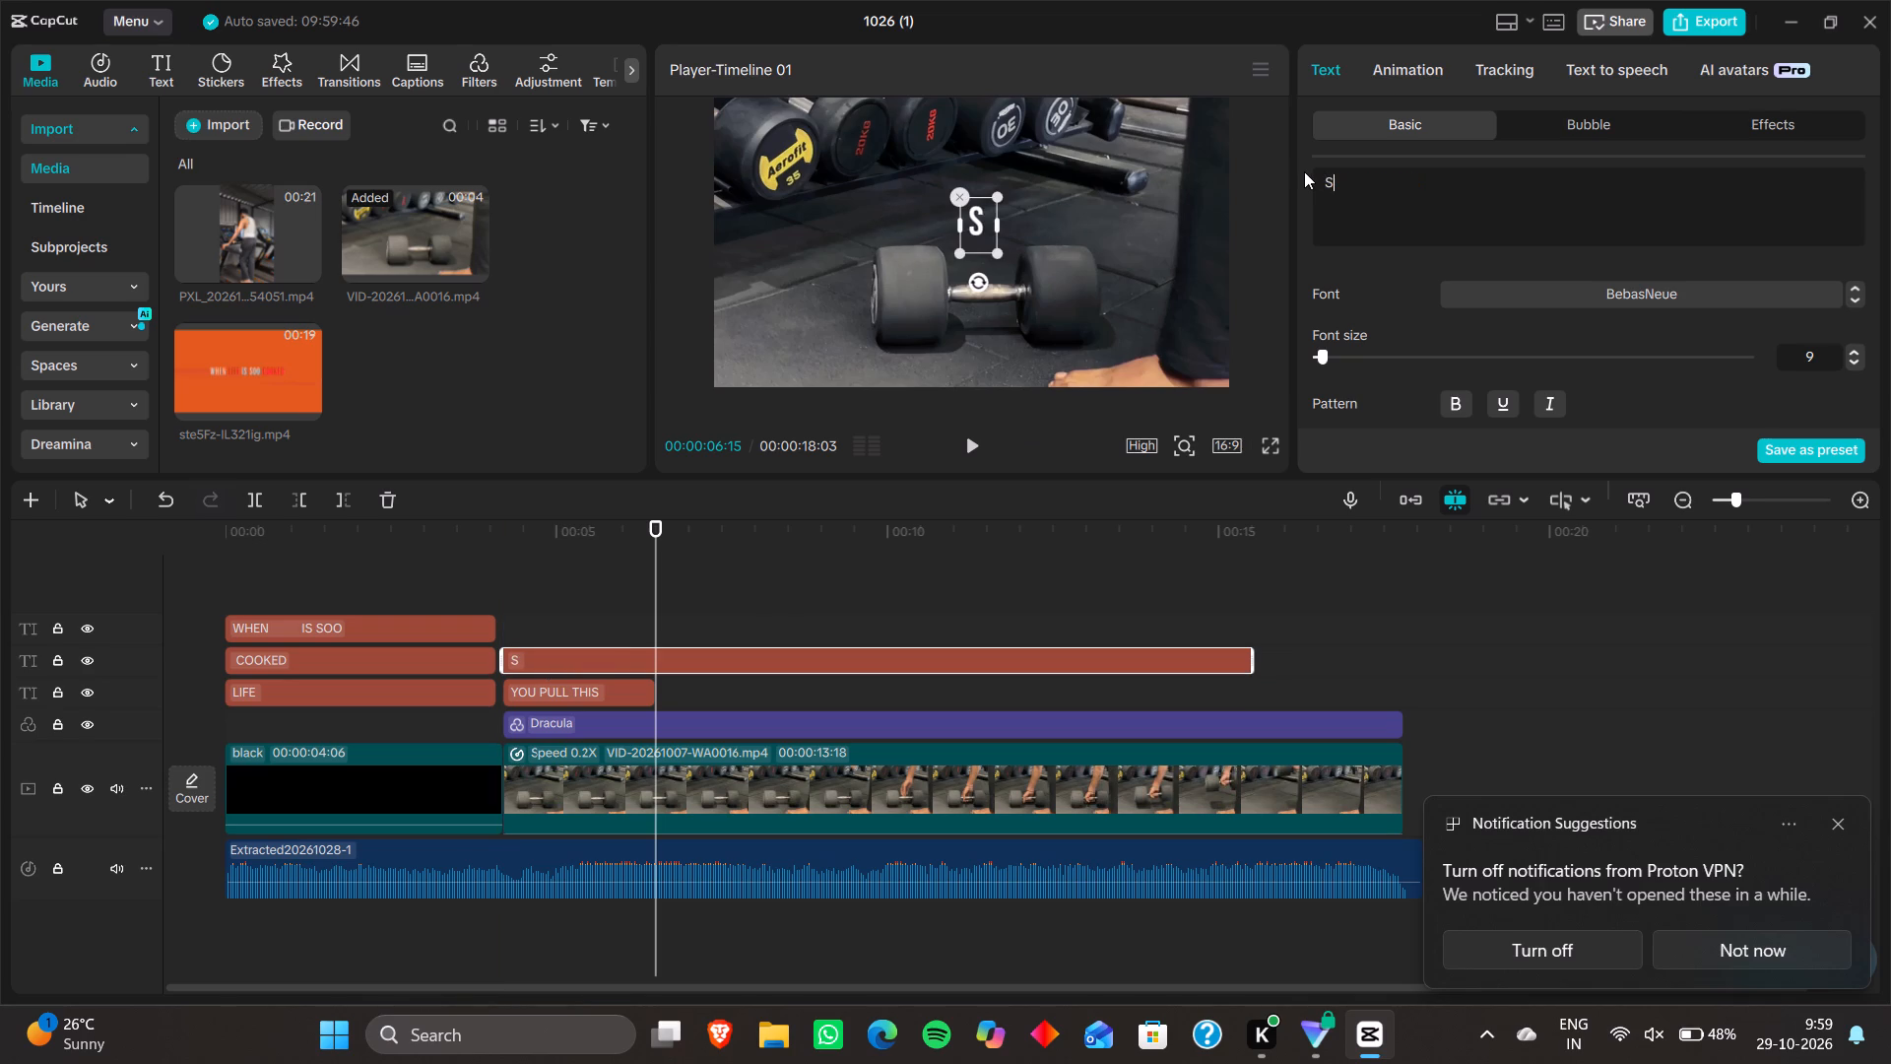
pyautogui.press('Right')
pyautogui.press('BackSpace')
pyautogui.press('BackSpace')
pyautogui.press('BackSpace')
pyautogui.press('BackSpace')
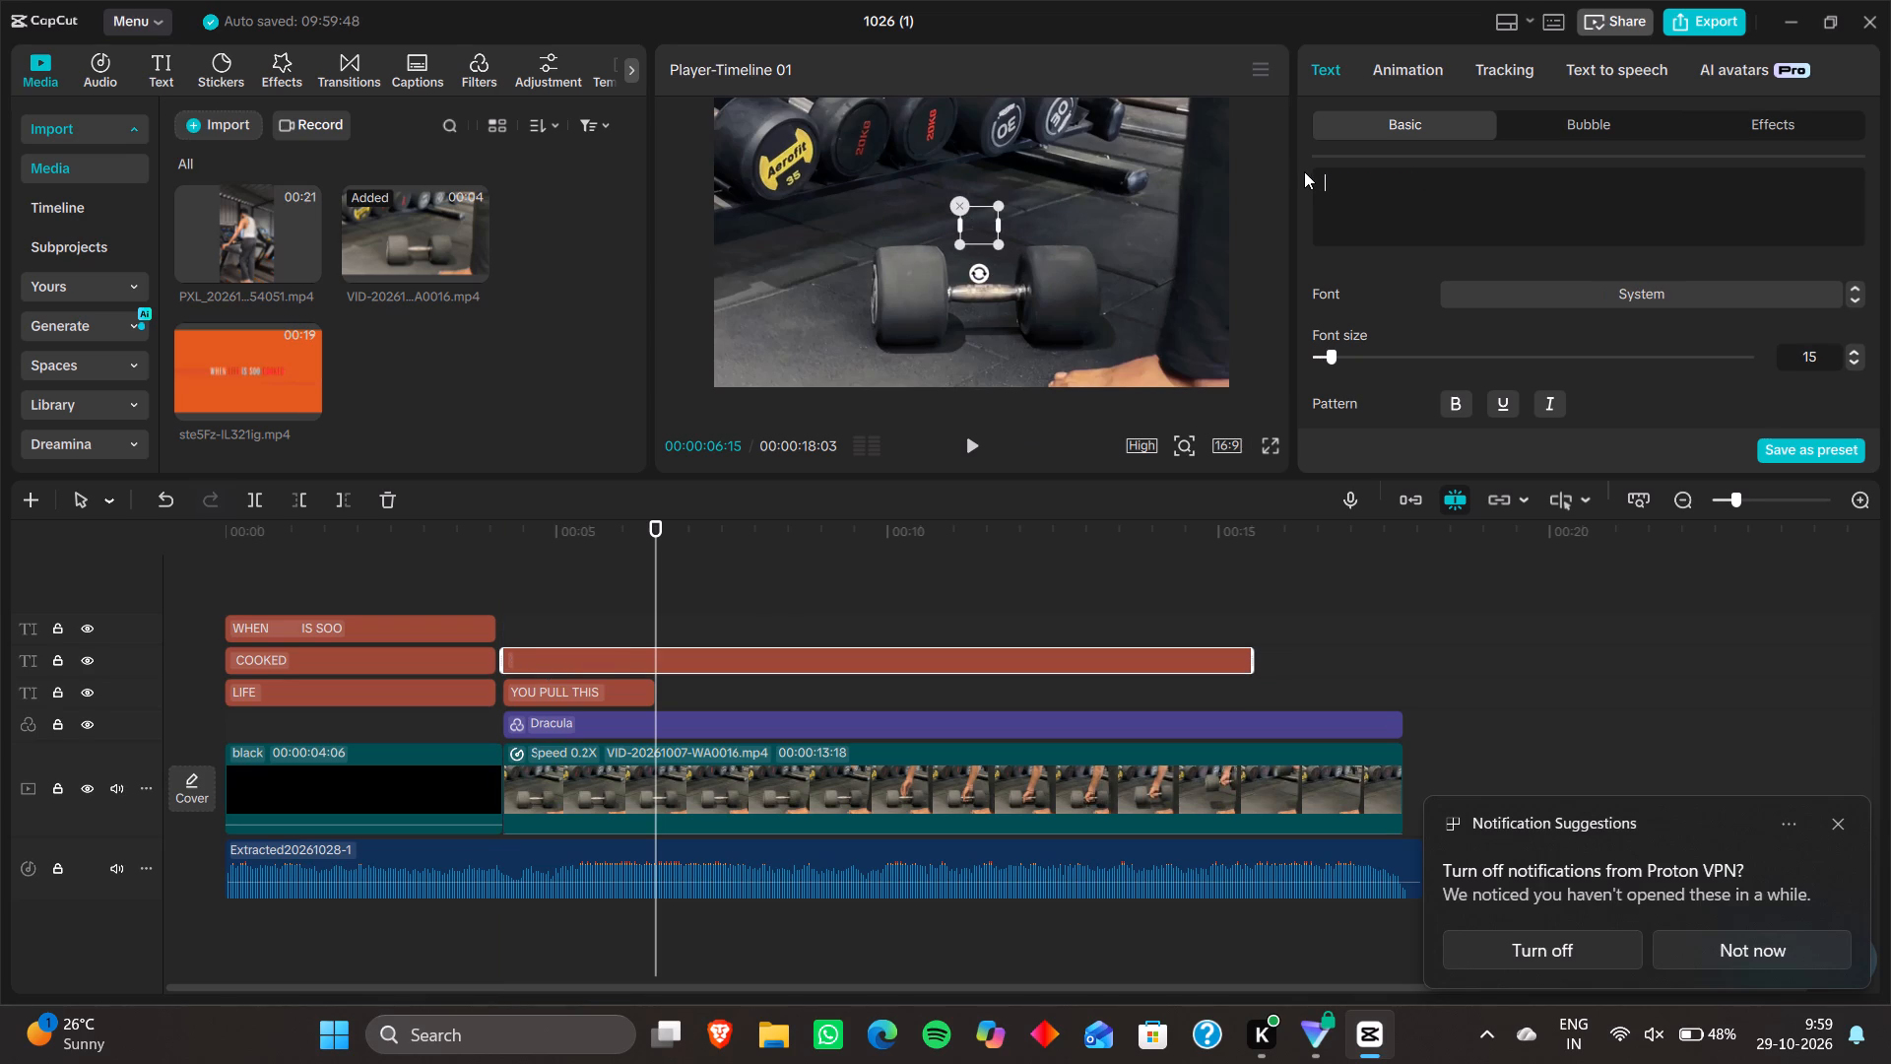
pyautogui.hotkey('ctrl', 'v')
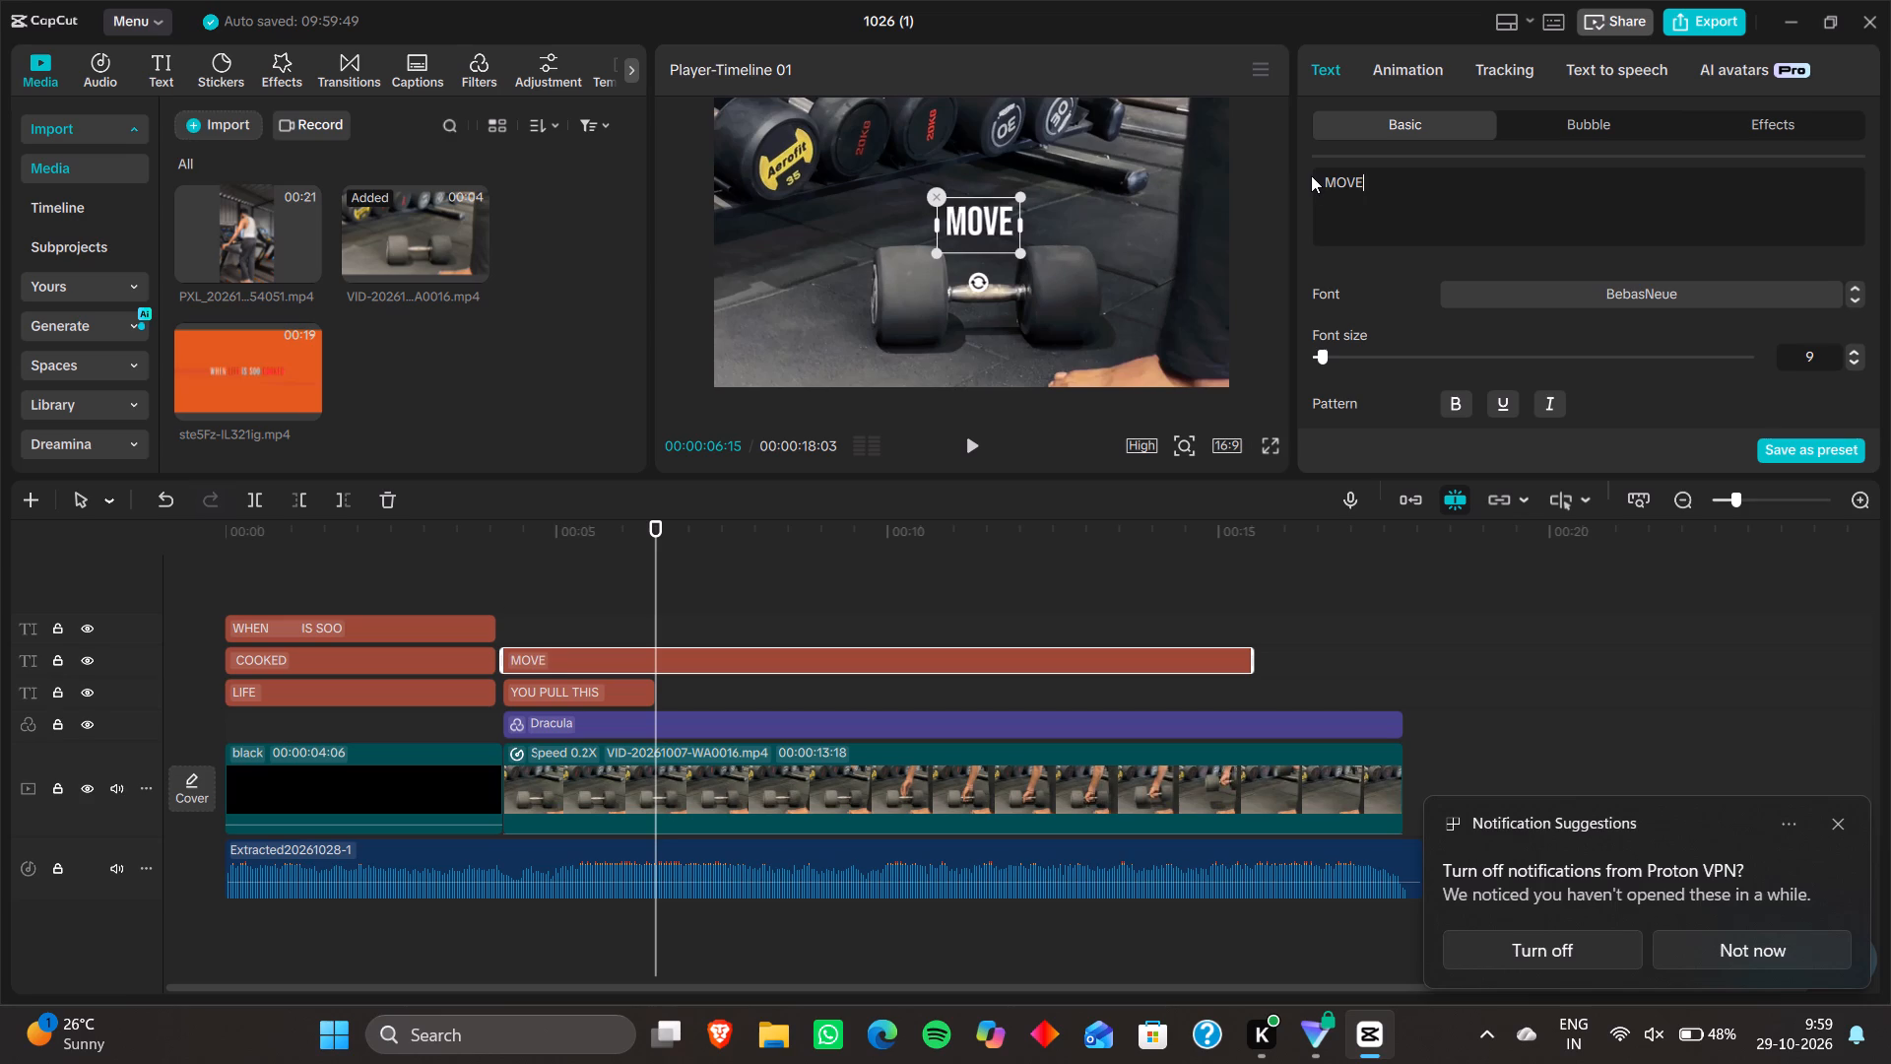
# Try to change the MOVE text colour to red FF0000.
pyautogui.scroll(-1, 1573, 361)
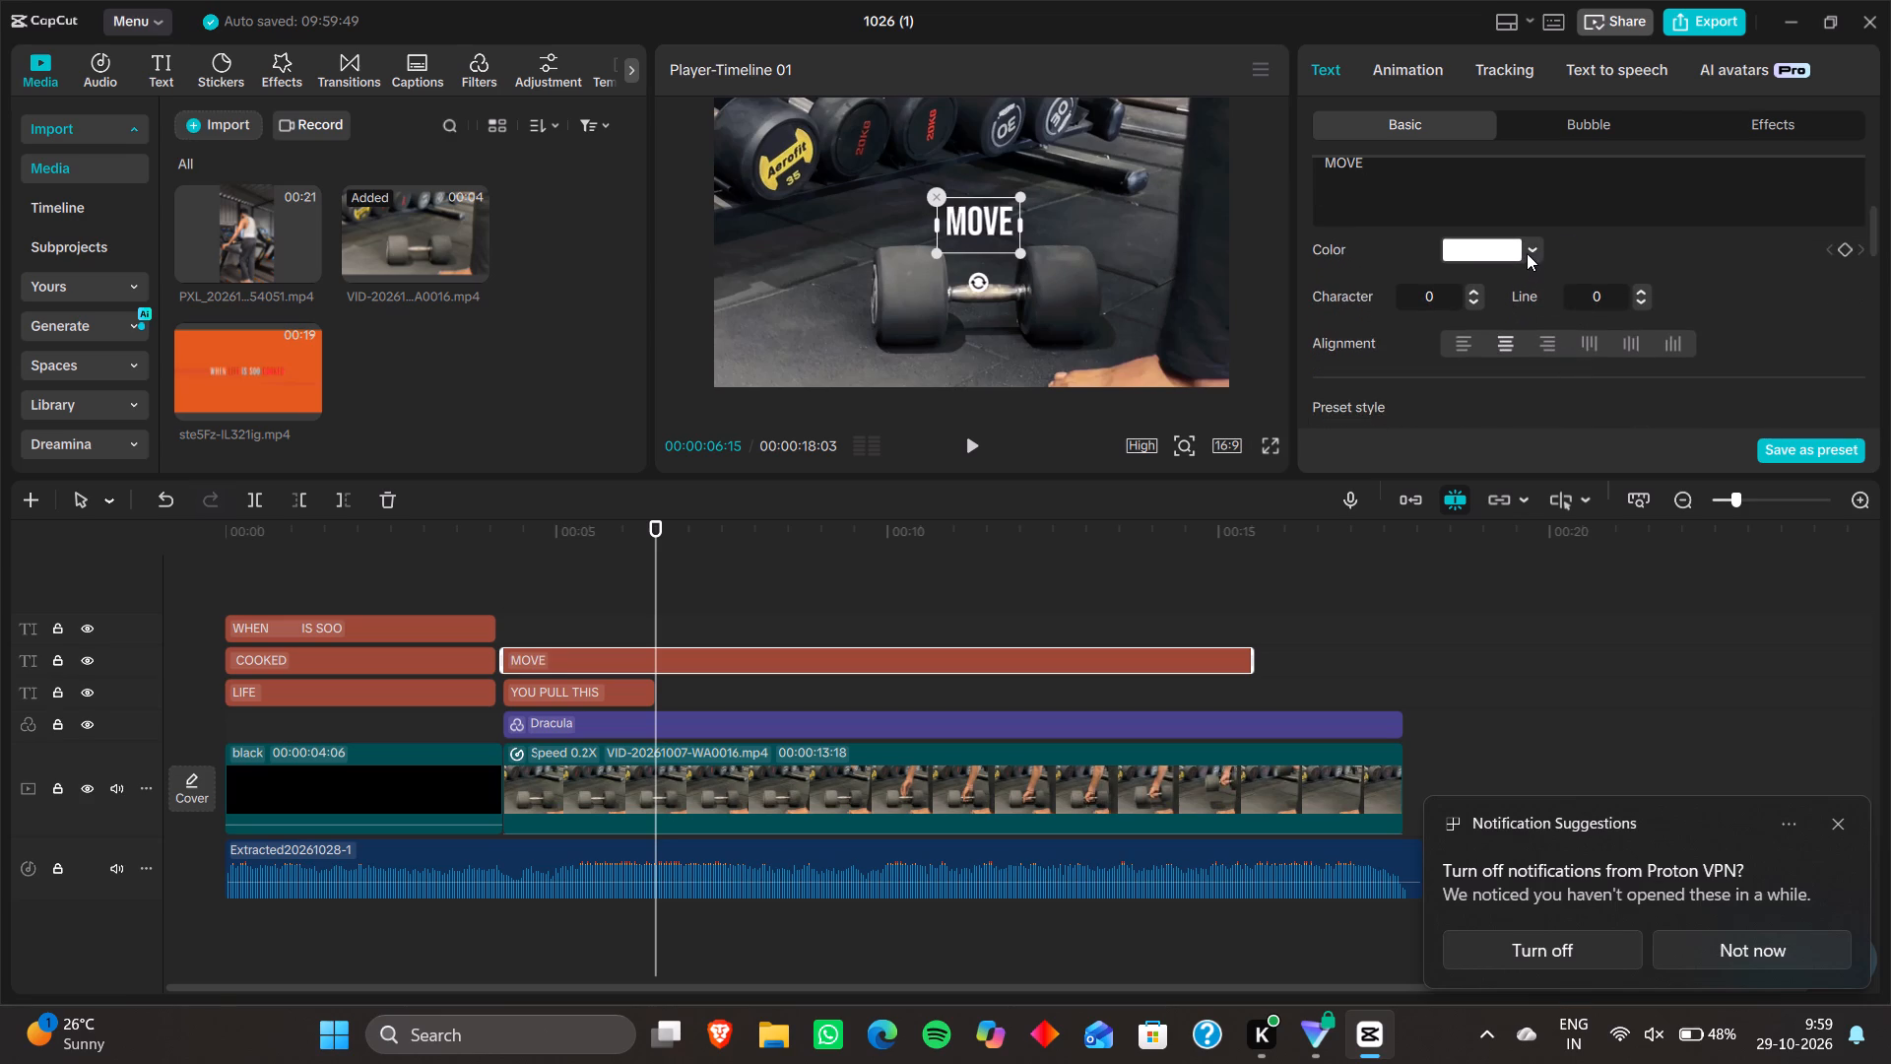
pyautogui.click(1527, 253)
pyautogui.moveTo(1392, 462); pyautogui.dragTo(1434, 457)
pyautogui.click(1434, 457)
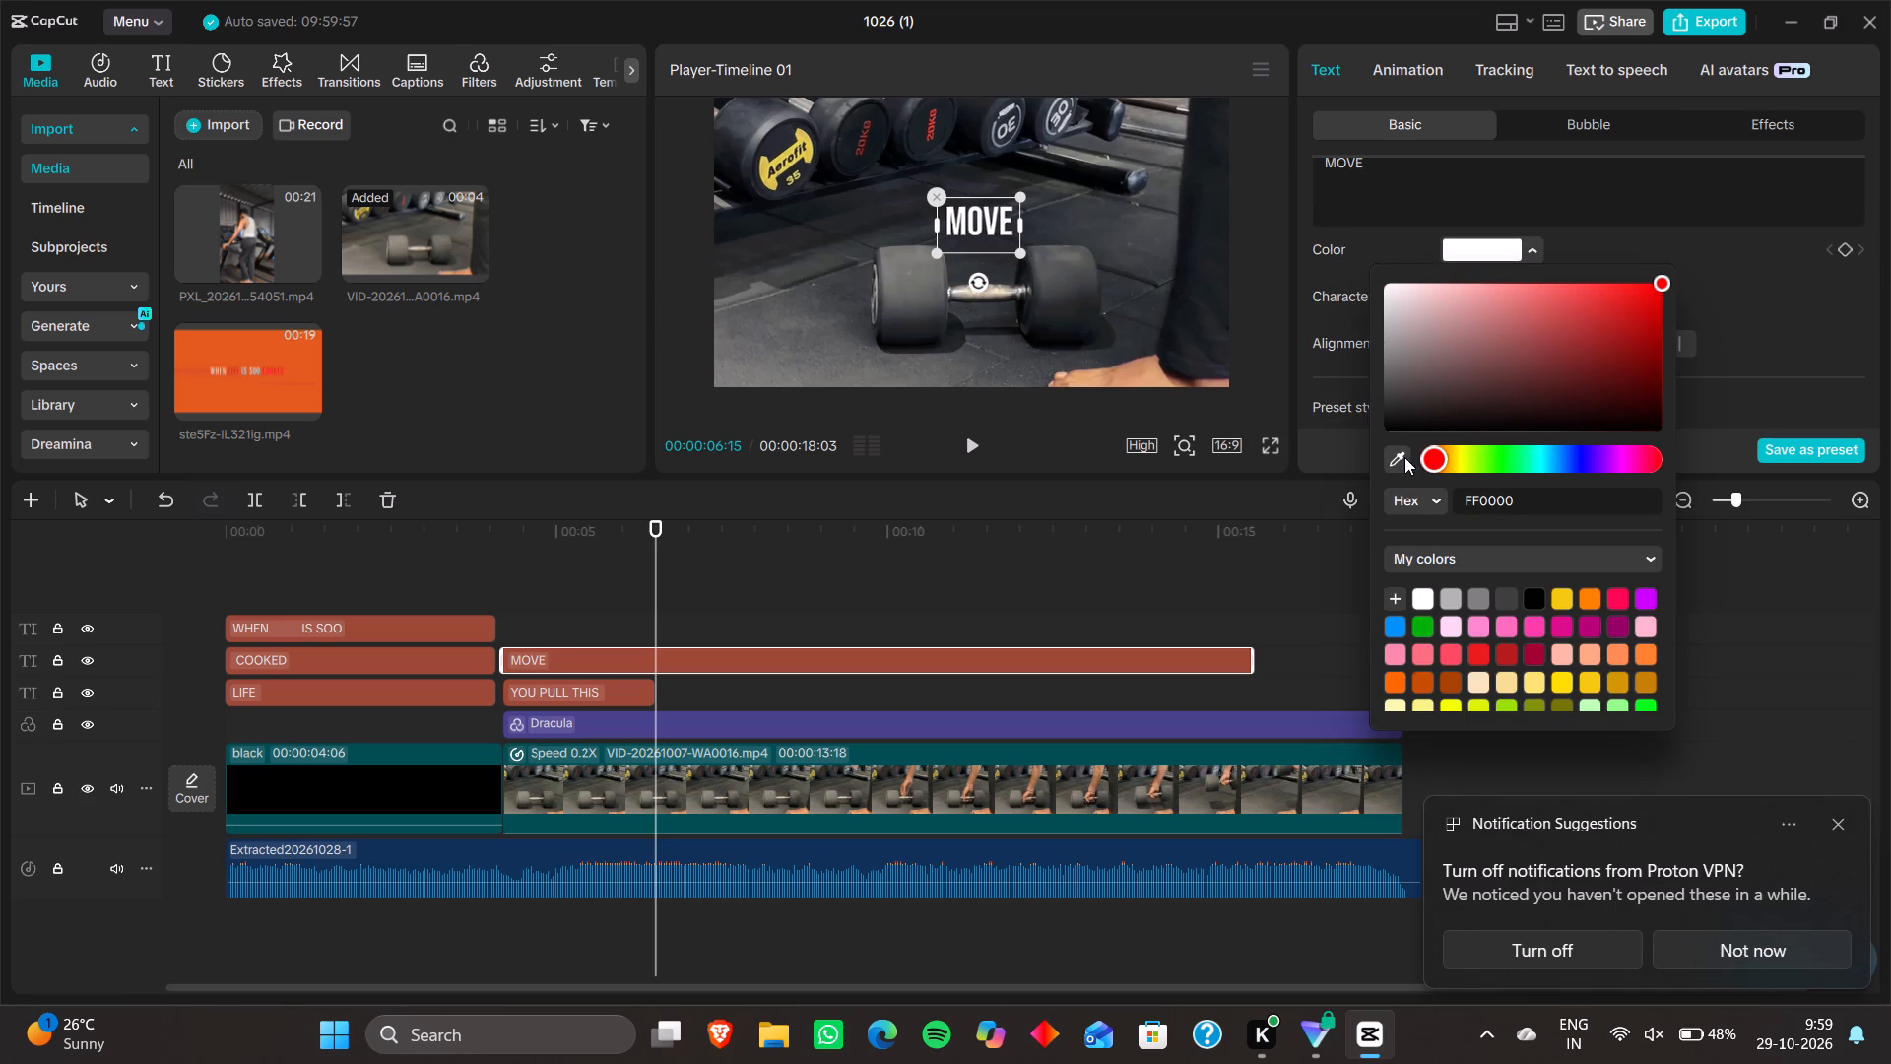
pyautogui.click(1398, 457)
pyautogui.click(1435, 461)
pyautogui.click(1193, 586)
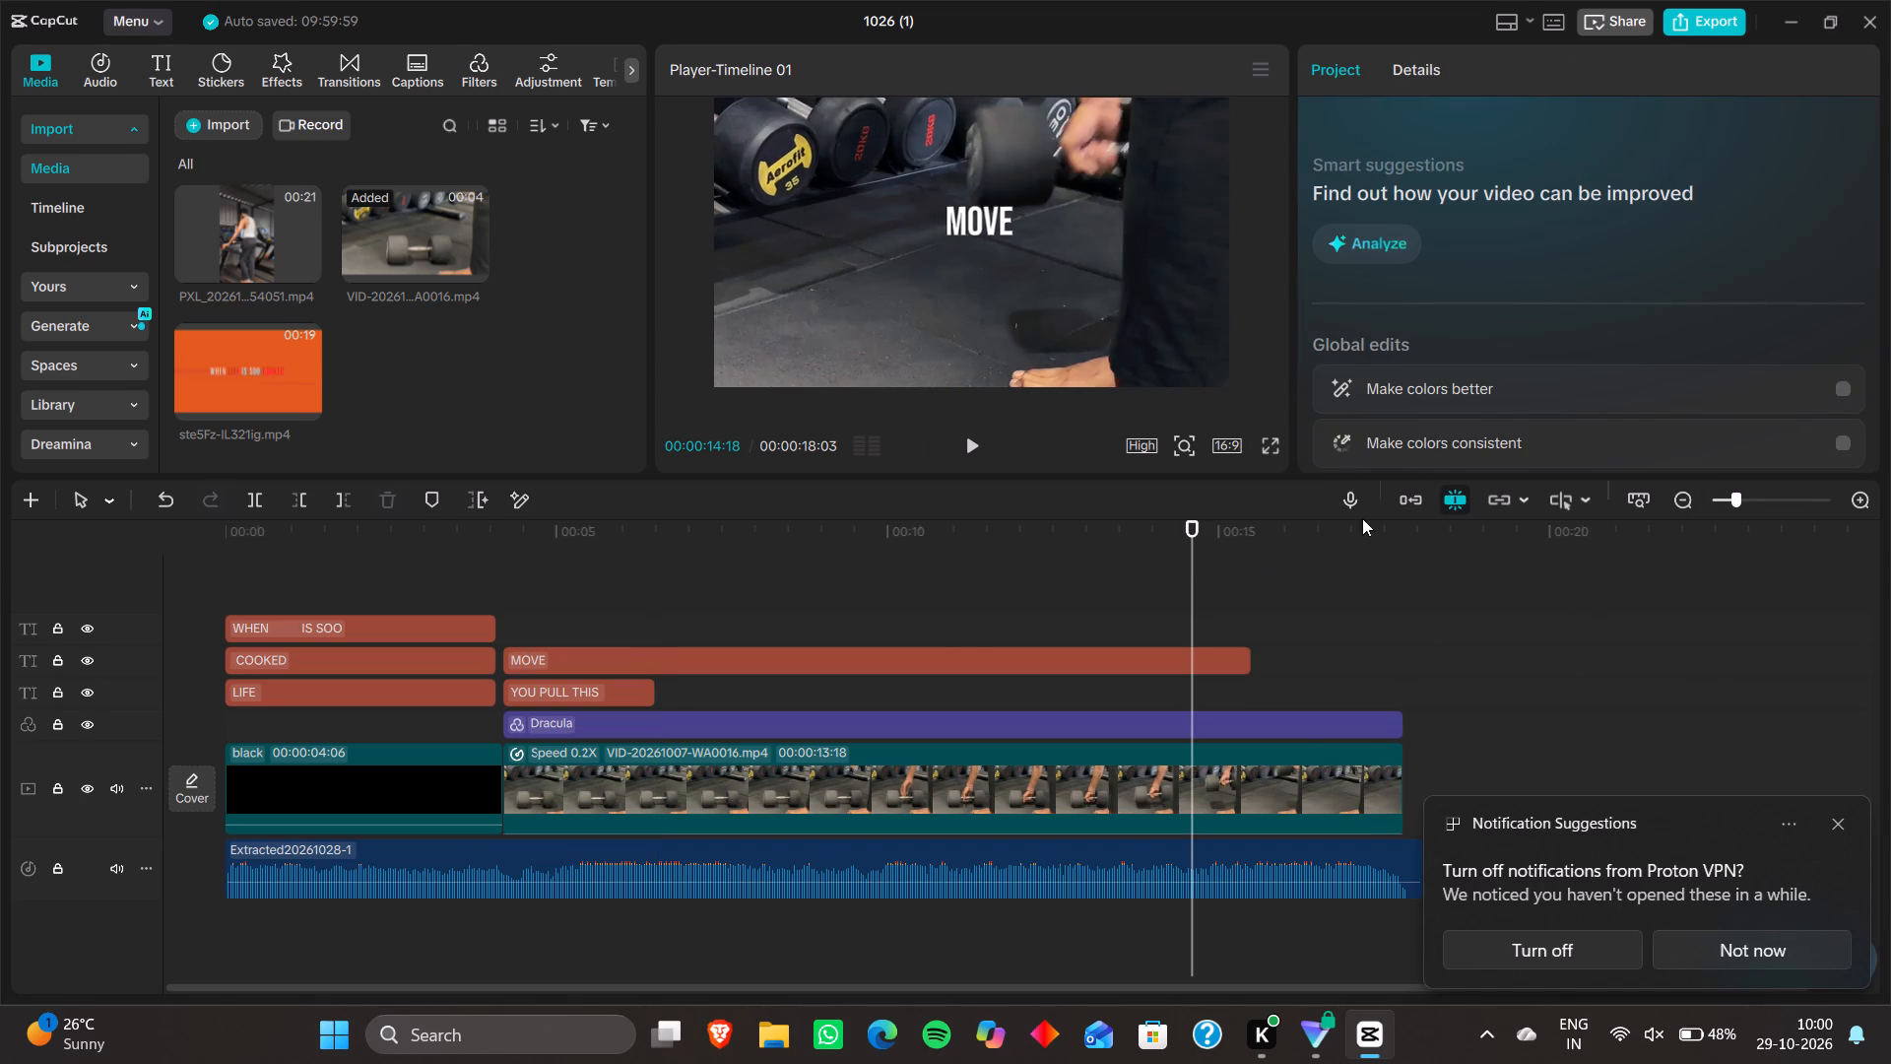
# Change the text colour of the MOVE clip from the COOKED track to red FF0000.
pyautogui.click(624, 667)
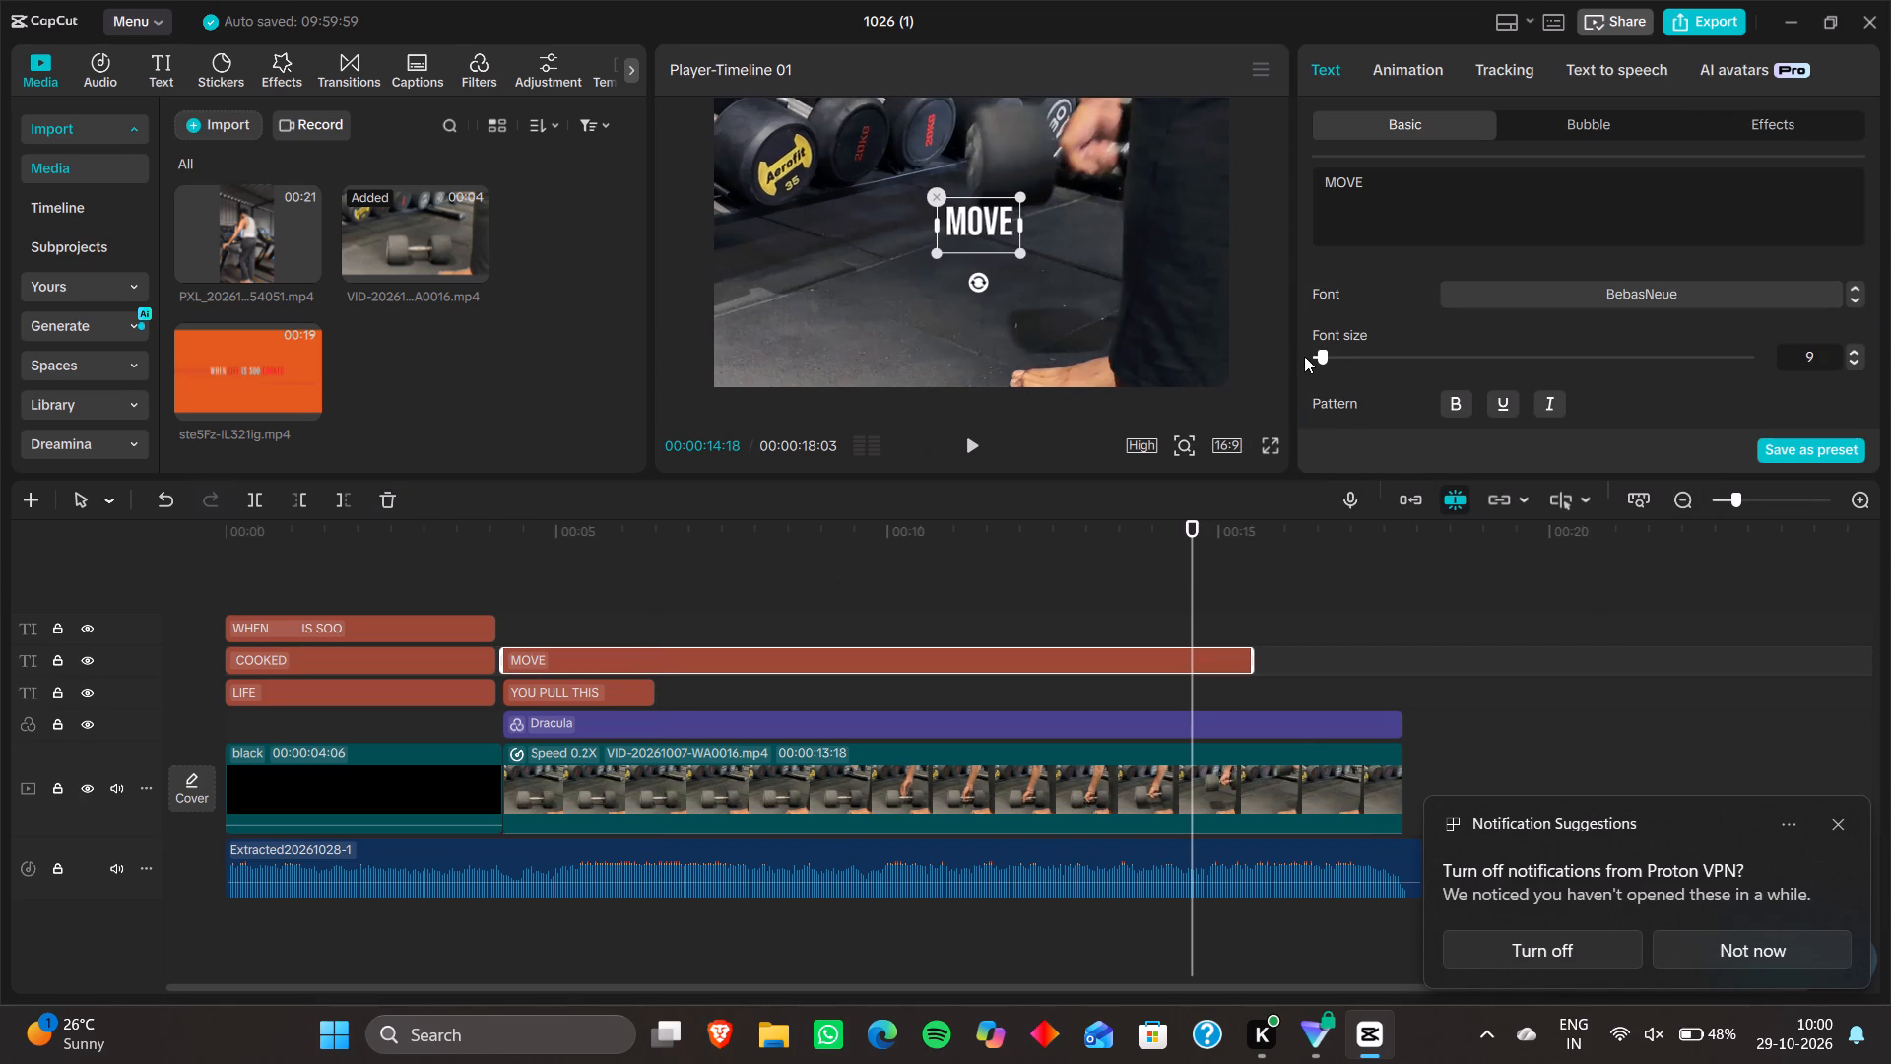
pyautogui.scroll(-1, 1482, 308)
pyautogui.click(1486, 266)
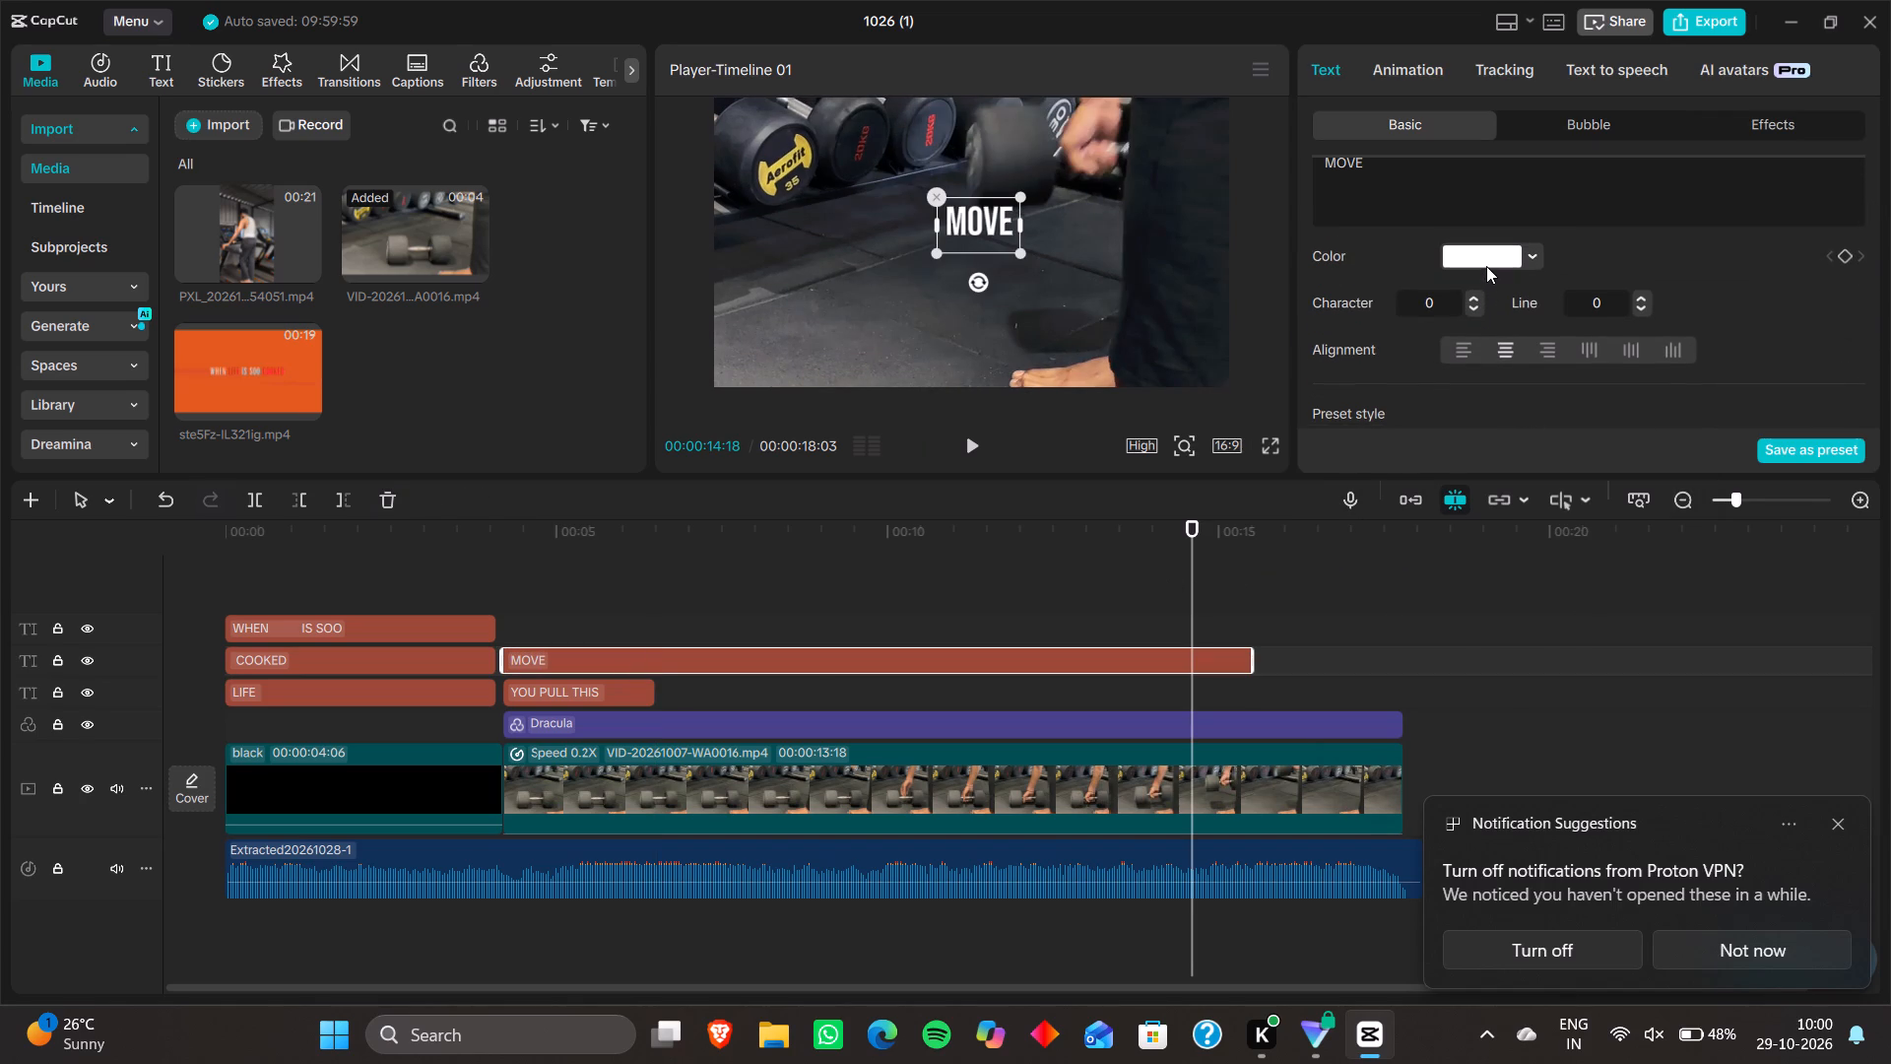
pyautogui.click(1412, 463)
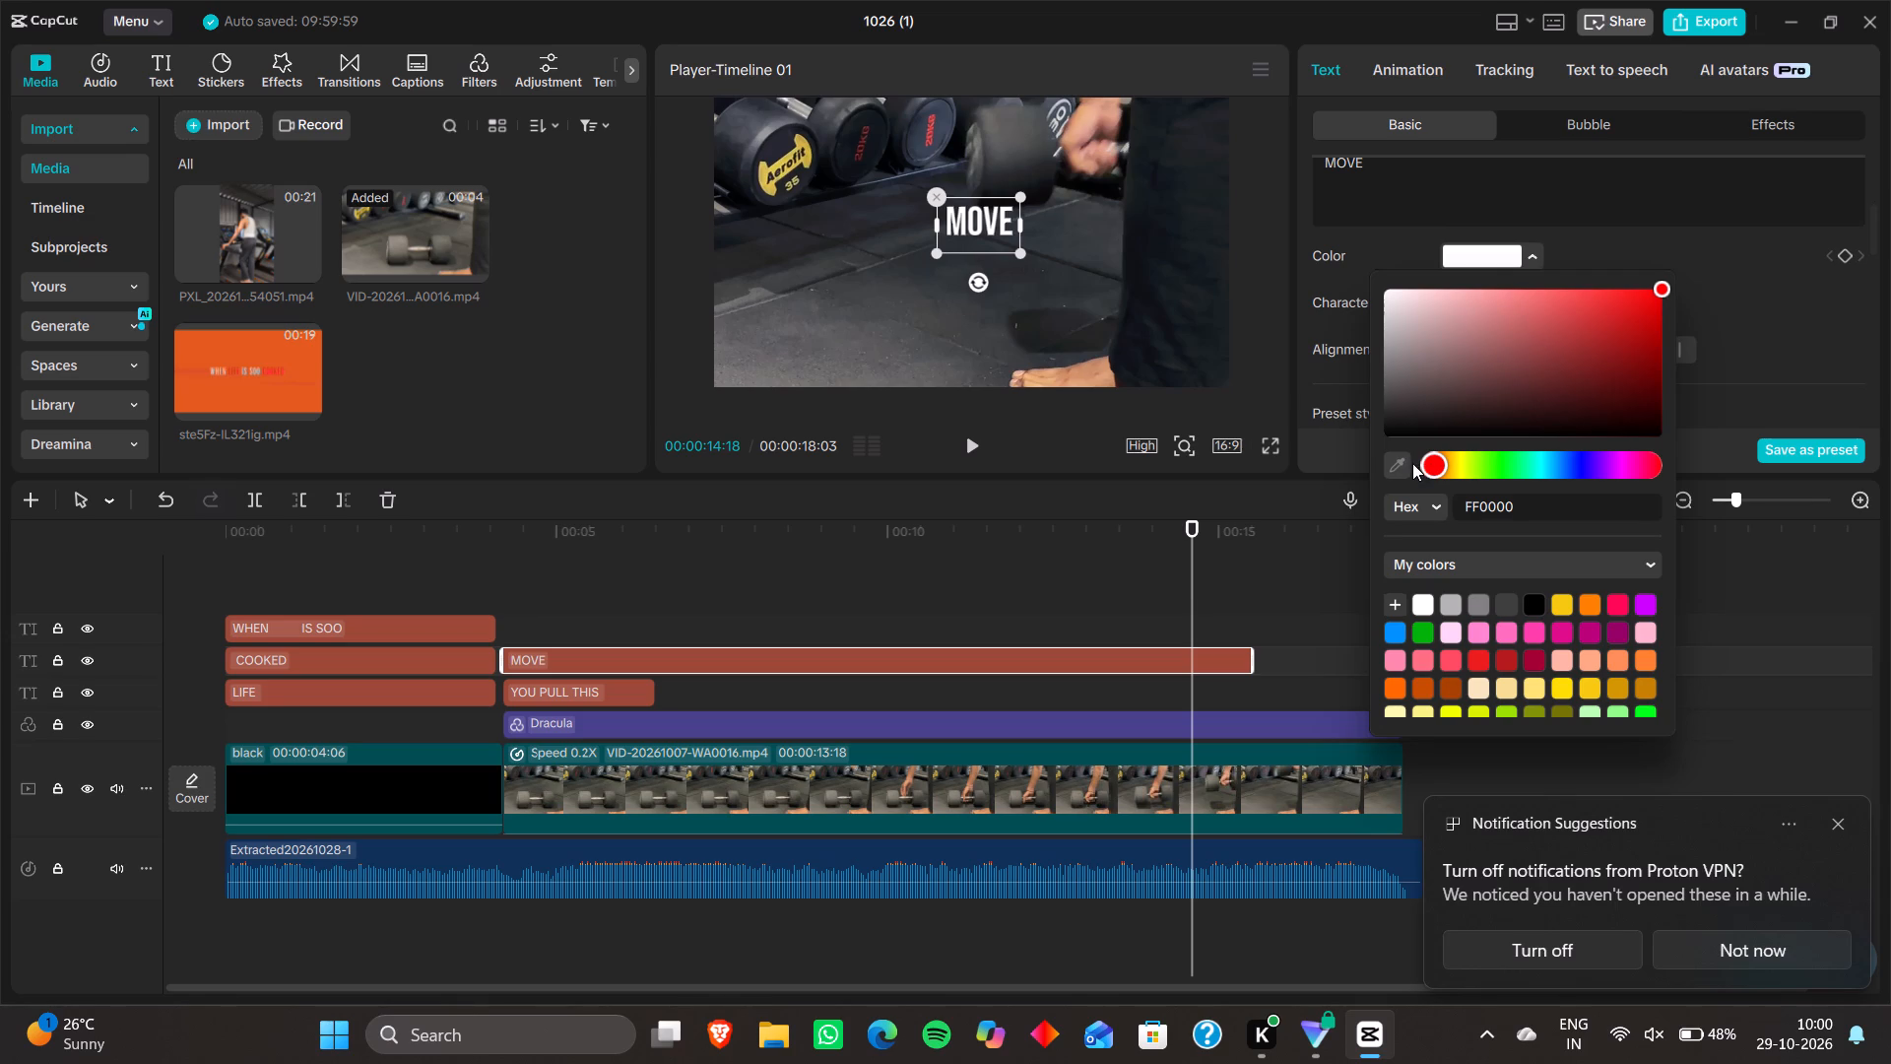
pyautogui.click(1402, 463)
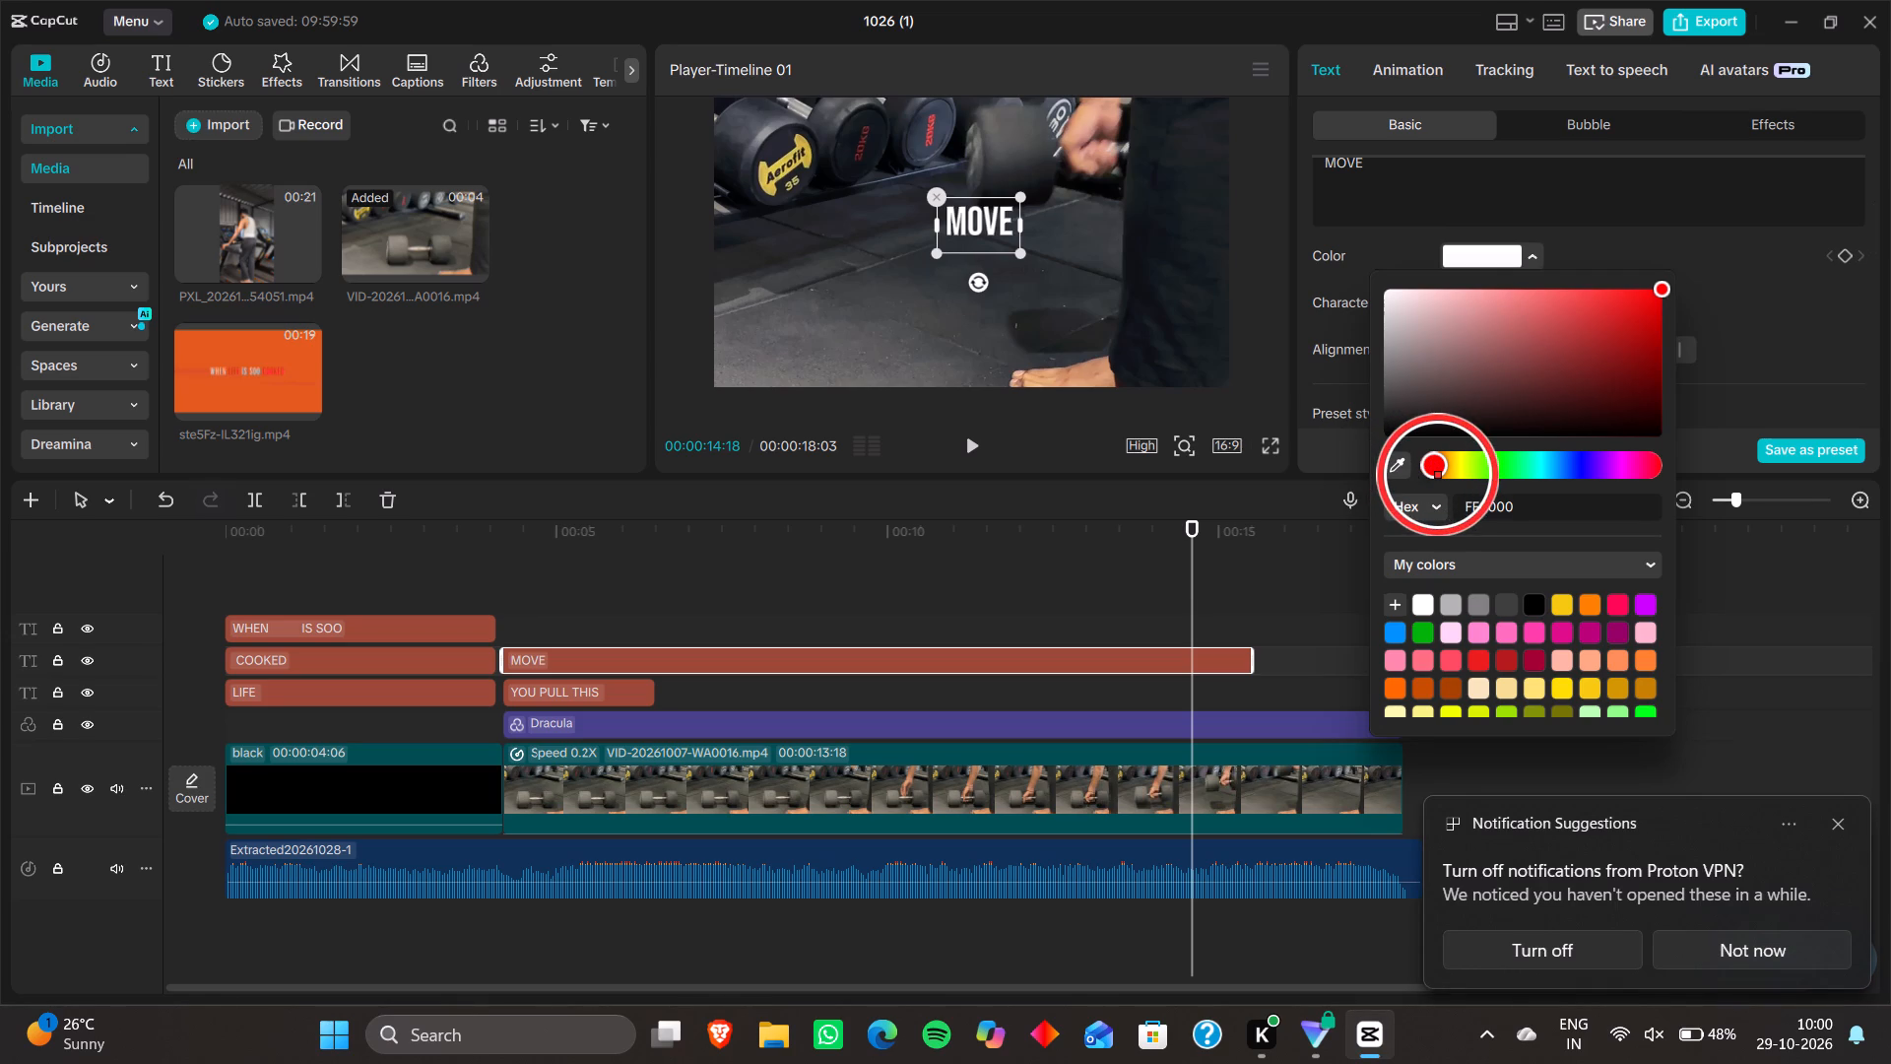
pyautogui.click(1438, 469)
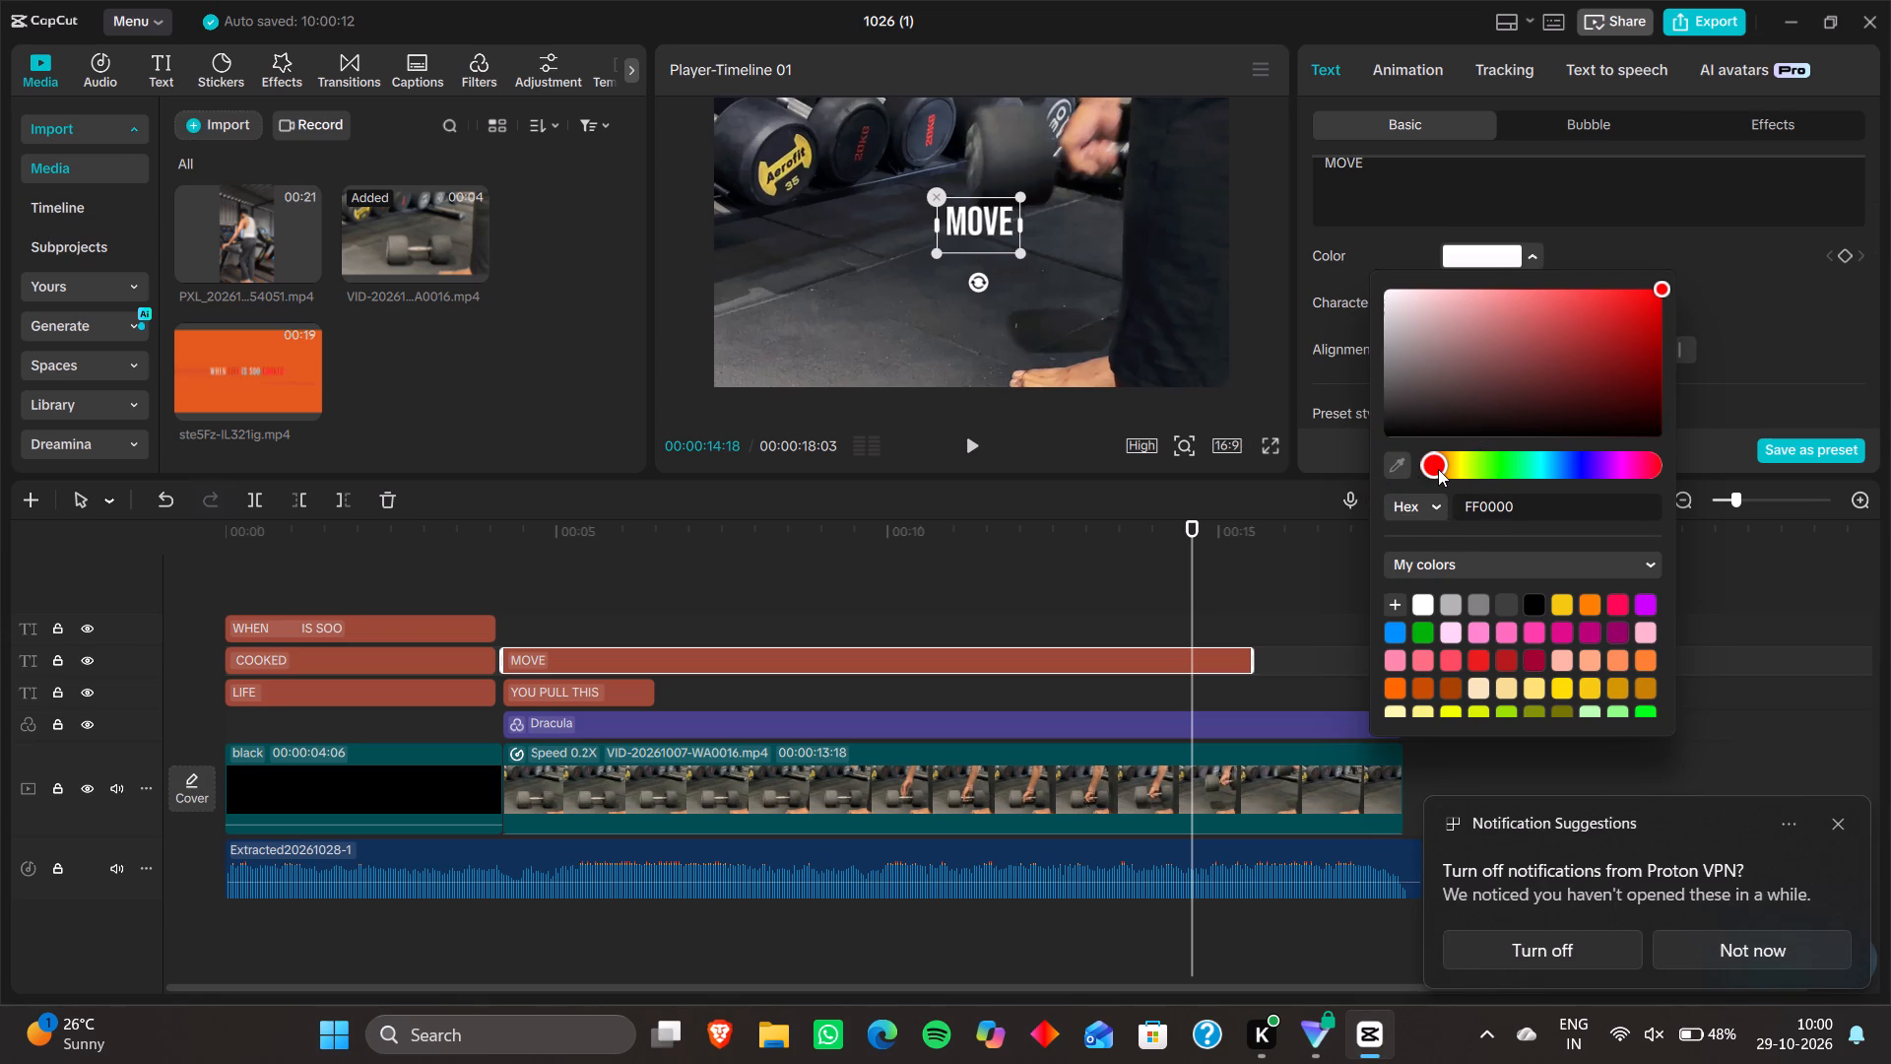
pyautogui.click(1438, 469)
pyautogui.click(1438, 469)
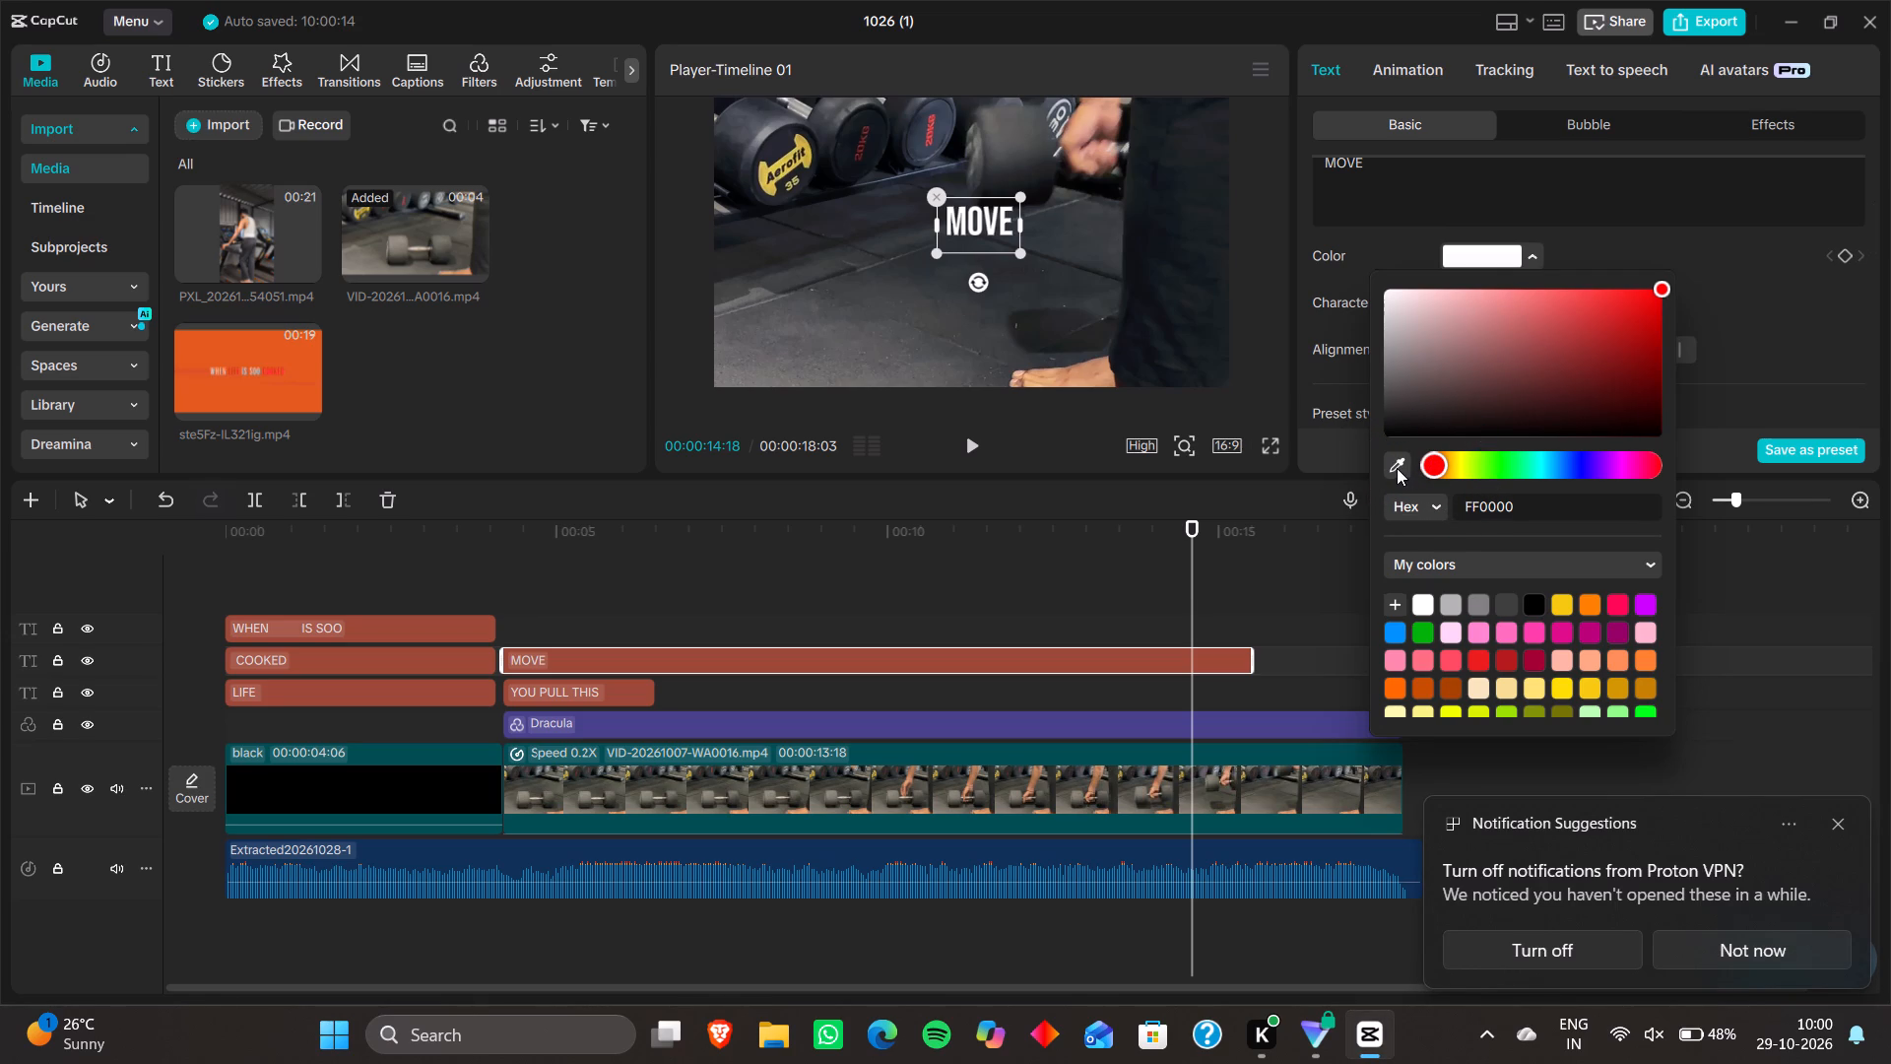
pyautogui.click(1397, 468)
pyautogui.press('Return')
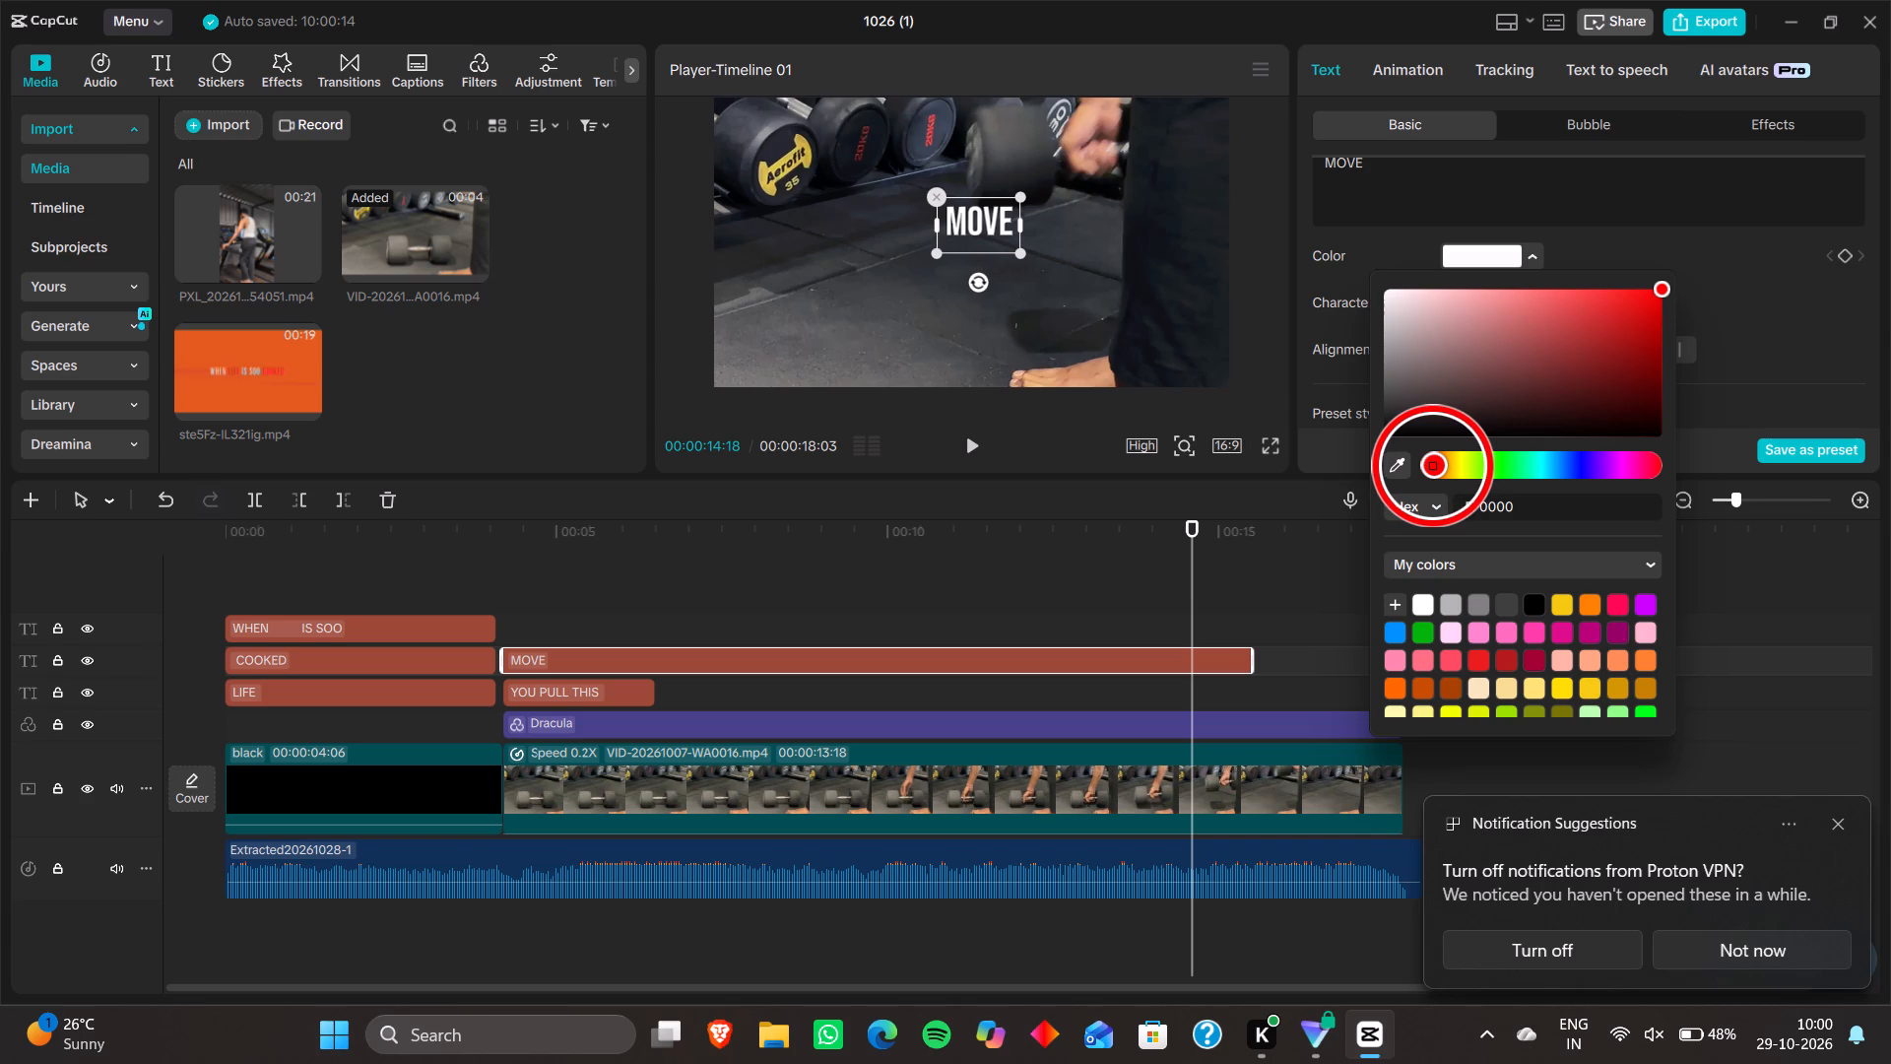
pyautogui.click(1434, 466)
pyautogui.tripleClick(1434, 466)
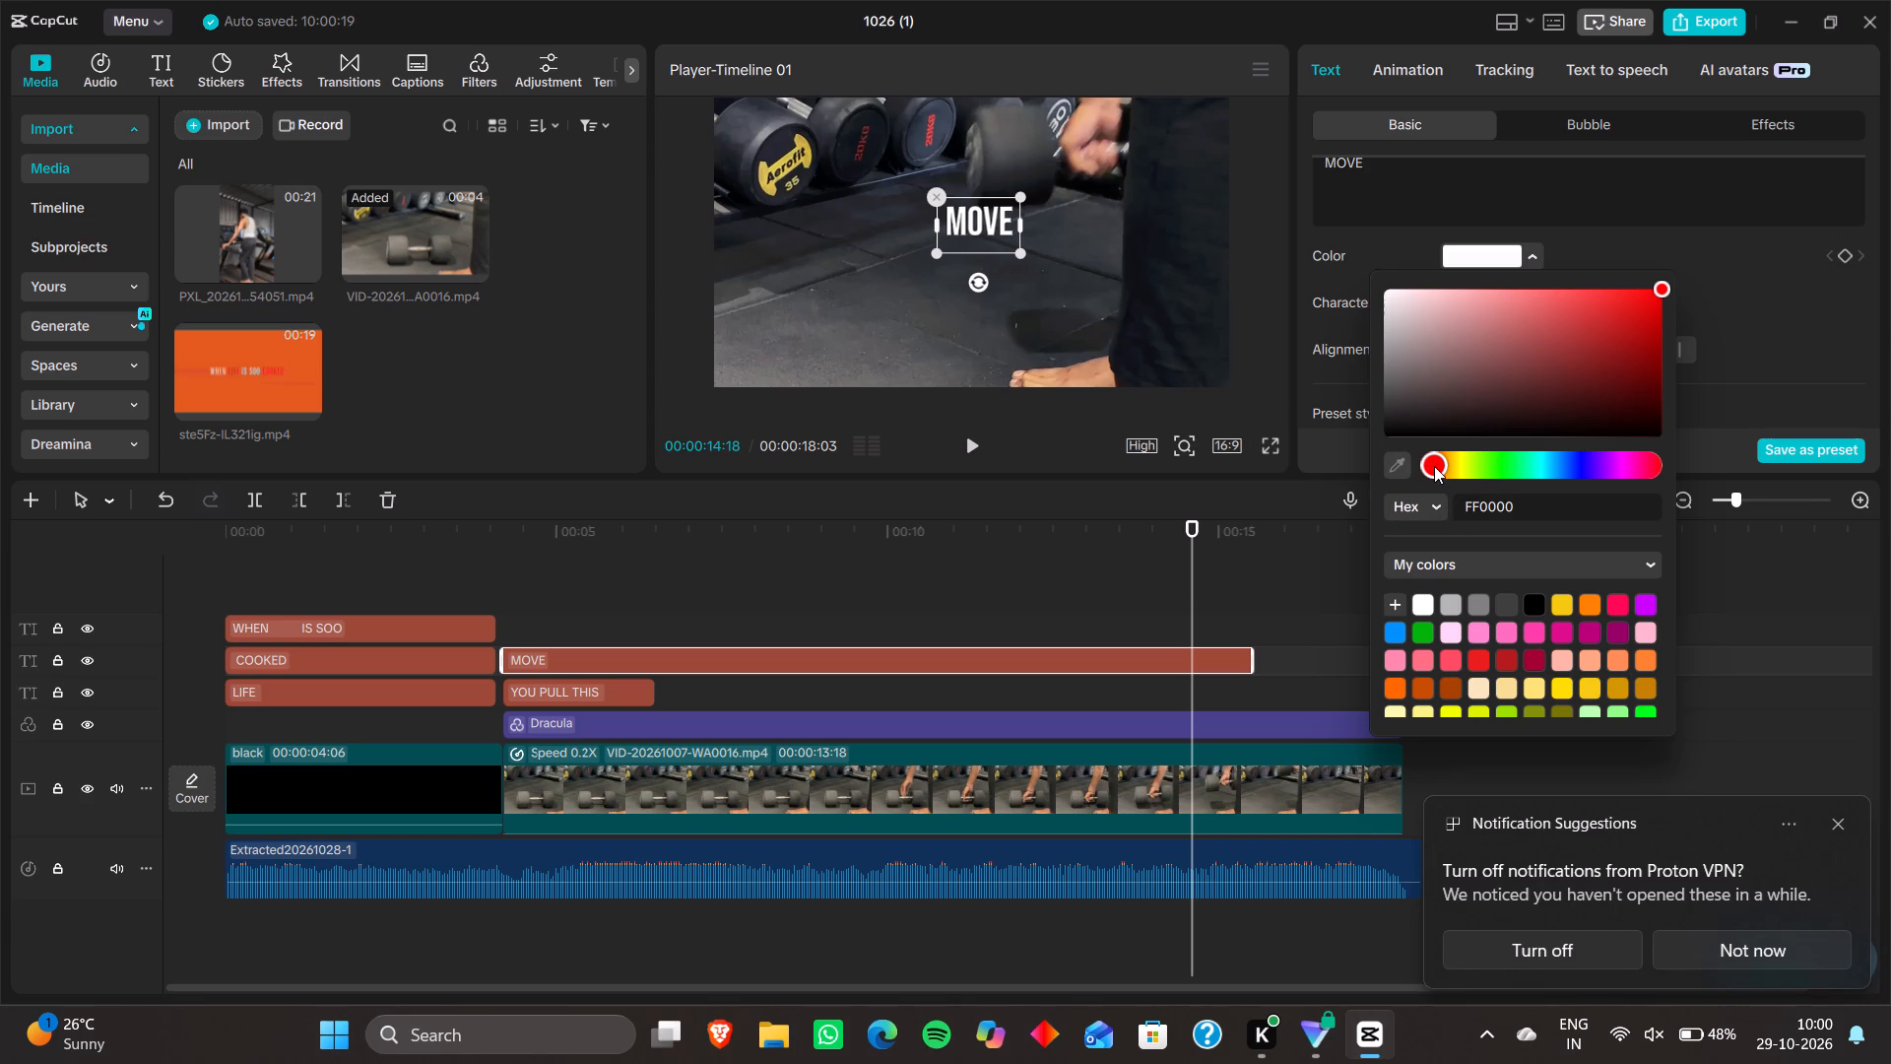
pyautogui.moveTo(1434, 466); pyautogui.dragTo(1373, 552)
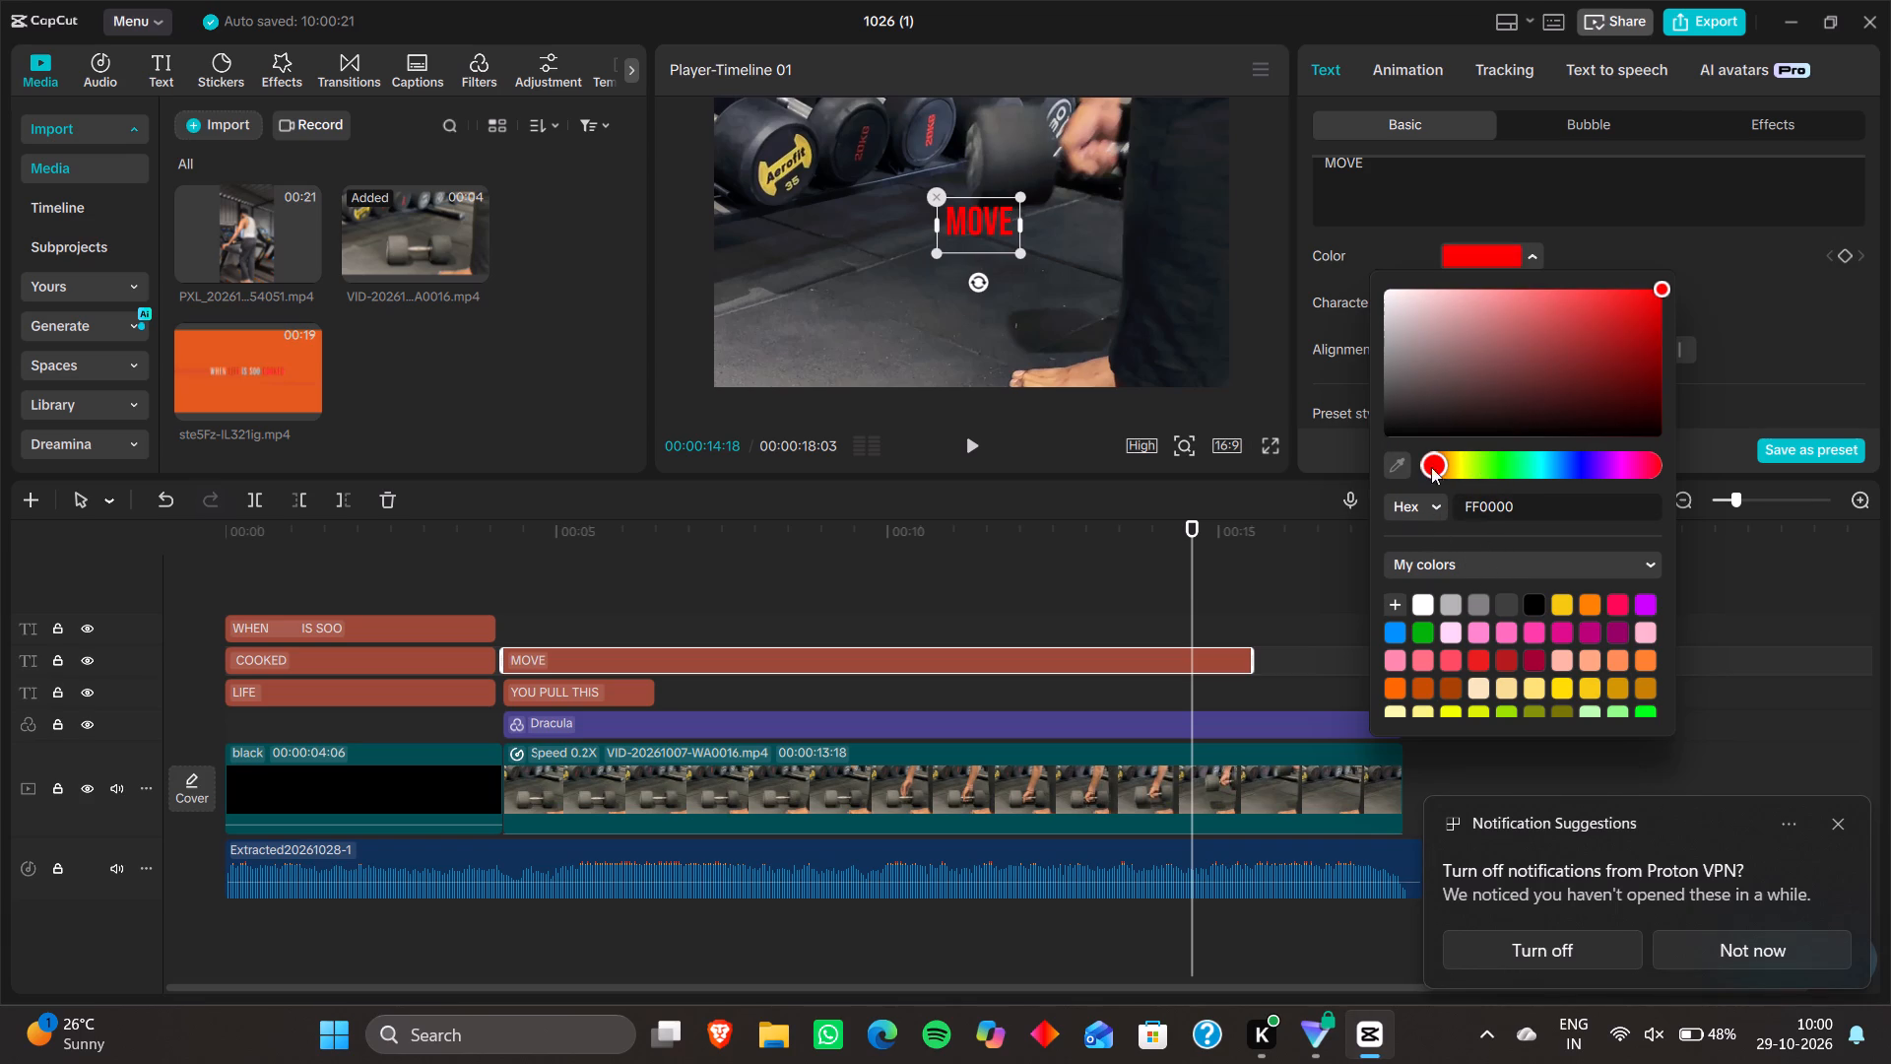
pyautogui.click(1439, 458)
pyautogui.moveTo(1437, 461); pyautogui.dragTo(1406, 460)
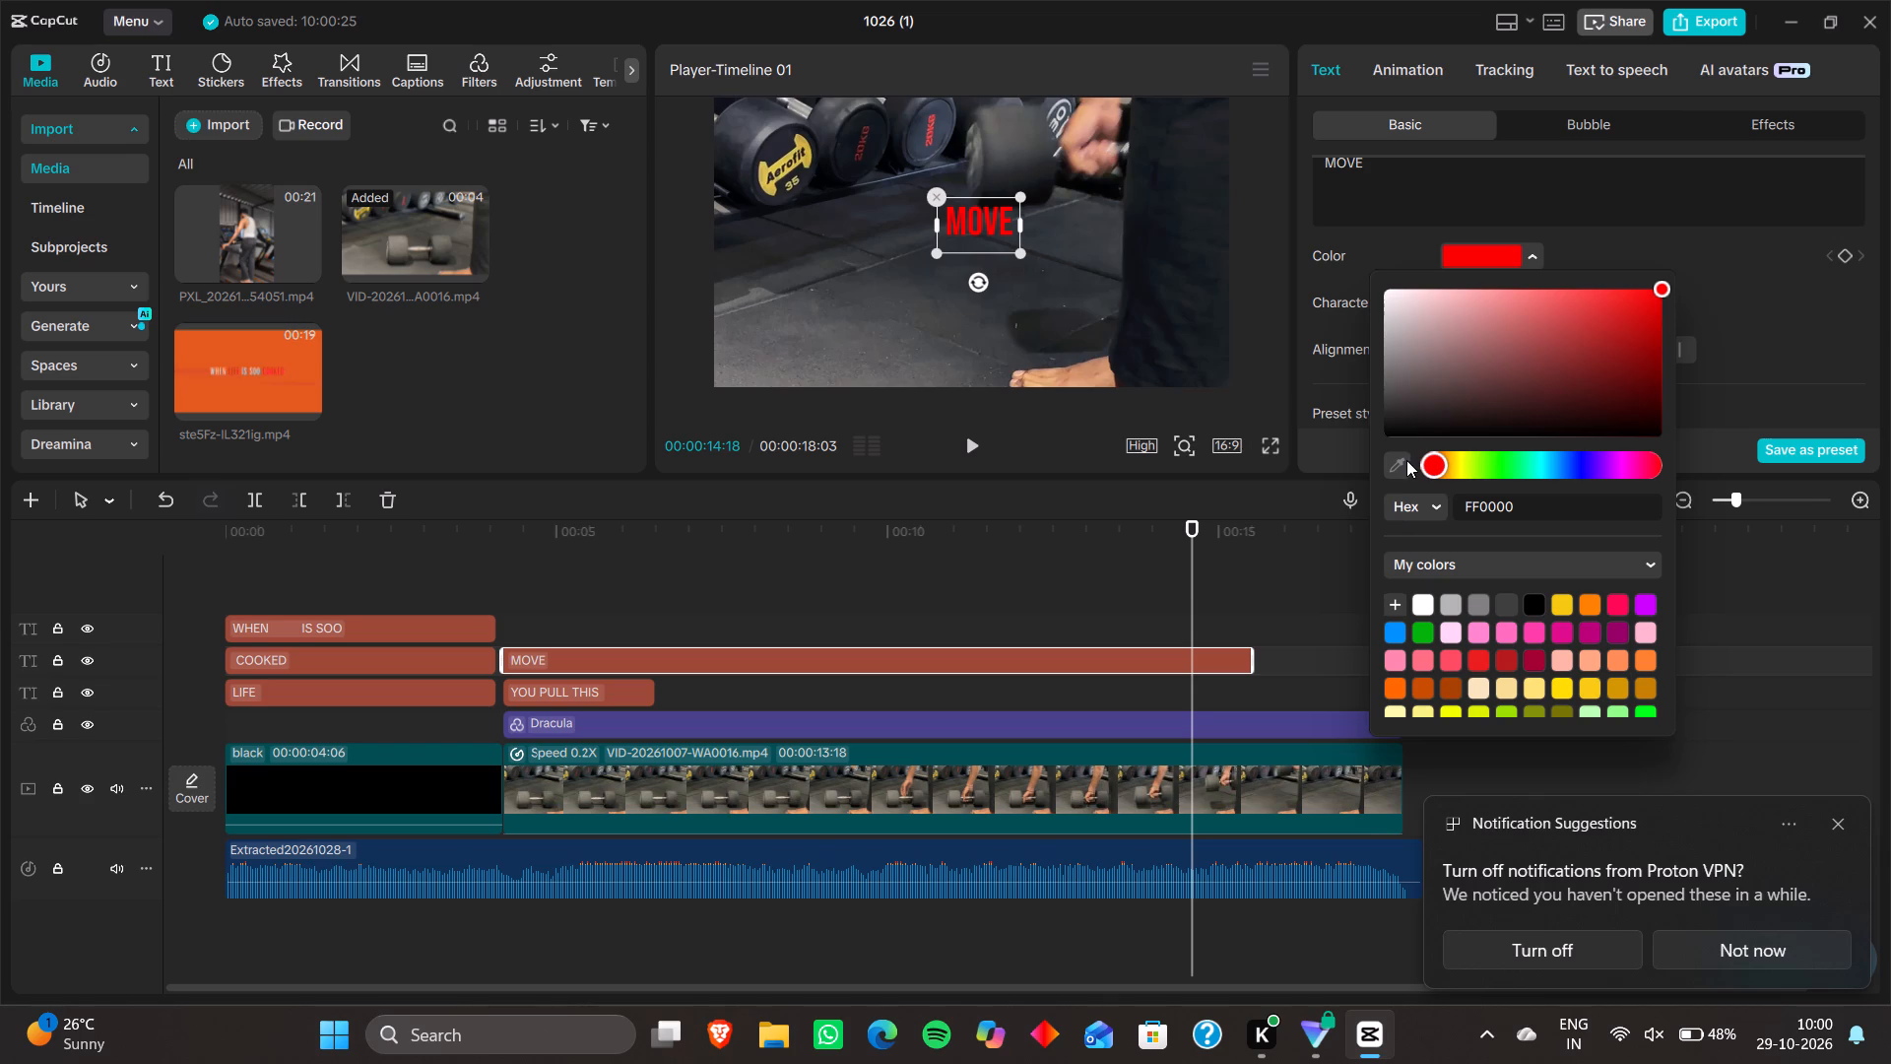
pyautogui.click(1393, 471)
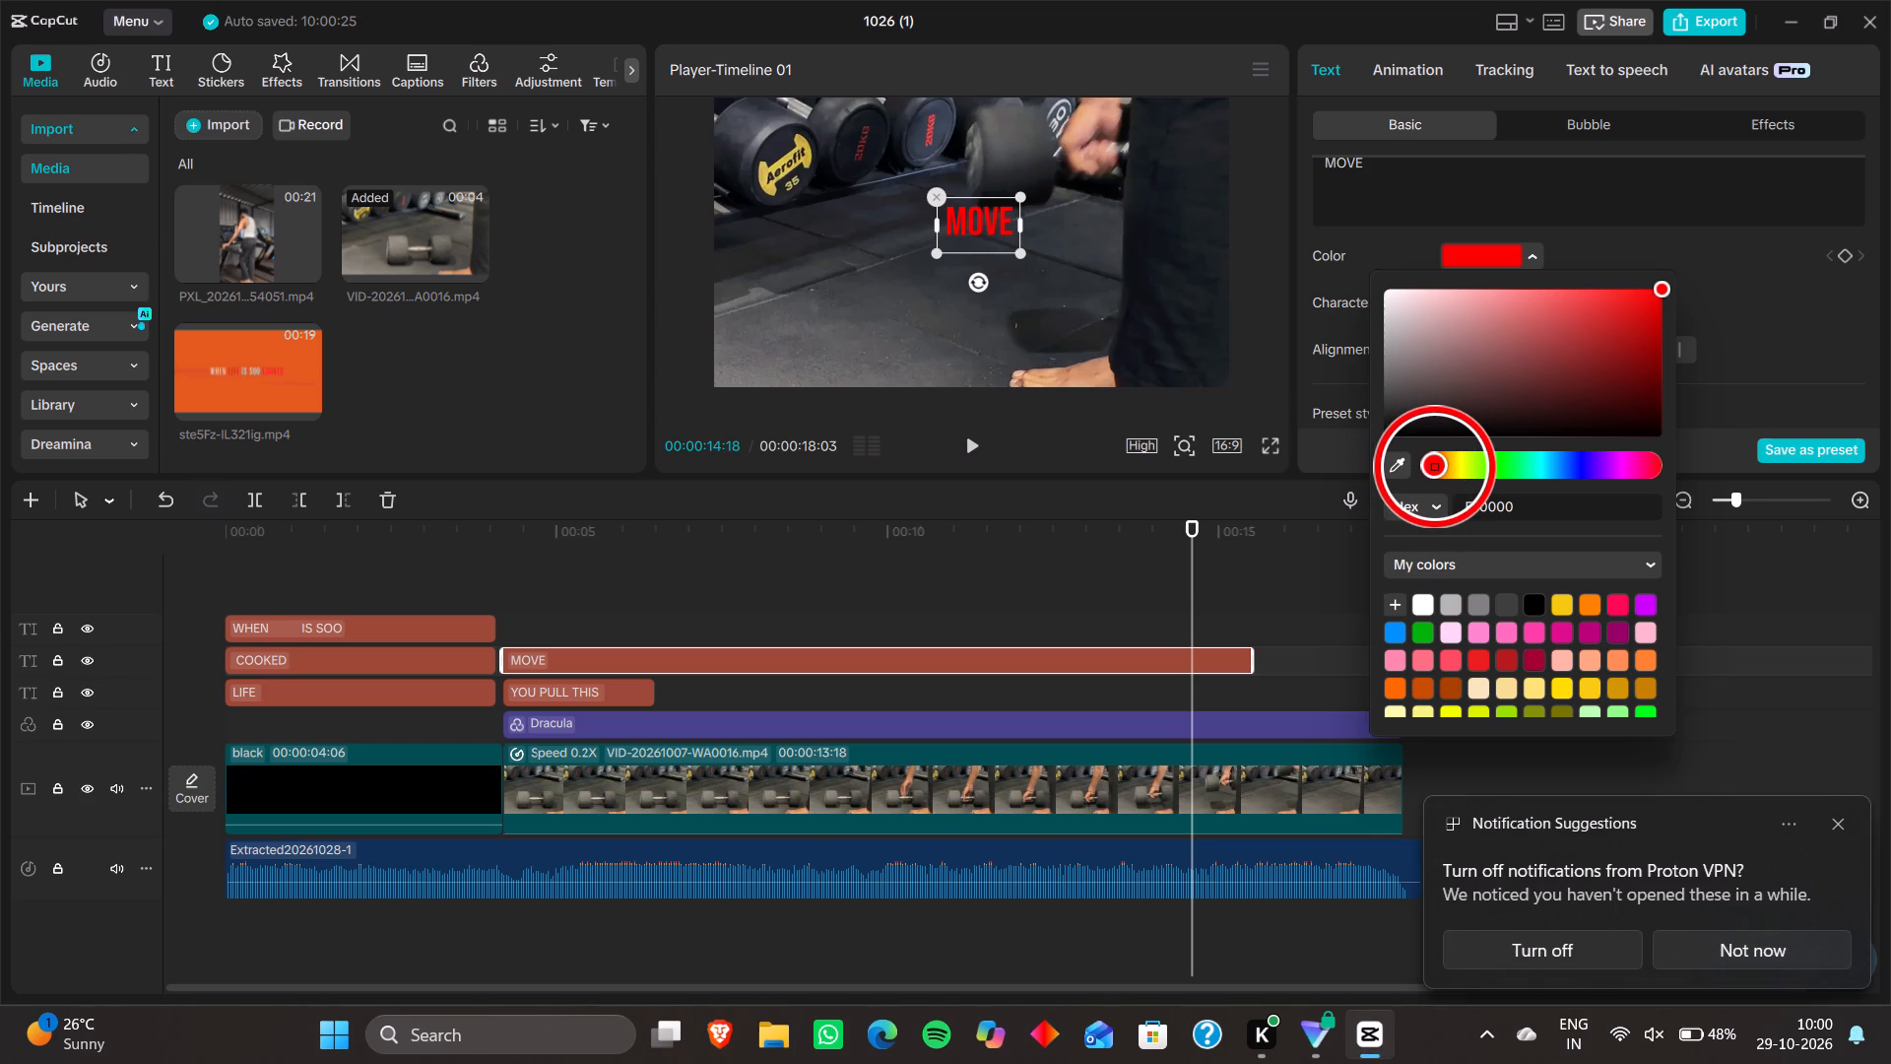
pyautogui.click(1435, 467)
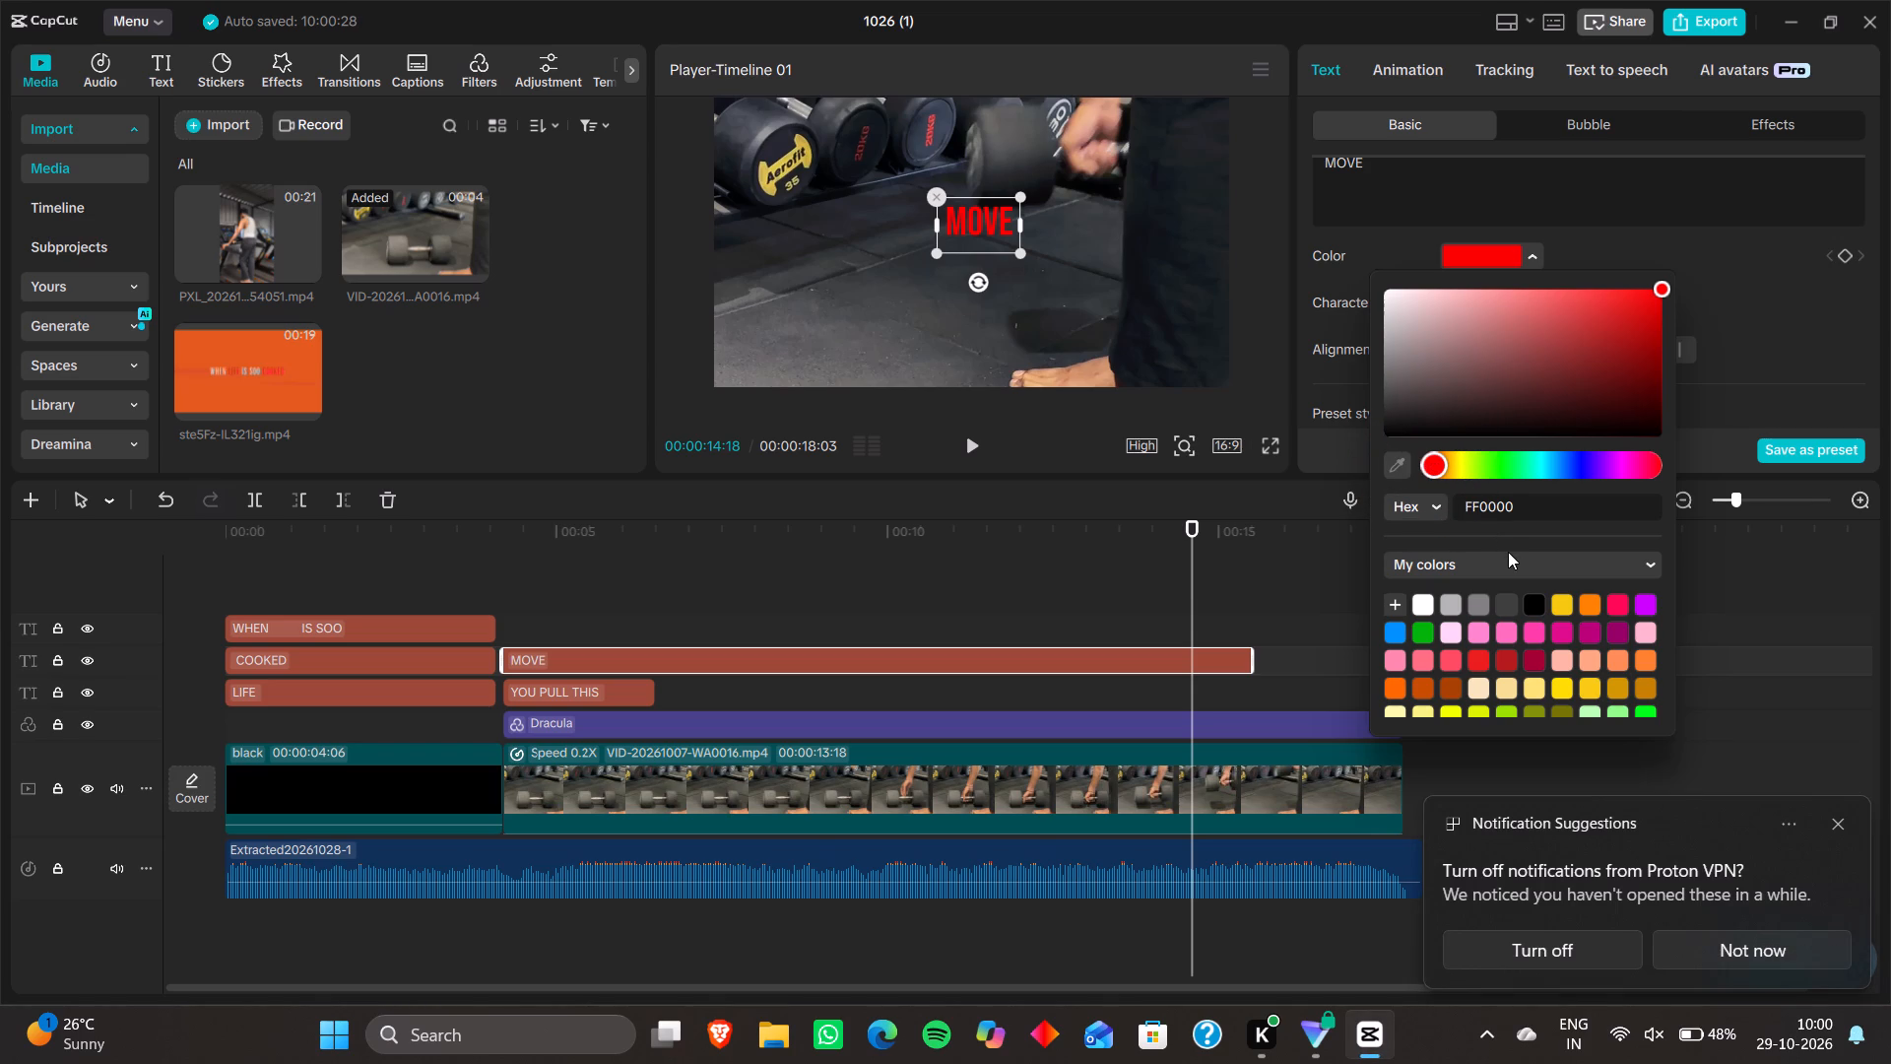
pyautogui.scroll(-1, 1508, 552)
# Check the text colour settings of the COOKED and LIFE clips.
pyautogui.click(436, 659)
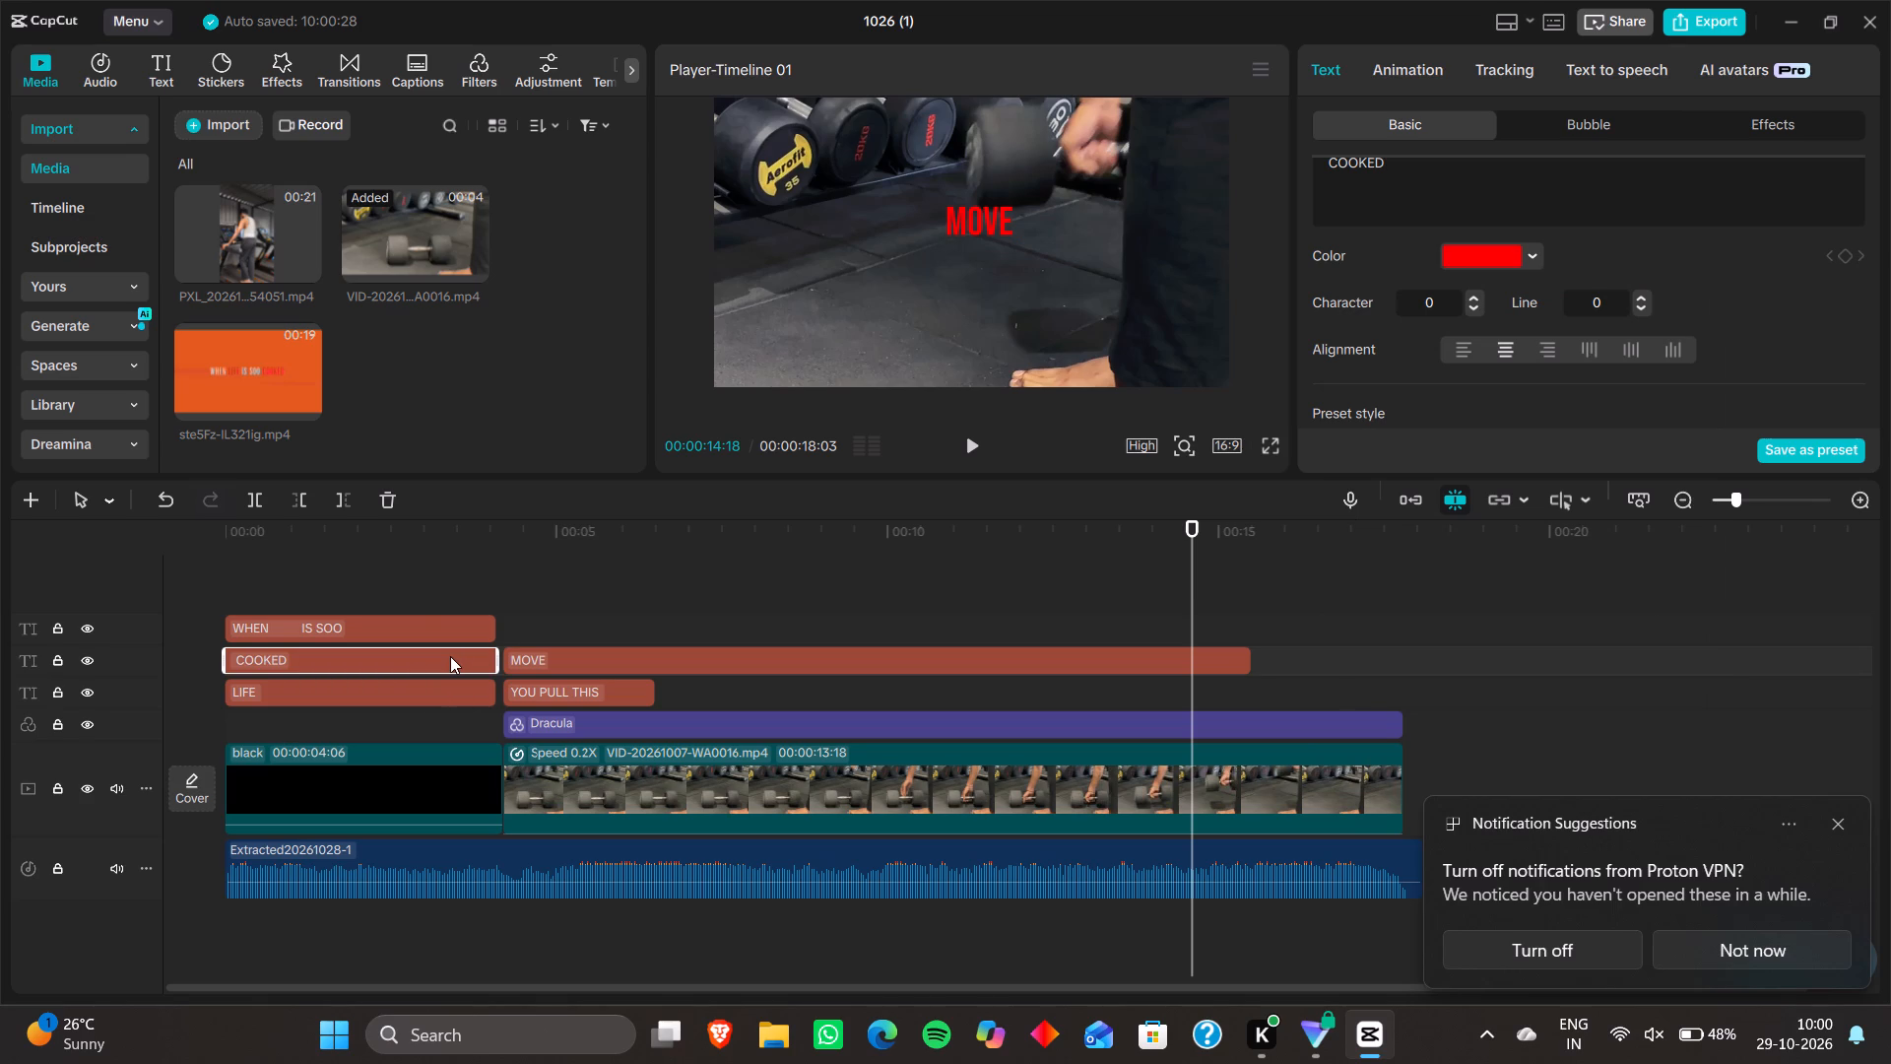
pyautogui.click(1541, 255)
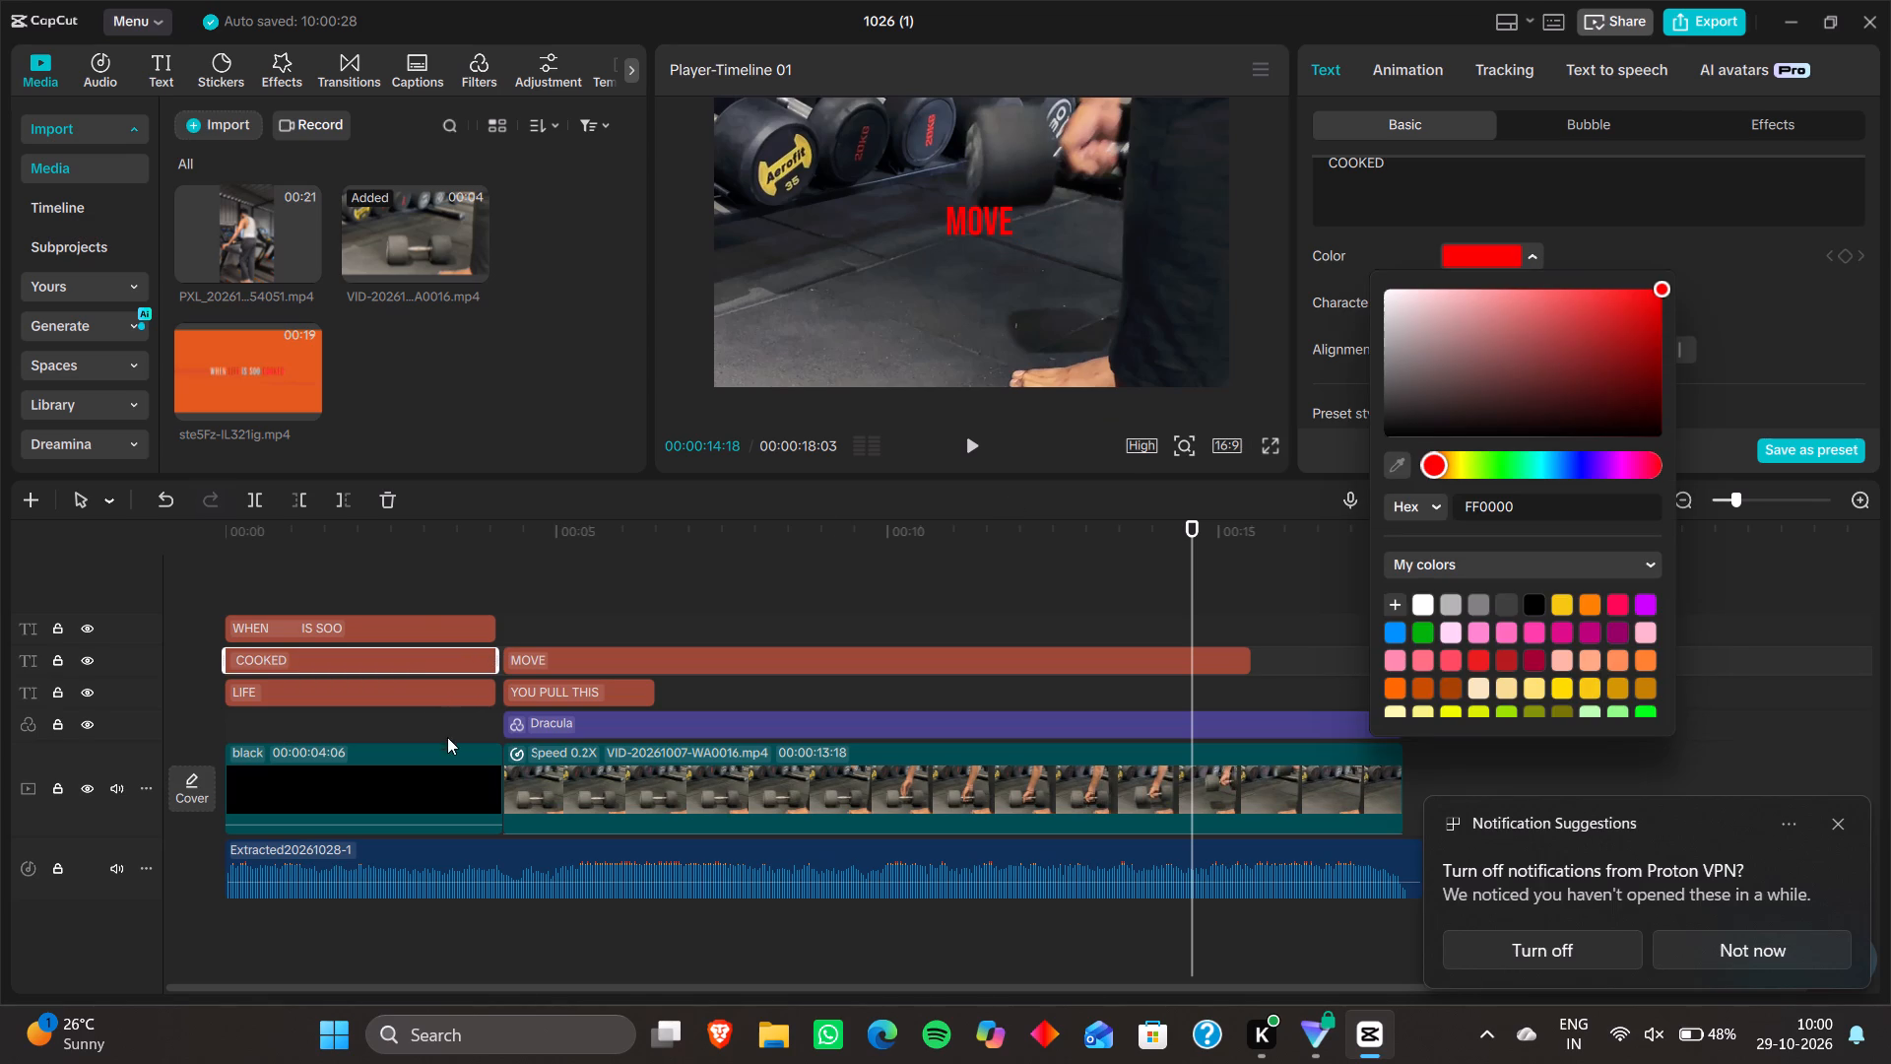
pyautogui.click(396, 696)
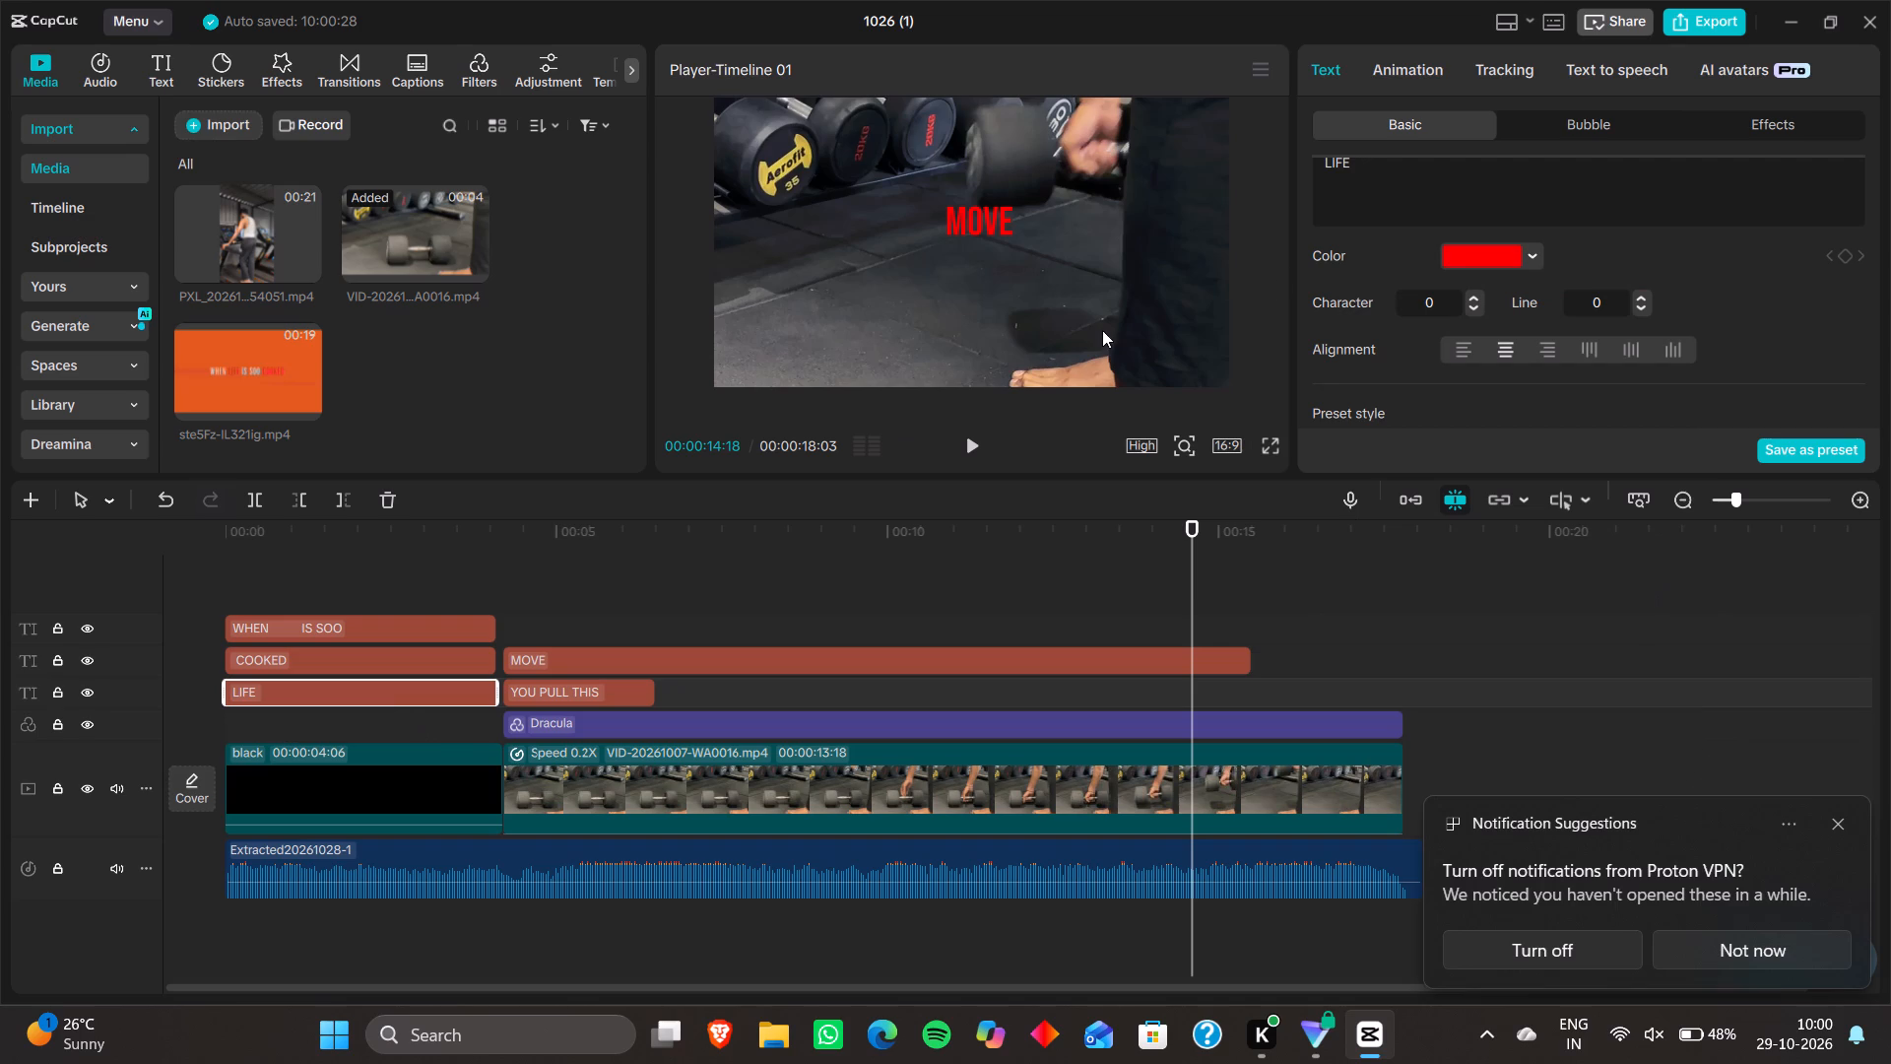
pyautogui.click(1529, 255)
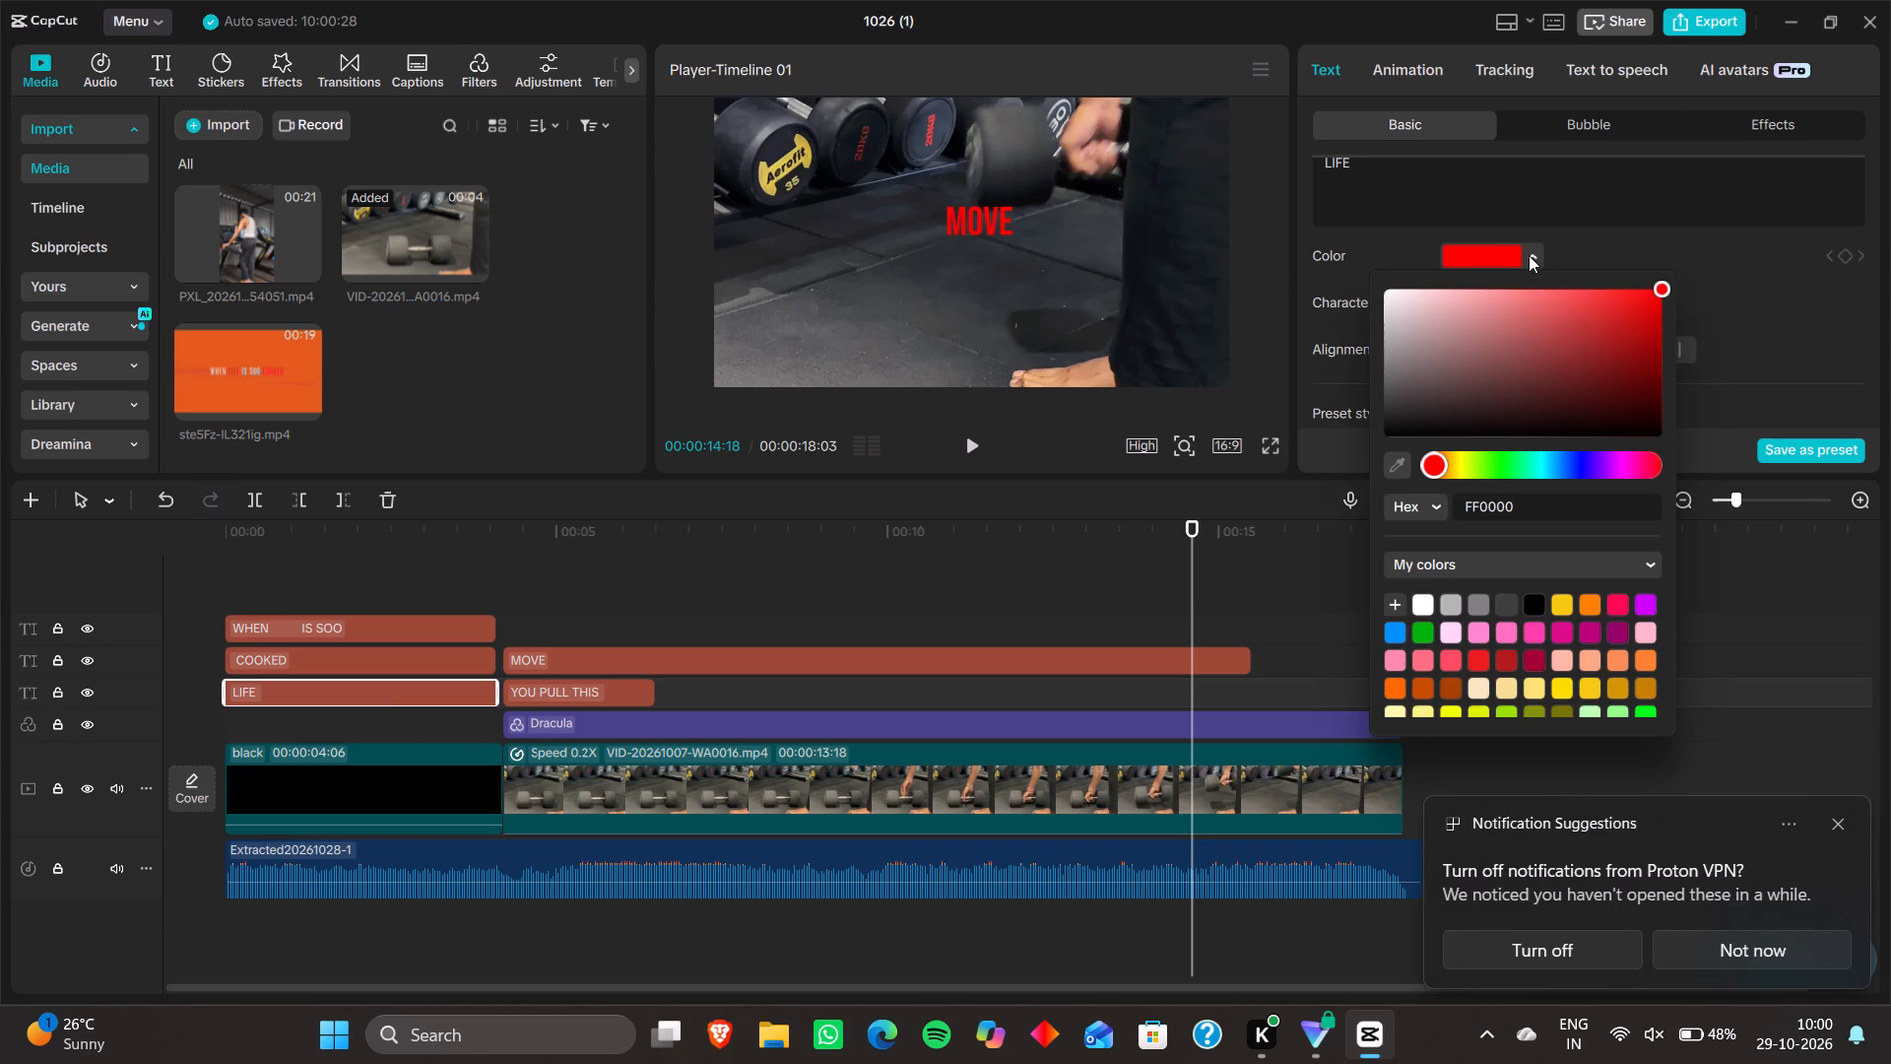
pyautogui.click(1261, 565)
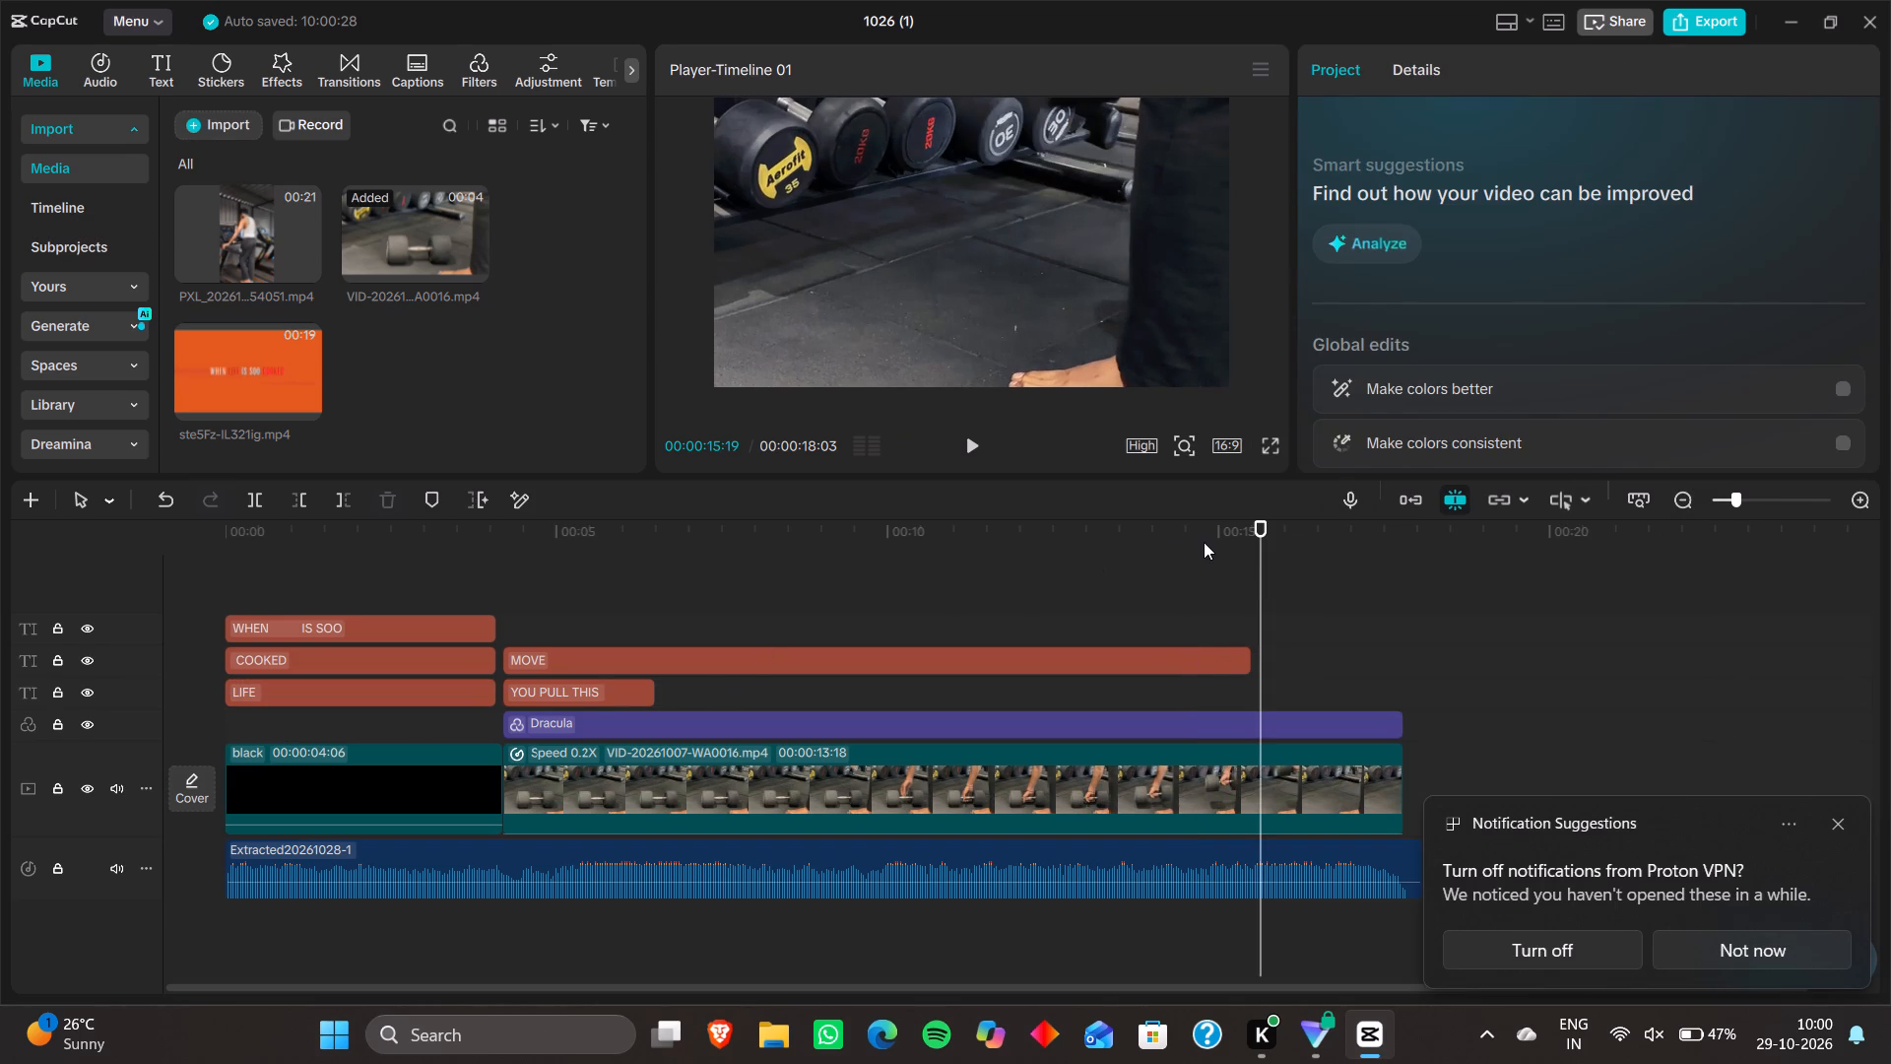
# Dismiss the notification suggestion about Proton VPN.
pyautogui.keyDown('ctrl'); pyautogui.scroll(-2, 1320, 620); pyautogui.keyUp('ctrl')
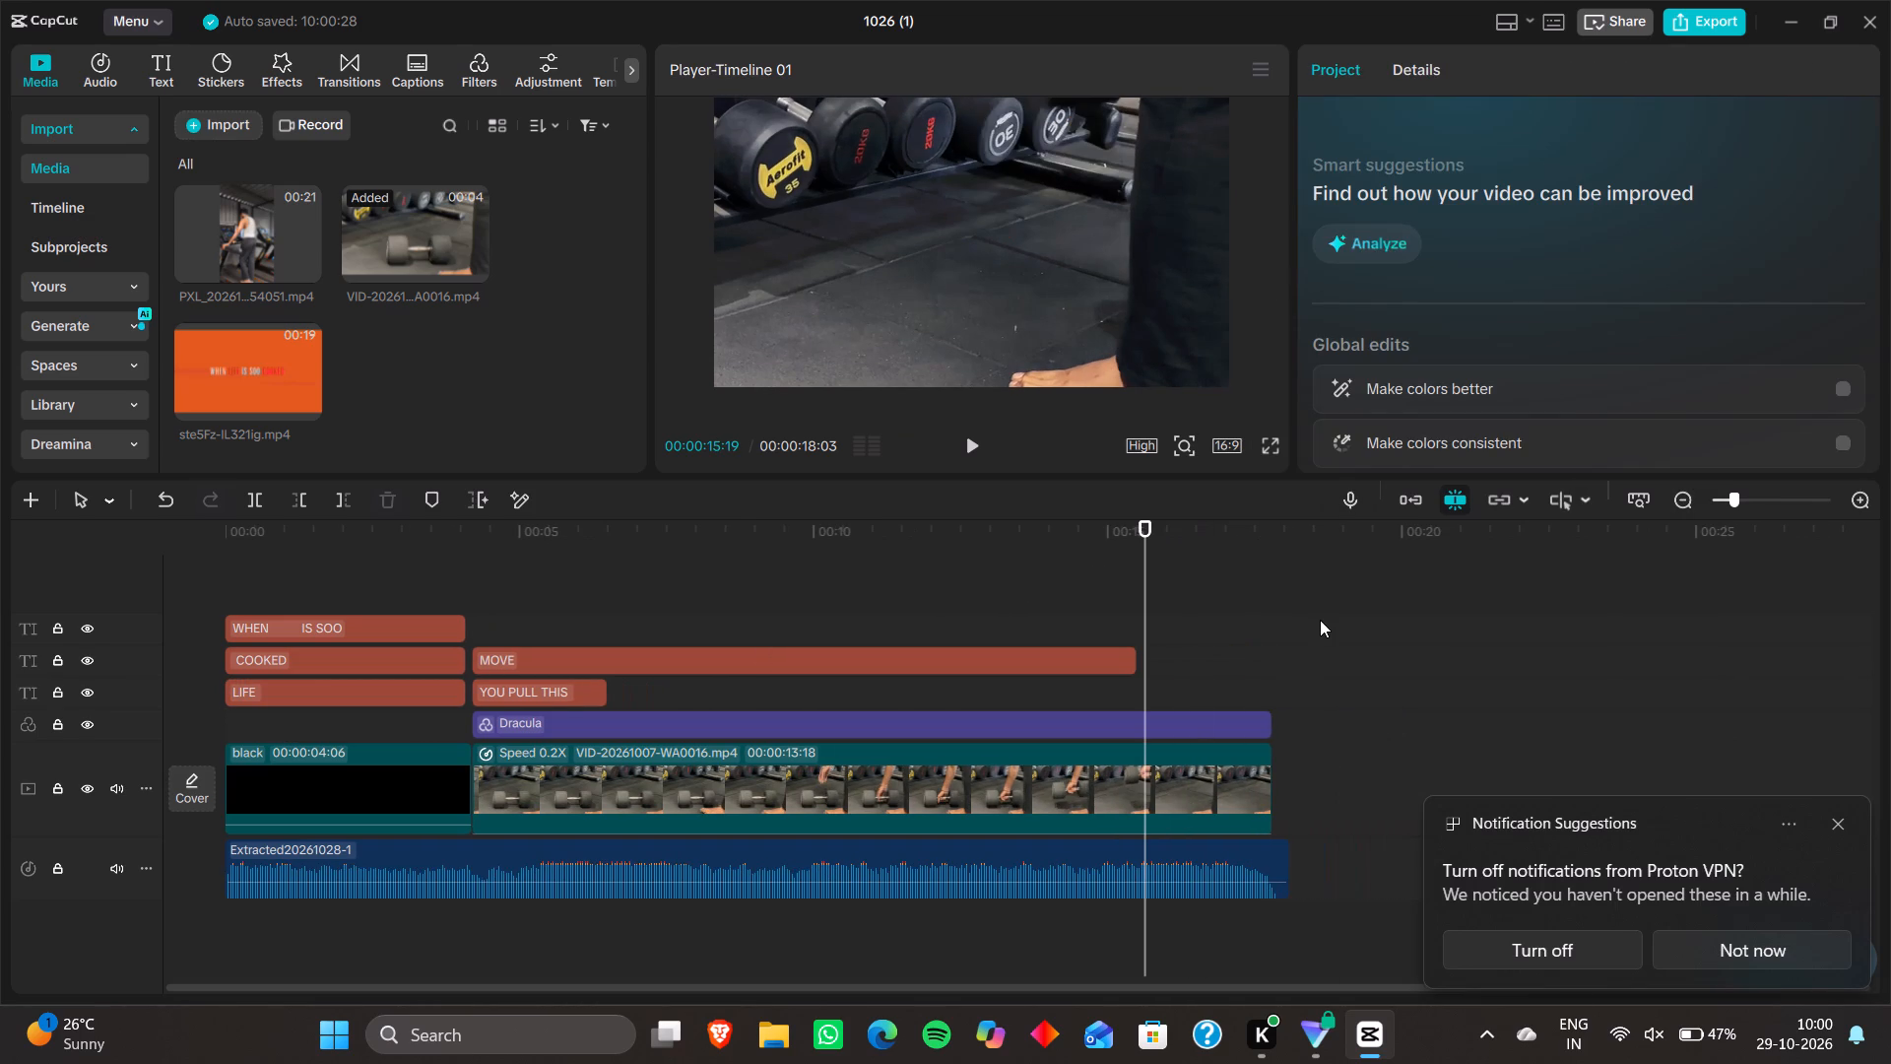
pyautogui.click(1844, 825)
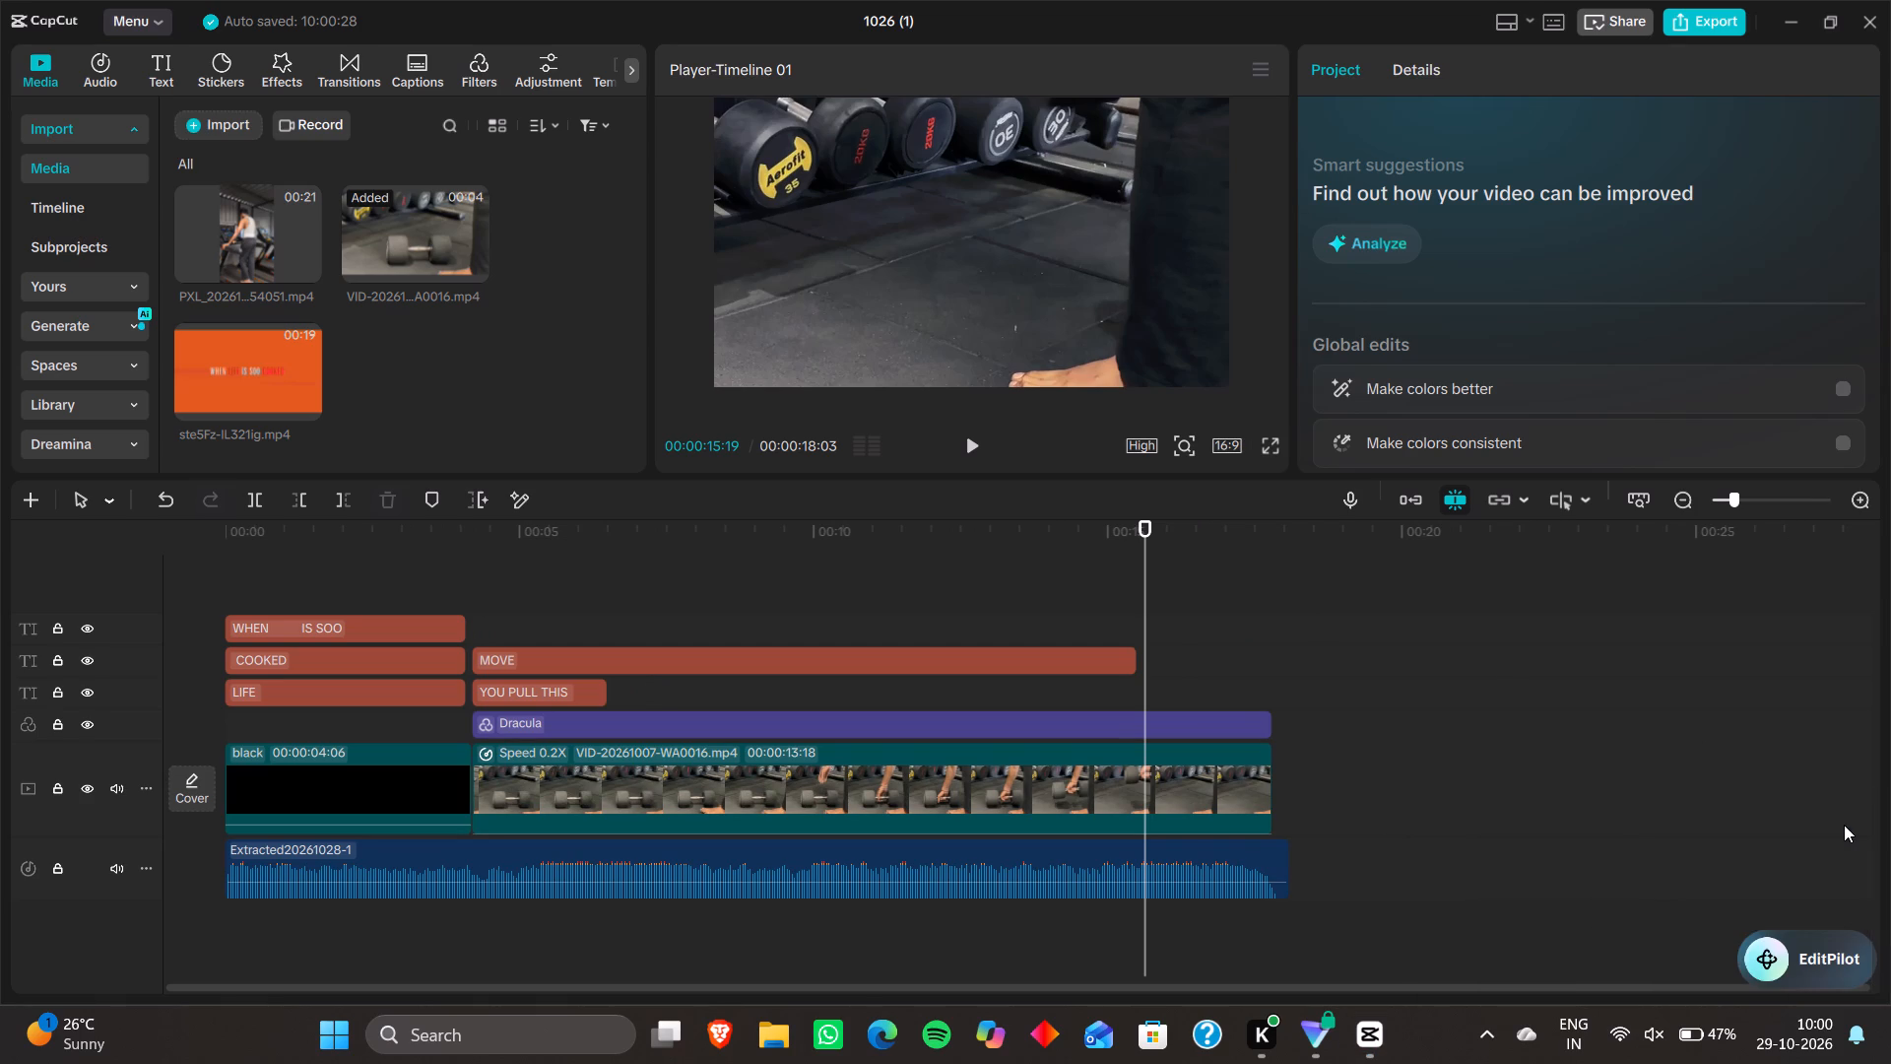
# At 00:00:04:06, move the red MOVE text in the preview to just after YOU PULL THIS, on the same line.
pyautogui.press('space')
pyautogui.press('space')
pyautogui.press('Up')
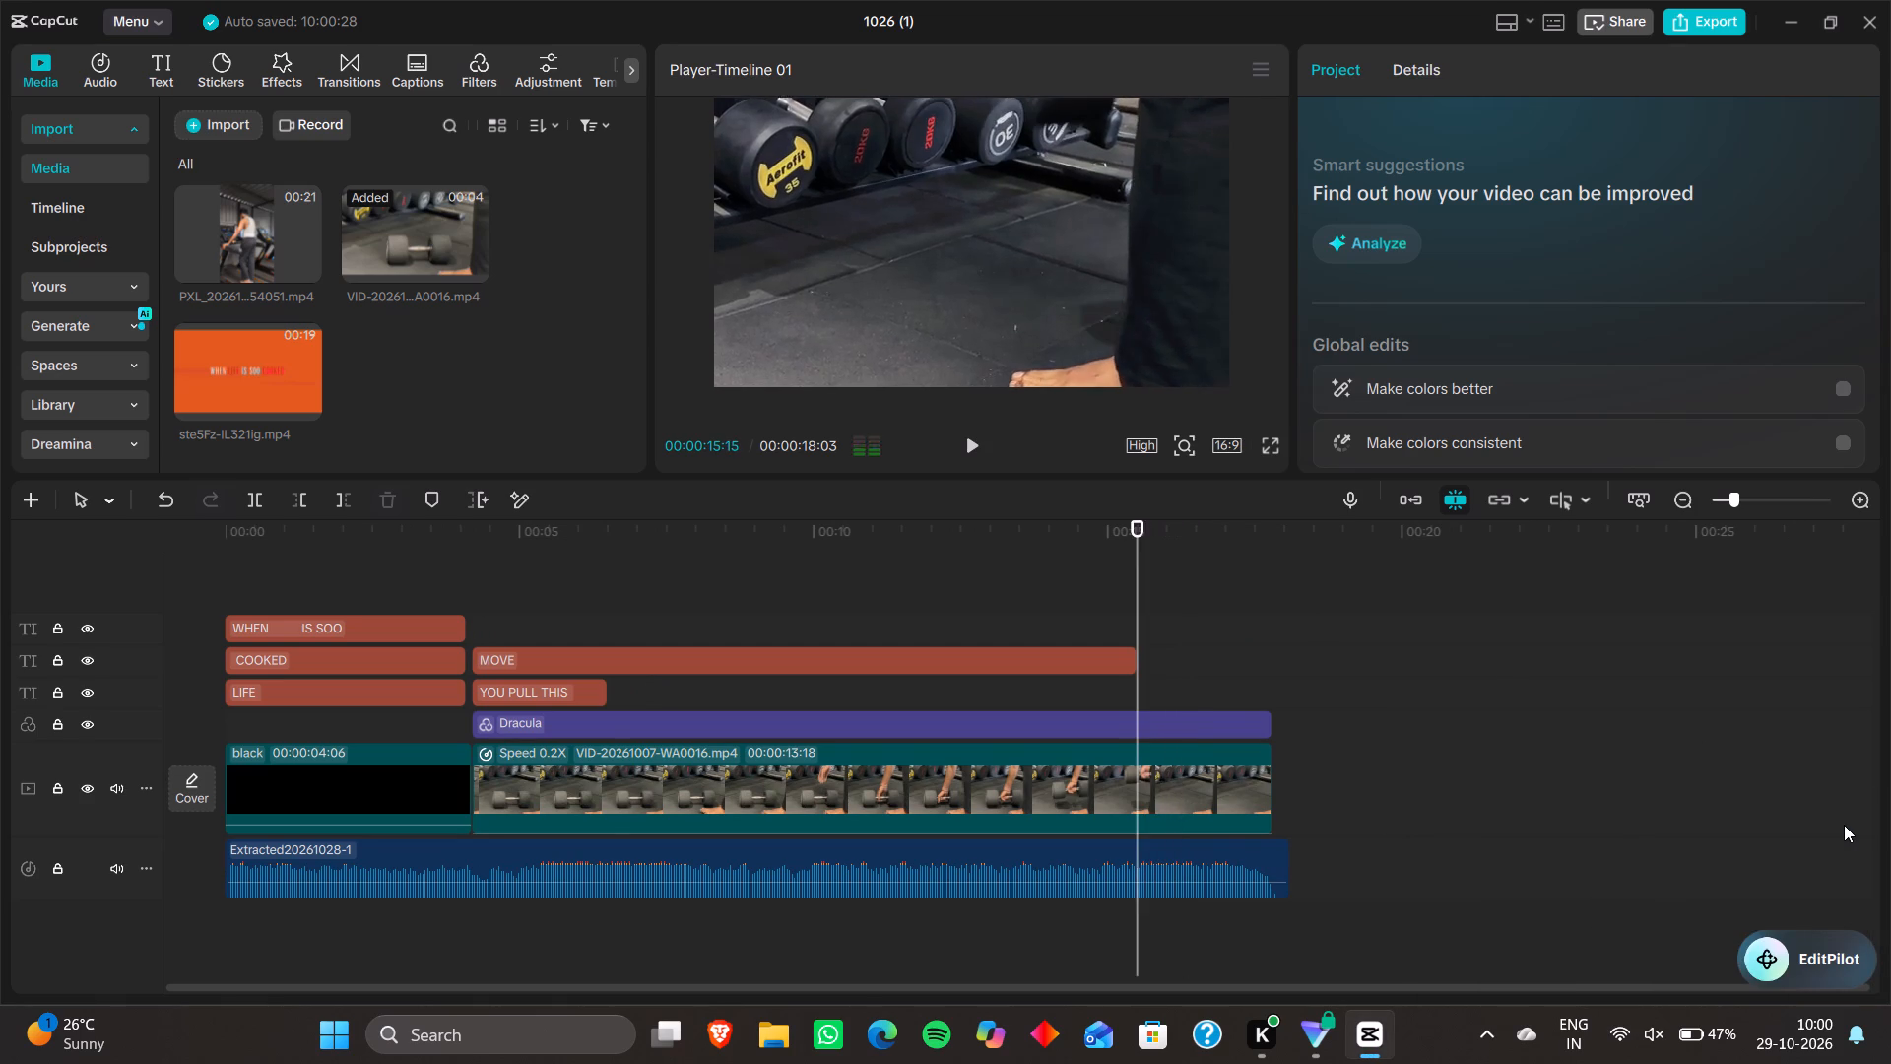
pyautogui.press('Up')
pyautogui.press('Up')
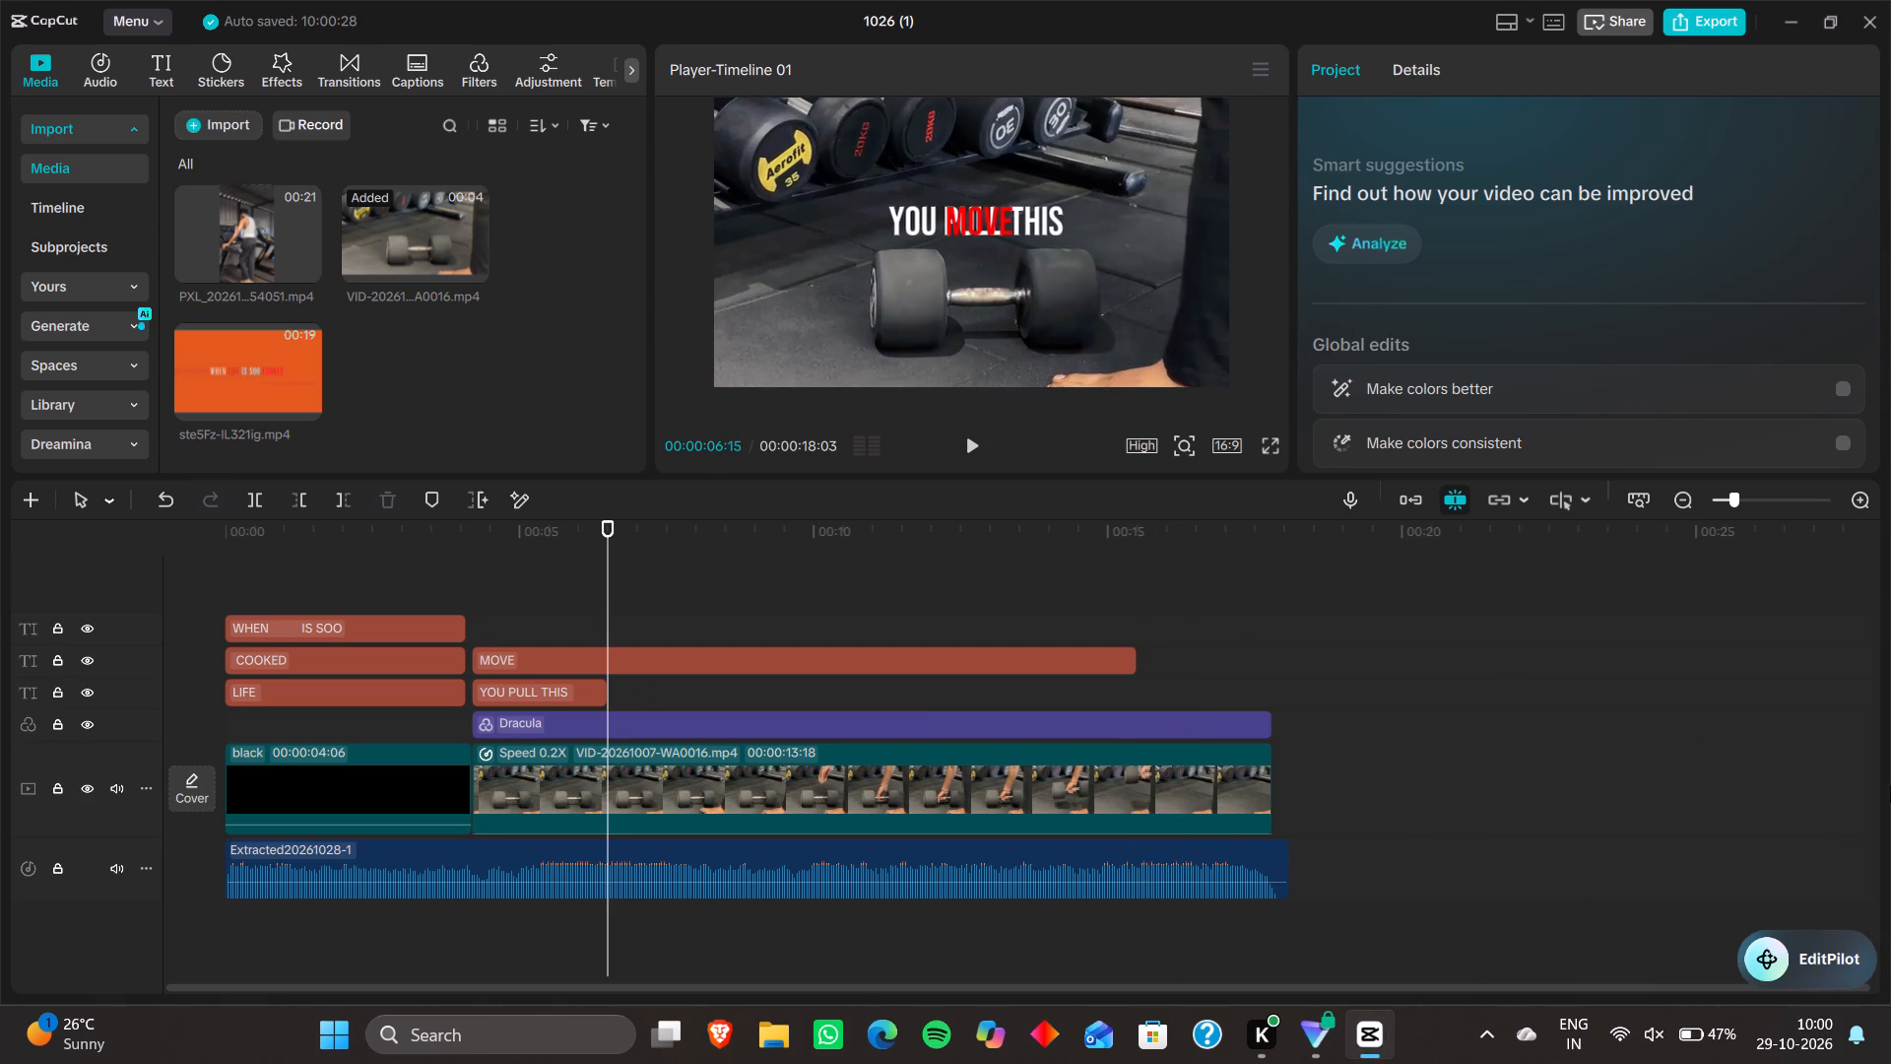
pyautogui.click(684, 648)
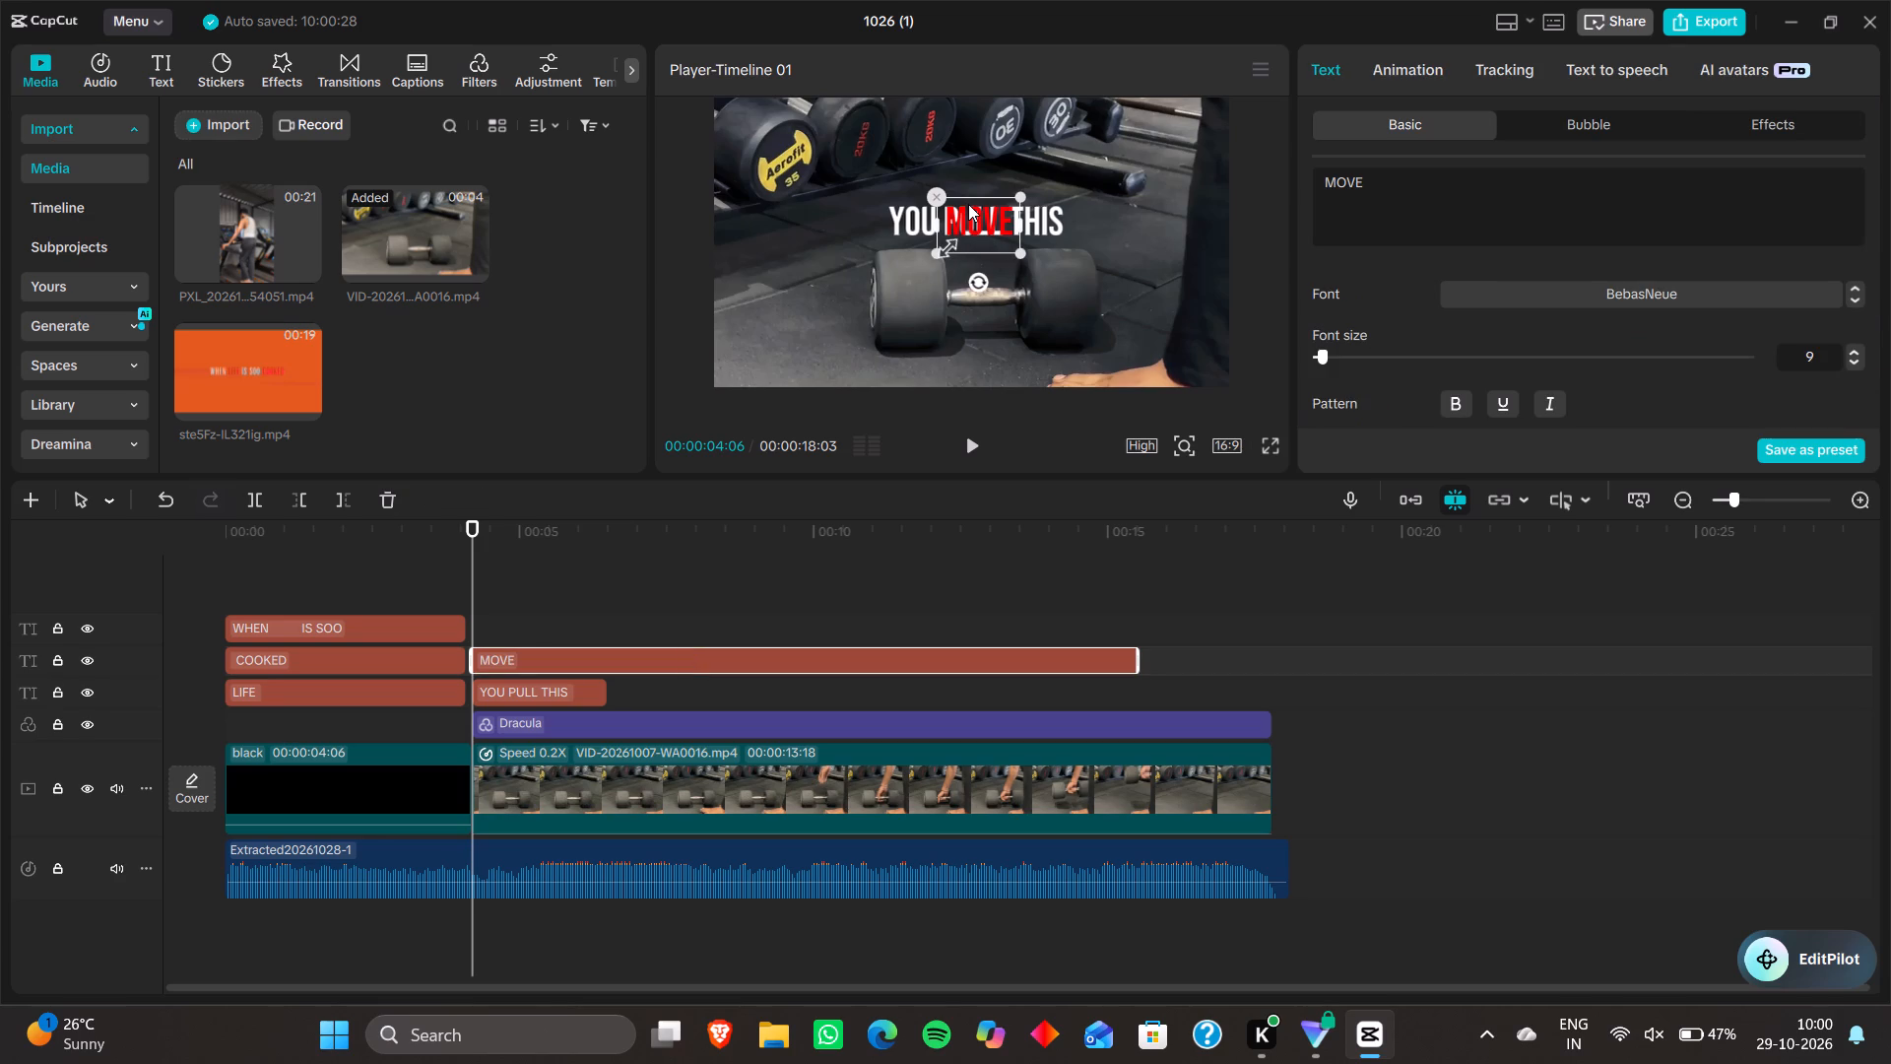
pyautogui.moveTo(968, 203); pyautogui.dragTo(1064, 202)
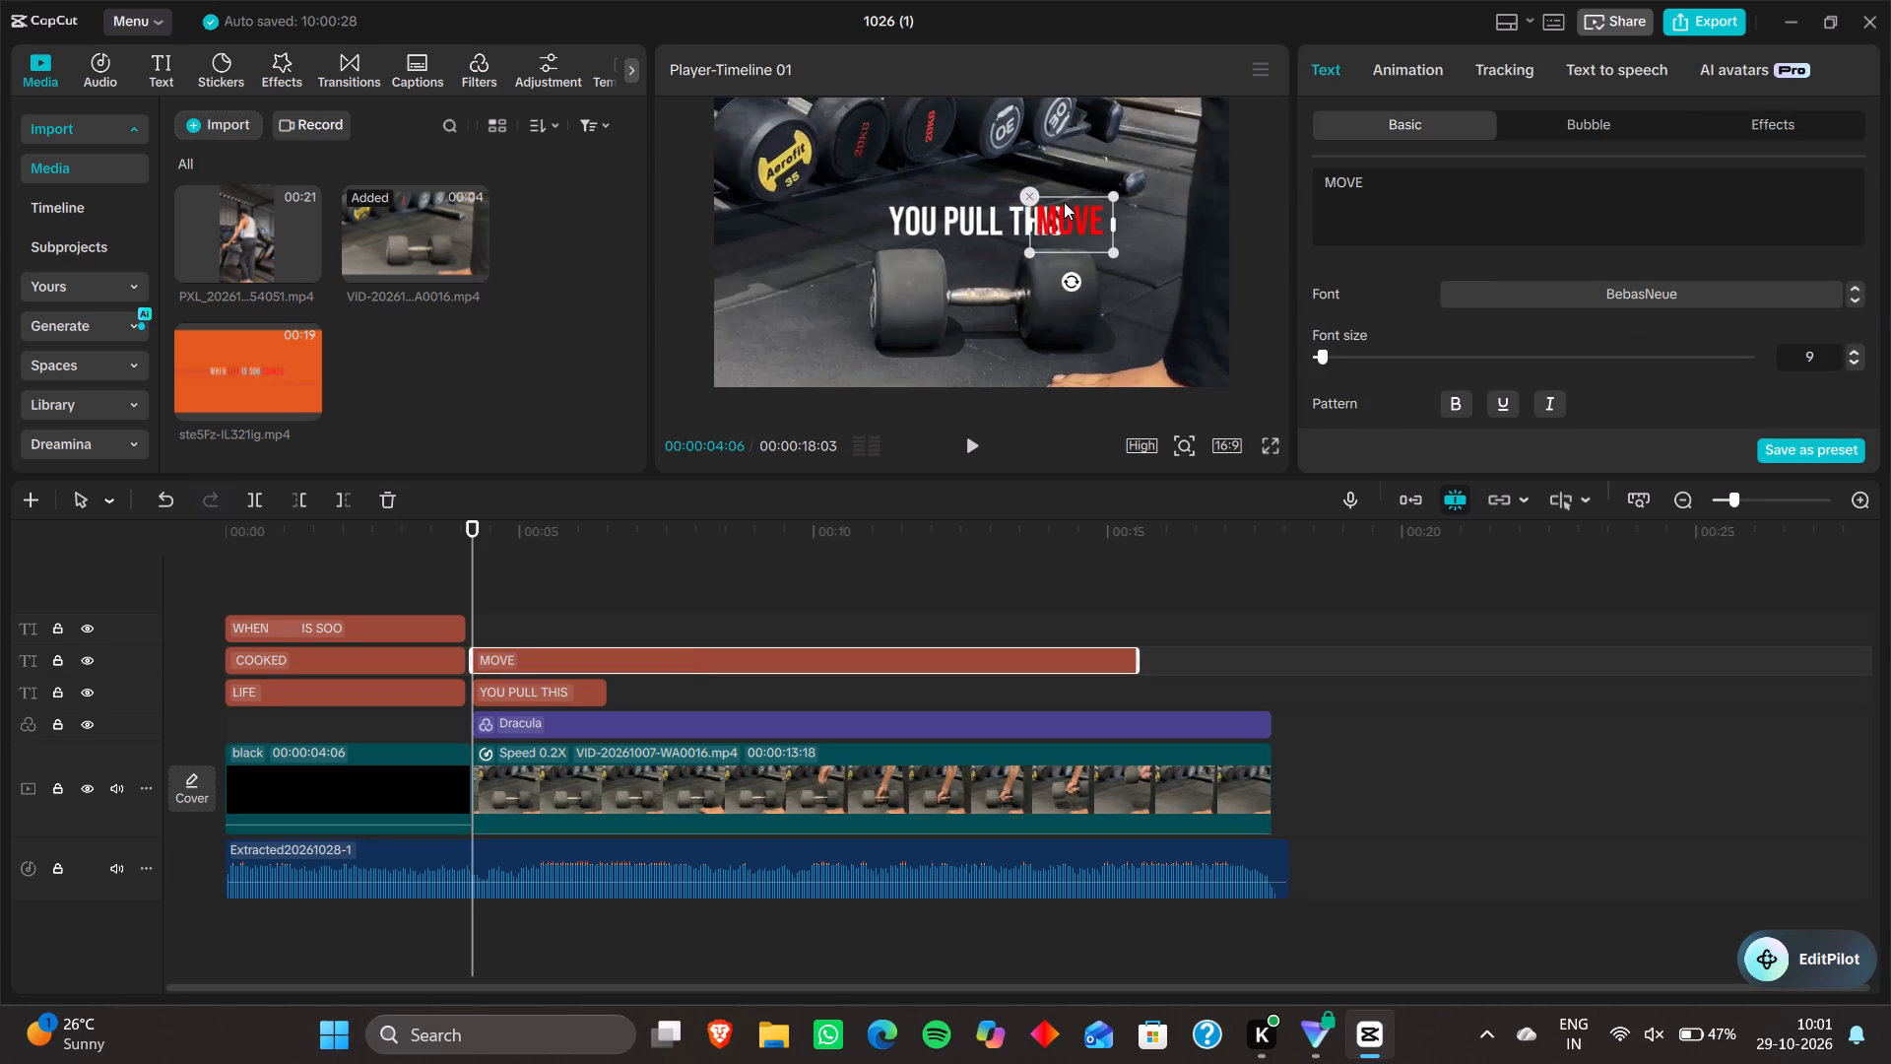
pyautogui.moveTo(1064, 202); pyautogui.dragTo(1090, 201)
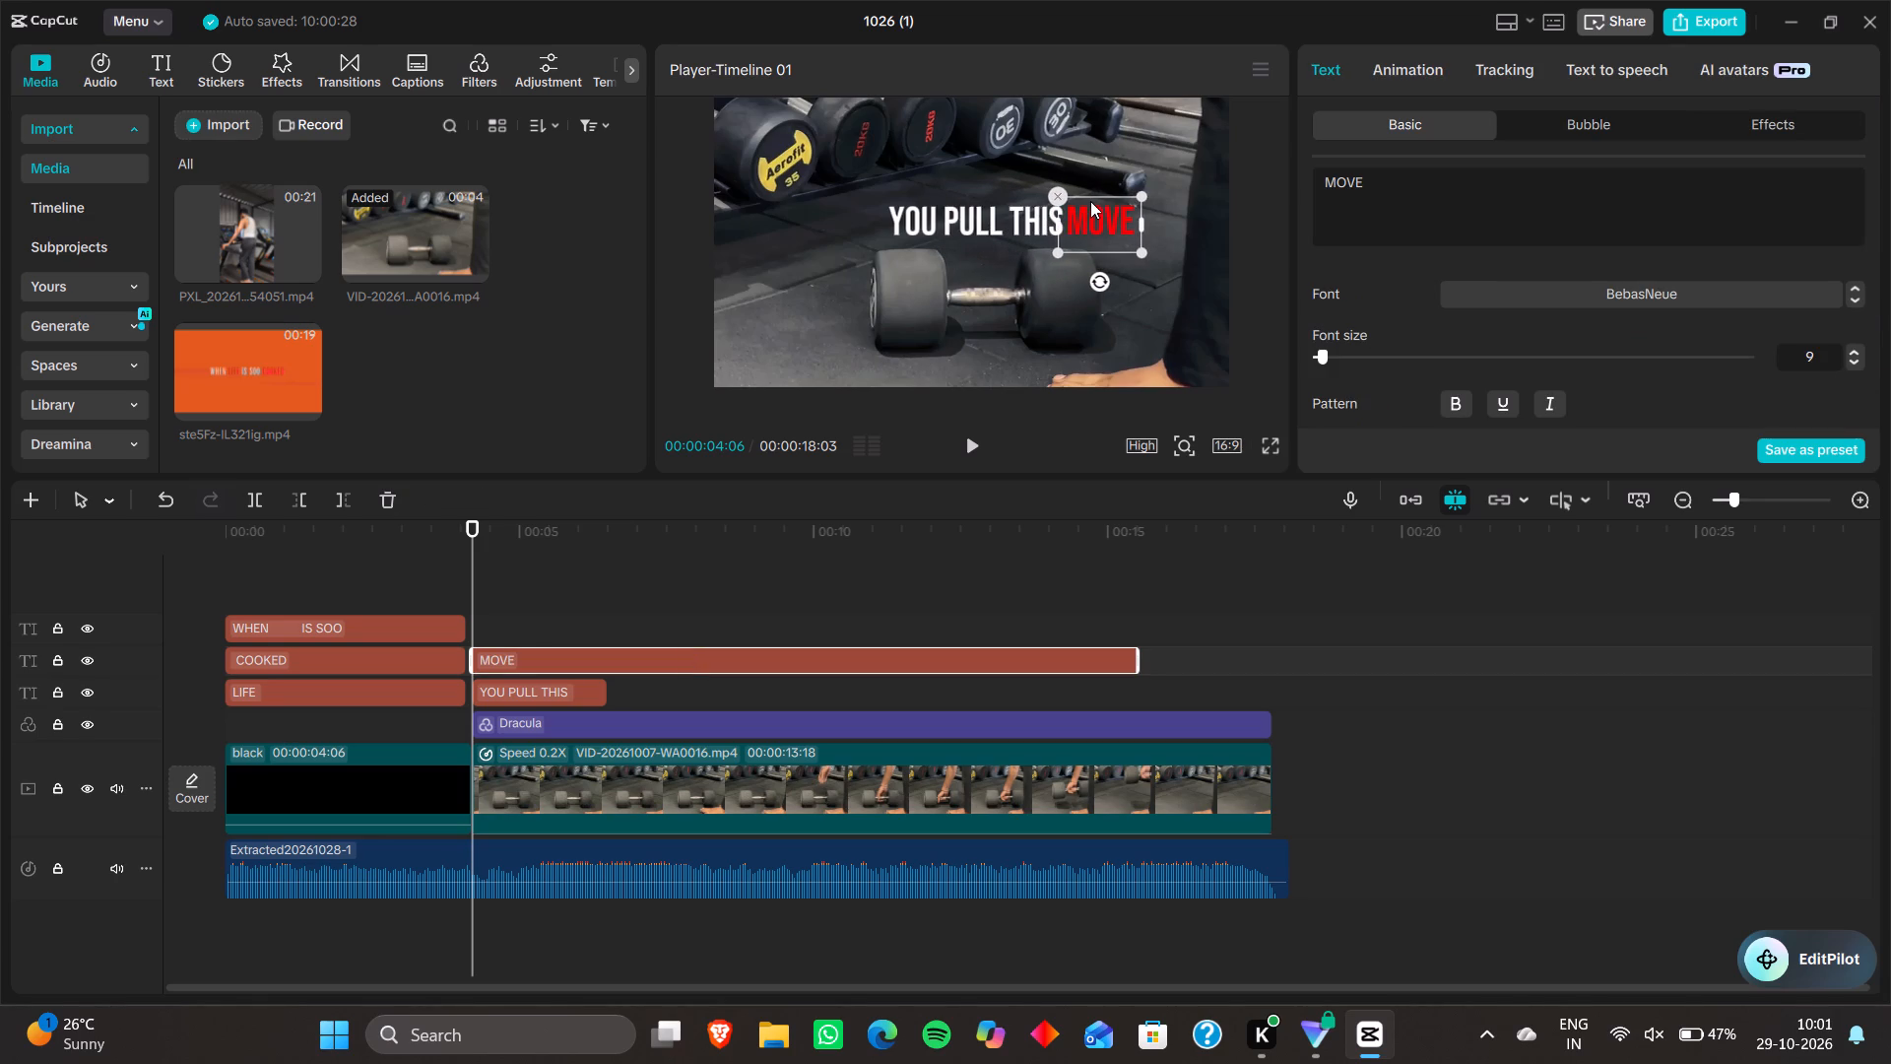
pyautogui.moveTo(1090, 201); pyautogui.dragTo(1092, 202)
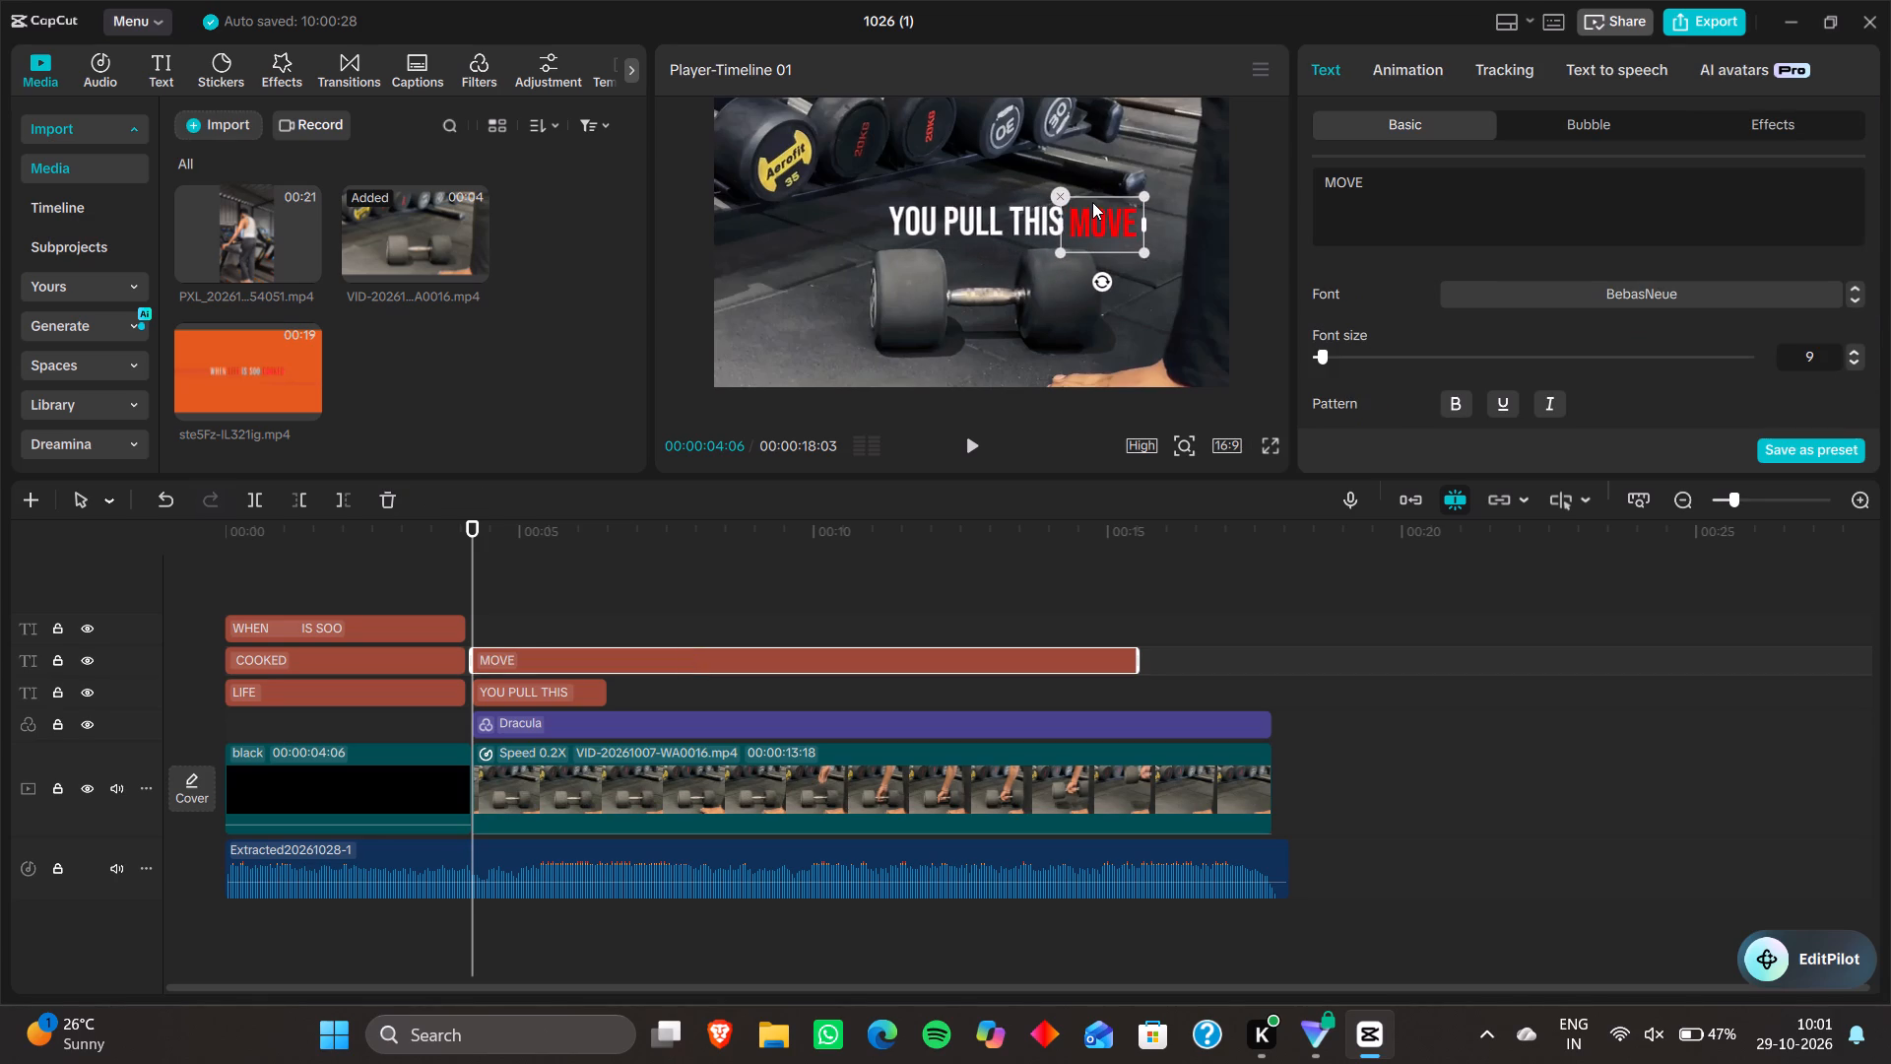
pyautogui.moveTo(1092, 202); pyautogui.dragTo(1092, 204)
# Shift the YOU PULL THIS text slightly left and down in the preview, level with the red MOVE.
pyautogui.moveTo(981, 226); pyautogui.dragTo(968, 227)
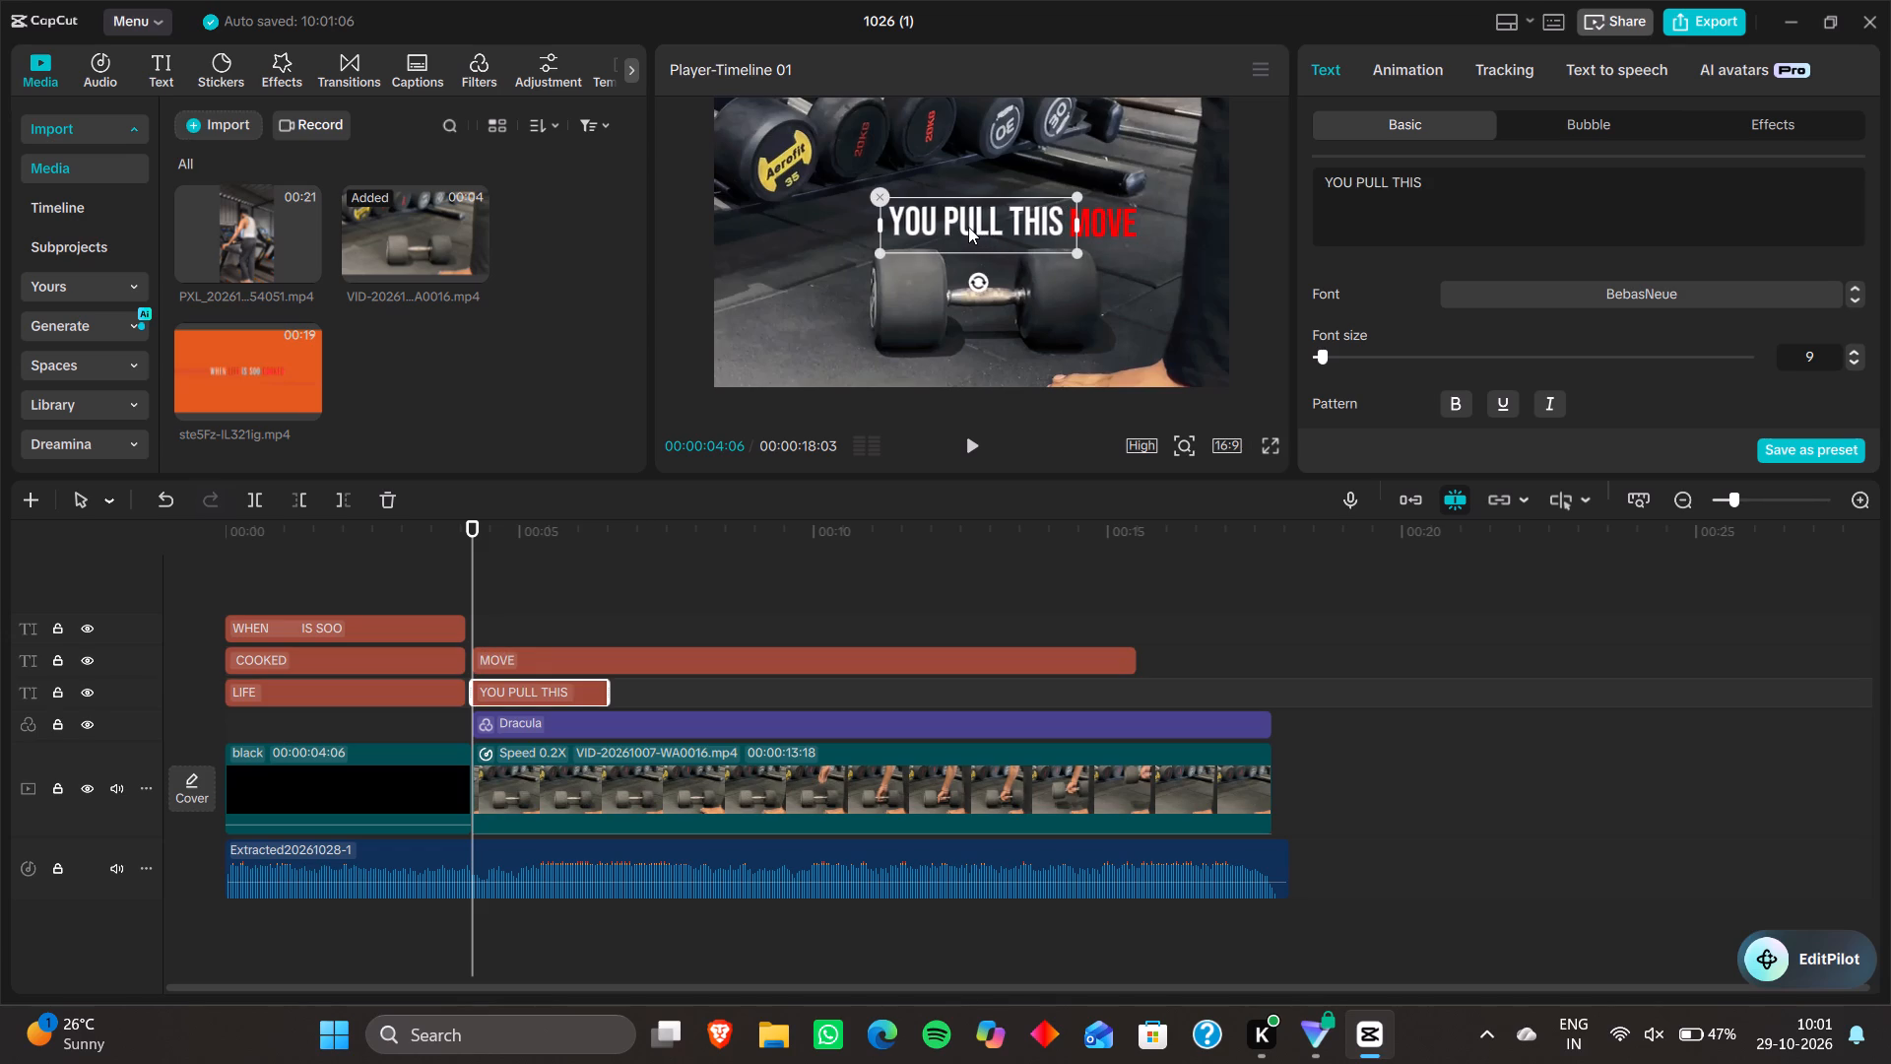
pyautogui.moveTo(968, 227); pyautogui.dragTo(965, 230)
# Nudge the red MOVE text left to sit one word space after YOU PULL THIS, aligned on the same line.
pyautogui.click(1089, 223)
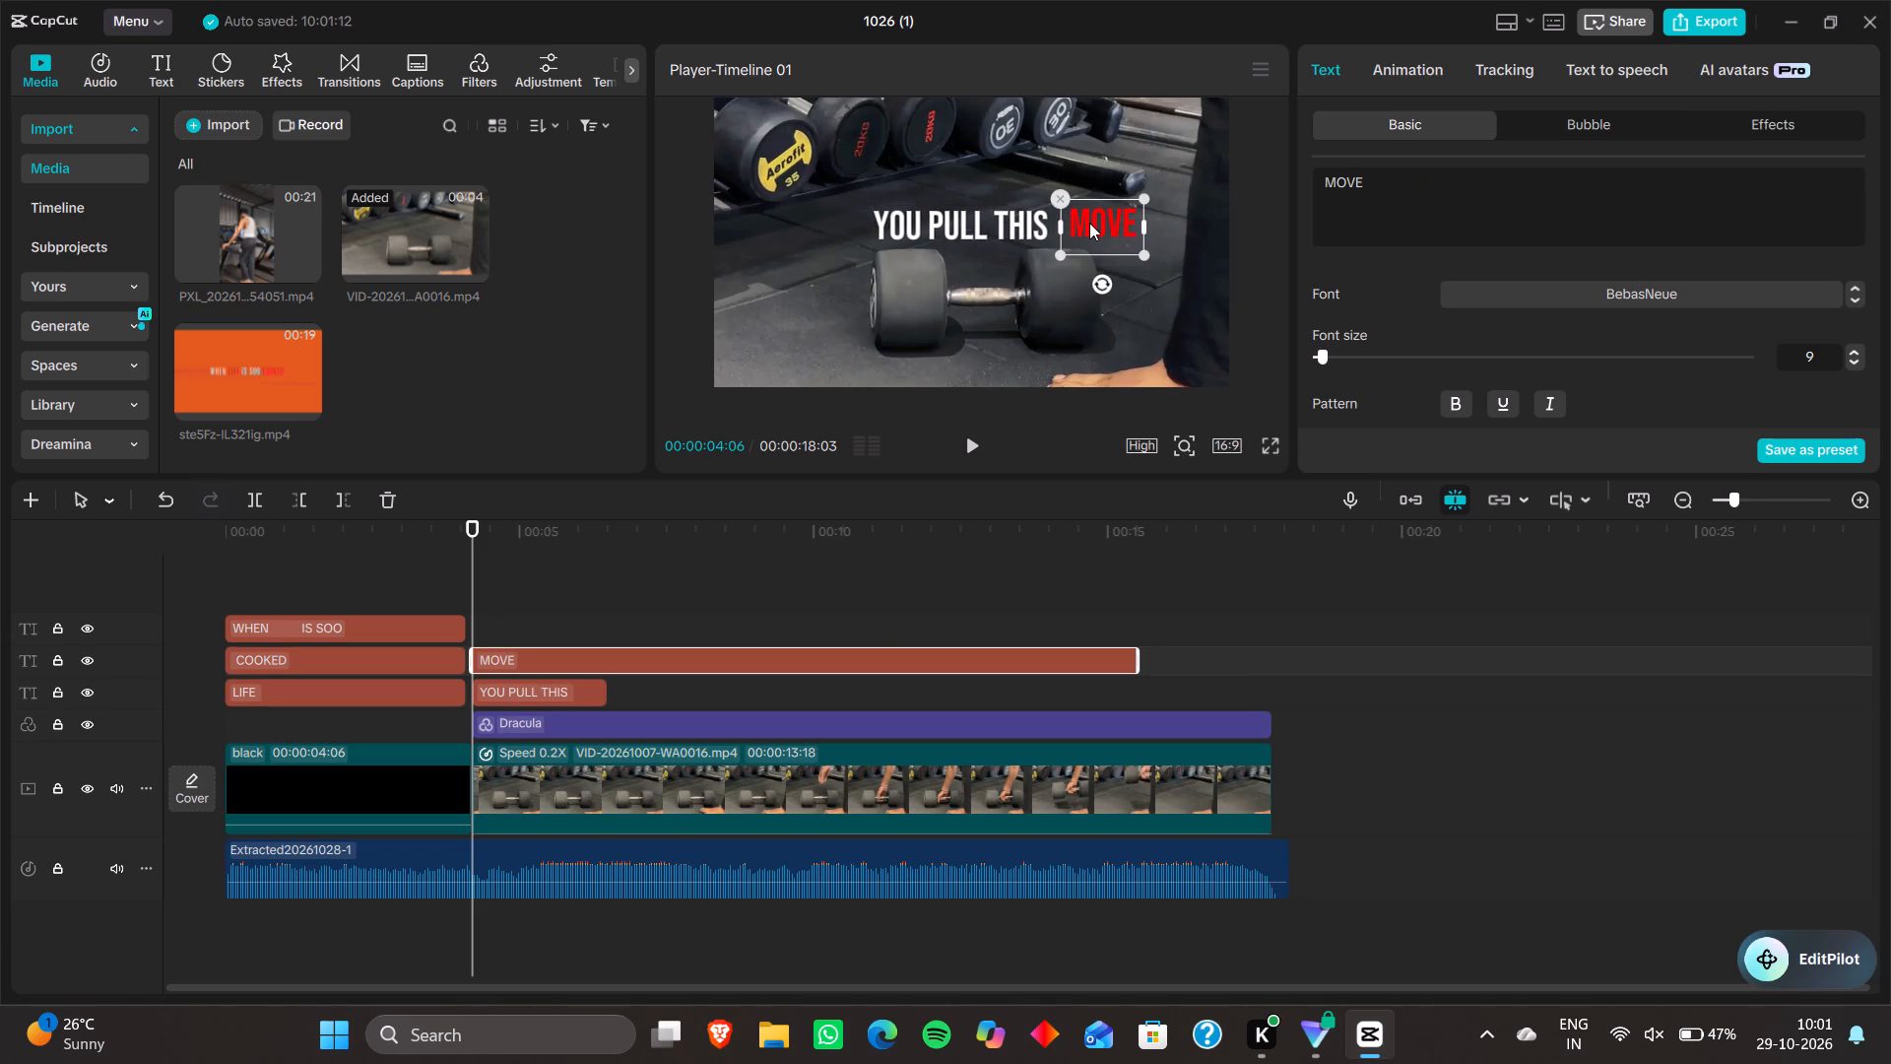
pyautogui.moveTo(1089, 223); pyautogui.dragTo(1077, 223)
pyautogui.click(1087, 239)
pyautogui.moveTo(1102, 232); pyautogui.dragTo(1080, 239)
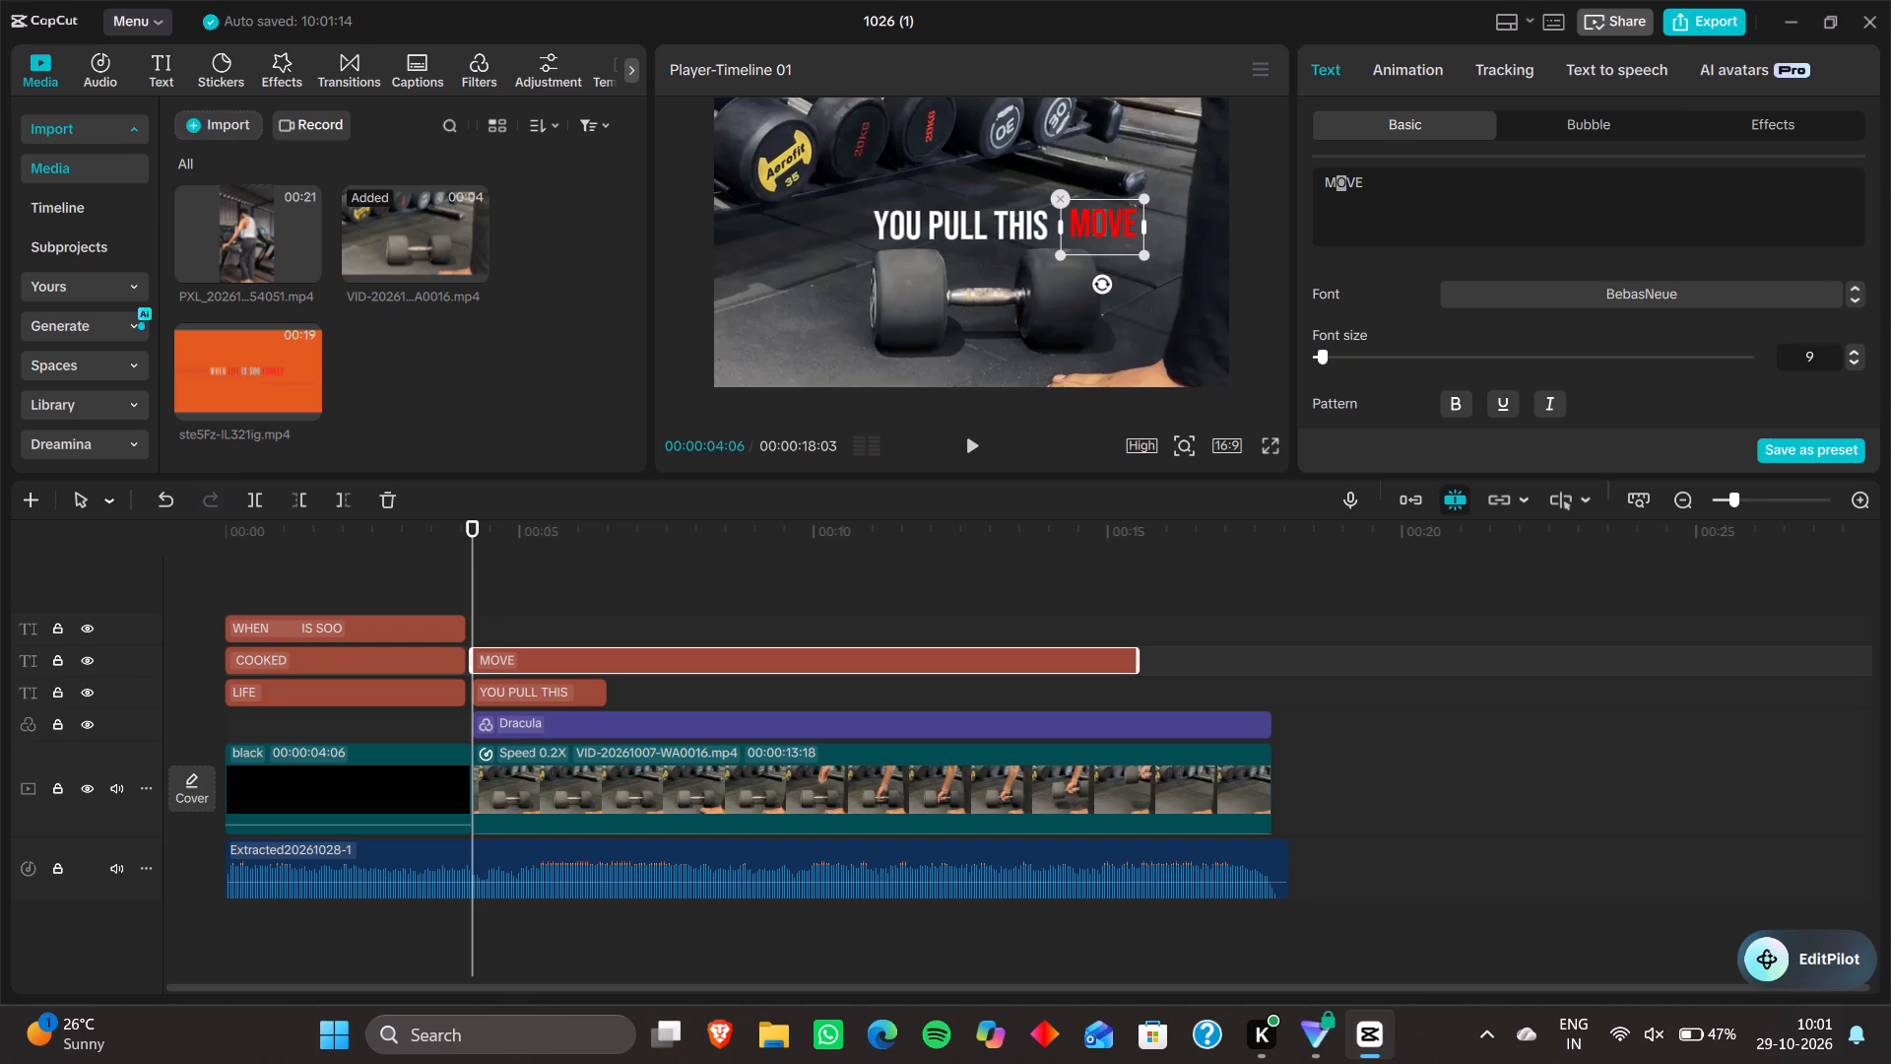
pyautogui.click(1080, 238)
pyautogui.moveTo(1080, 238); pyautogui.dragTo(1069, 240)
pyautogui.click(1157, 231)
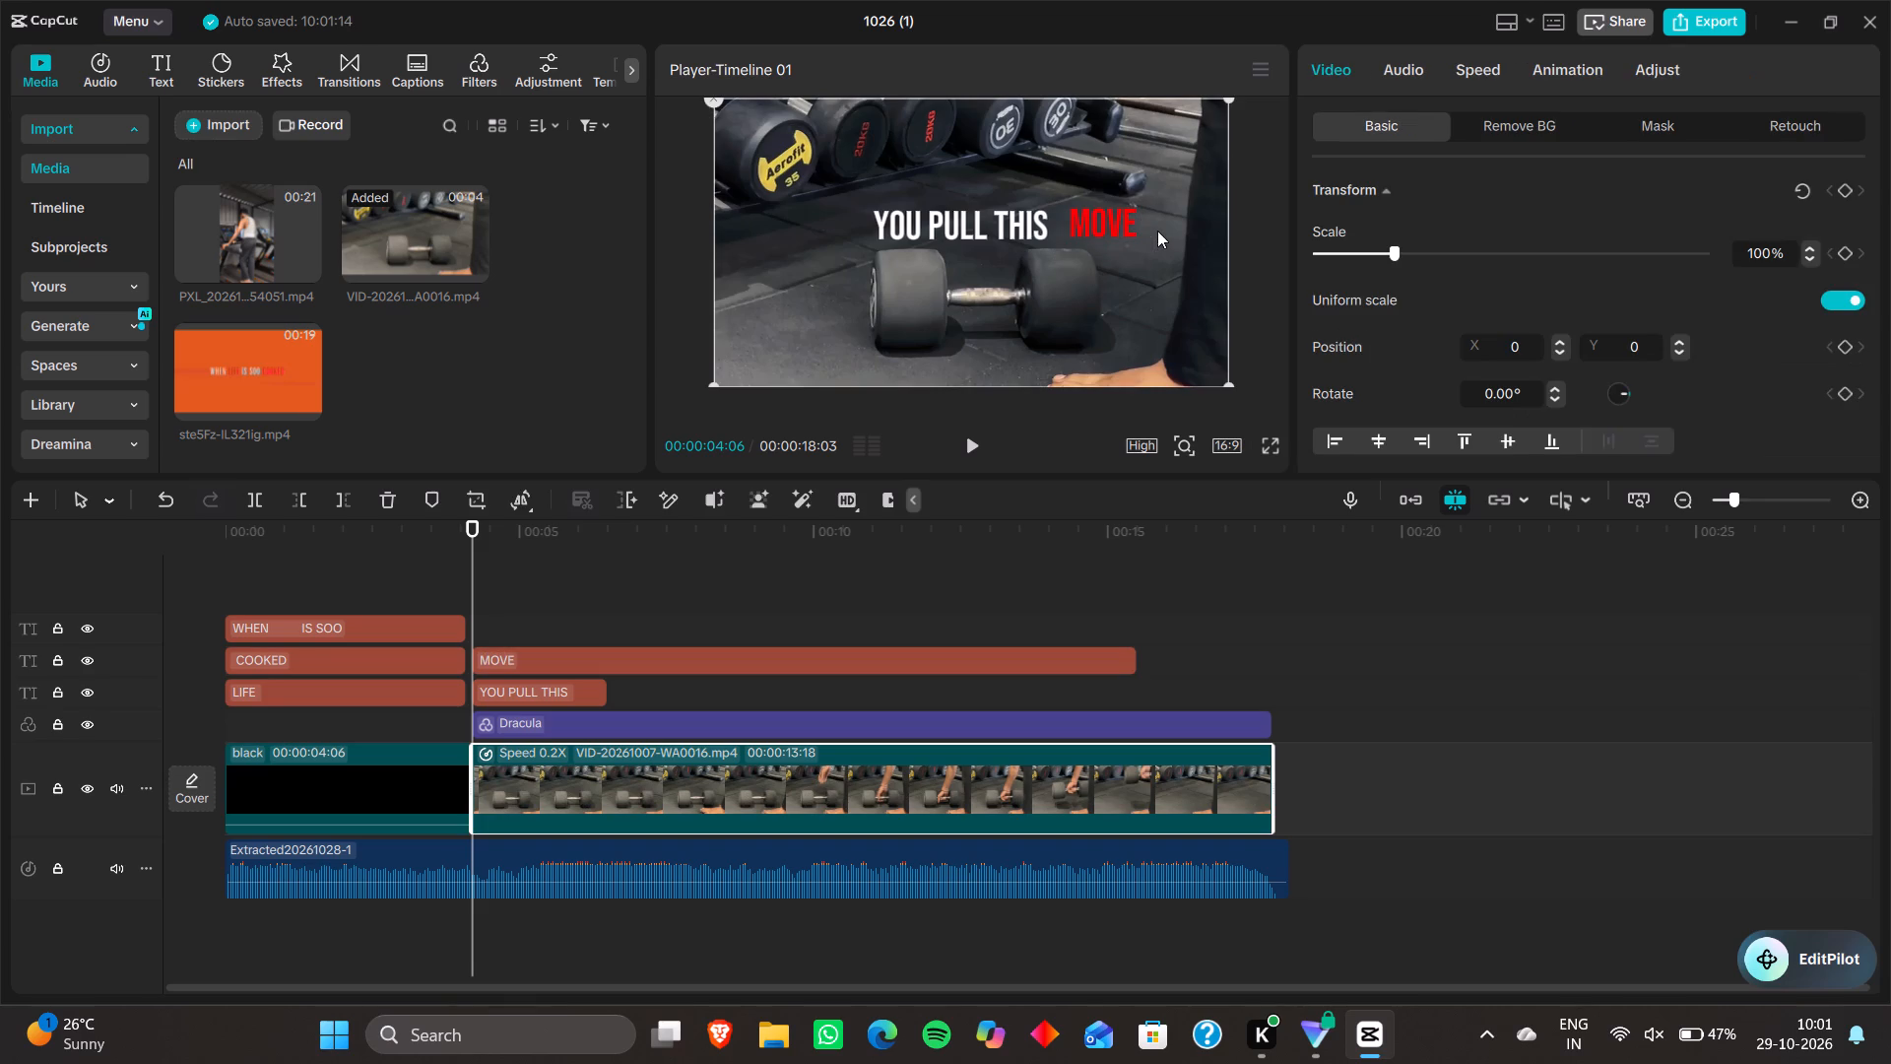
pyautogui.click(1114, 222)
pyautogui.click(562, 665)
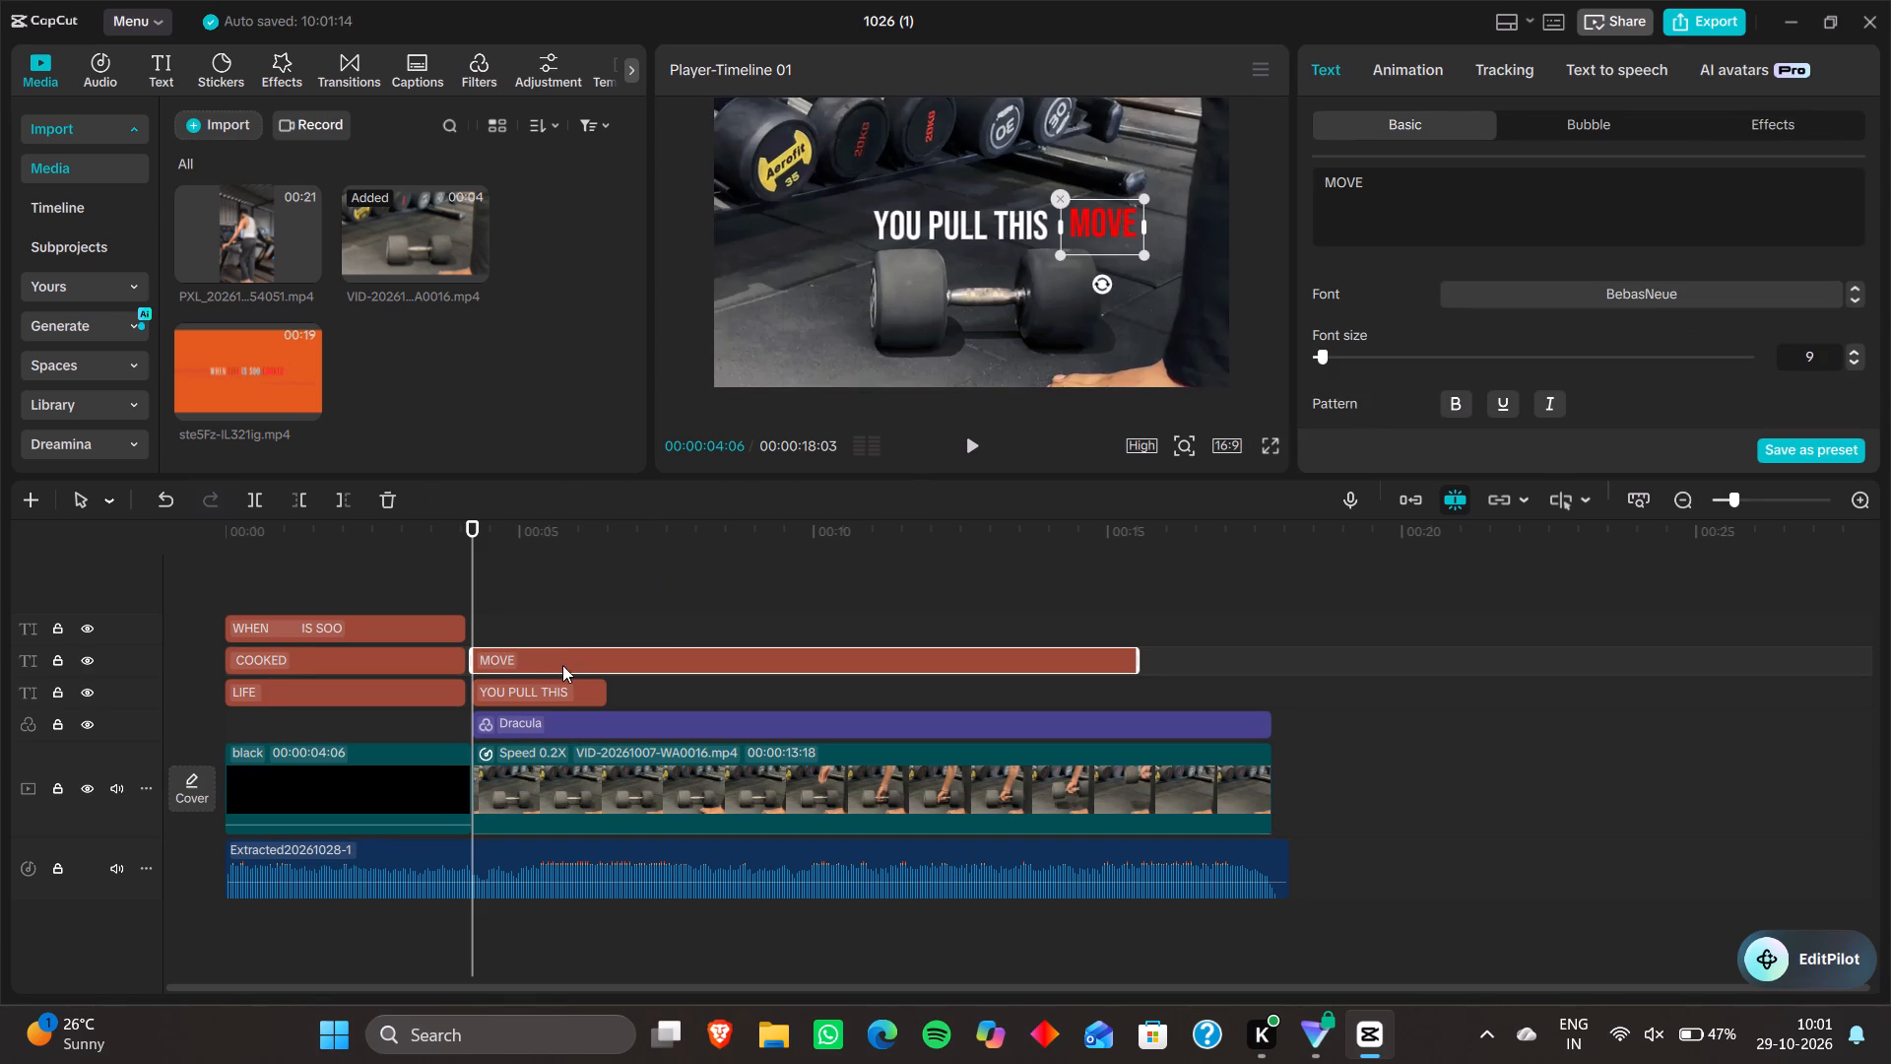
pyautogui.moveTo(1106, 232); pyautogui.dragTo(1095, 233)
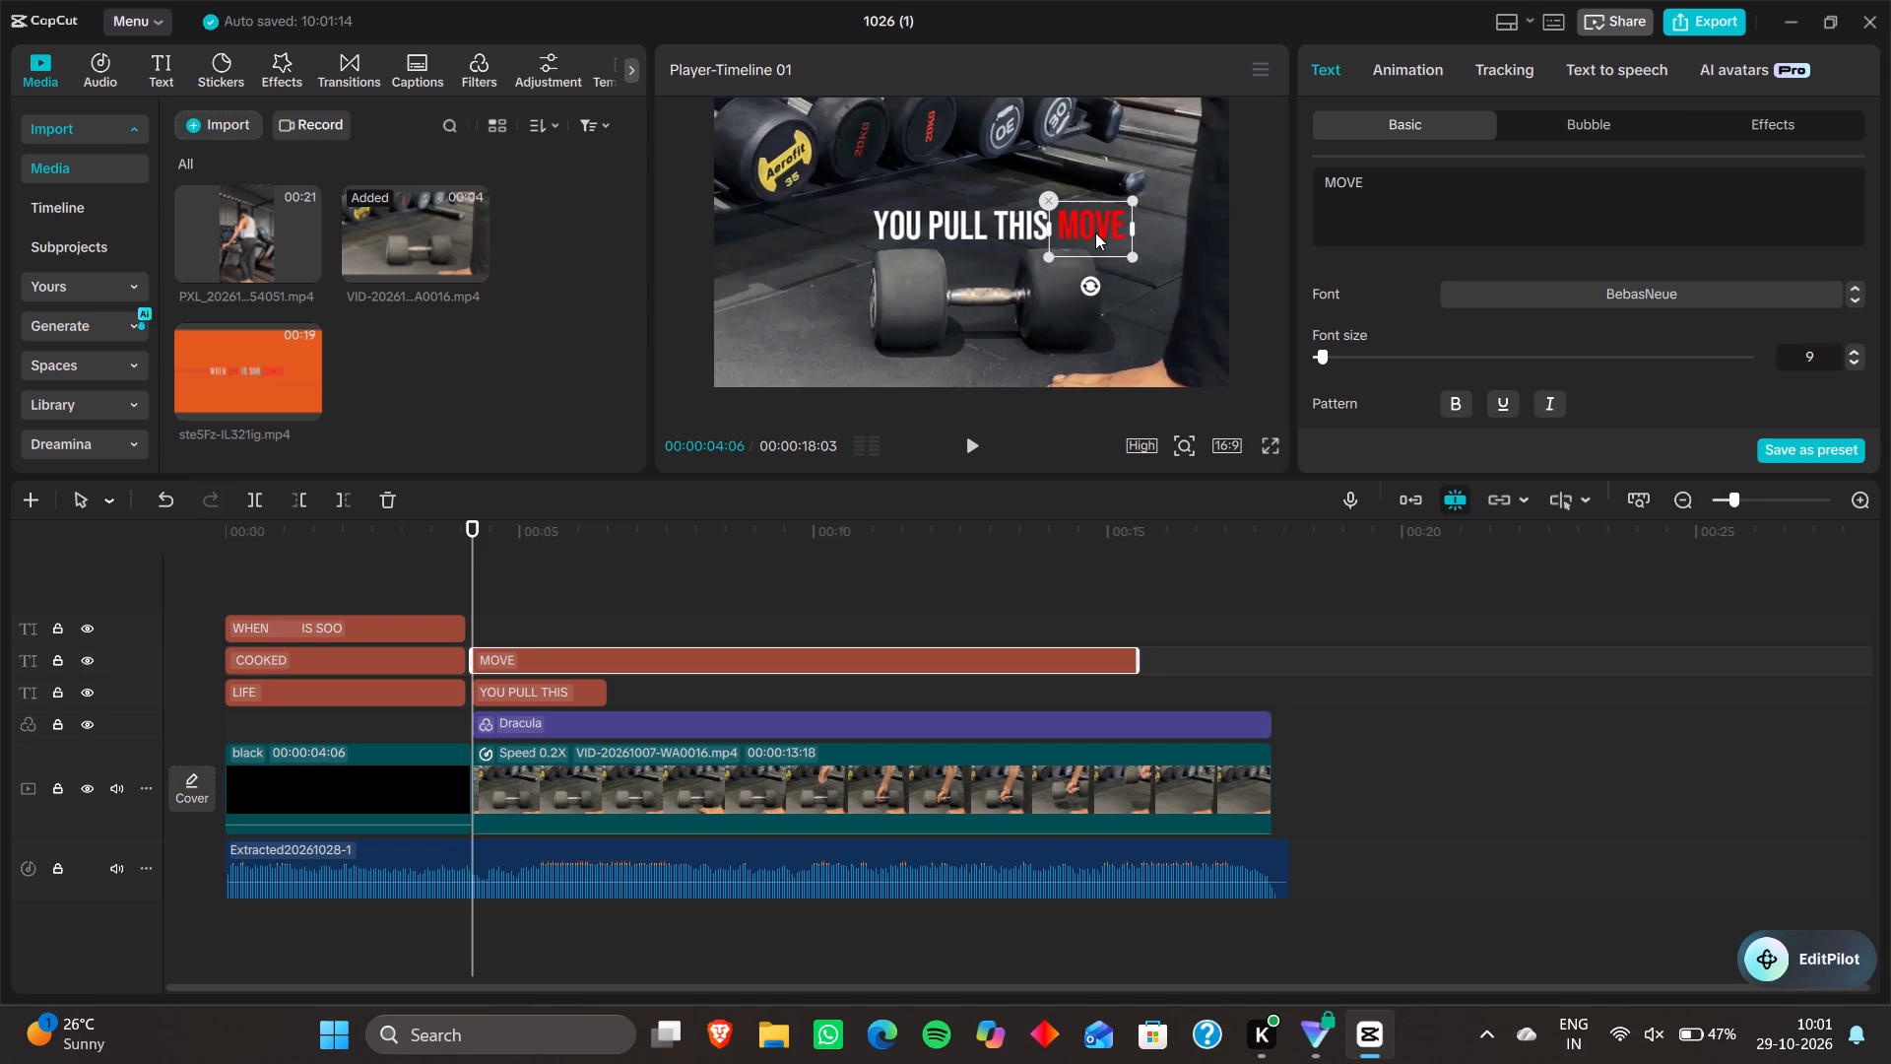
pyautogui.moveTo(1095, 233); pyautogui.dragTo(1091, 234)
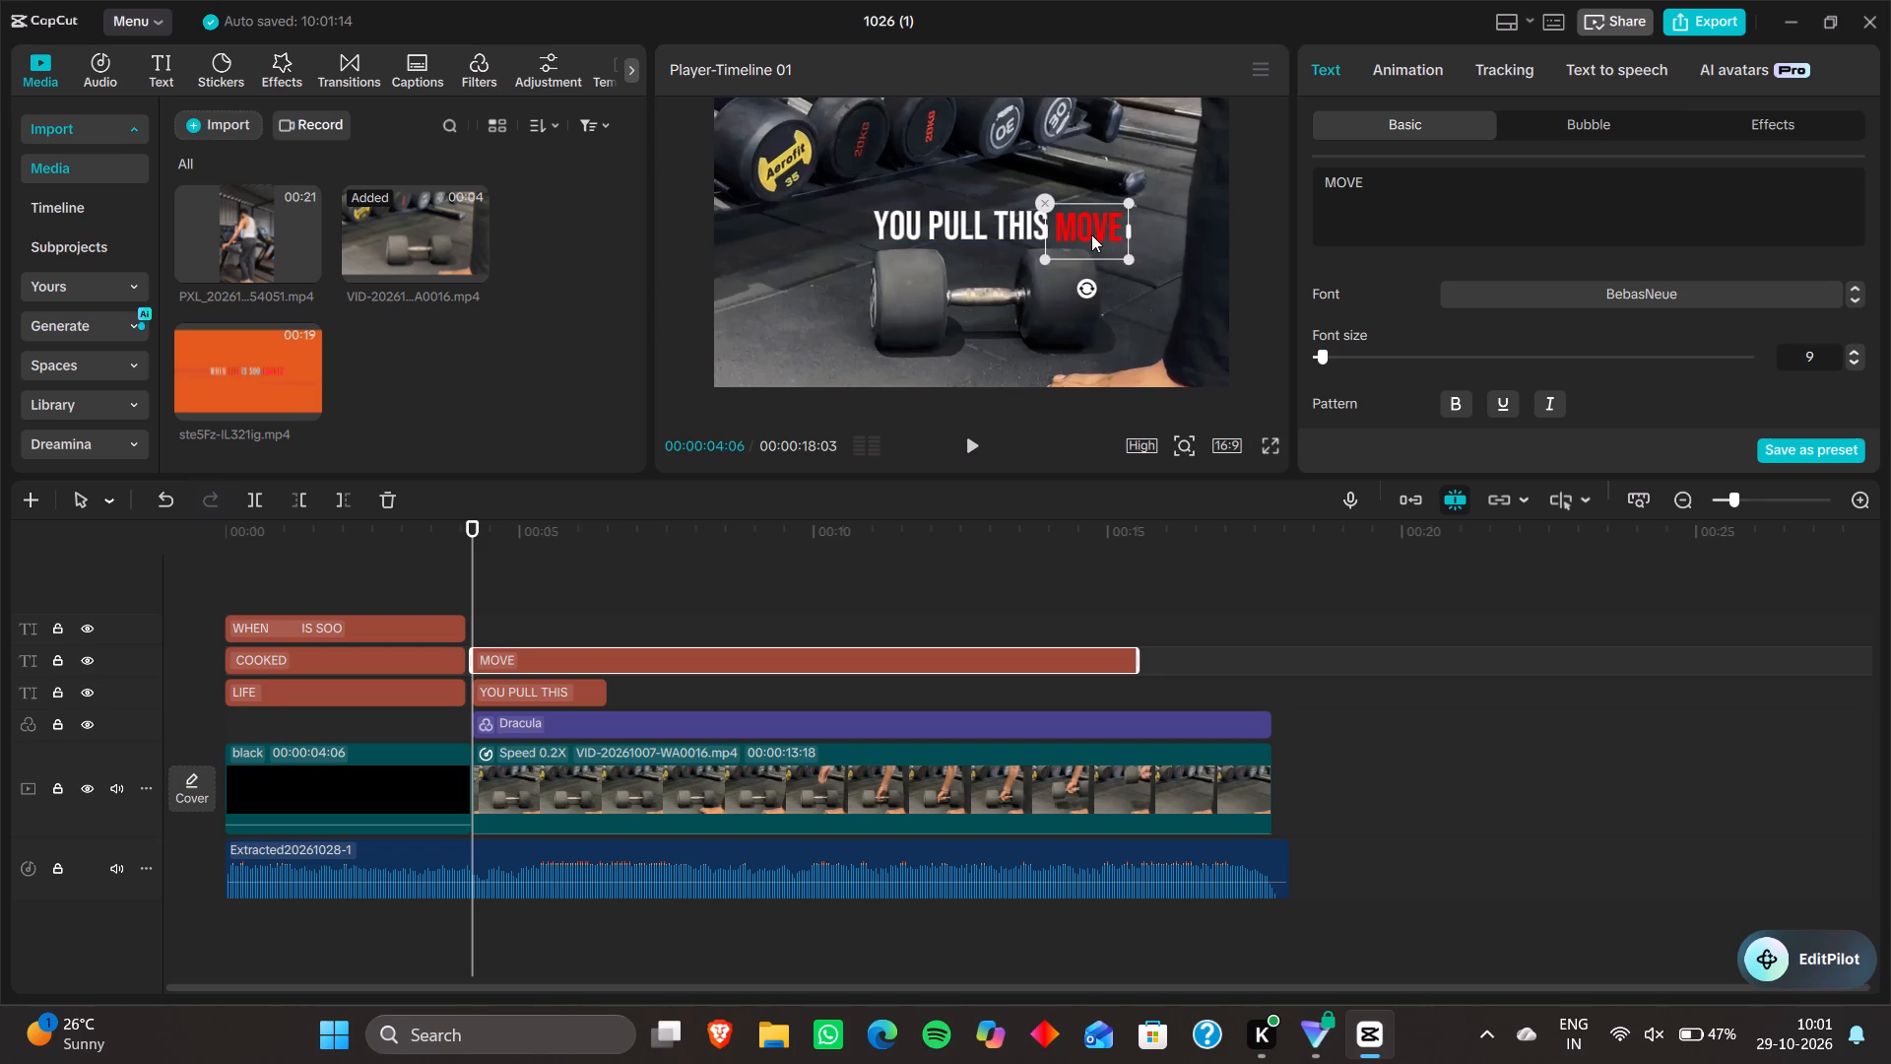
pyautogui.moveTo(1091, 234); pyautogui.dragTo(1091, 232)
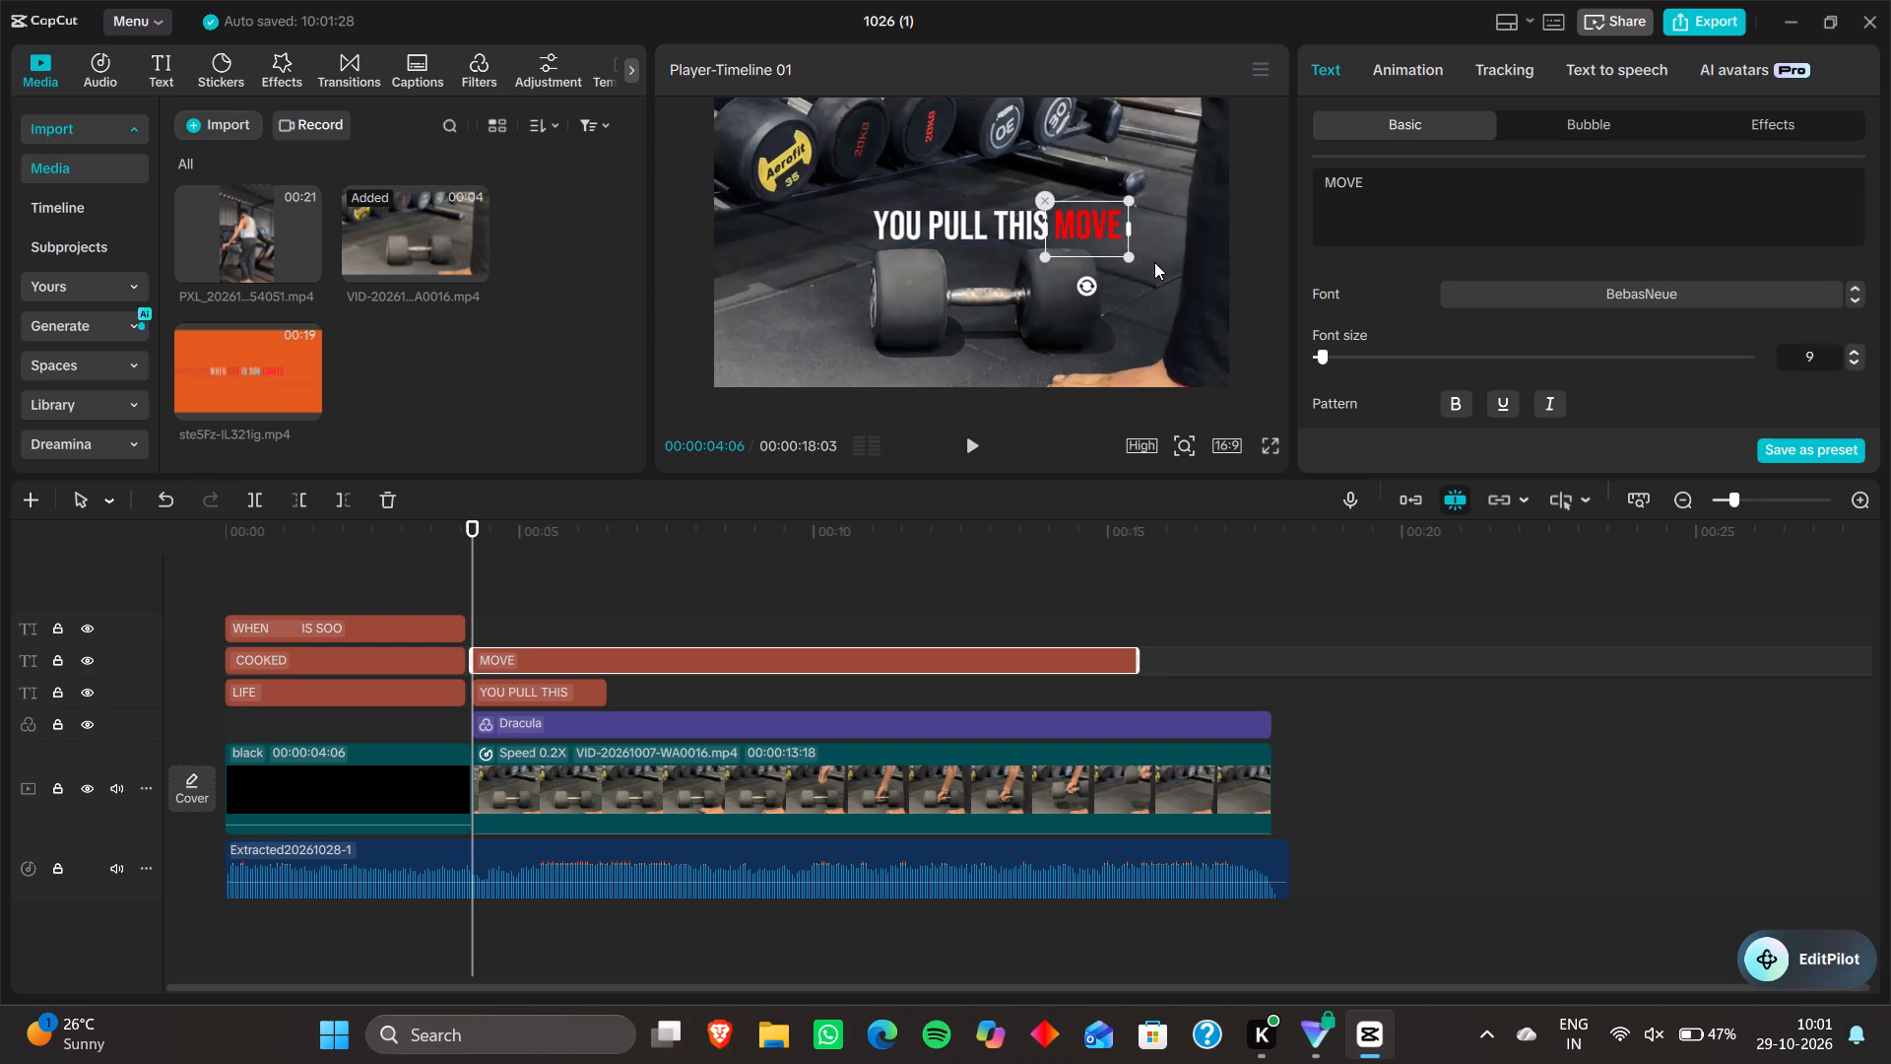
pyautogui.click(1154, 262)
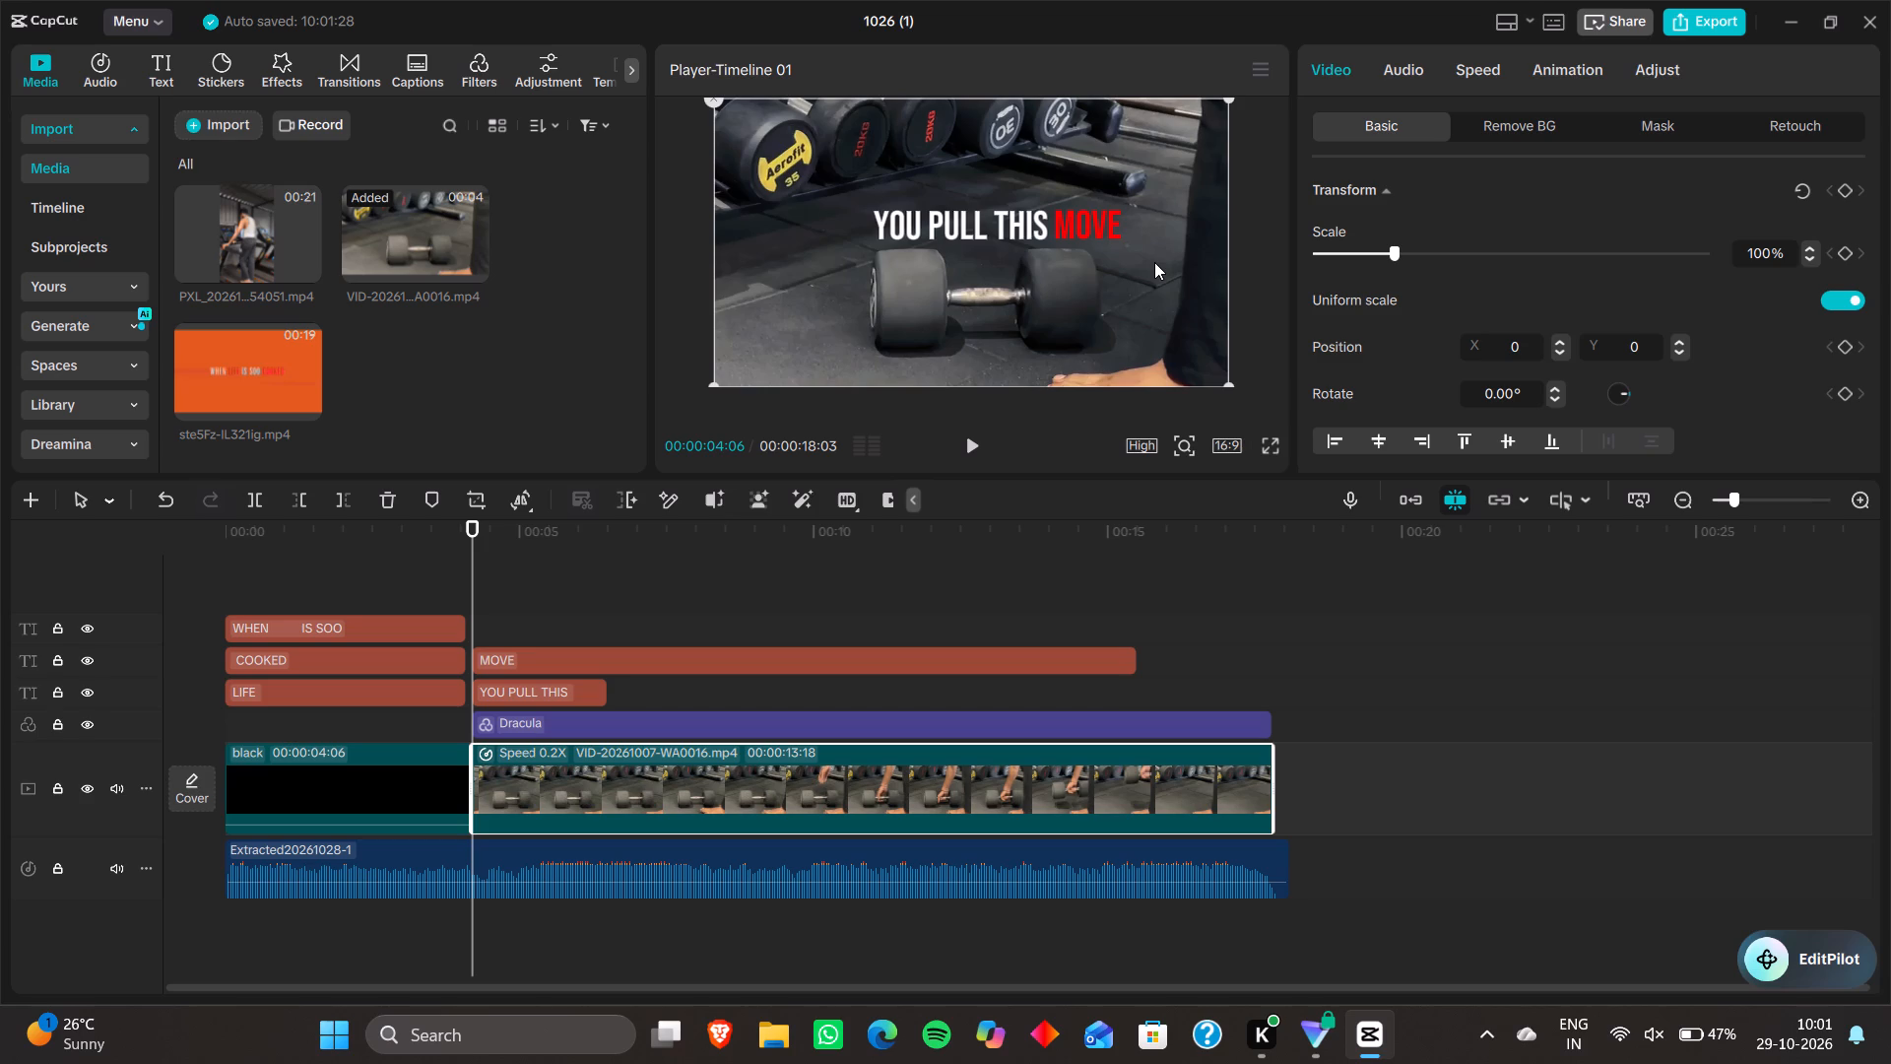
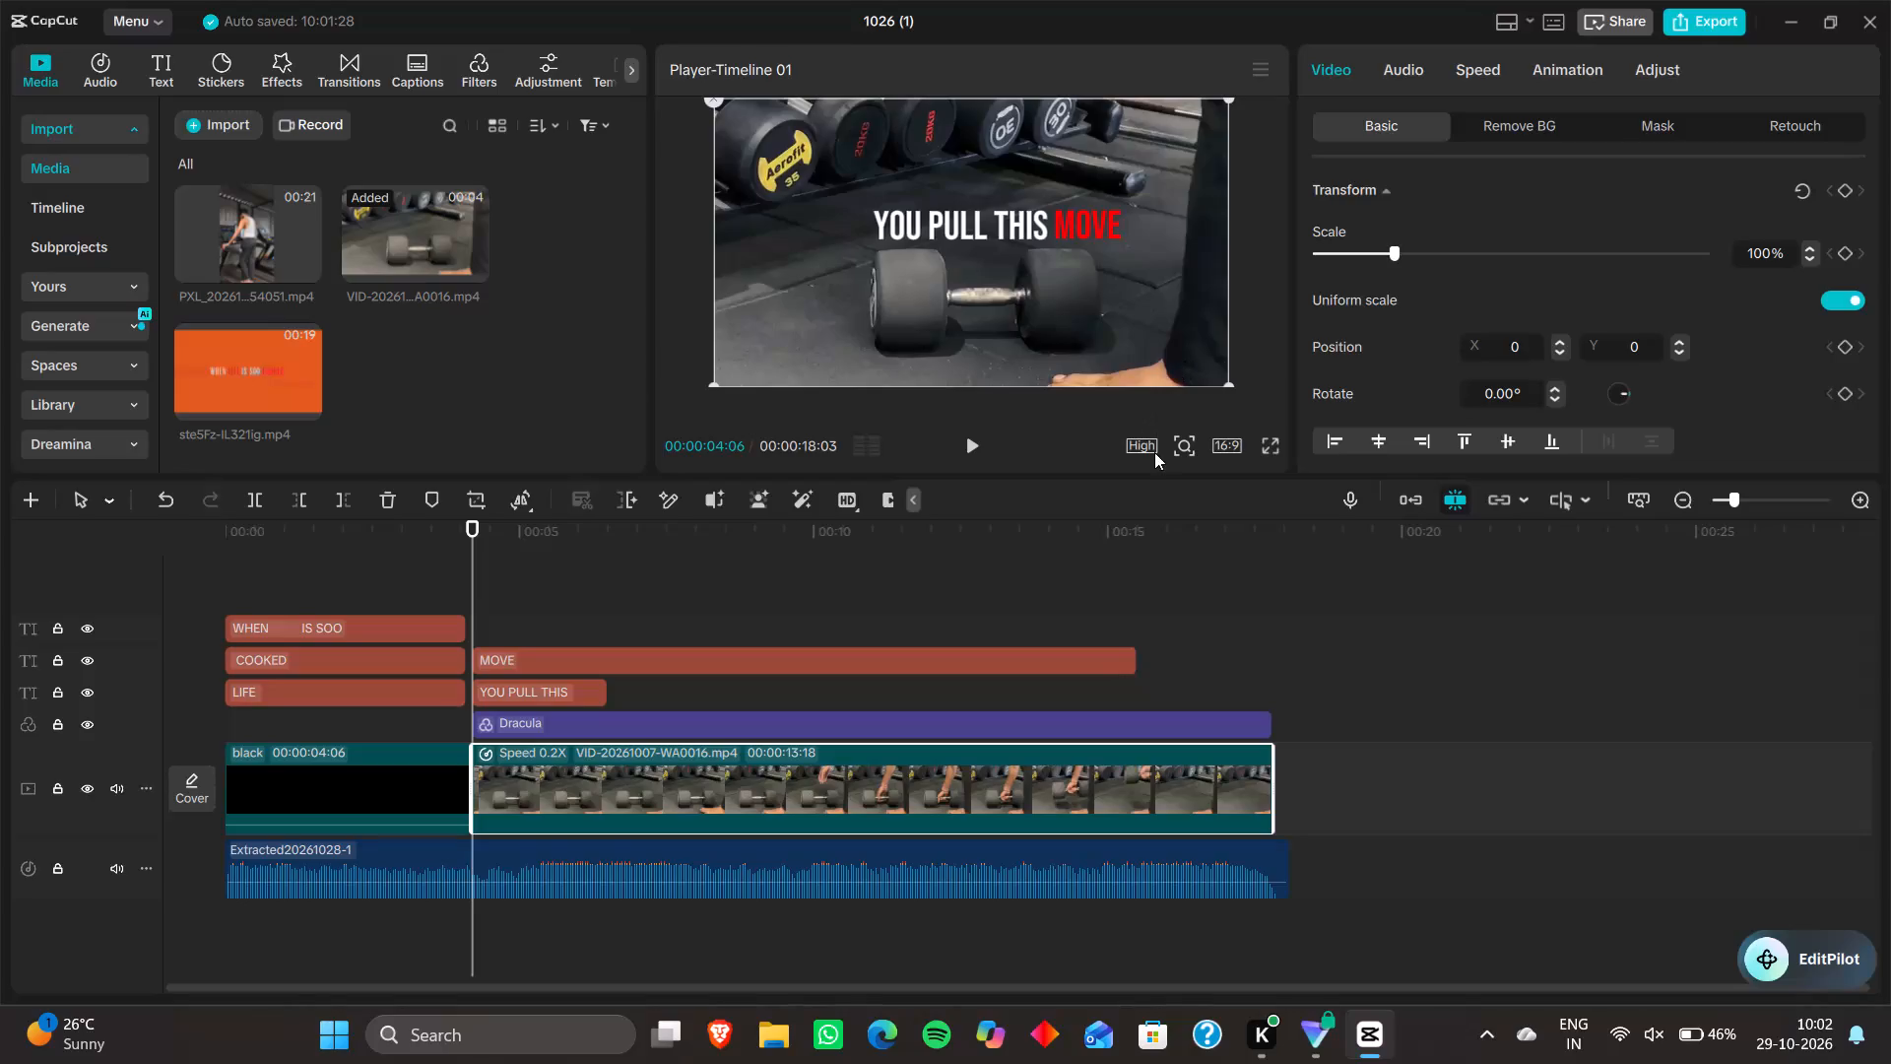
# Extend the end of the YOU PULL THIS text clip to 00:00:17:24, level with the end of the gym video clip.
pyautogui.press('Up')
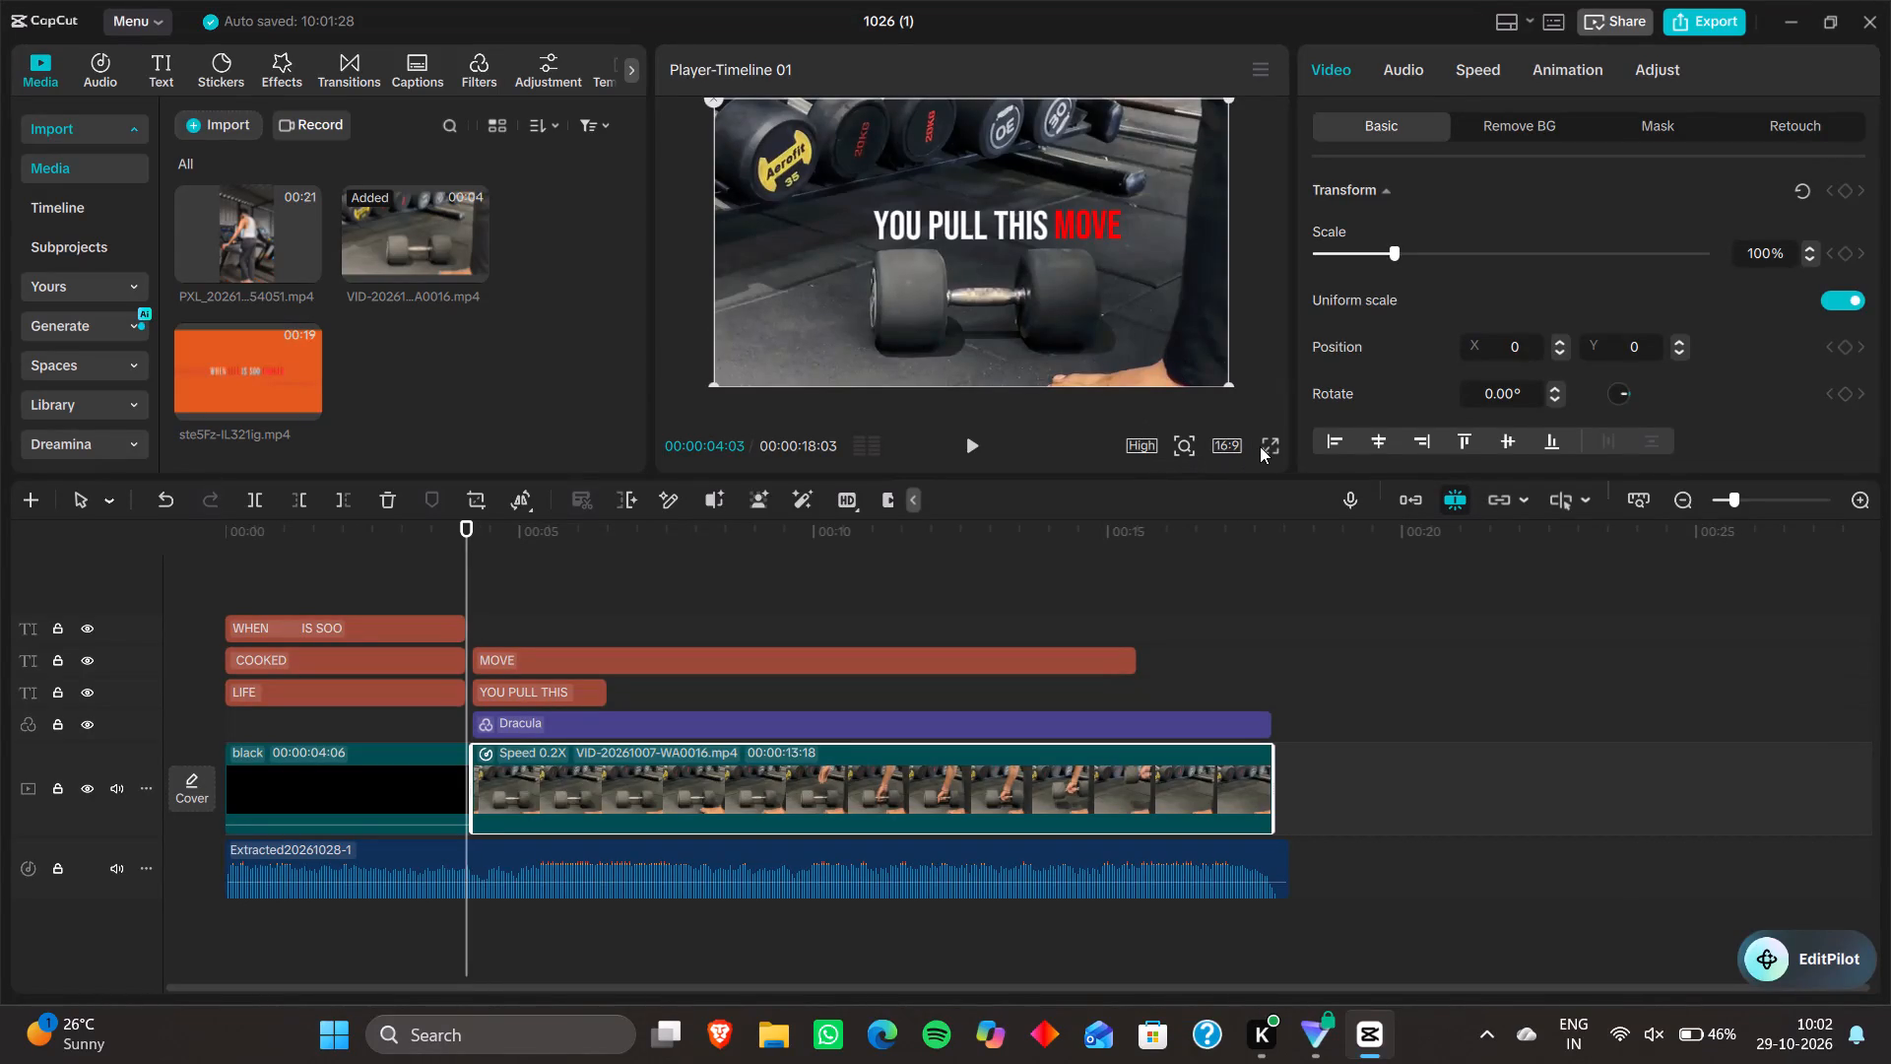
pyautogui.press('Up')
pyautogui.press('Up')
pyautogui.press('Up')
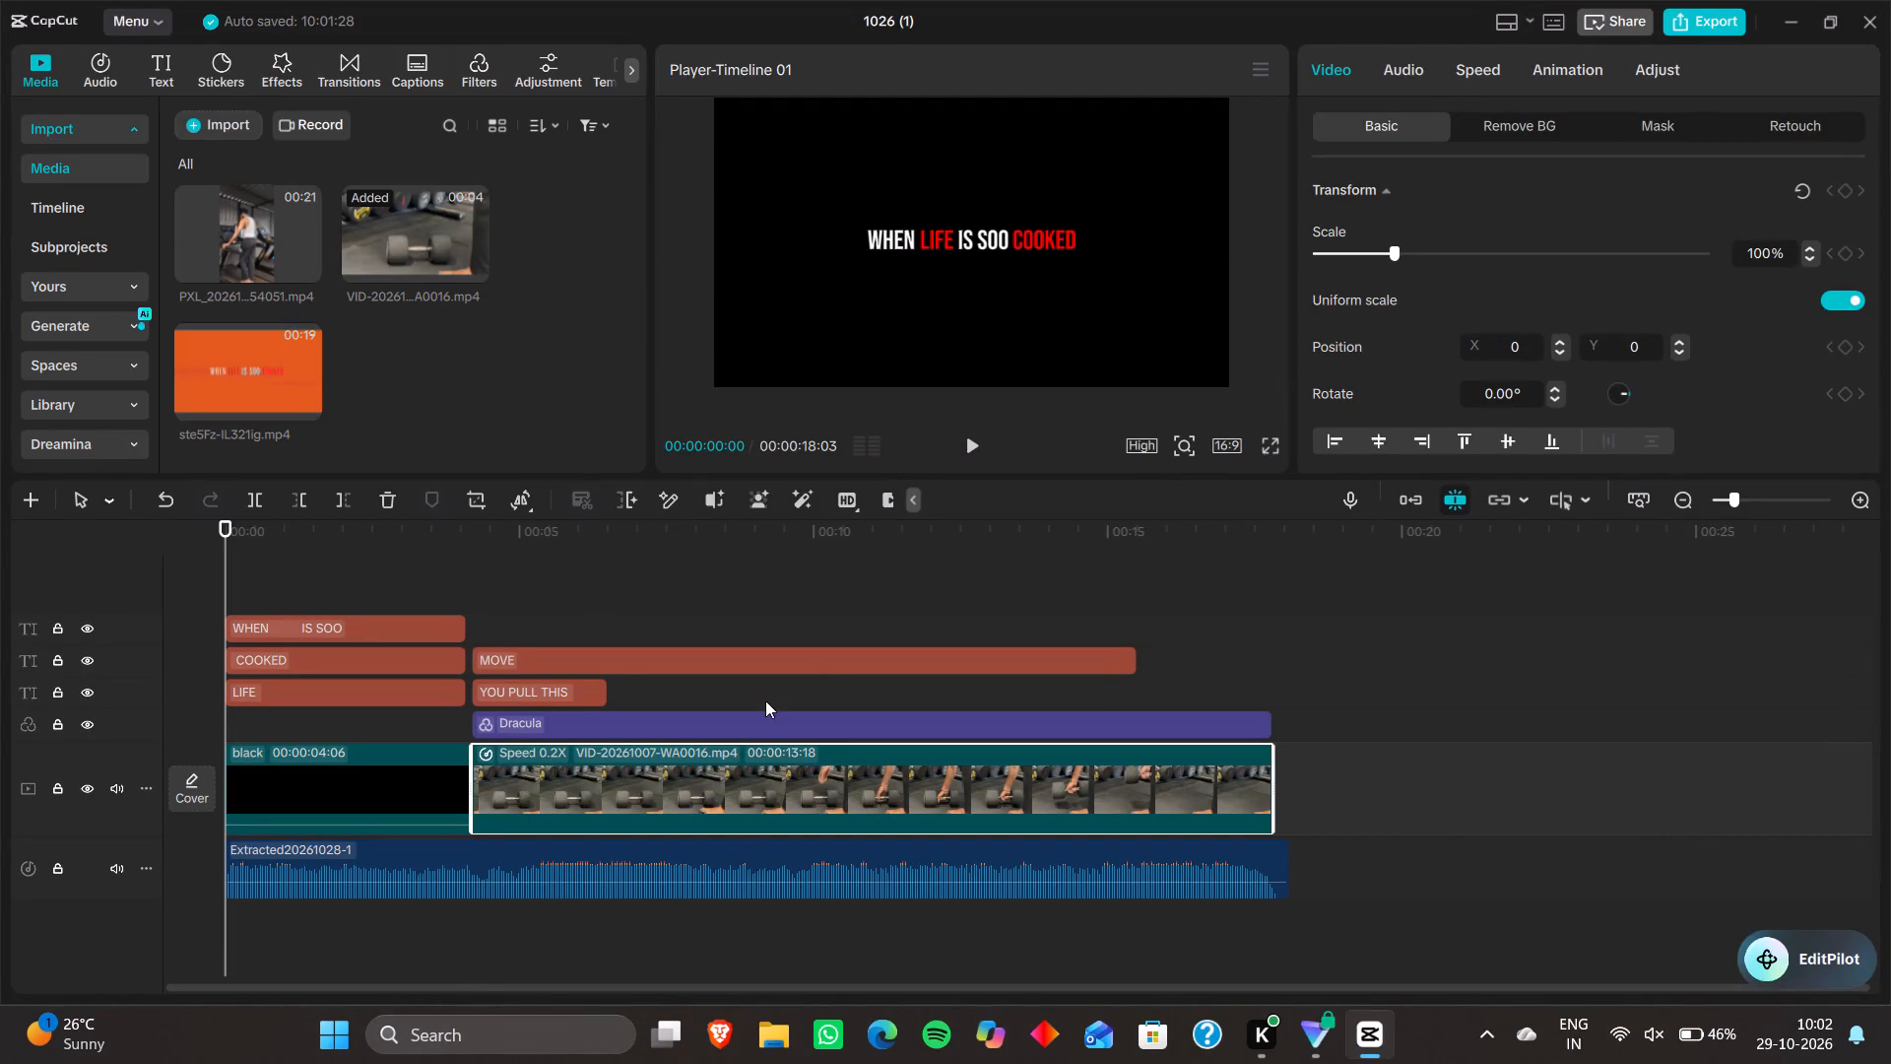
pyautogui.click(599, 697)
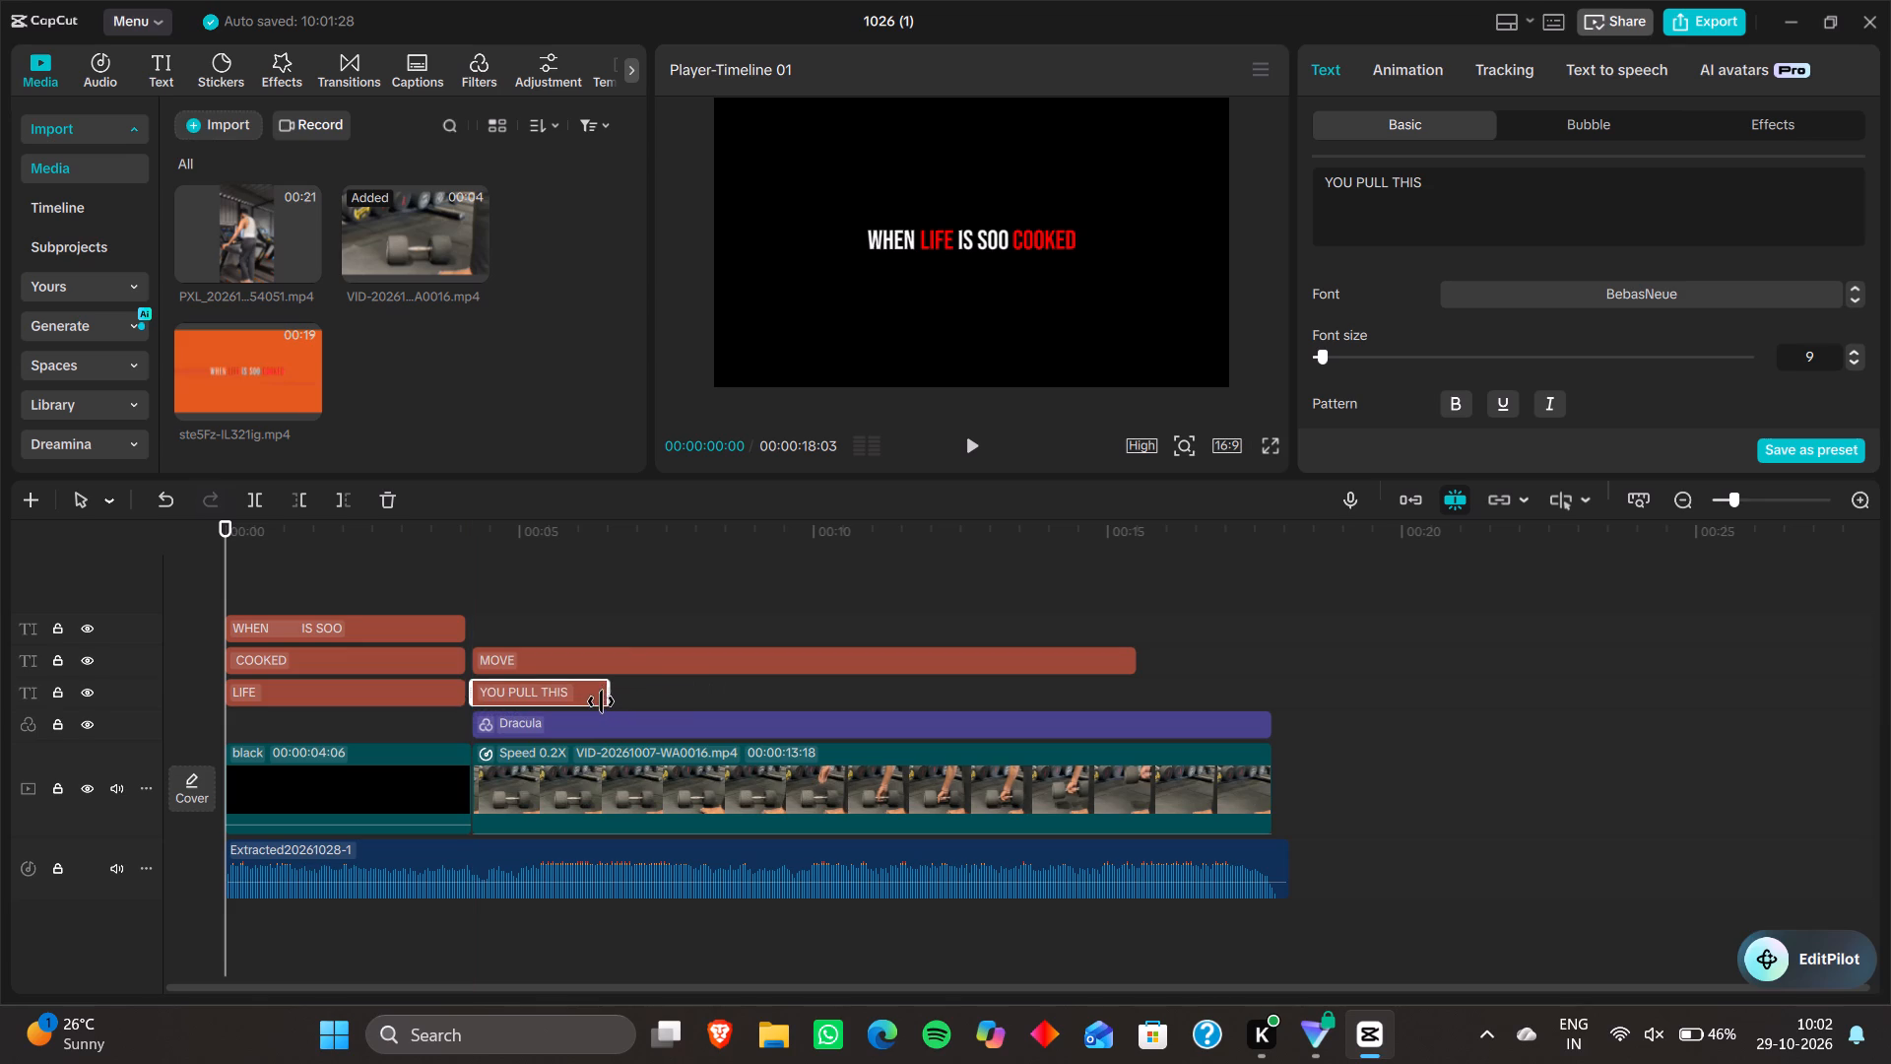
pyautogui.moveTo(608, 698); pyautogui.dragTo(1135, 730)
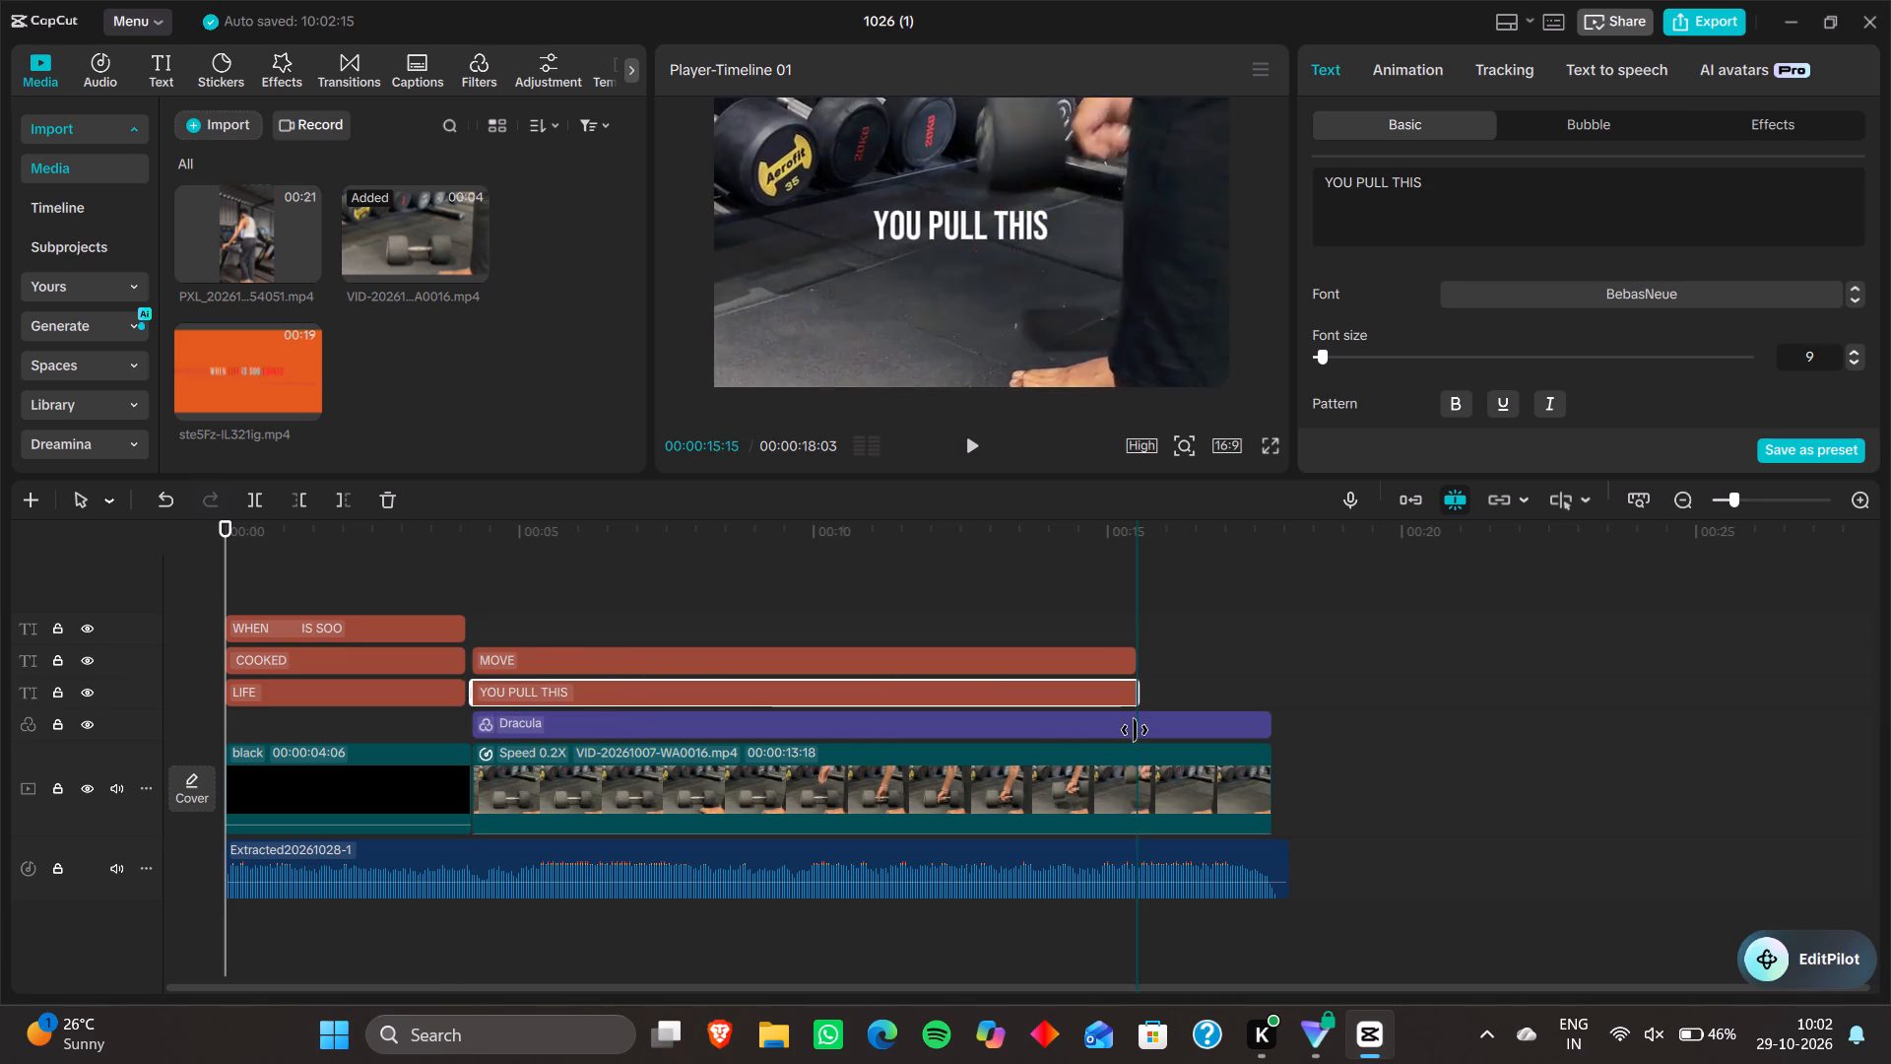
pyautogui.moveTo(1135, 730); pyautogui.dragTo(1262, 755)
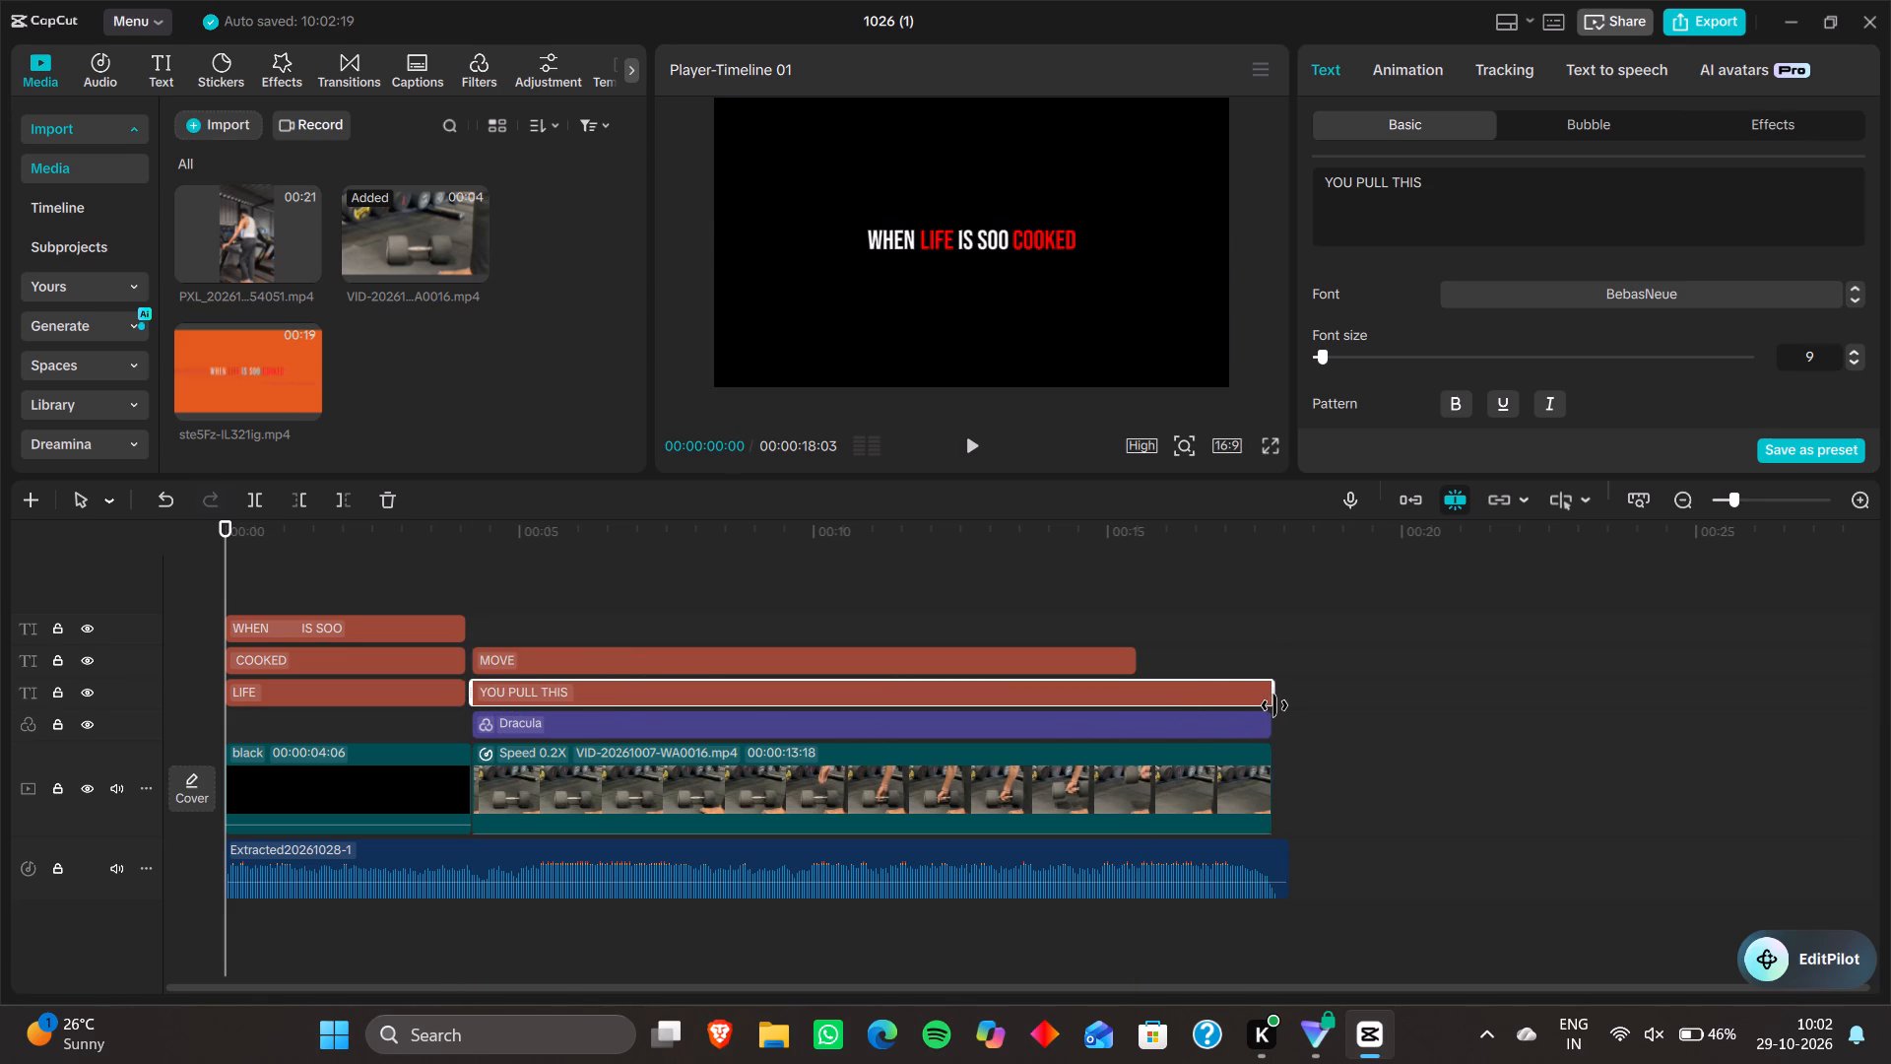
pyautogui.moveTo(1274, 704); pyautogui.dragTo(1262, 703)
# Extend the end of the MOVE text clip to 00:00:17:24, matching the YOU PULL THIS clip and the gym video.
pyautogui.click(1133, 648)
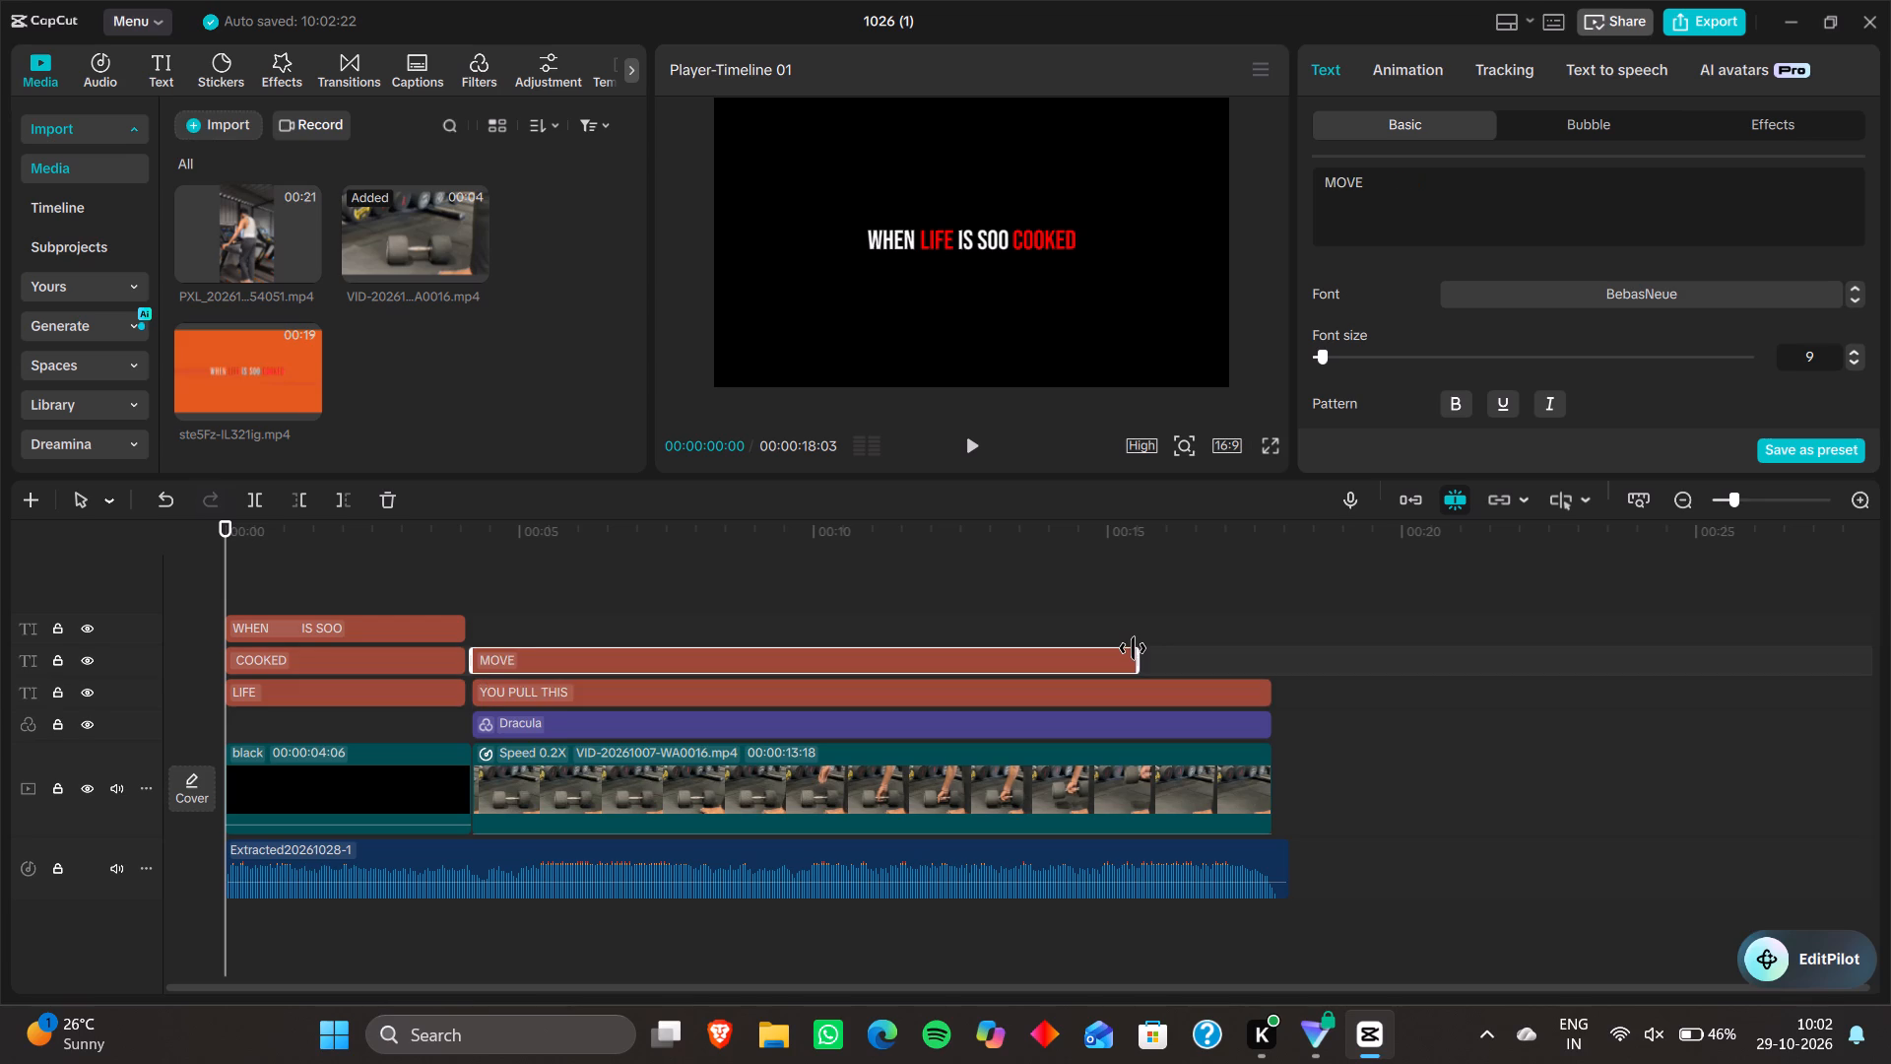
pyautogui.click(1143, 659)
pyautogui.click(1130, 651)
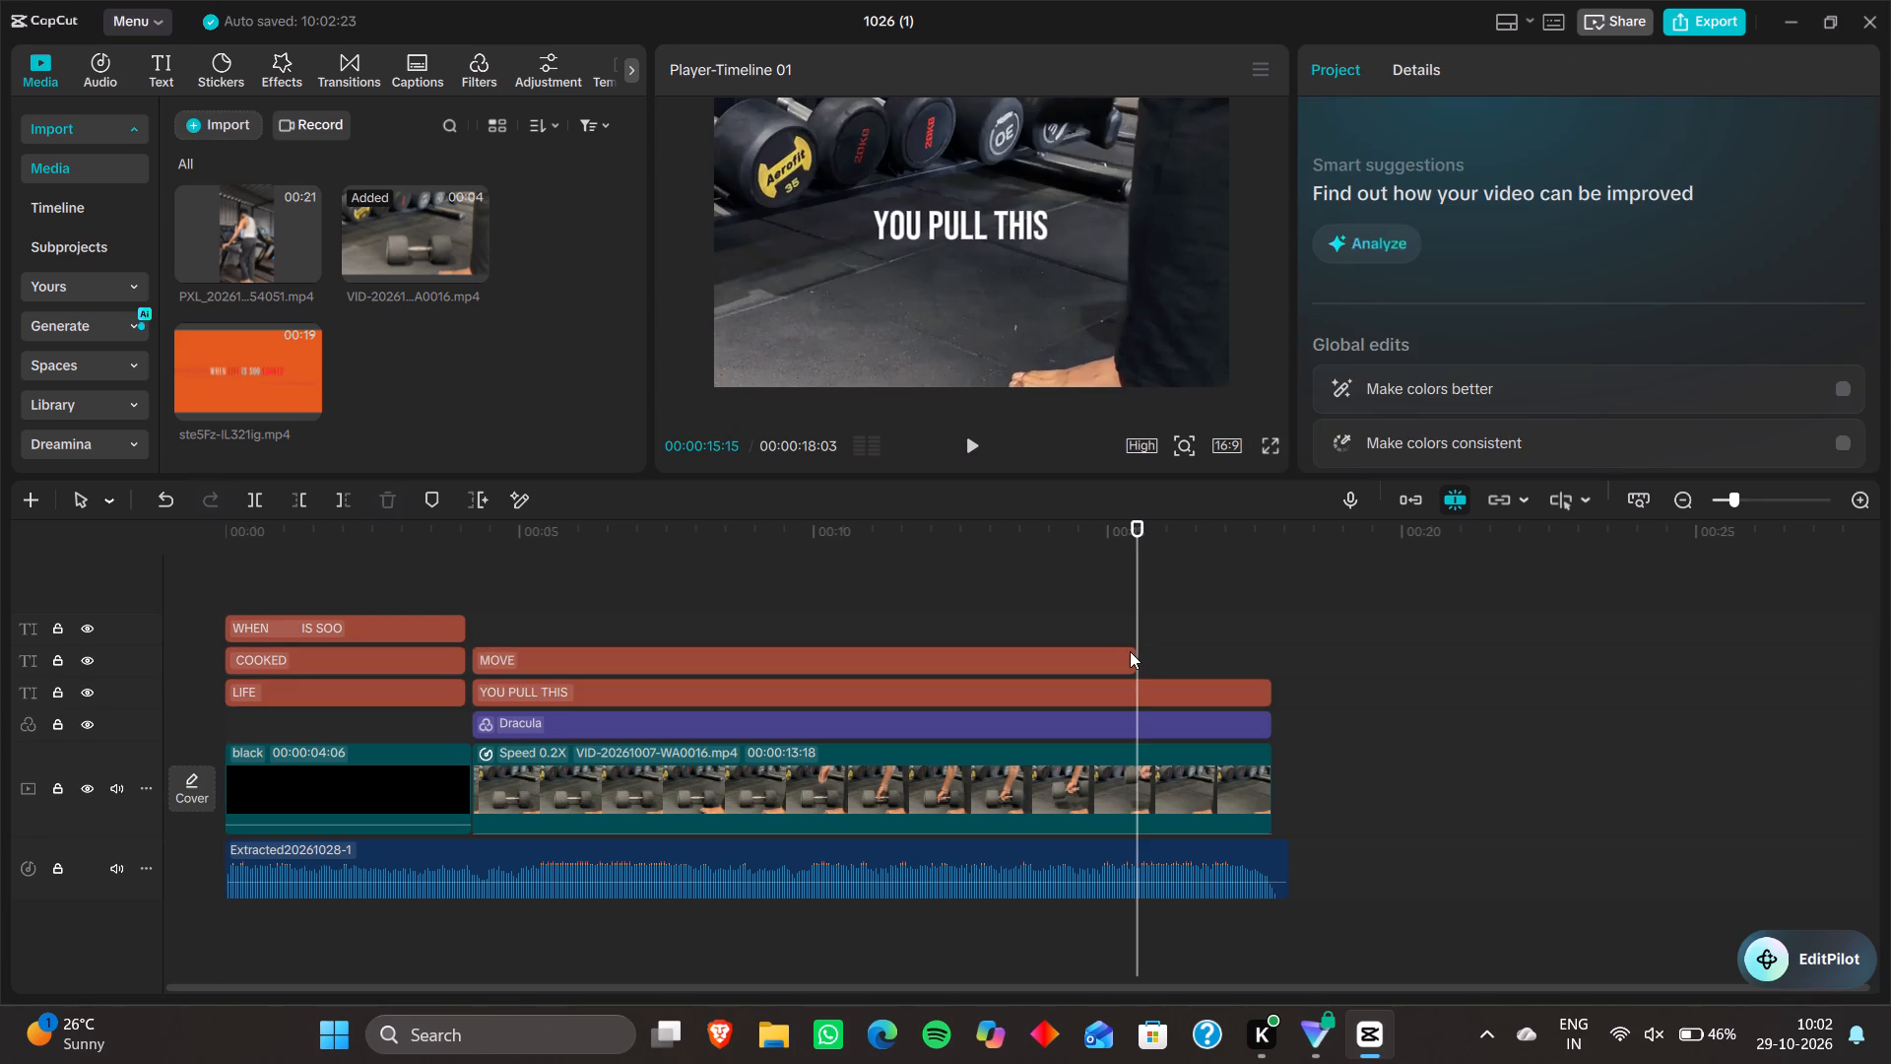
pyautogui.moveTo(1136, 660); pyautogui.dragTo(1257, 693)
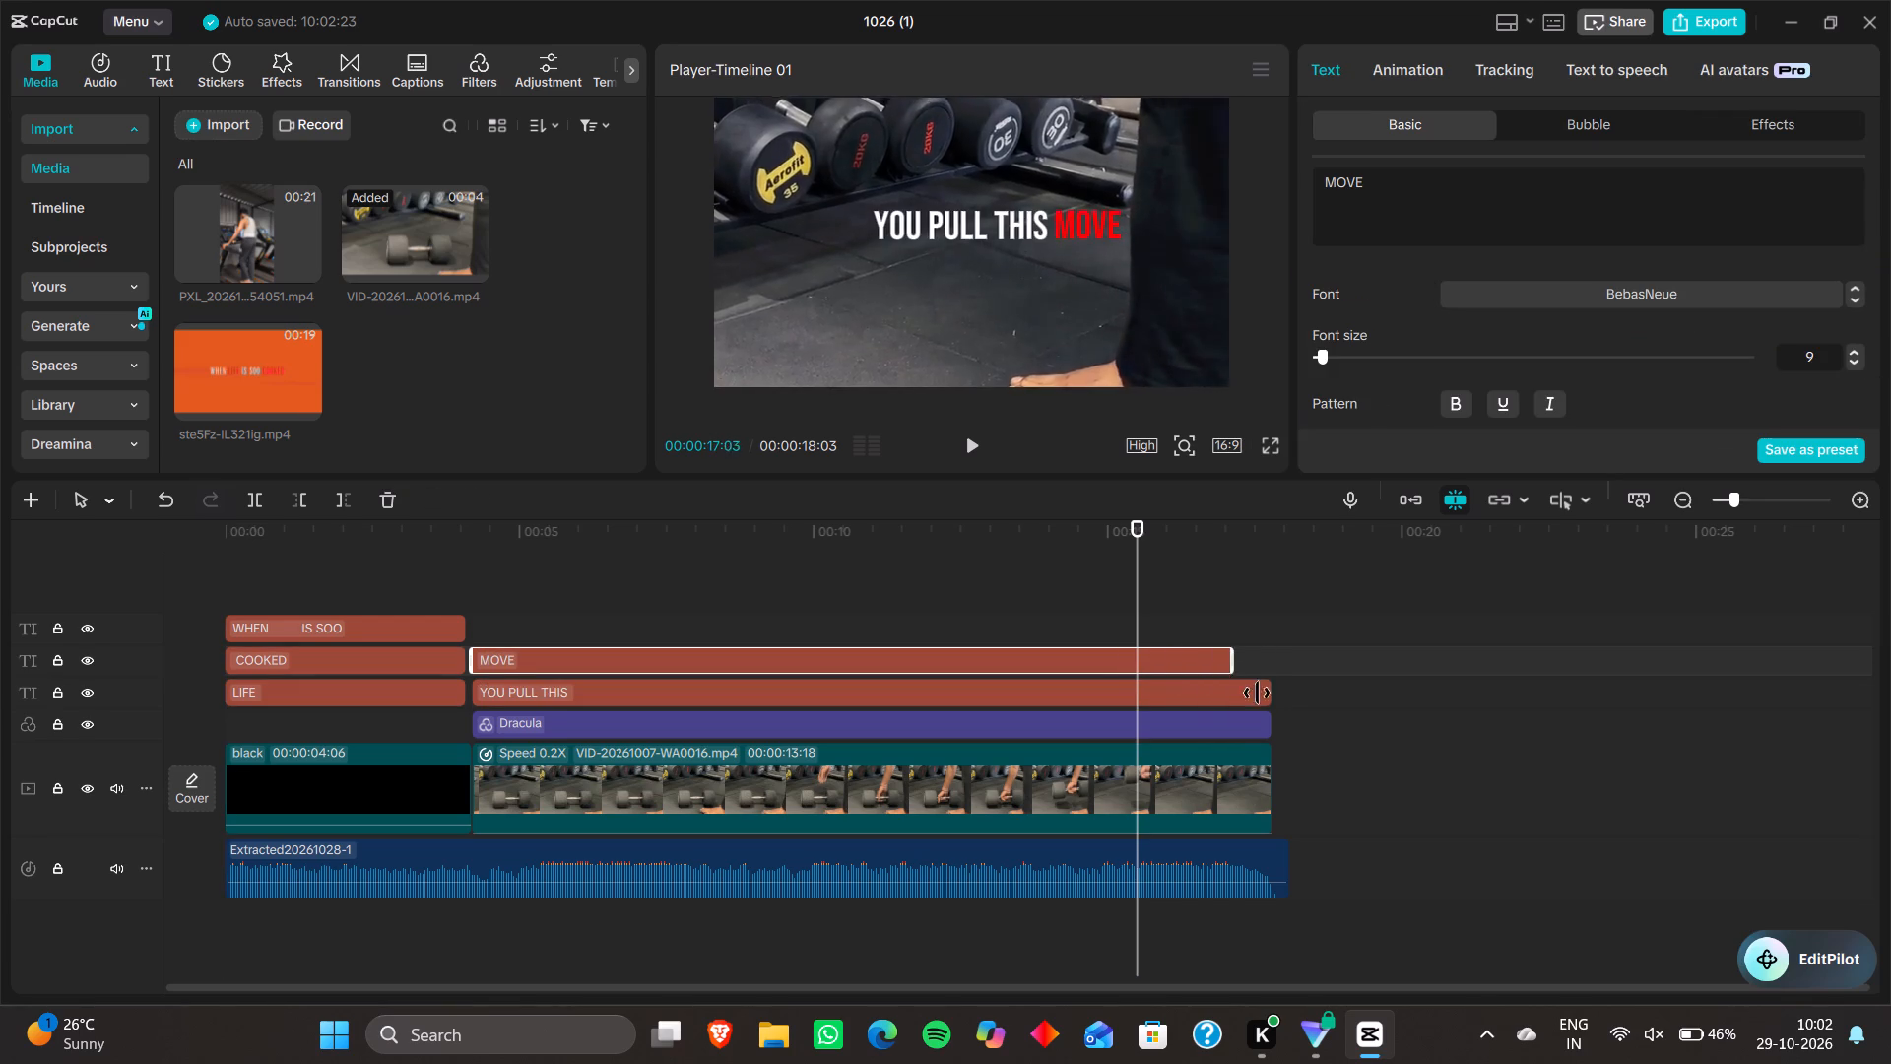
pyautogui.moveTo(1257, 693); pyautogui.dragTo(1266, 707)
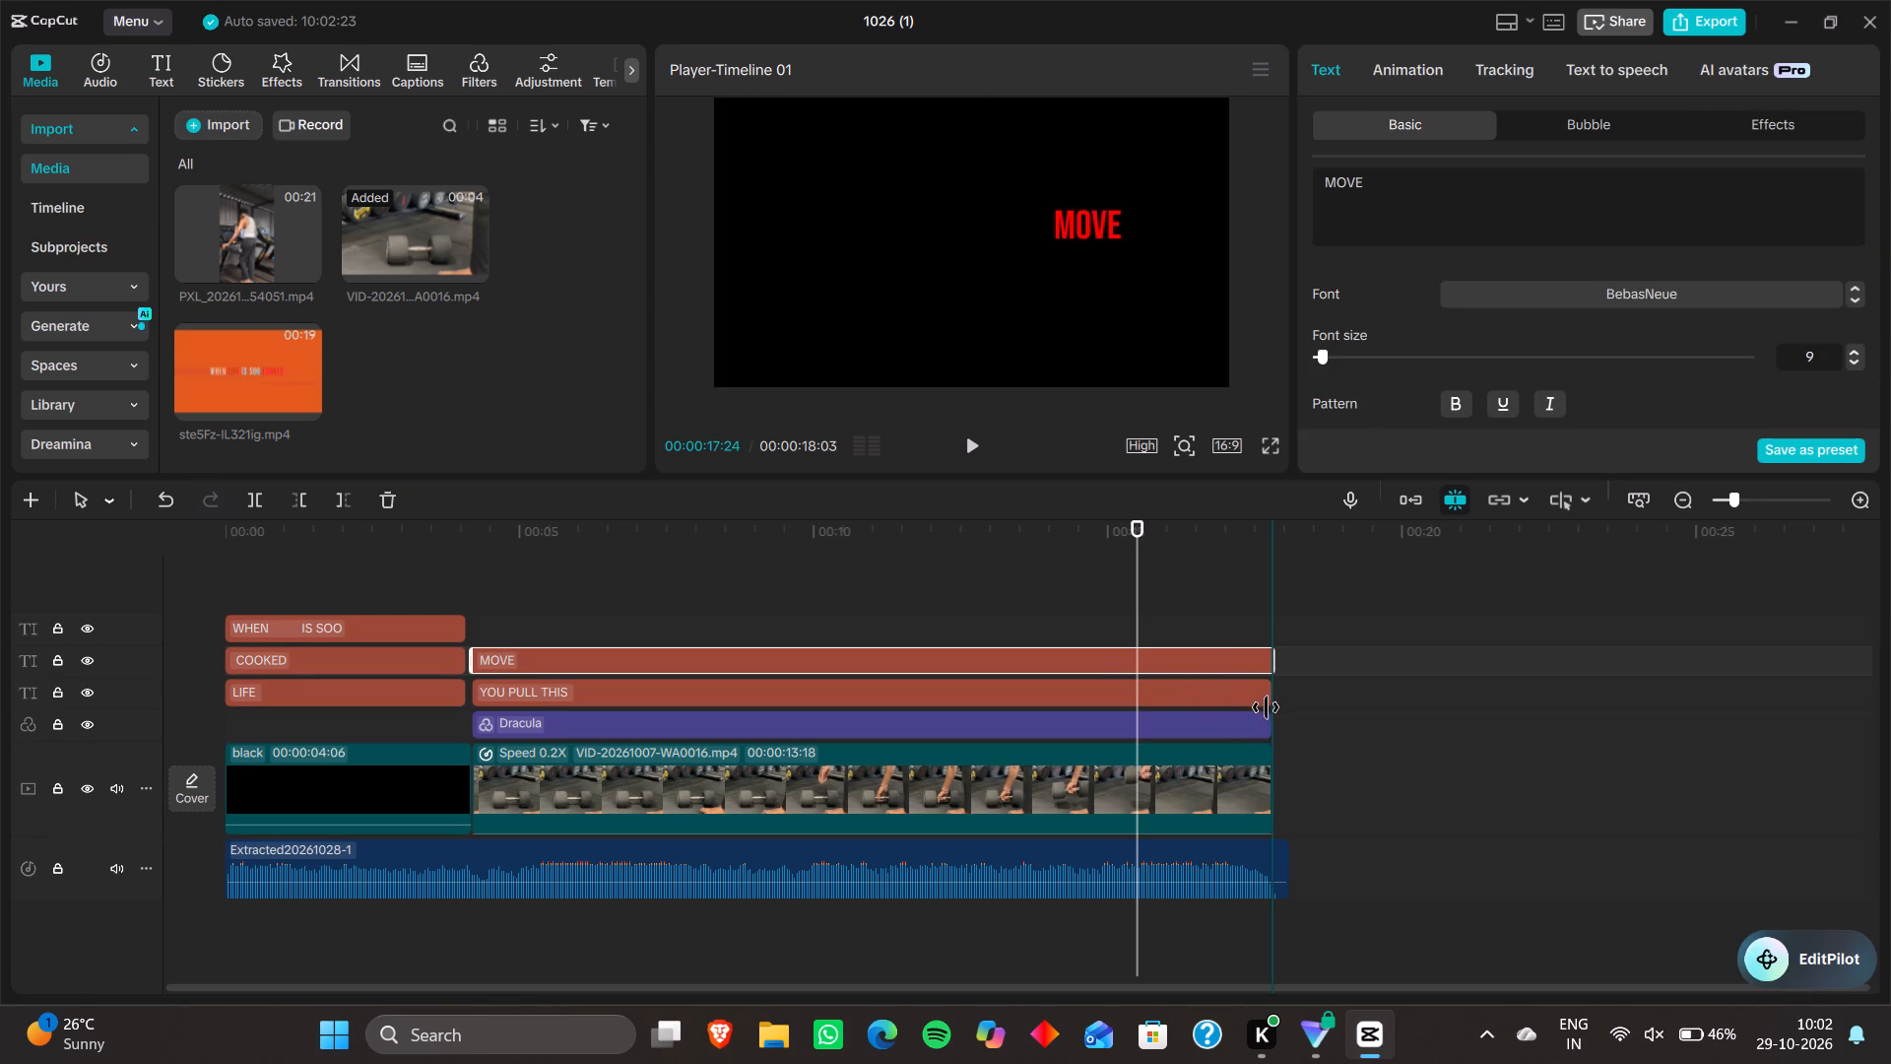
pyautogui.moveTo(1266, 707); pyautogui.dragTo(1265, 707)
# Play the whole edit from the beginning to check the titles against the video and music.
pyautogui.press('Up')
pyautogui.press('Up')
pyautogui.press('Up')
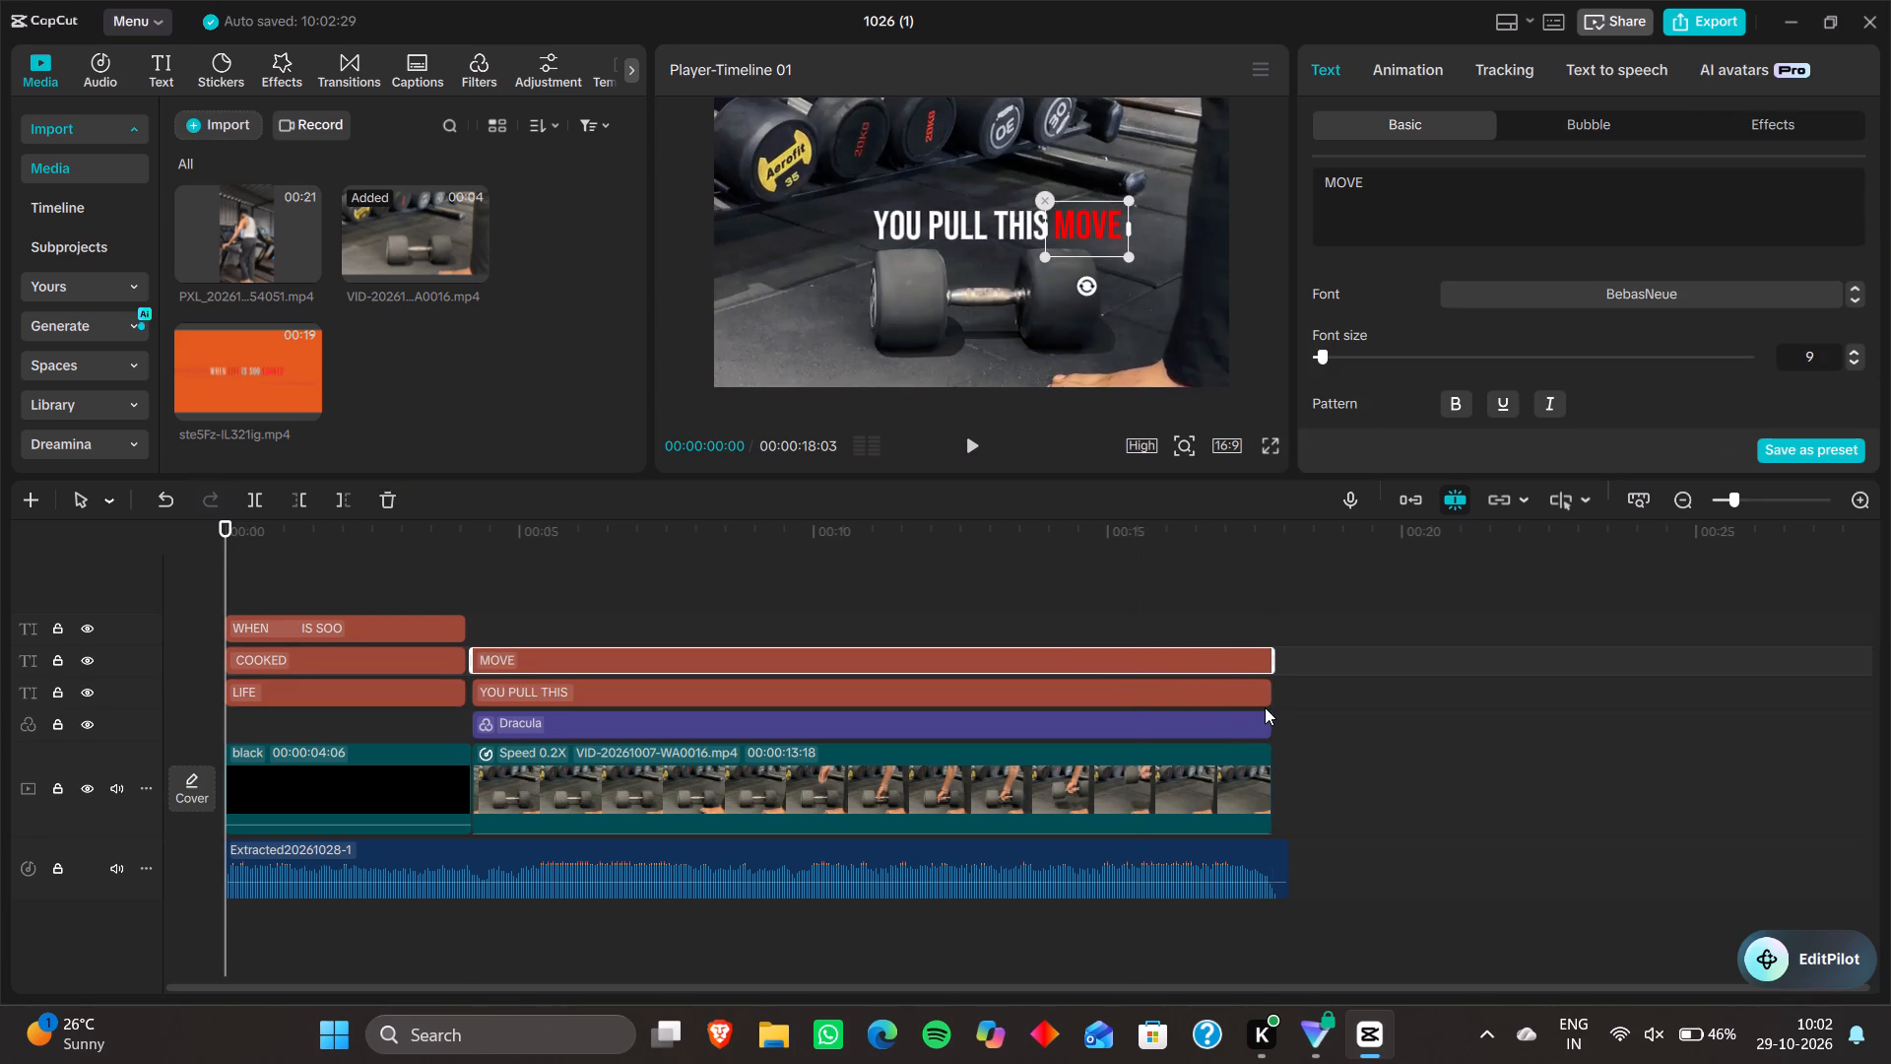
pyautogui.press('Up')
pyautogui.press('Up')
pyautogui.press('Up')
pyautogui.press('space')
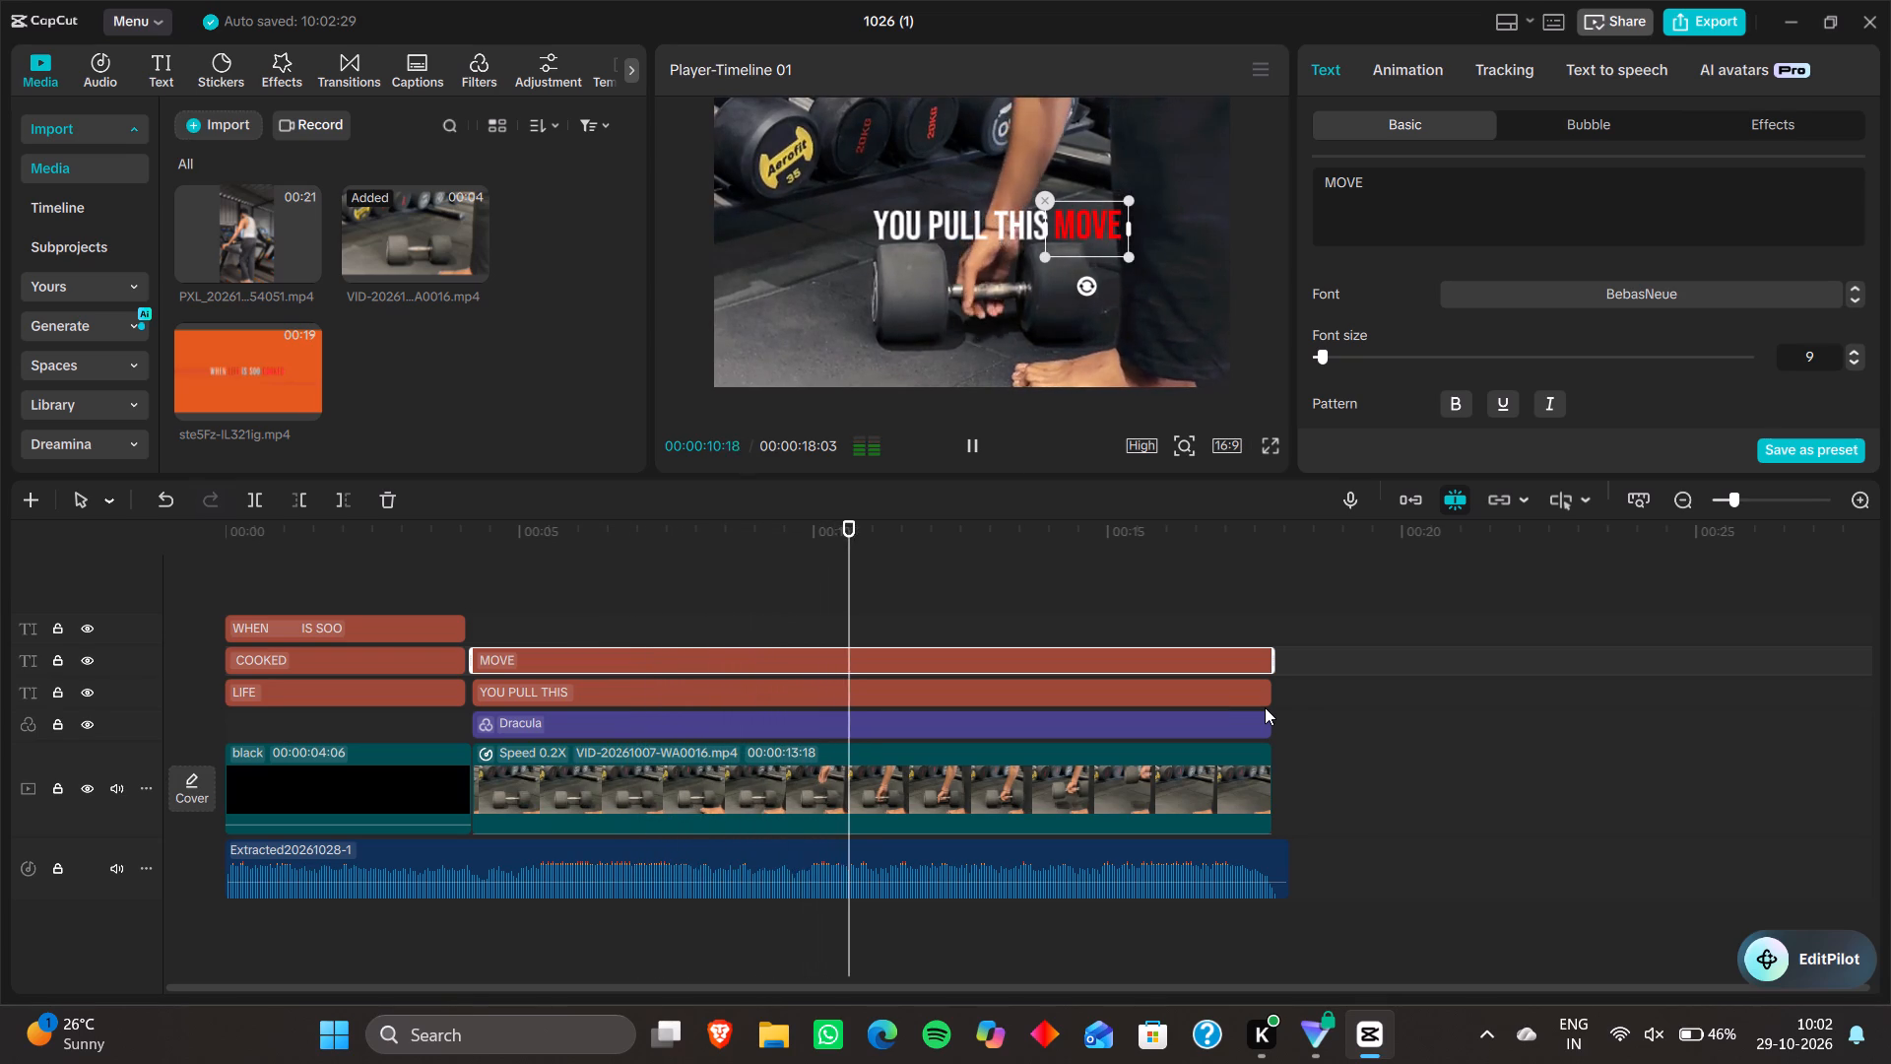
pyautogui.press('Up')
pyautogui.click(1558, 772)
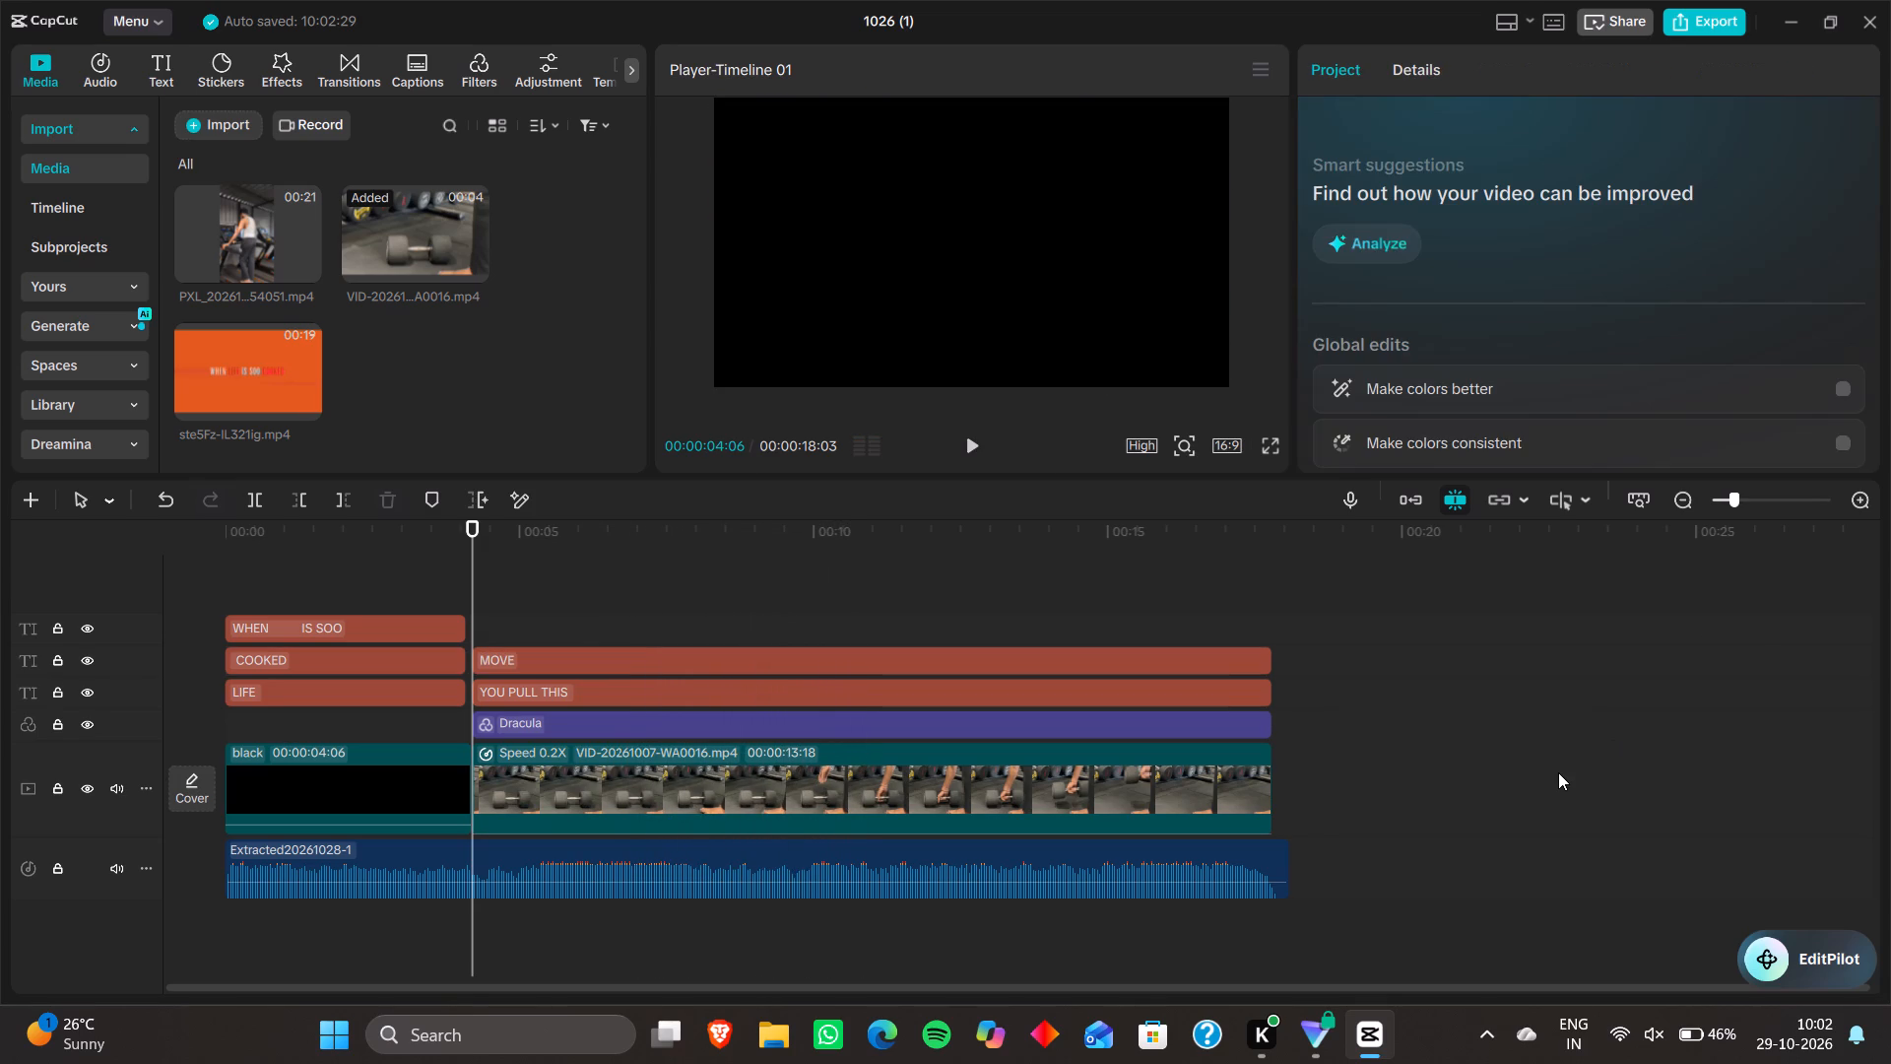
pyautogui.press('Up')
pyautogui.press('Up')
pyautogui.press('Up')
pyautogui.press('Up')
pyautogui.press('Up')
pyautogui.press('Up')
pyautogui.press('Up')
pyautogui.press('Up')
pyautogui.press('Up')
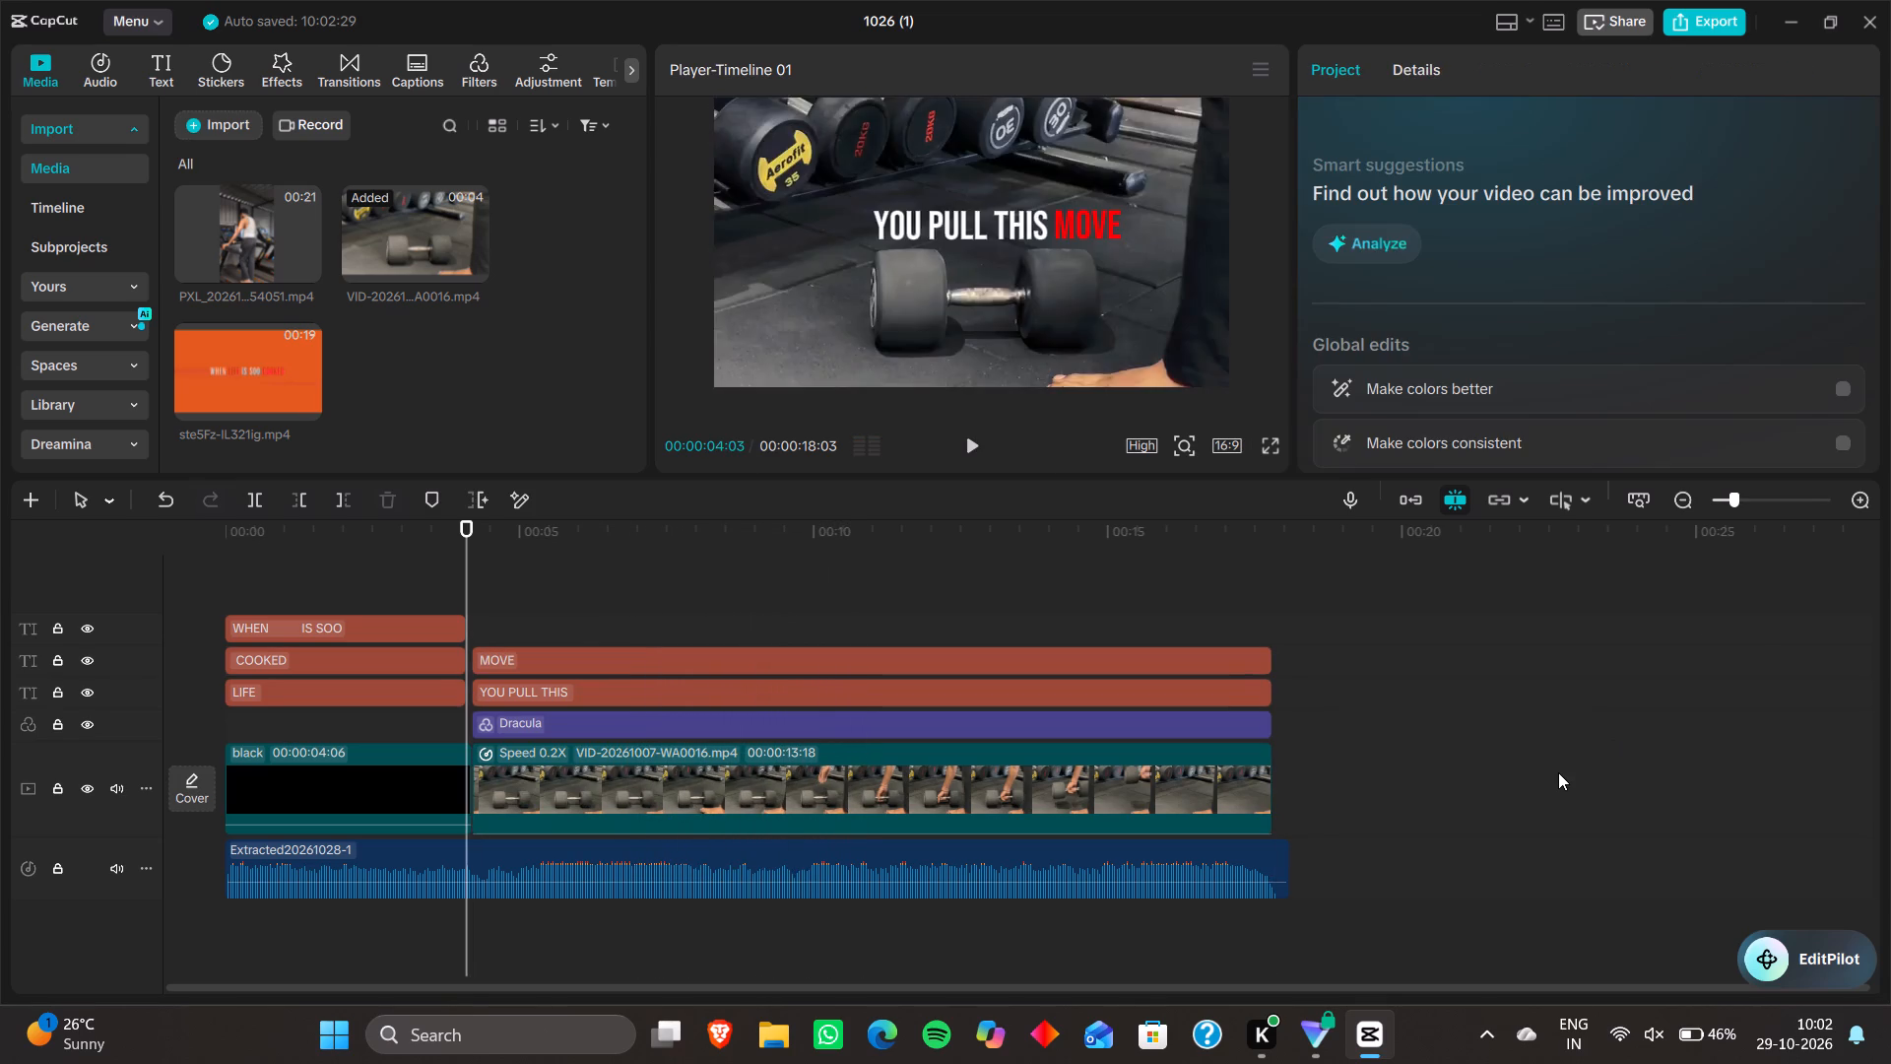
pyautogui.press('Up')
pyautogui.press('space')
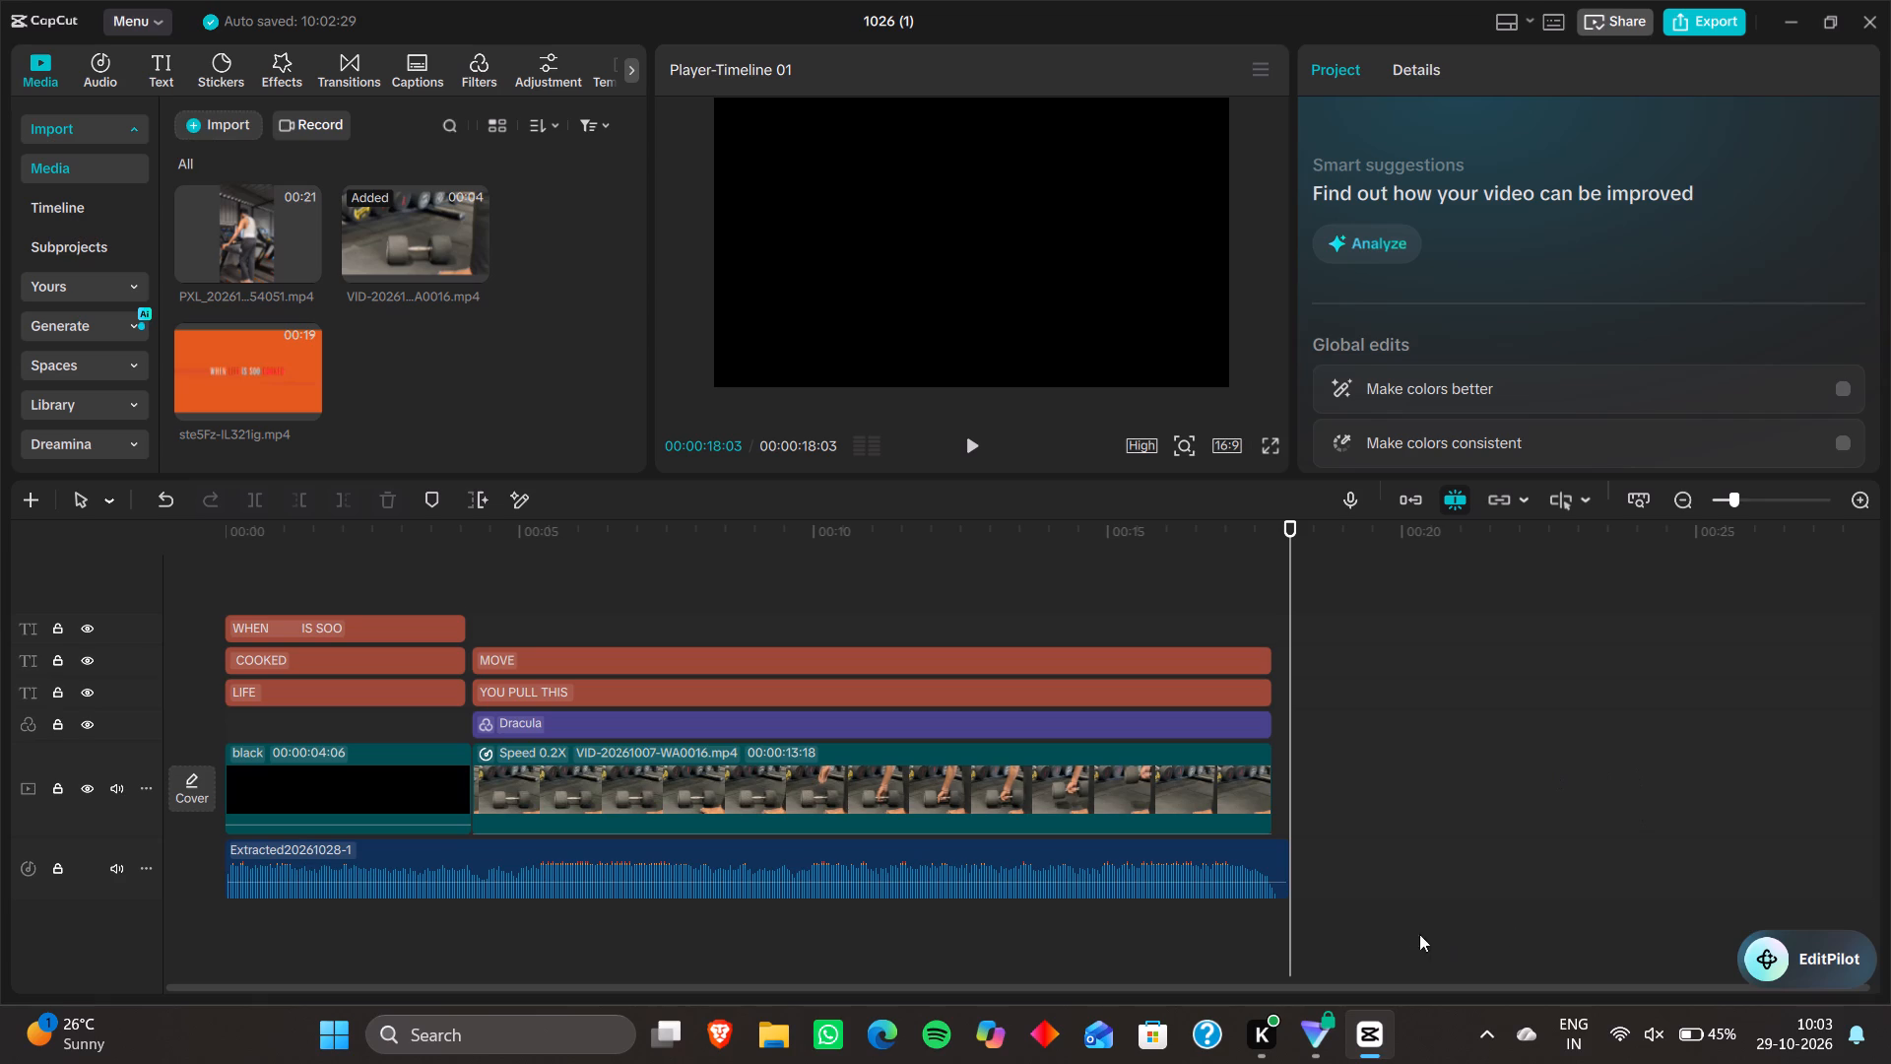
# Trim the end of the extracted audio clip to 00:00:17:29, just past the end of the gym video, with no fade-out.
pyautogui.click(1287, 868)
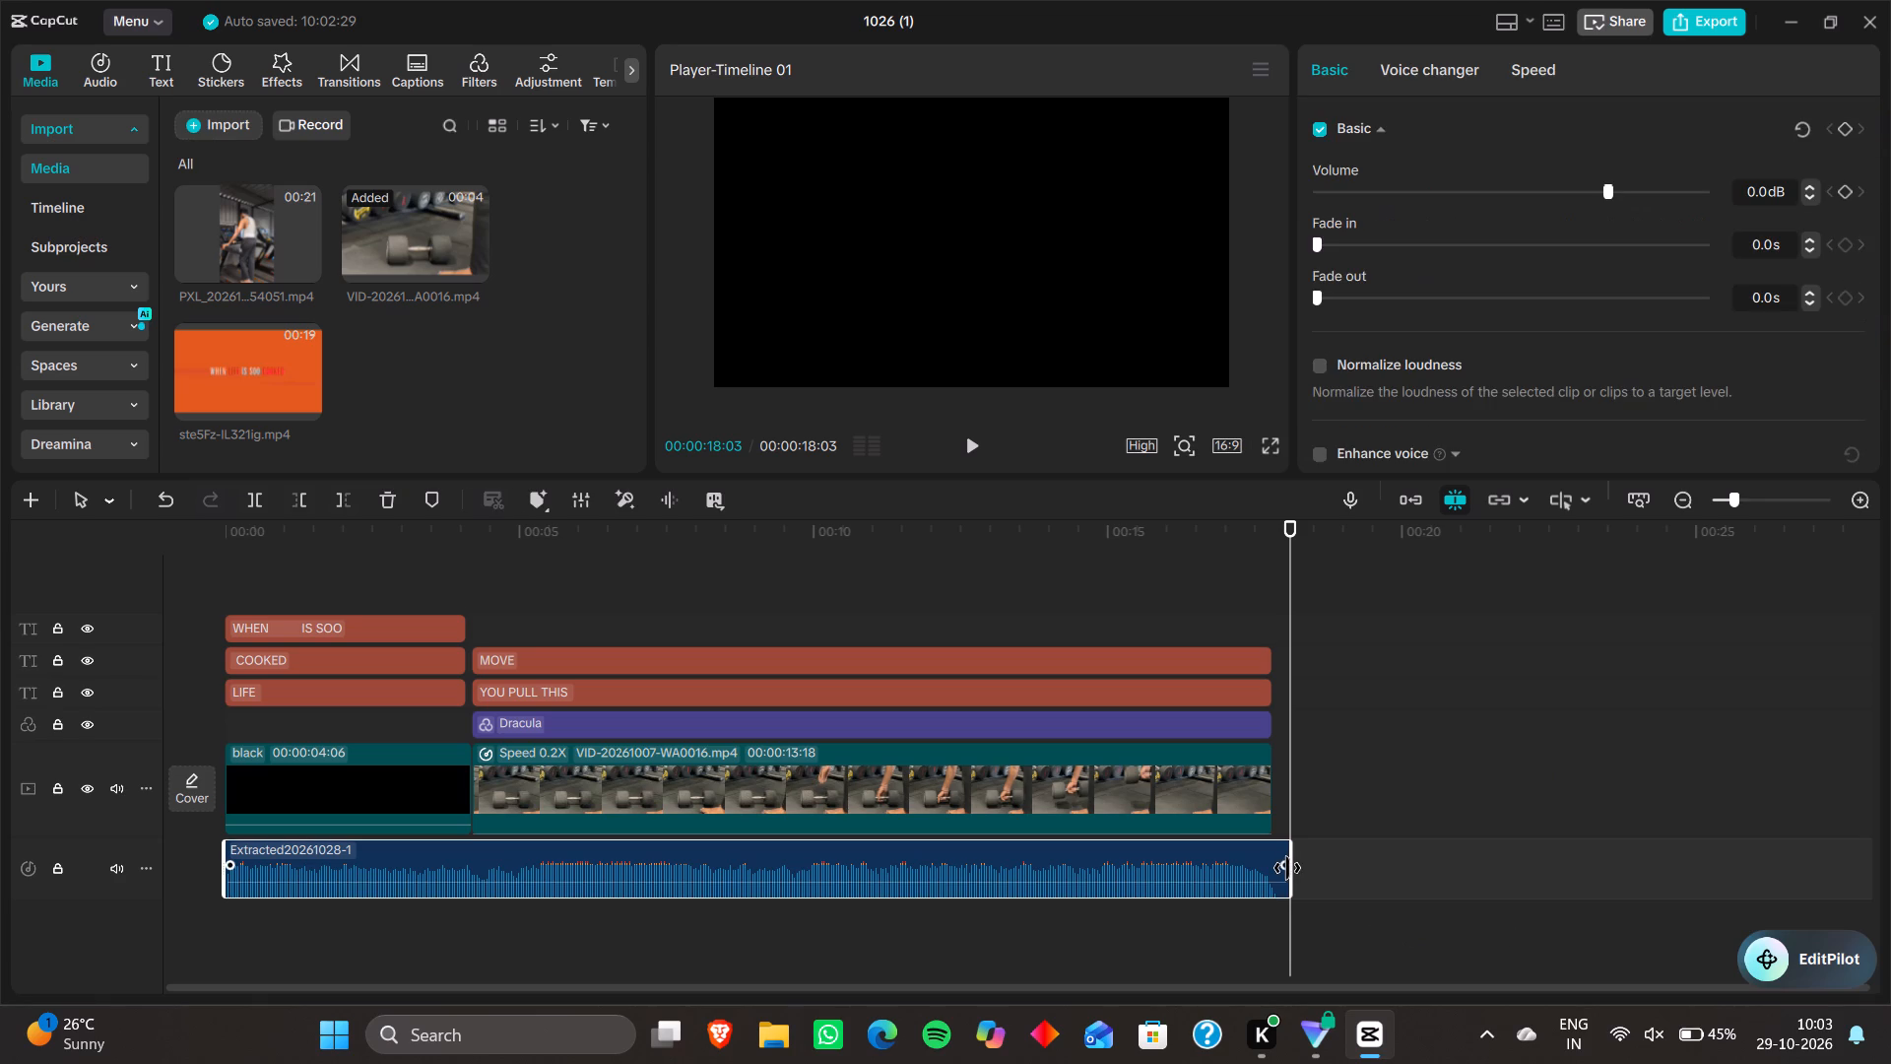
pyautogui.moveTo(1289, 868); pyautogui.dragTo(1281, 870)
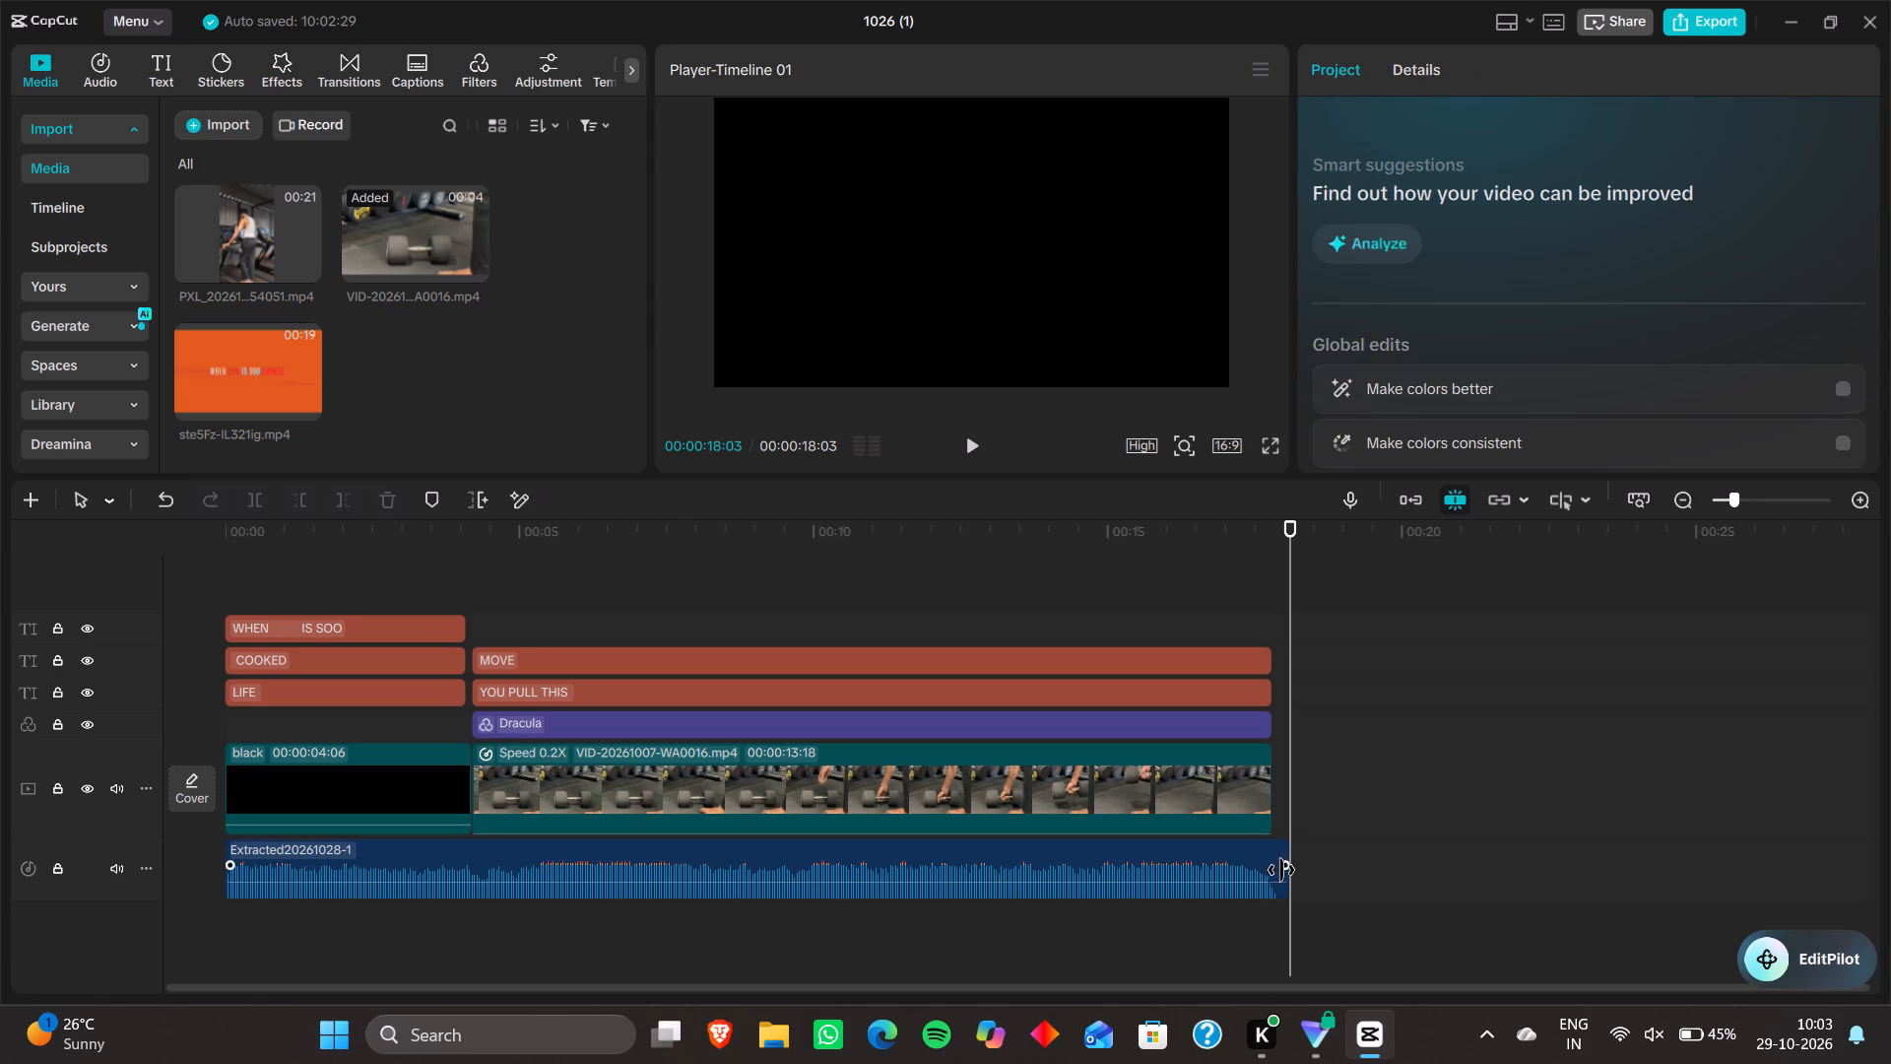
pyautogui.moveTo(1281, 870); pyautogui.dragTo(1271, 870)
pyautogui.doubleClick(1271, 870)
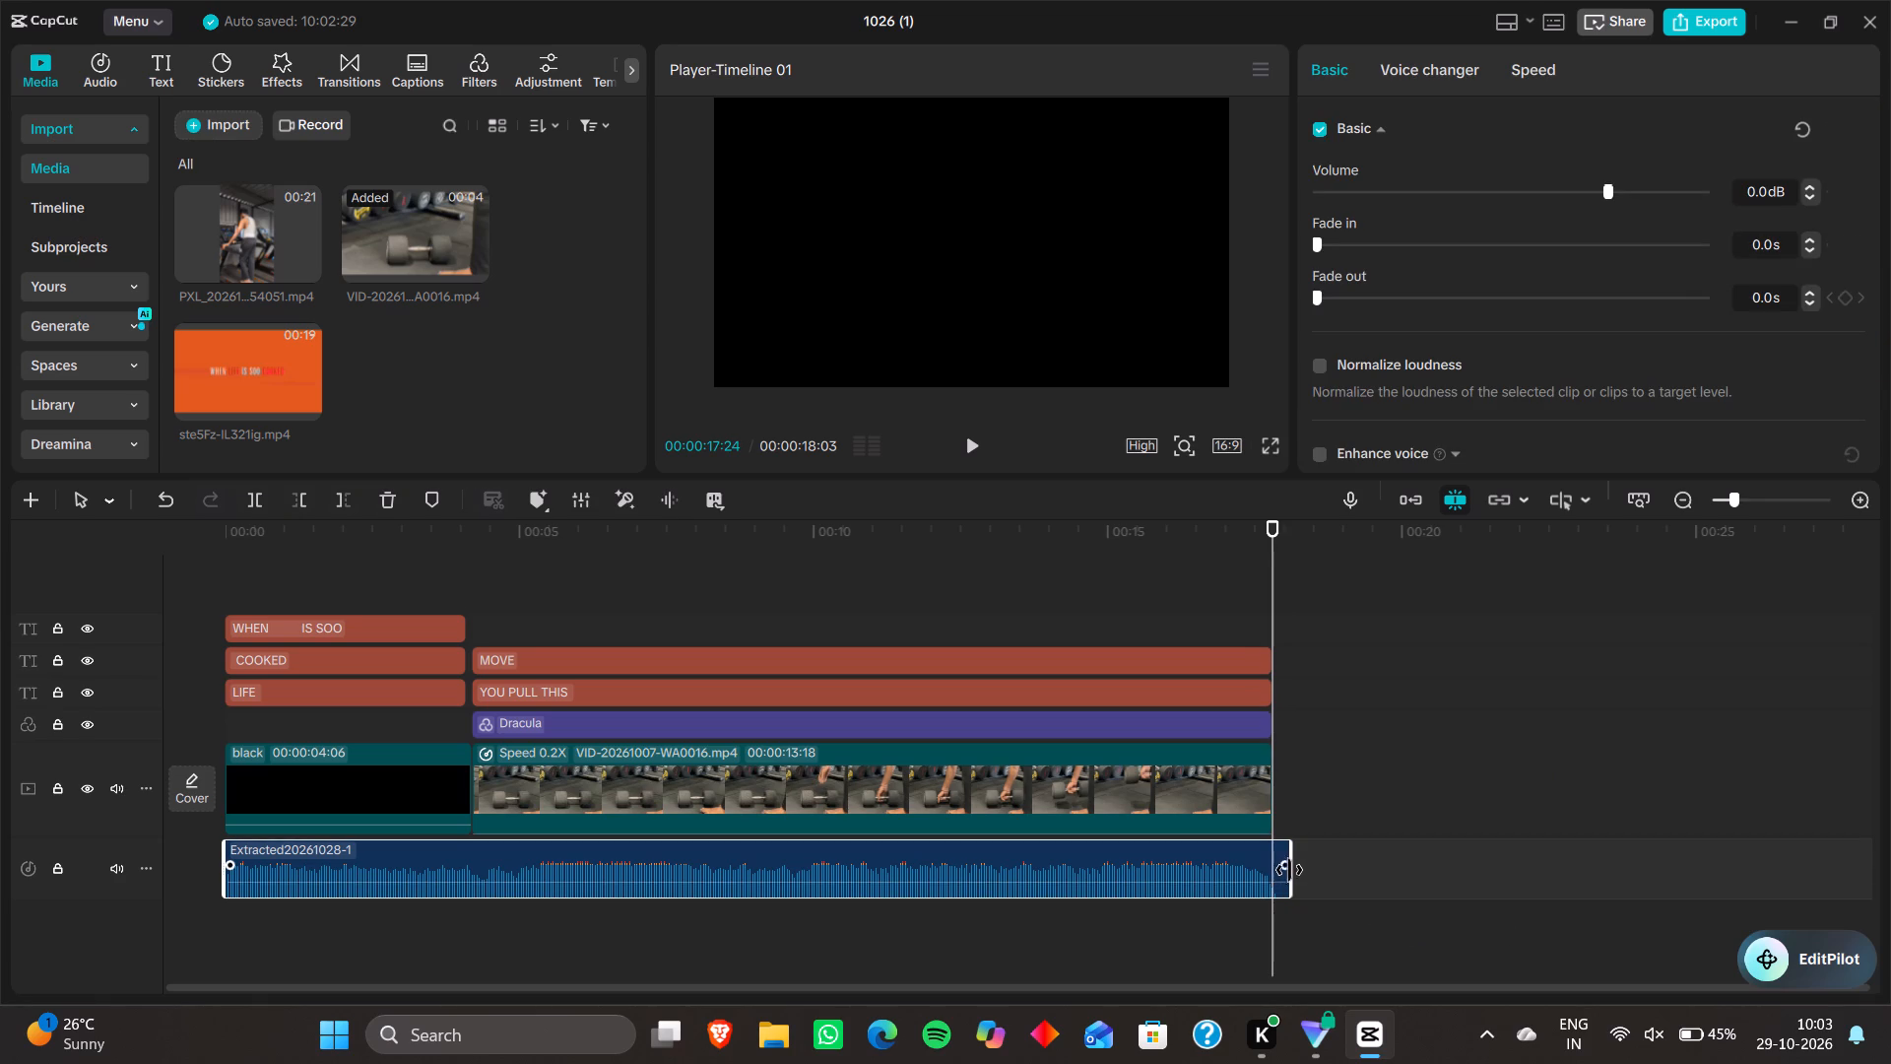
pyautogui.click(1290, 869)
pyautogui.tripleClick(1284, 869)
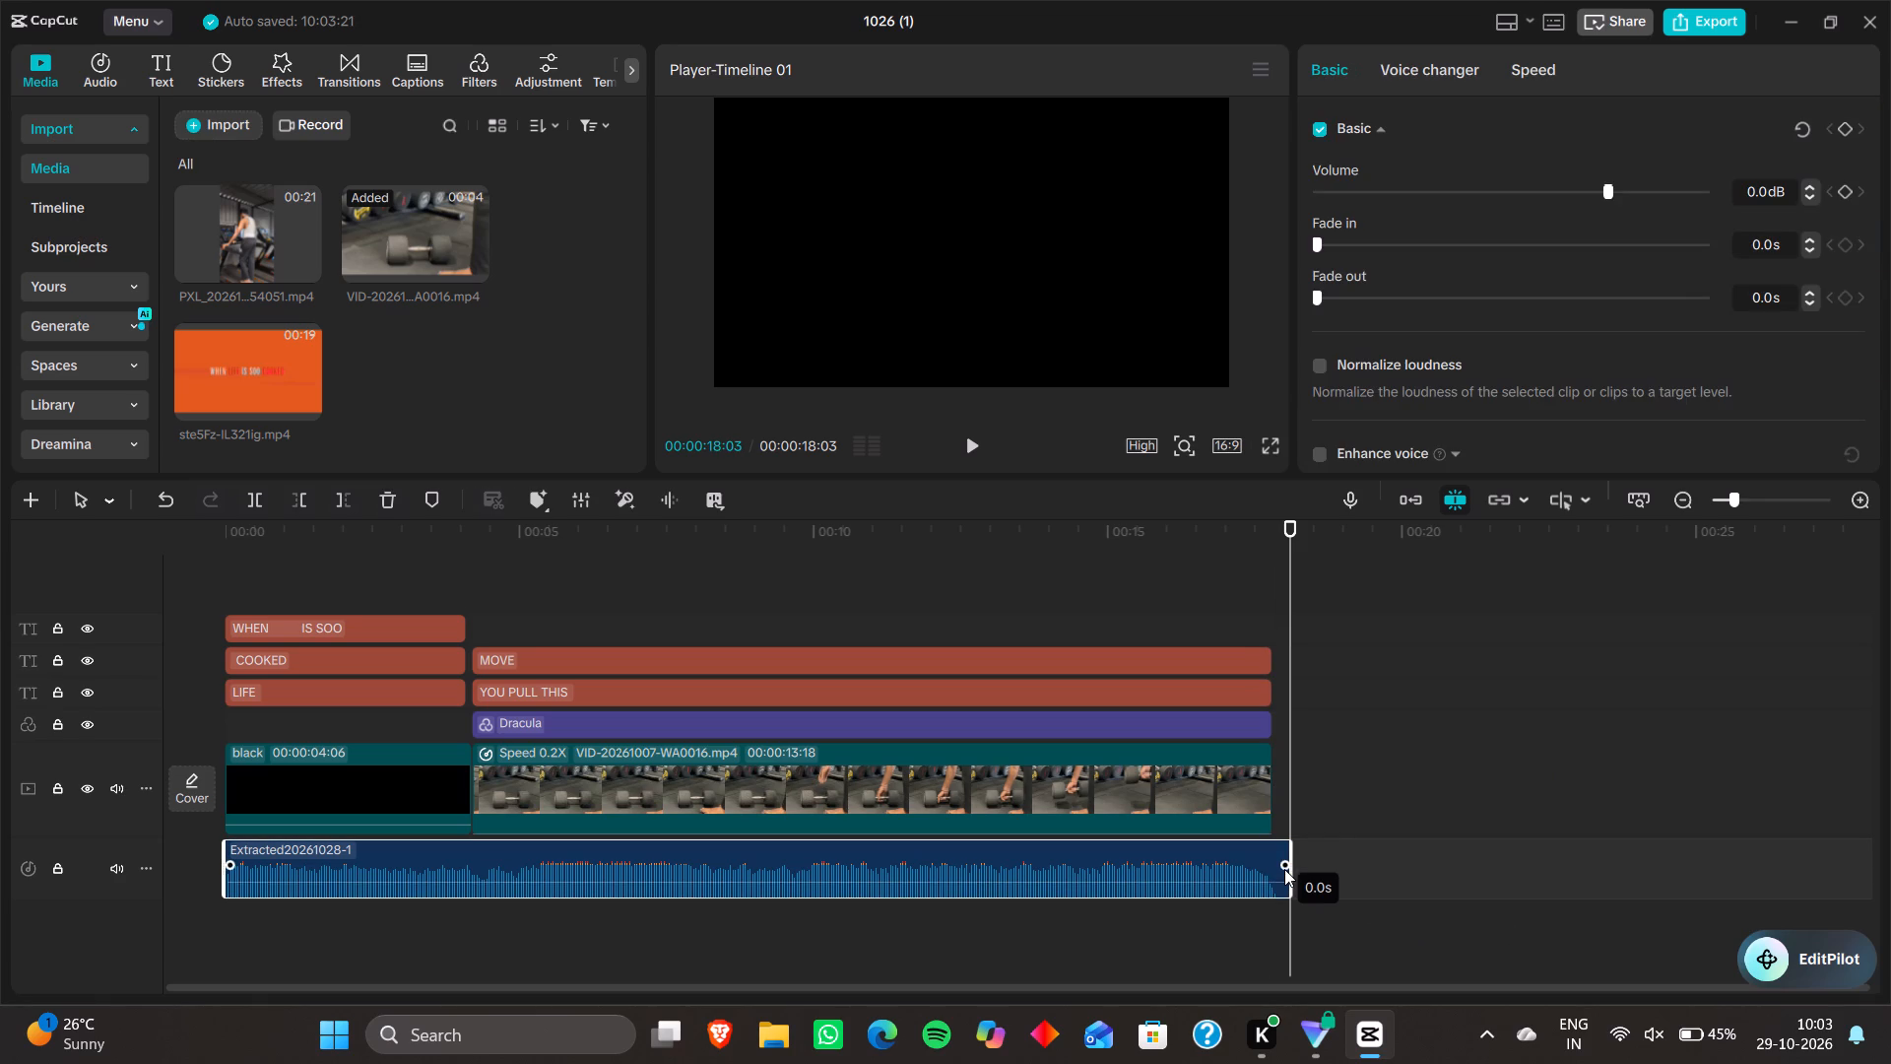
pyautogui.moveTo(1288, 860); pyautogui.dragTo(1286, 860)
pyautogui.moveTo(1286, 860); pyautogui.dragTo(1272, 858)
pyautogui.moveTo(1272, 858); pyautogui.dragTo(1272, 869)
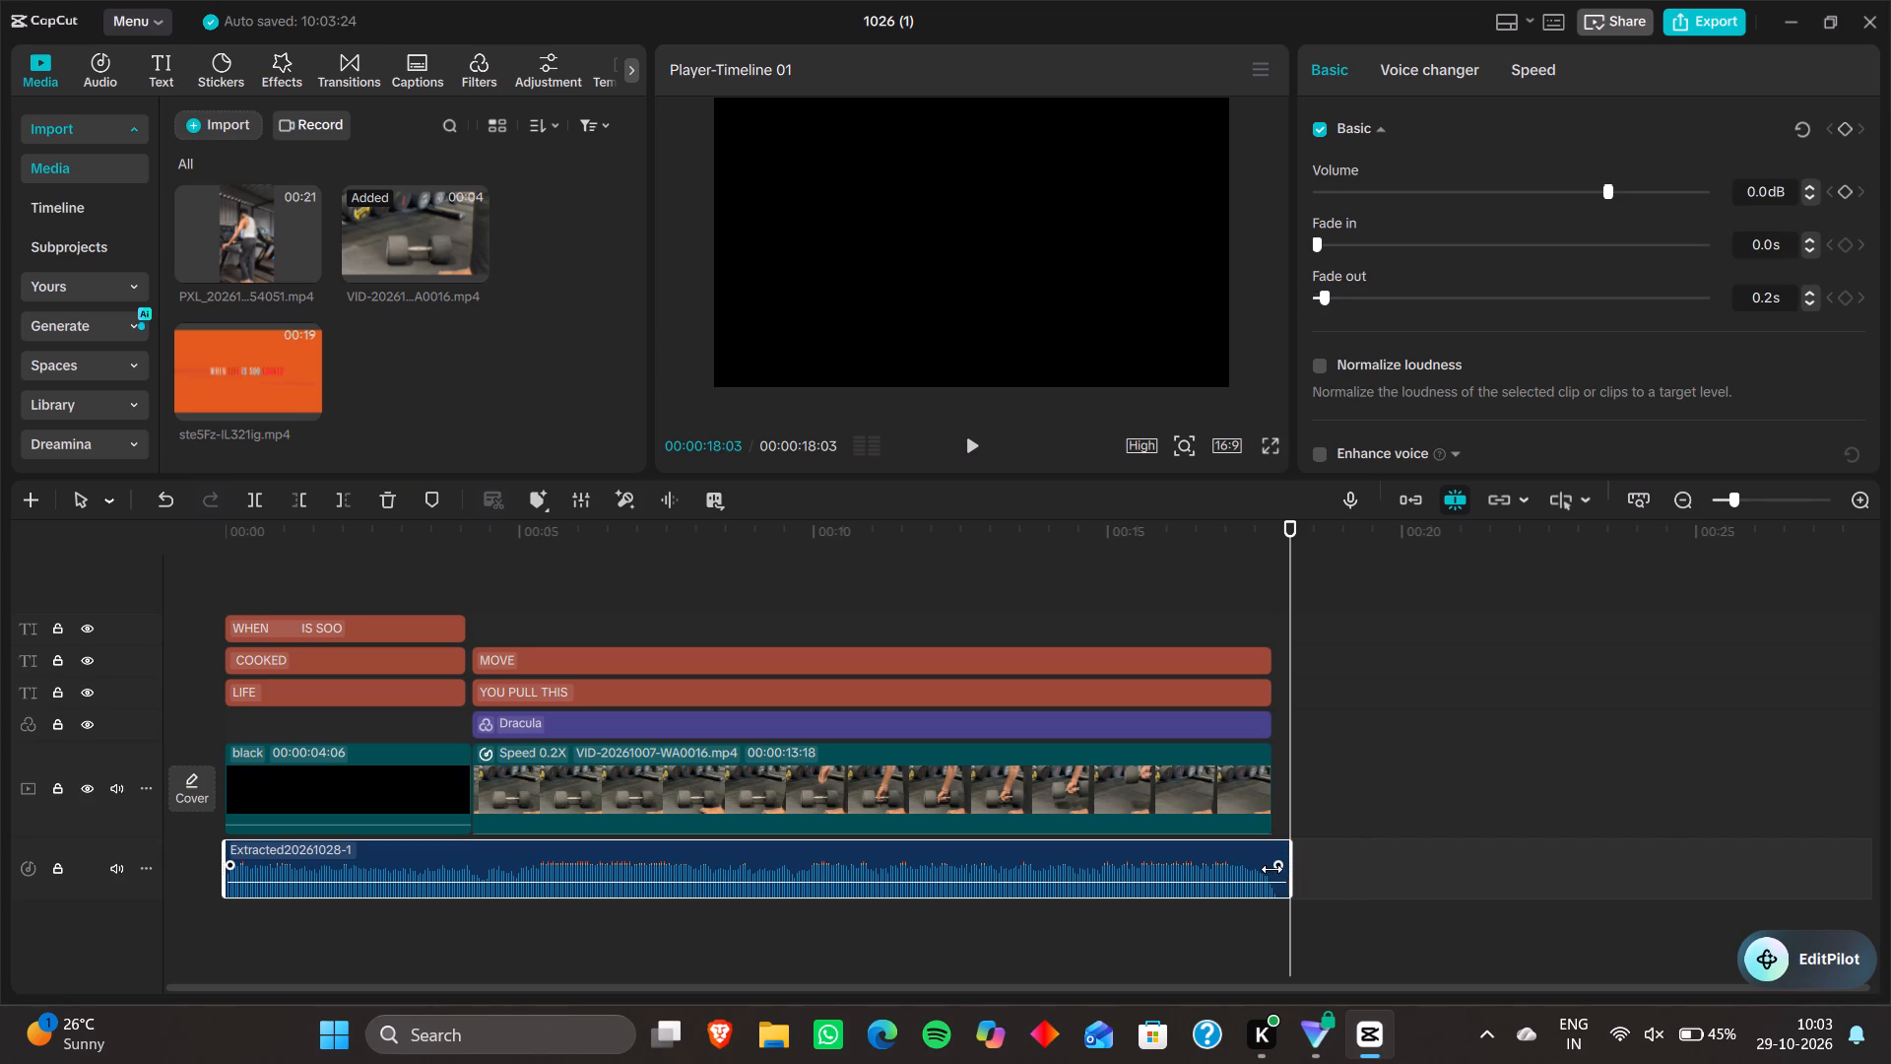
pyautogui.moveTo(1272, 869); pyautogui.dragTo(1294, 868)
pyautogui.moveTo(1294, 854); pyautogui.dragTo(1277, 852)
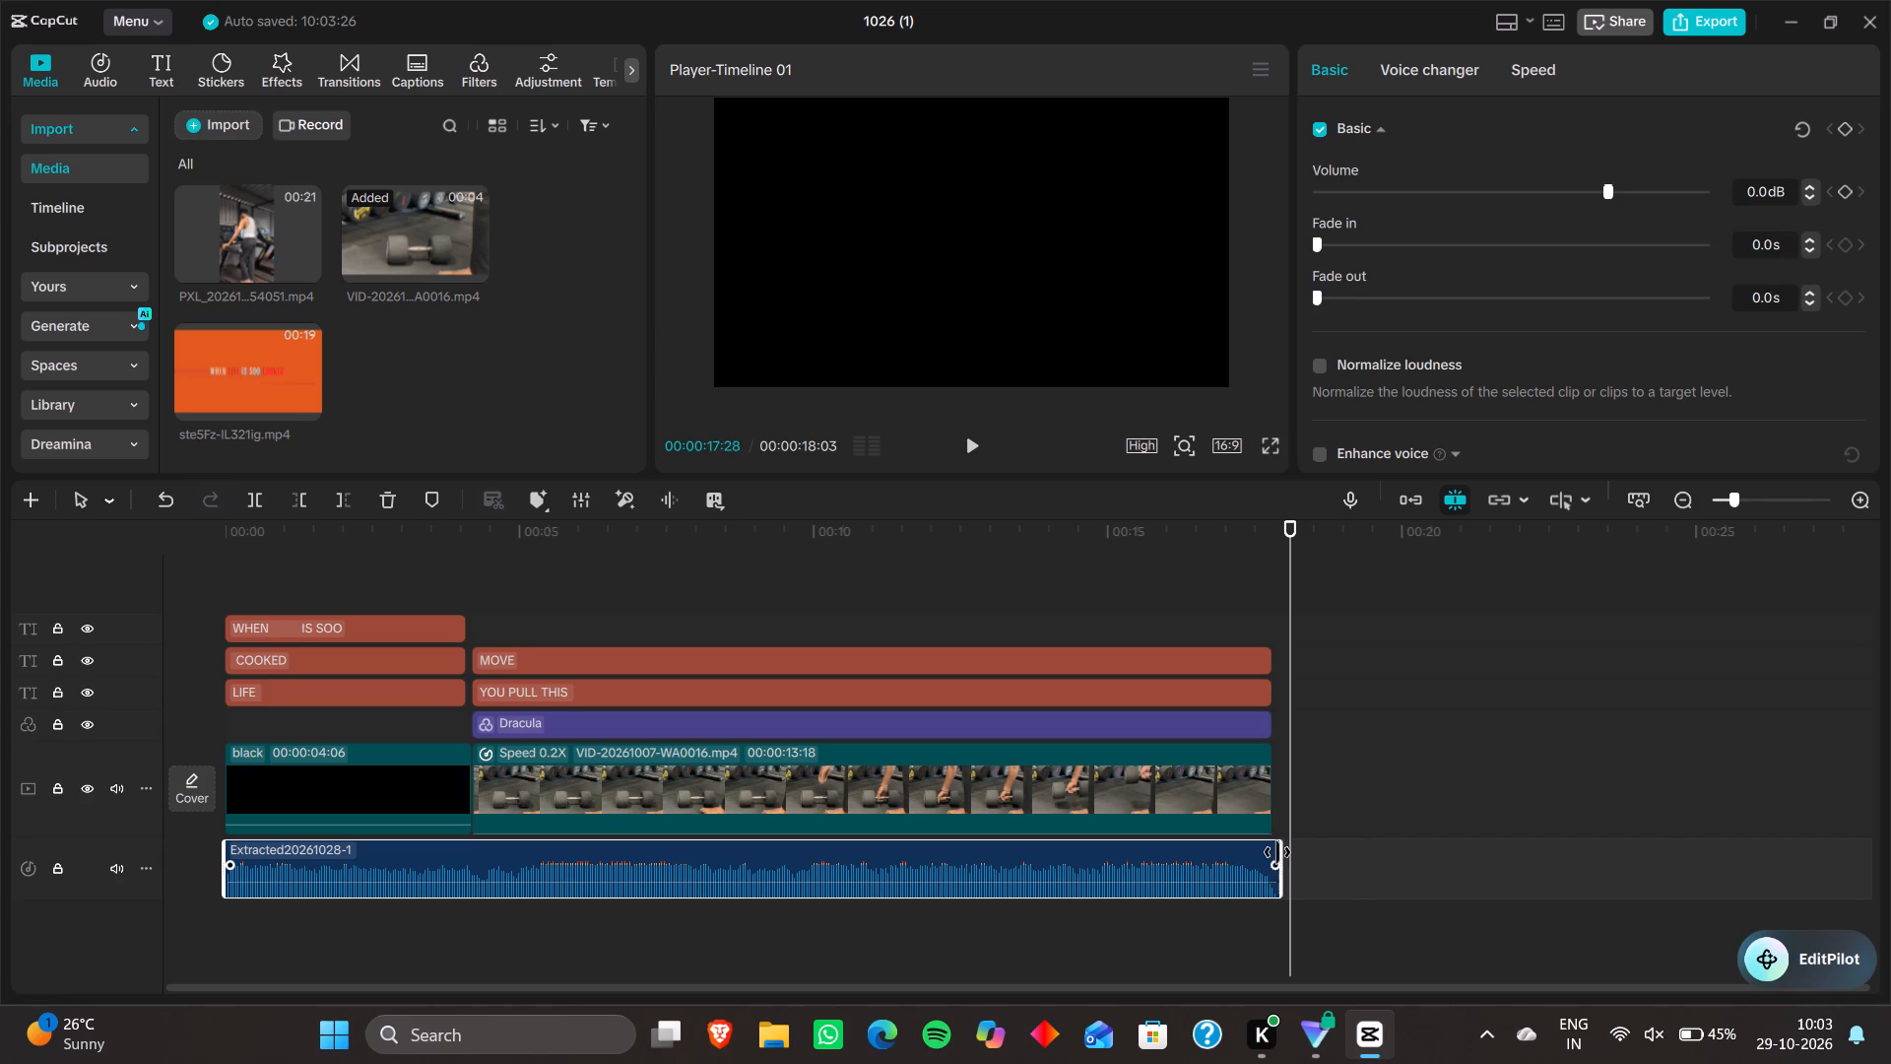
pyautogui.moveTo(1277, 852); pyautogui.dragTo(1280, 852)
pyautogui.moveTo(1280, 852); pyautogui.dragTo(1280, 851)
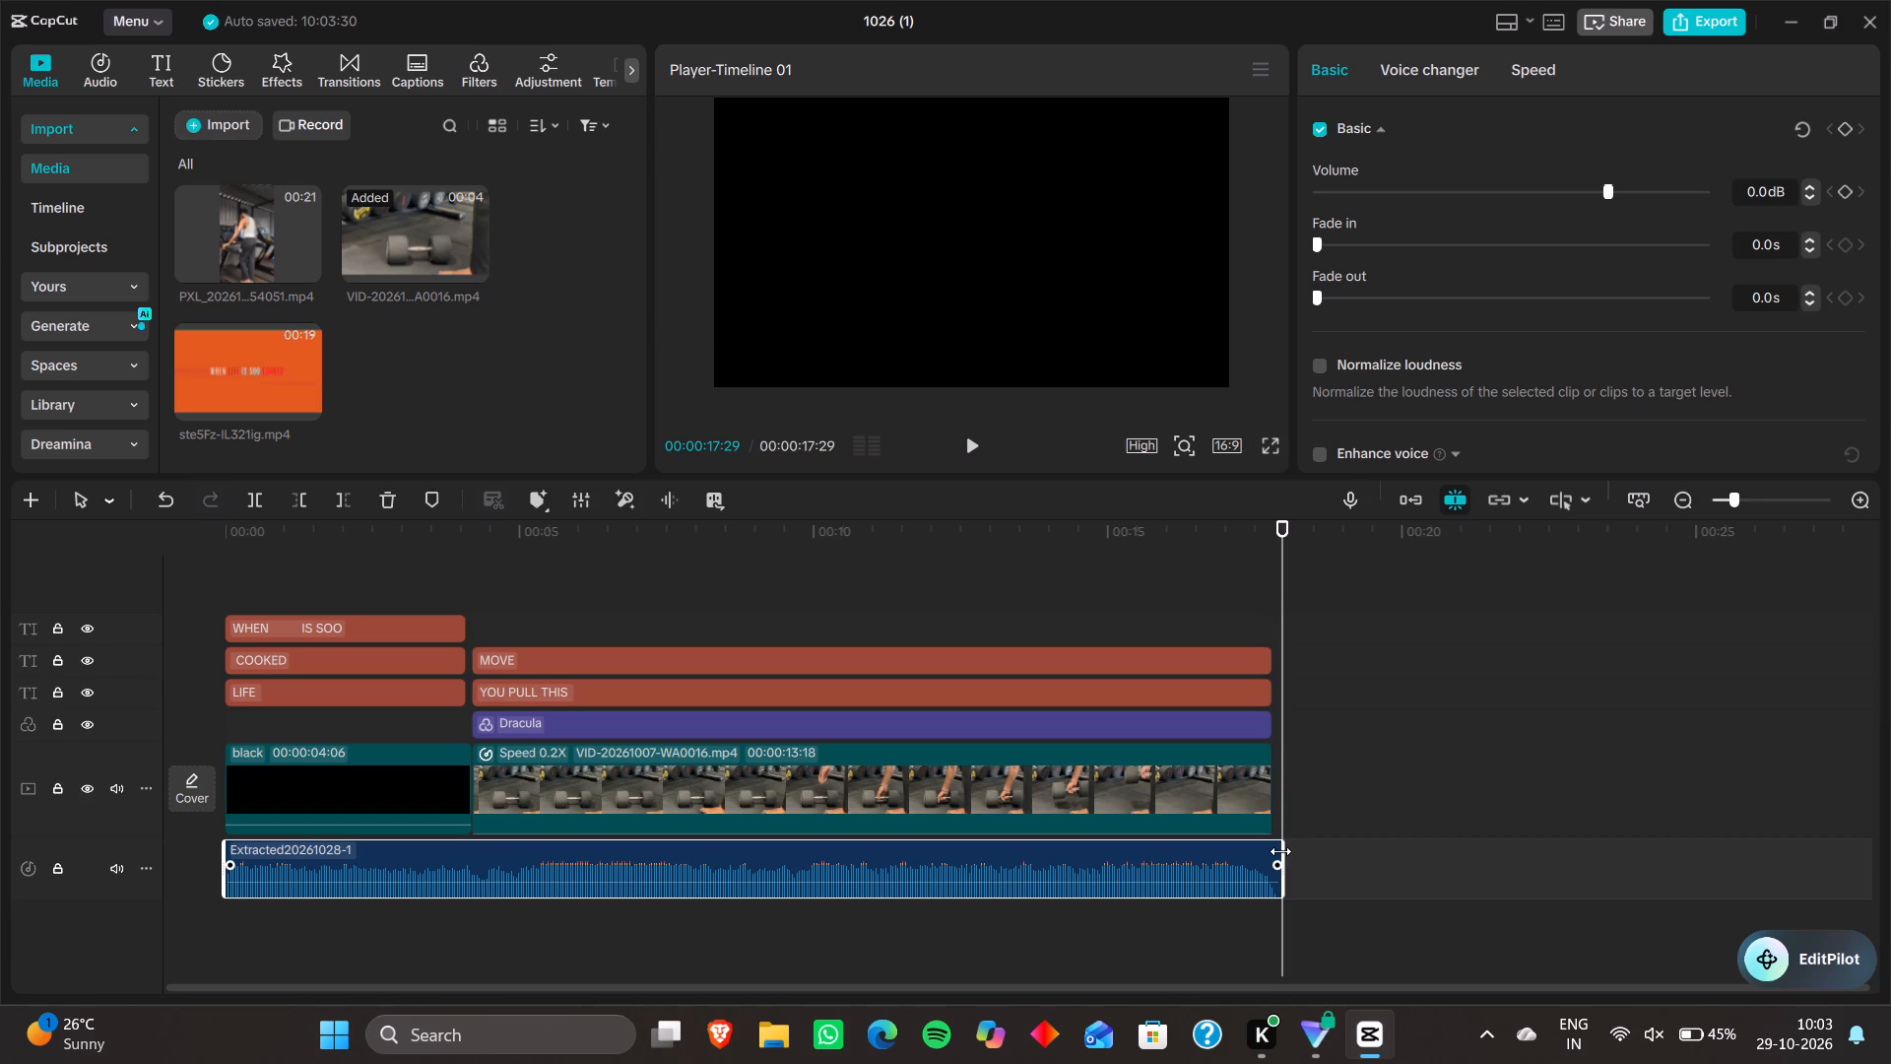
# Replay the edit from the beginning to check the trimmed audio ending, and pause at 00:00:00:20 on the intro title.
pyautogui.press('Up')
pyautogui.press('Up')
pyautogui.press('Up')
pyautogui.press('Up')
pyautogui.press('Up')
pyautogui.press('Up')
pyautogui.press('Up')
pyautogui.press('Up')
pyautogui.press('Up')
pyautogui.press('Up')
pyautogui.press('Up')
pyautogui.press('Up')
pyautogui.press('Up')
pyautogui.press('Up')
pyautogui.press('Up')
pyautogui.press('Up')
pyautogui.press('Up')
pyautogui.press('Up')
pyautogui.press('Up')
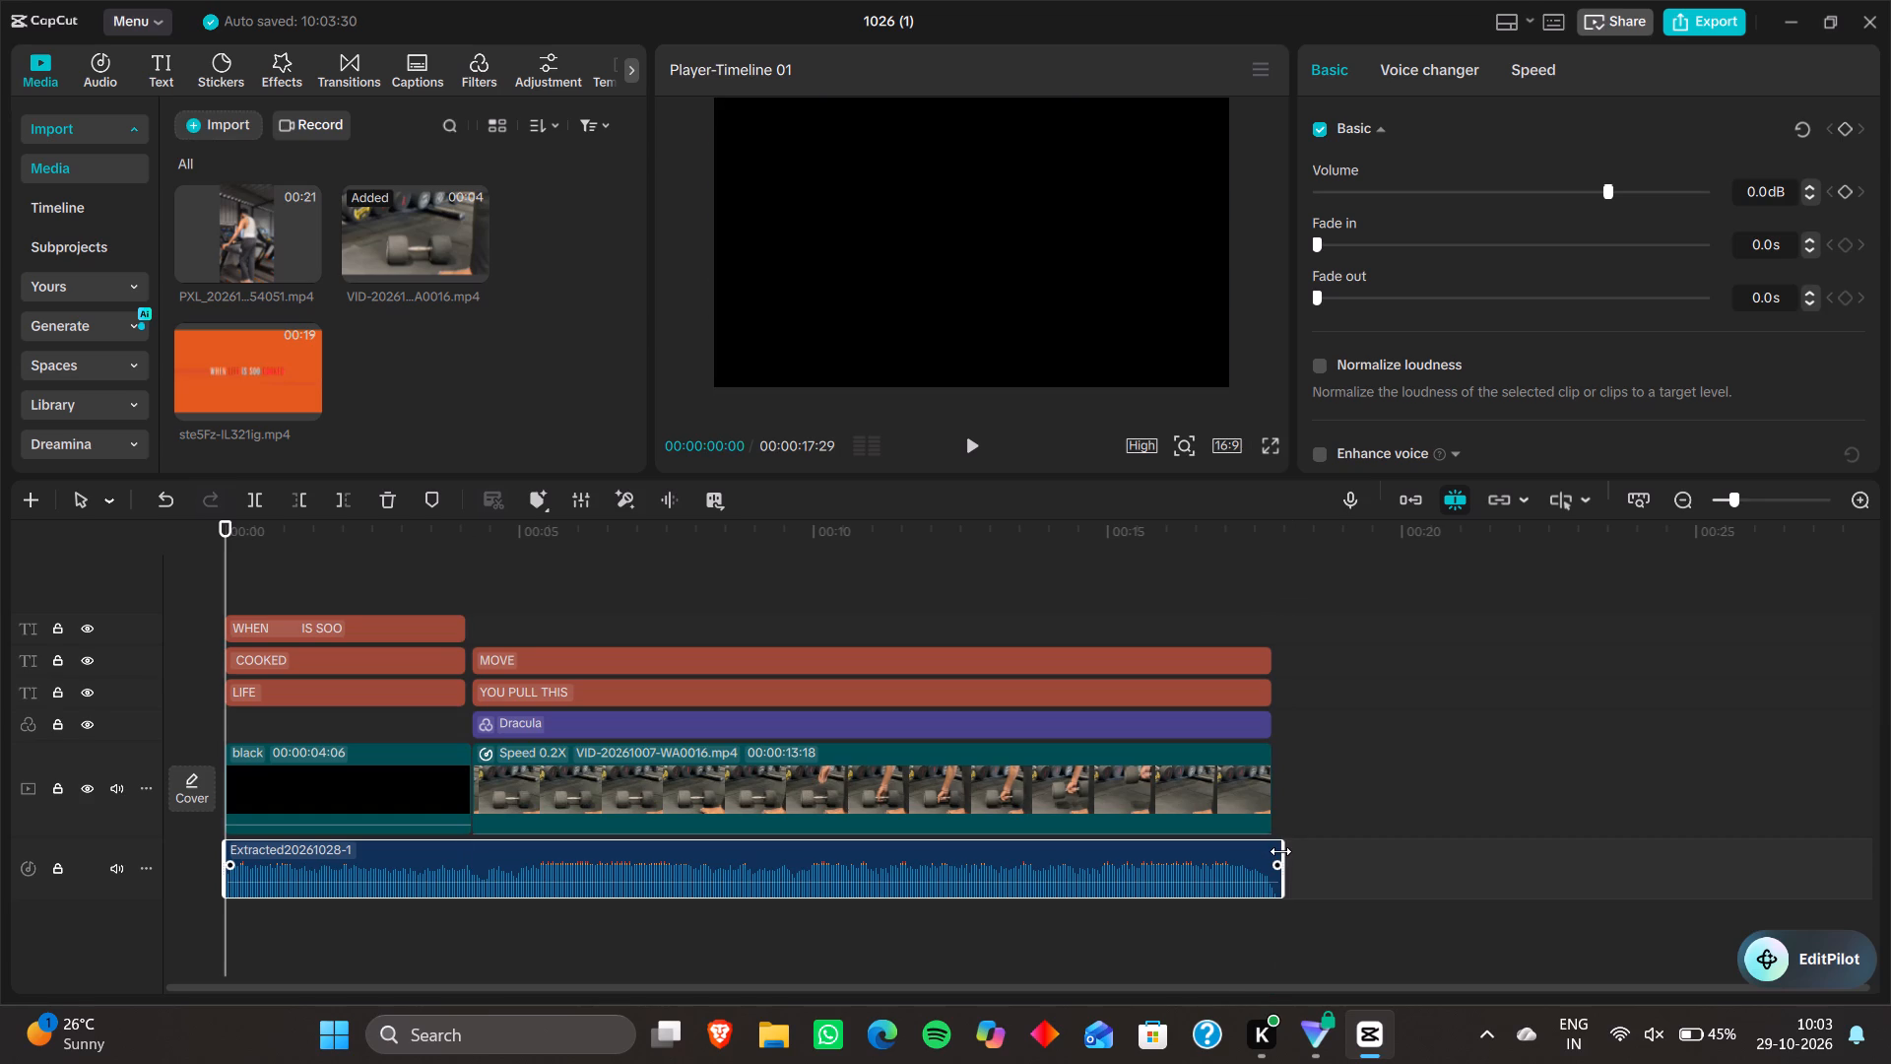
pyautogui.press('space')
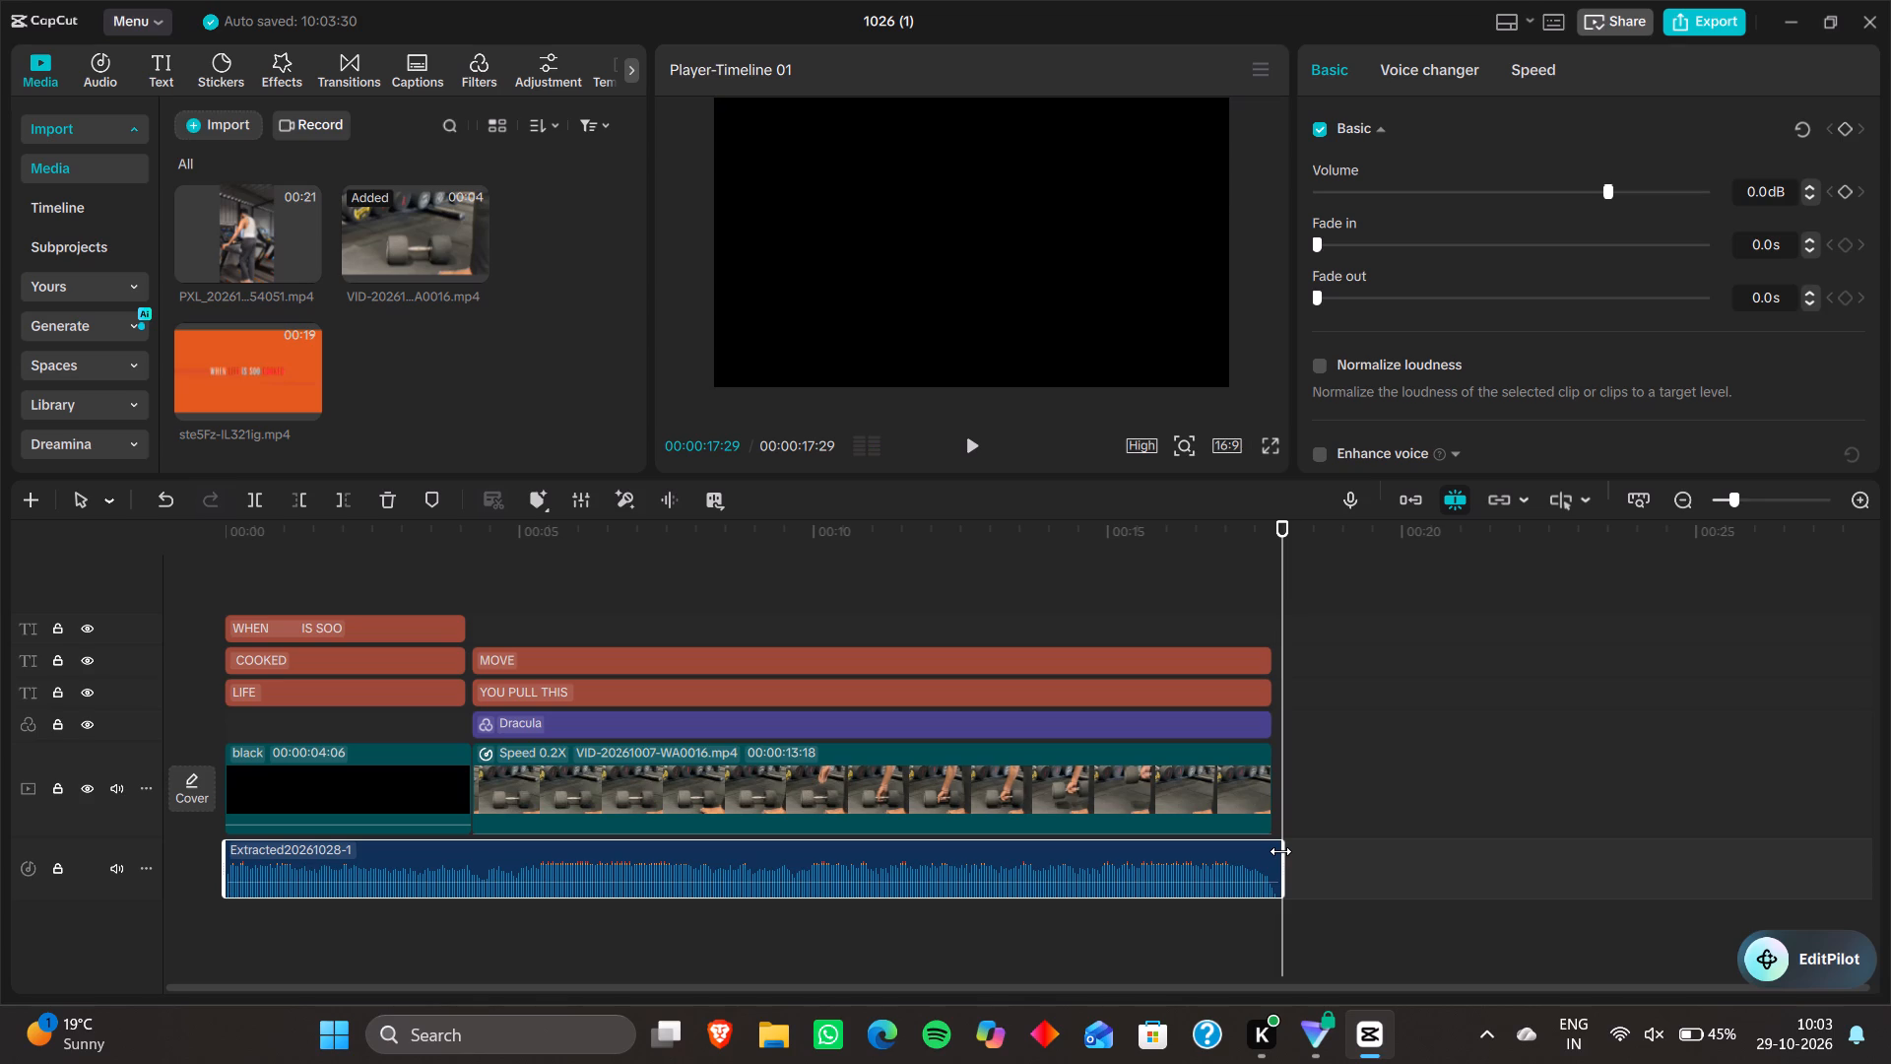
pyautogui.press('space')
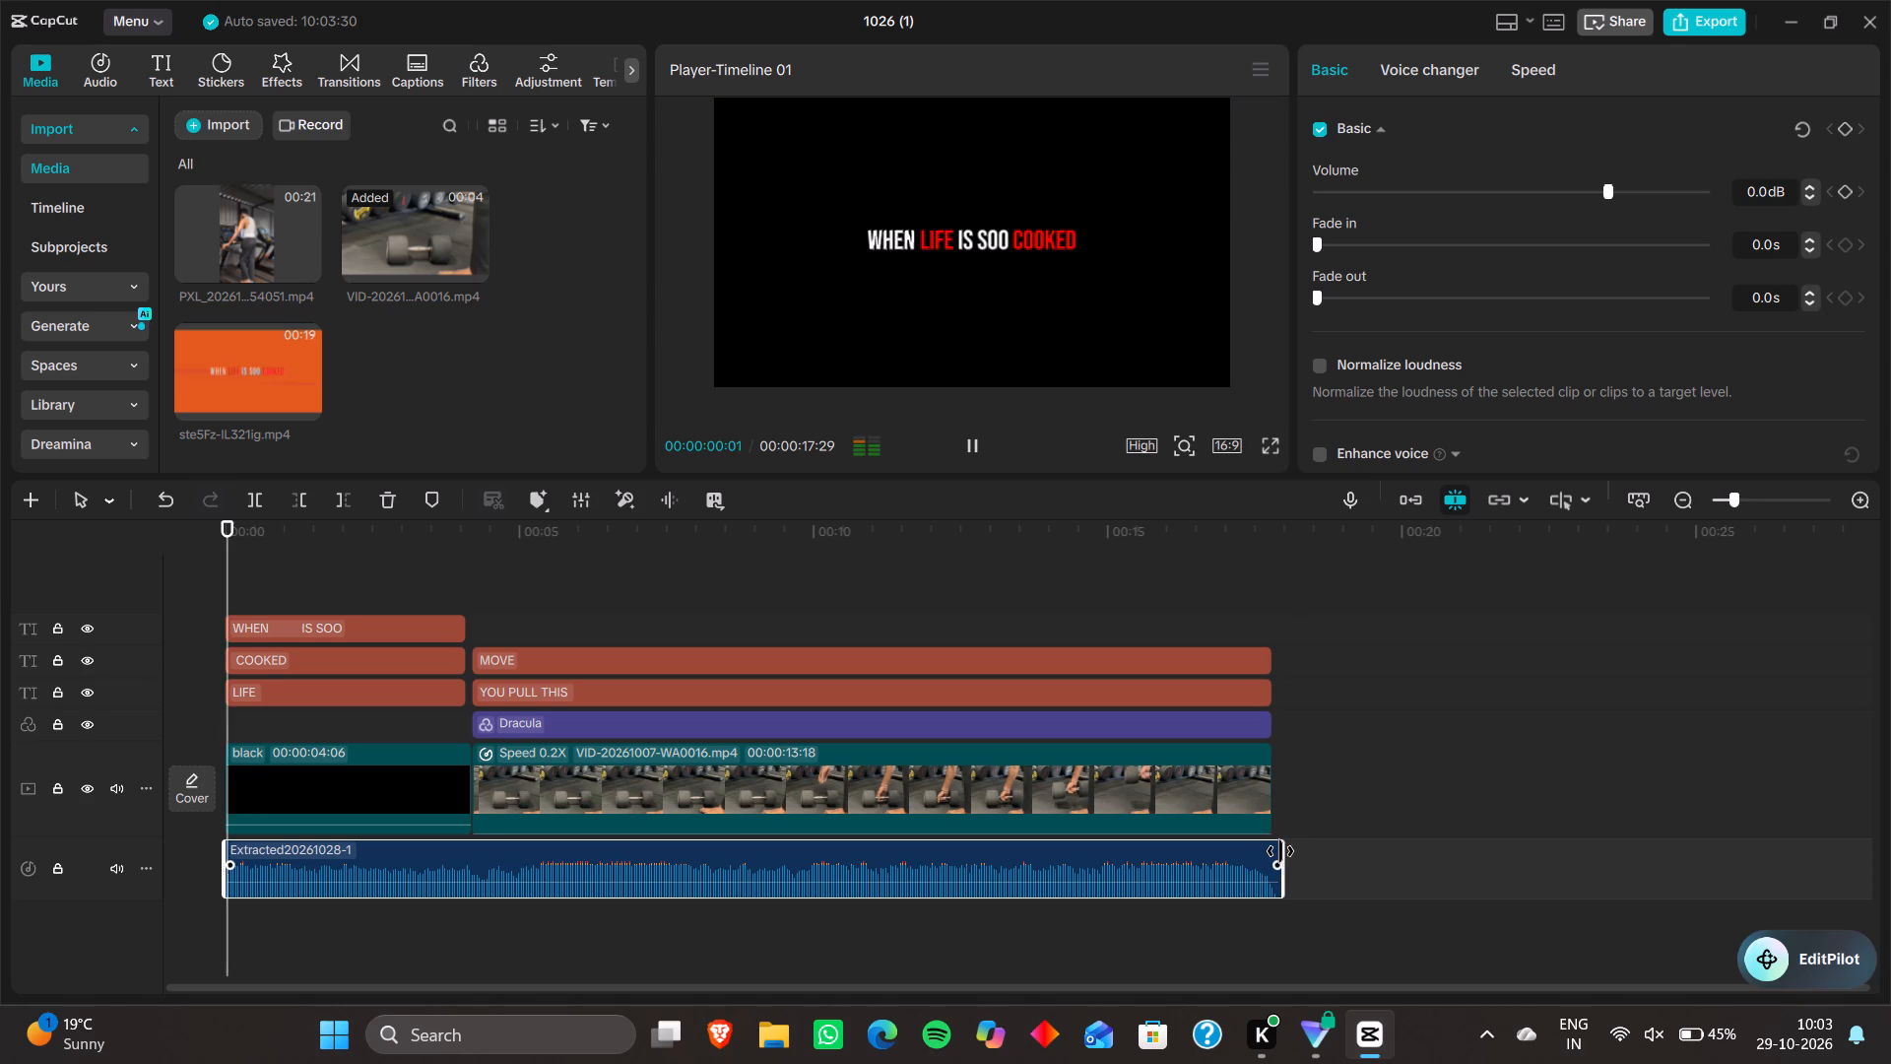
pyautogui.press('space')
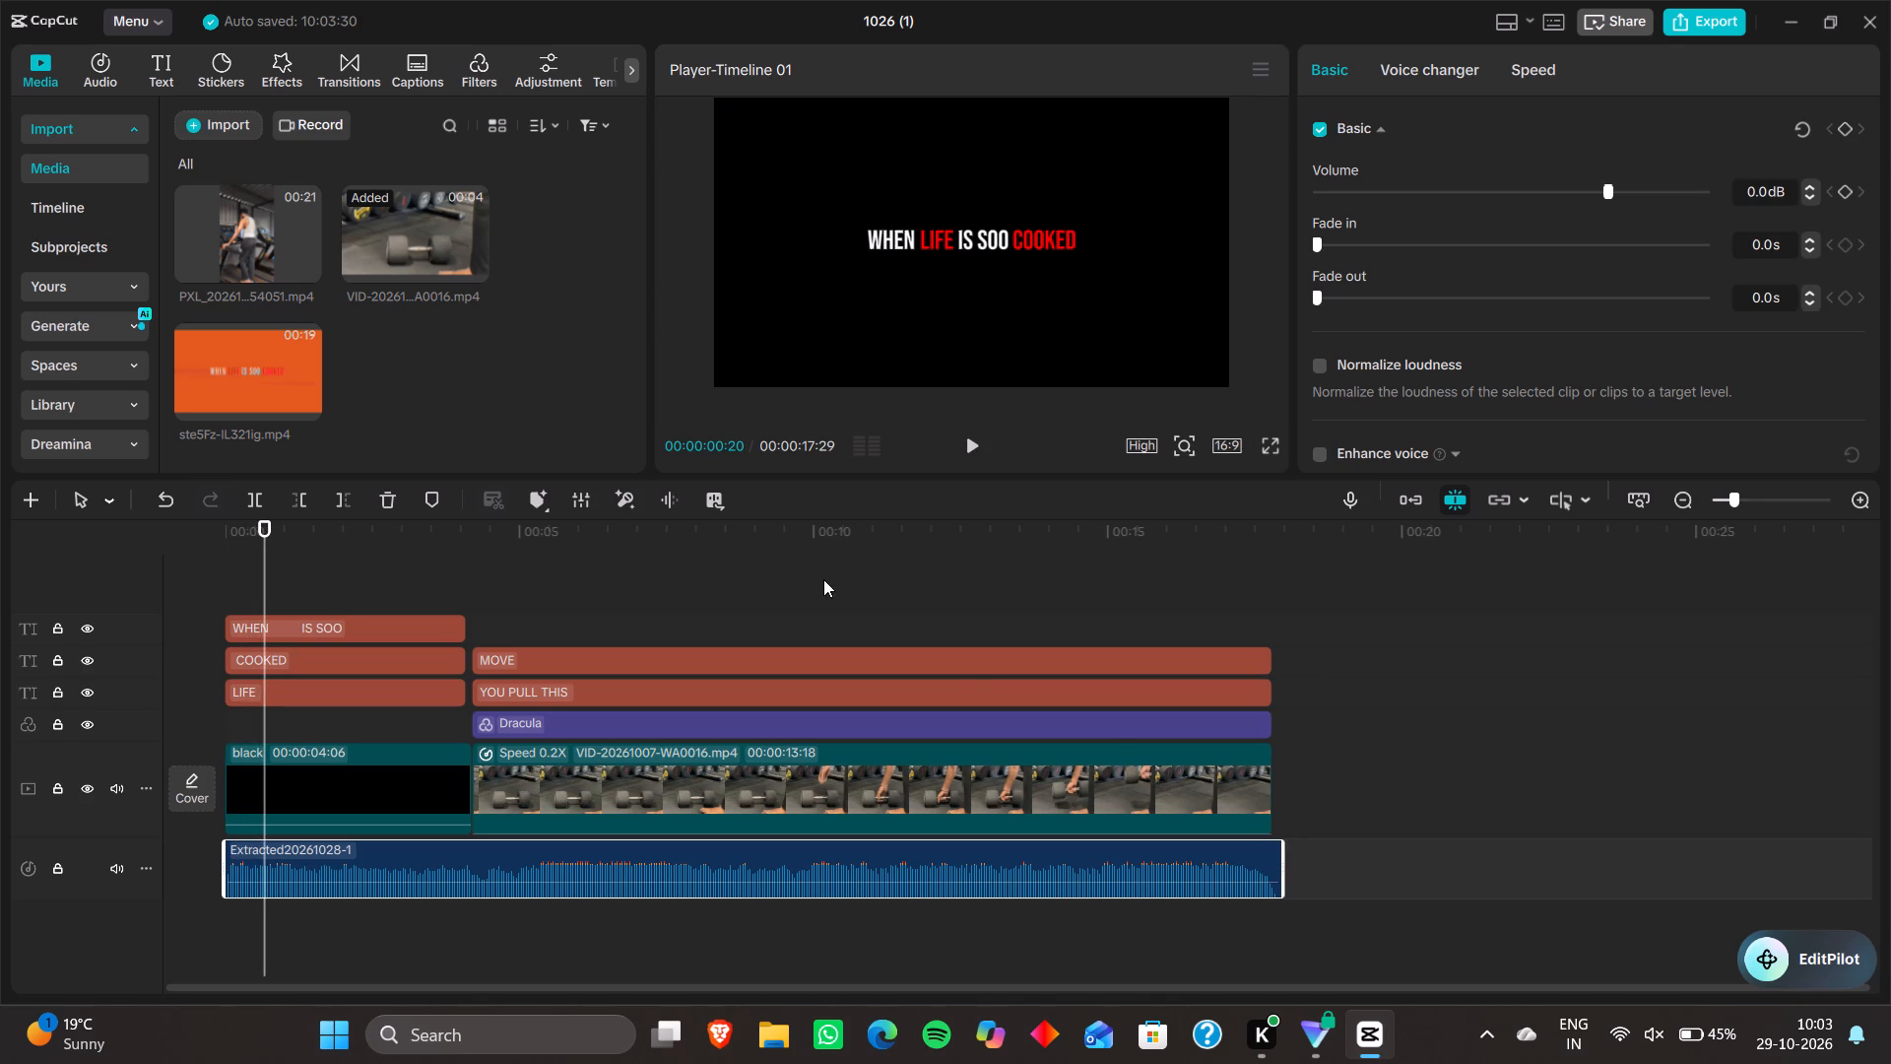
# Search the text effects for "zoom in" with the WHEN IS SOO text clip selected.
pyautogui.click(289, 92)
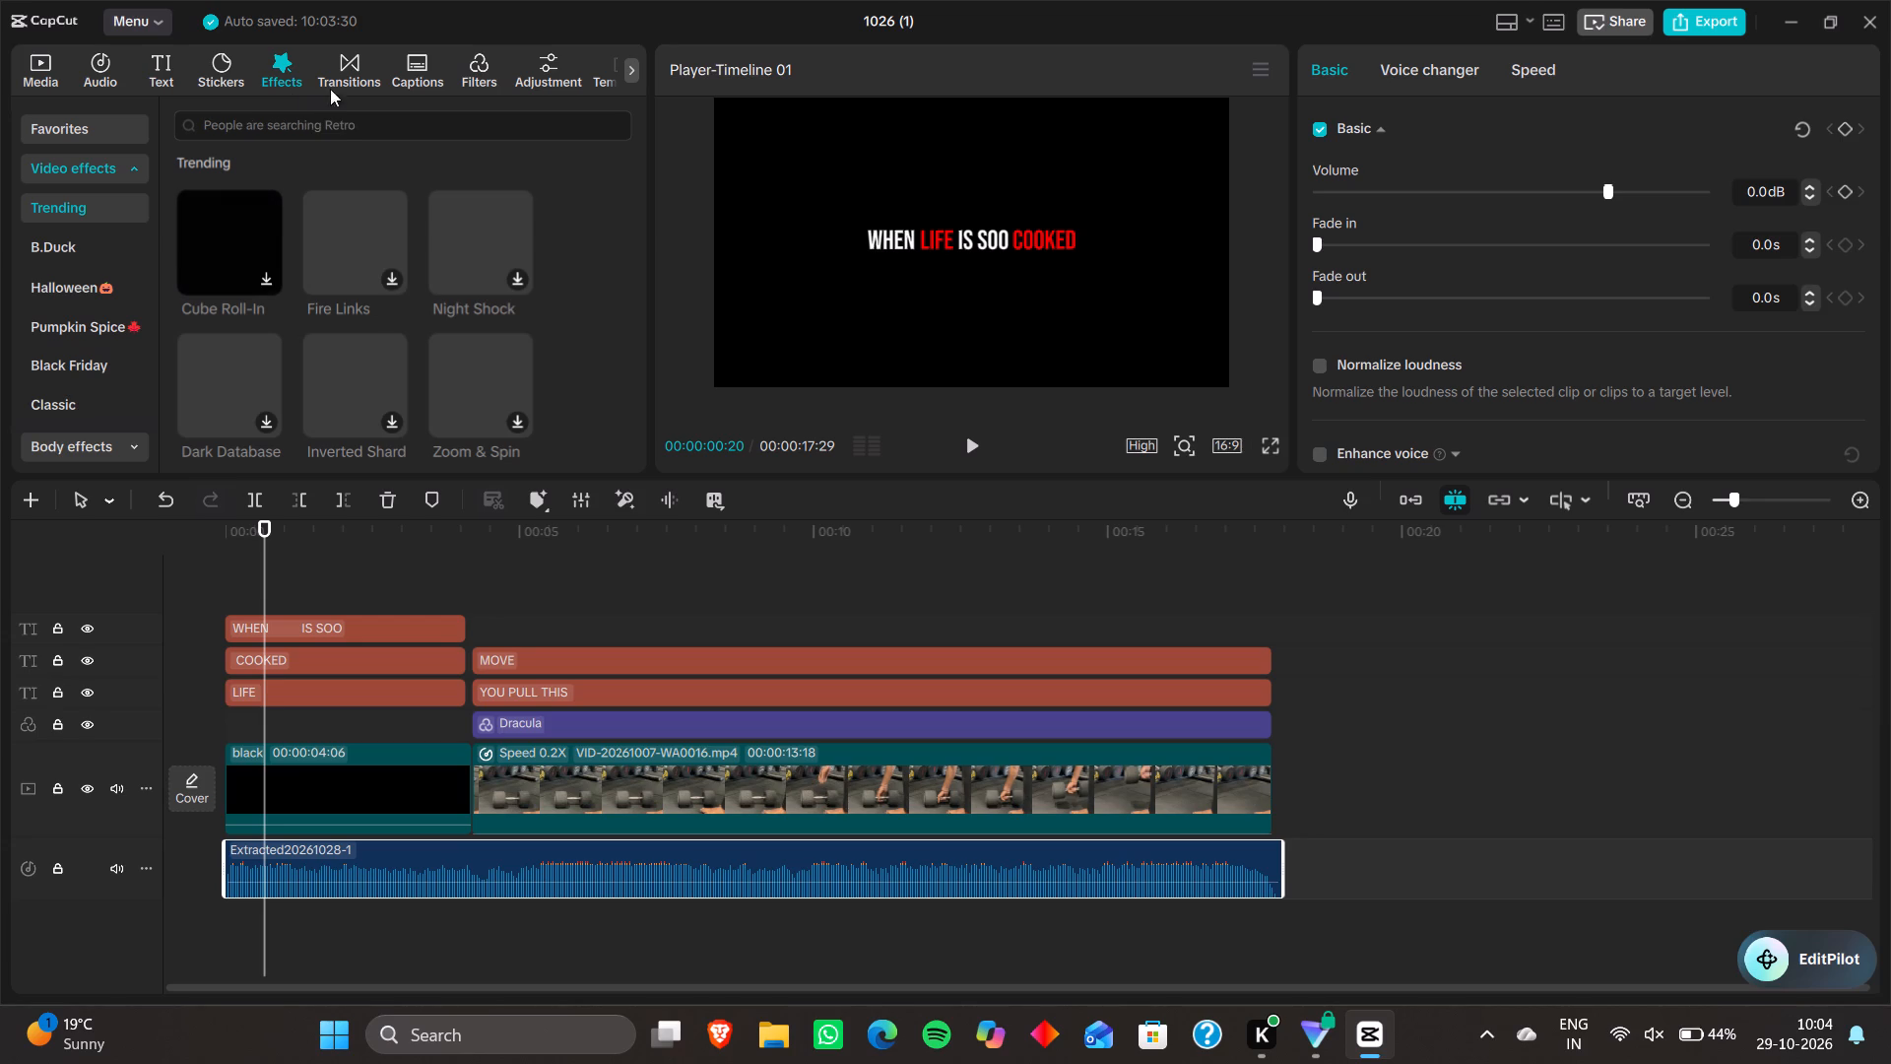
pyautogui.click(318, 635)
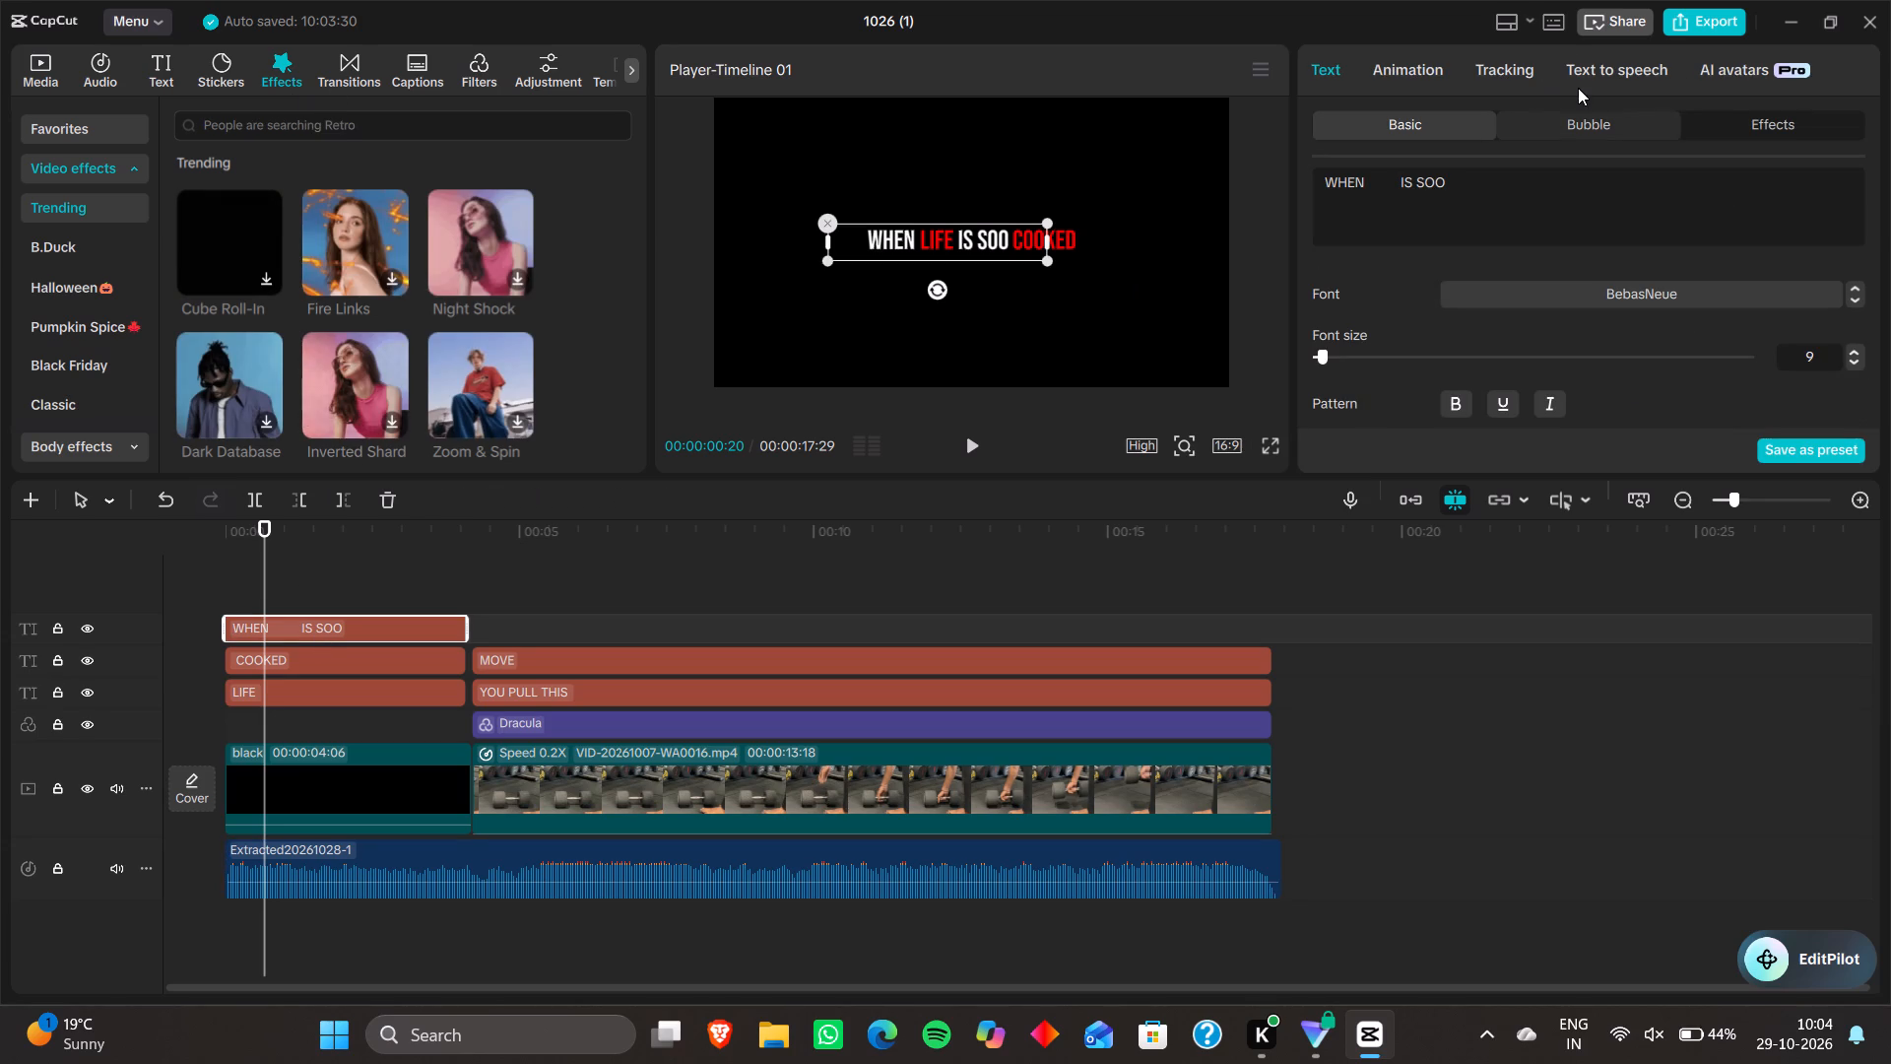
pyautogui.click(1793, 122)
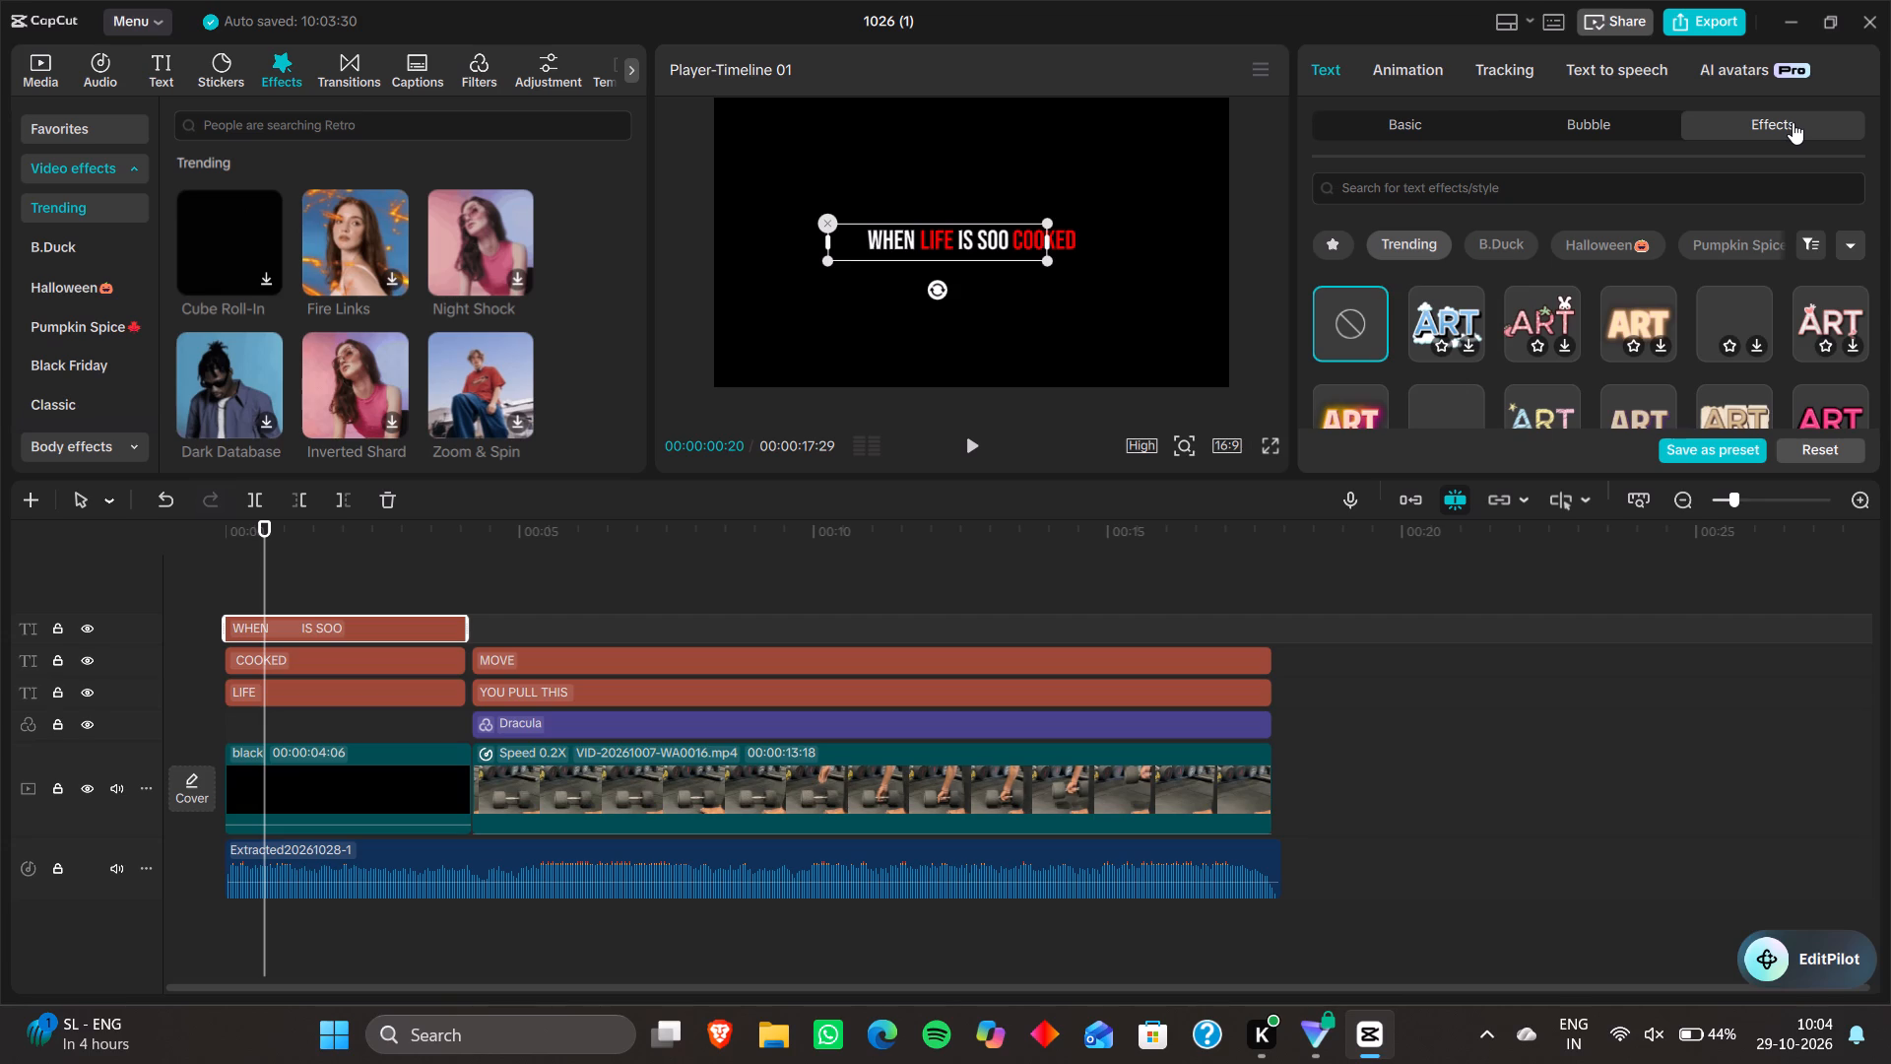
pyautogui.scroll(-3, 1560, 253)
pyautogui.click(1328, 247)
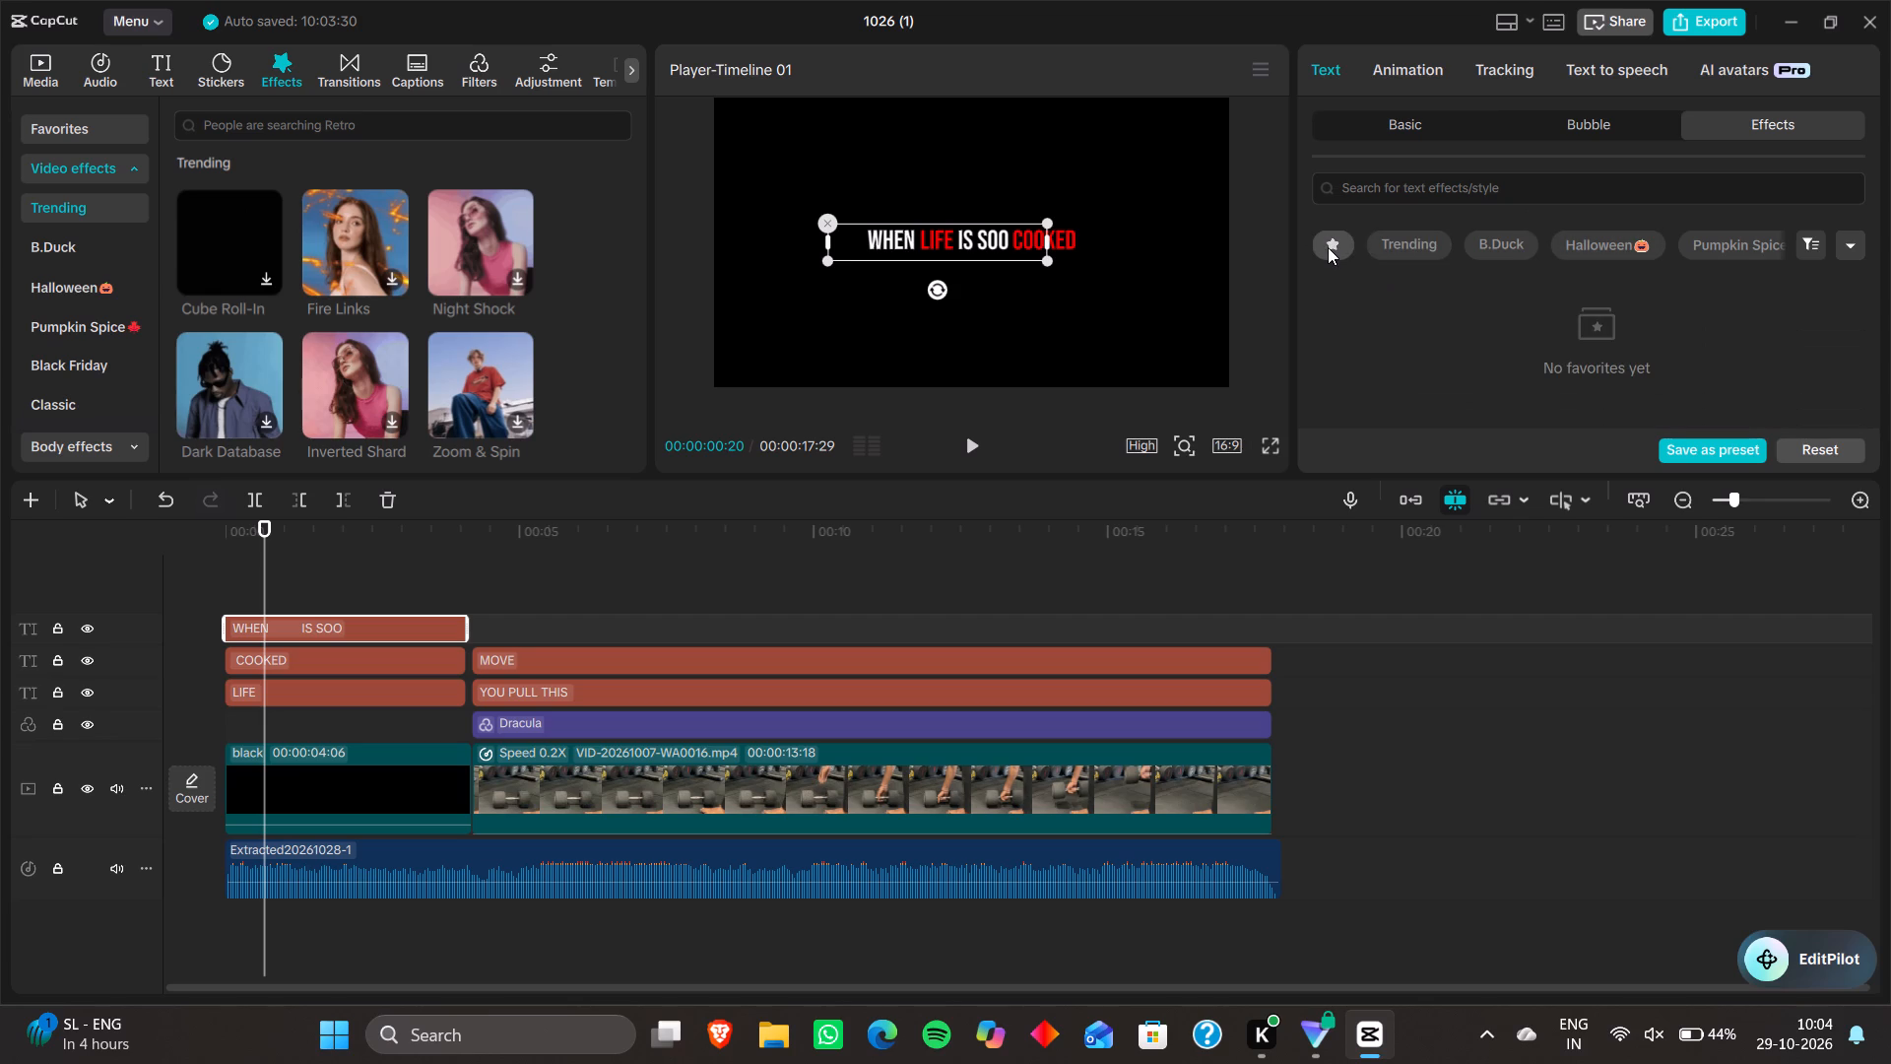
pyautogui.click(1411, 197)
pyautogui.write('zoo')
pyautogui.write('m in')
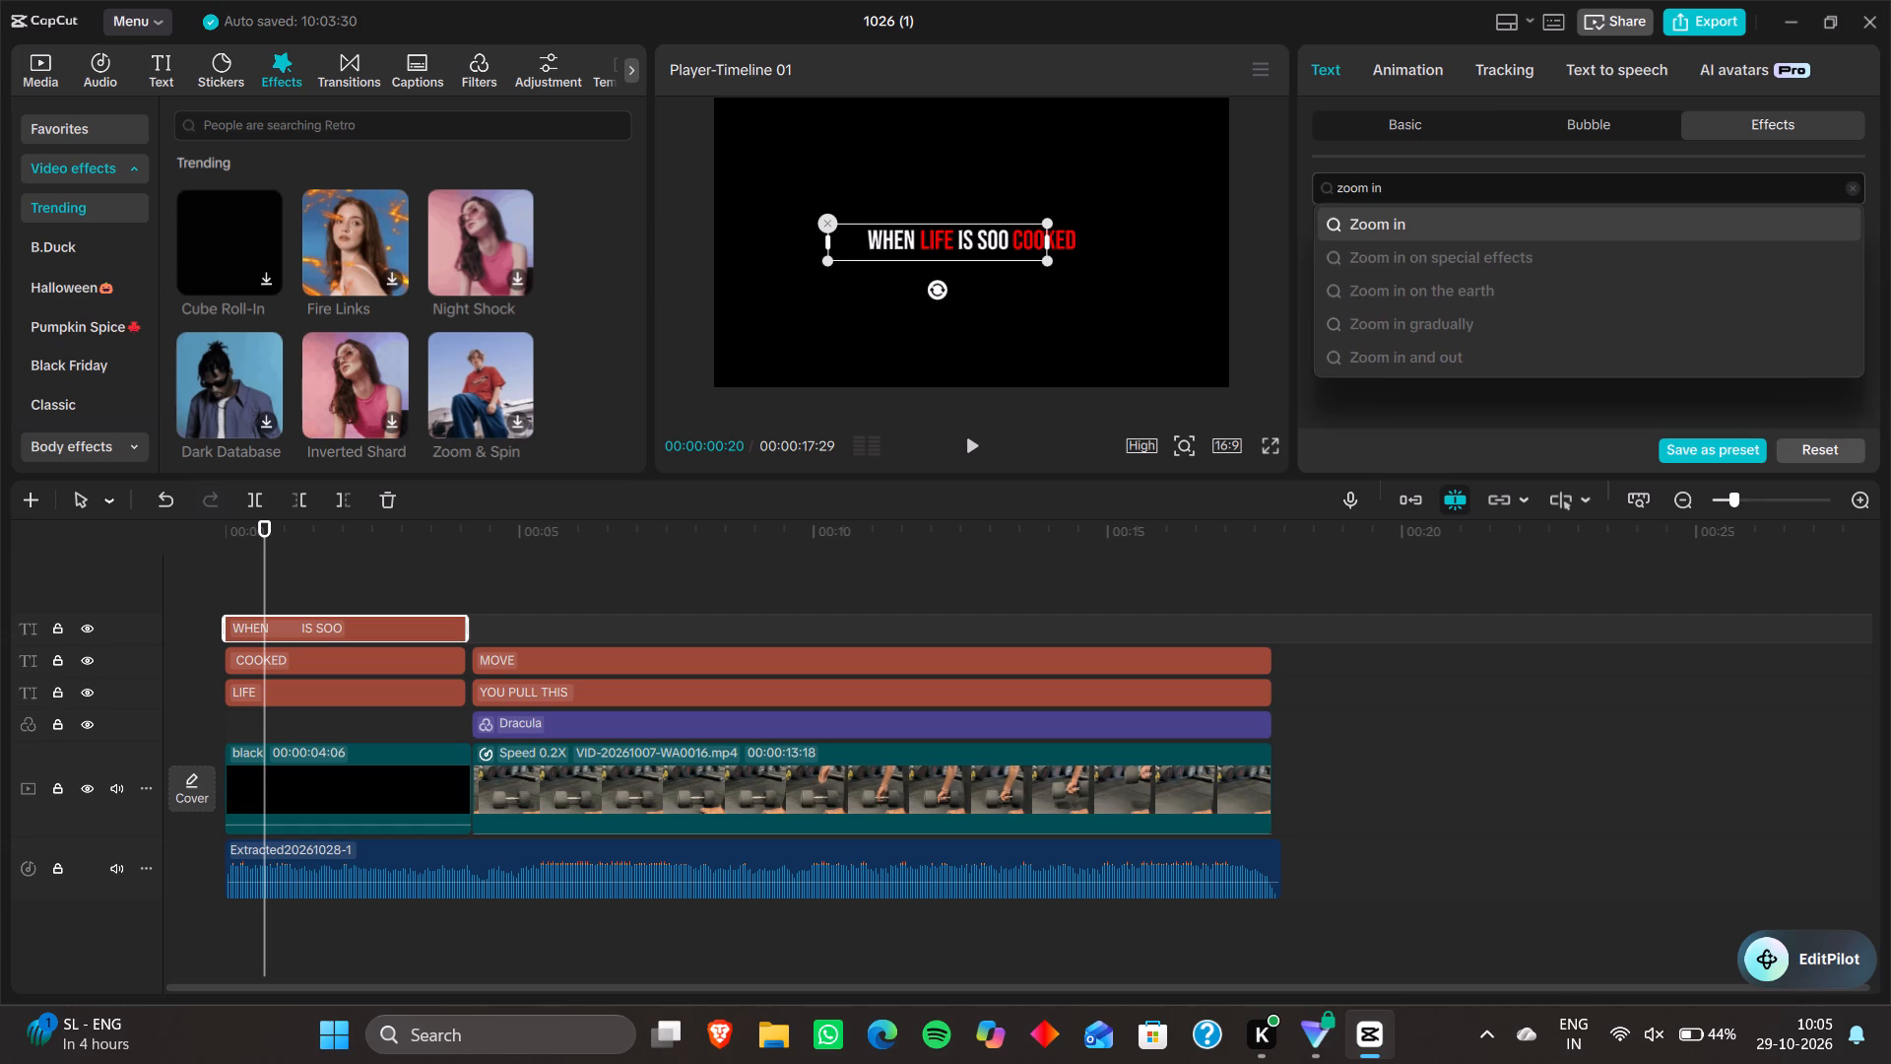
pyautogui.press('Return')
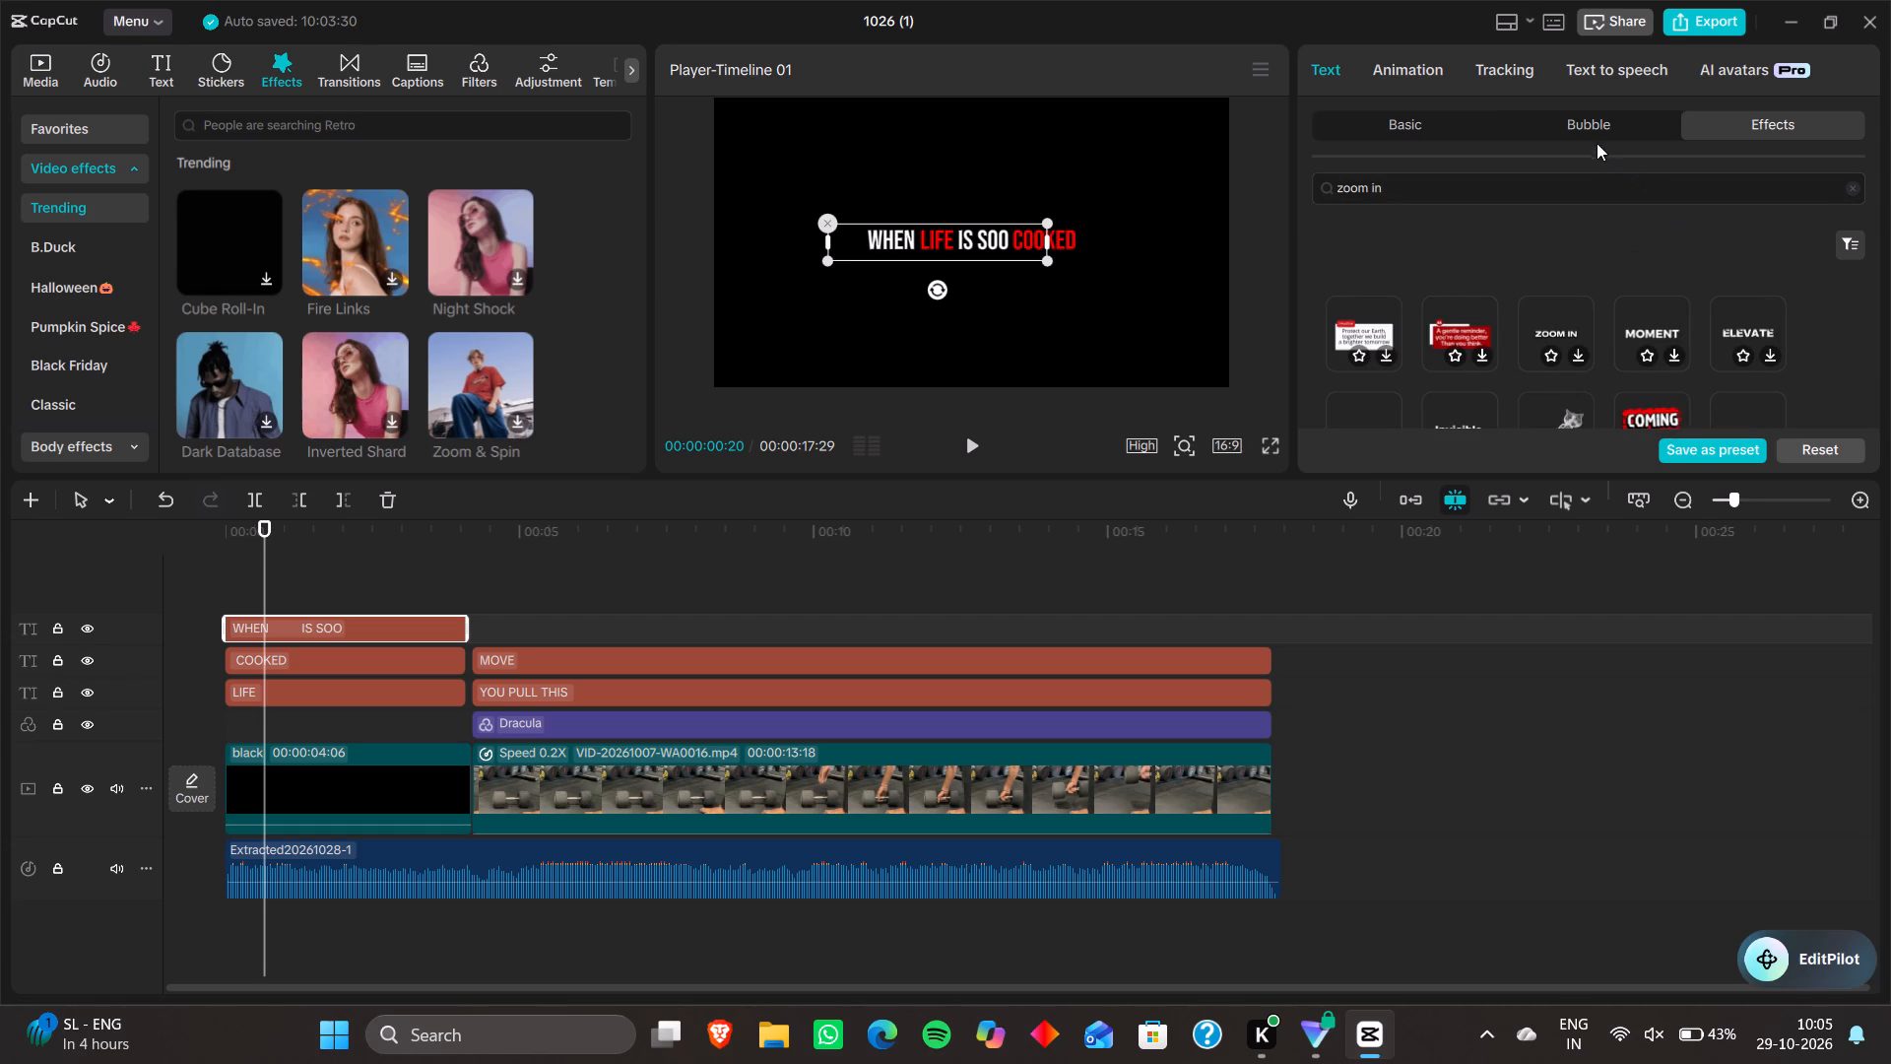
# Look through the zoom in results and download the CINEMATIC text effect.
pyautogui.scroll(-2, 1600, 255)
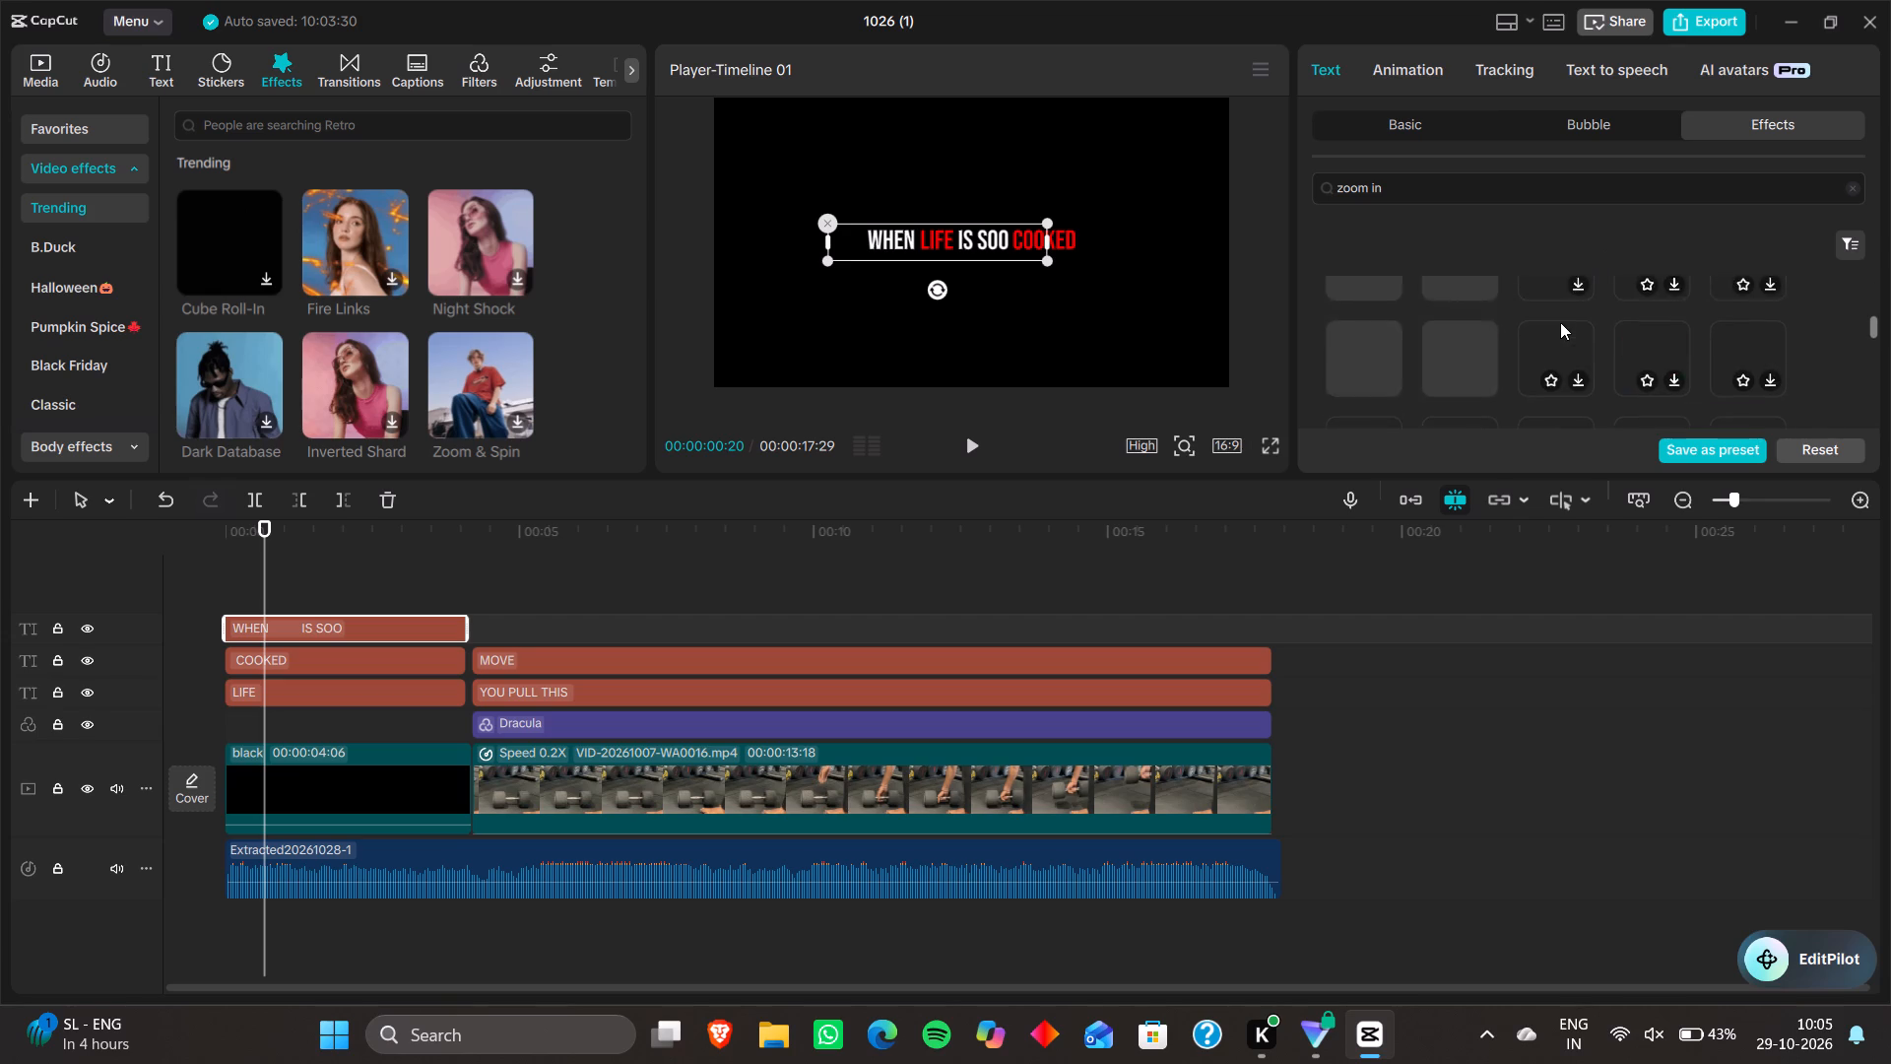
pyautogui.scroll(-1, 1560, 322)
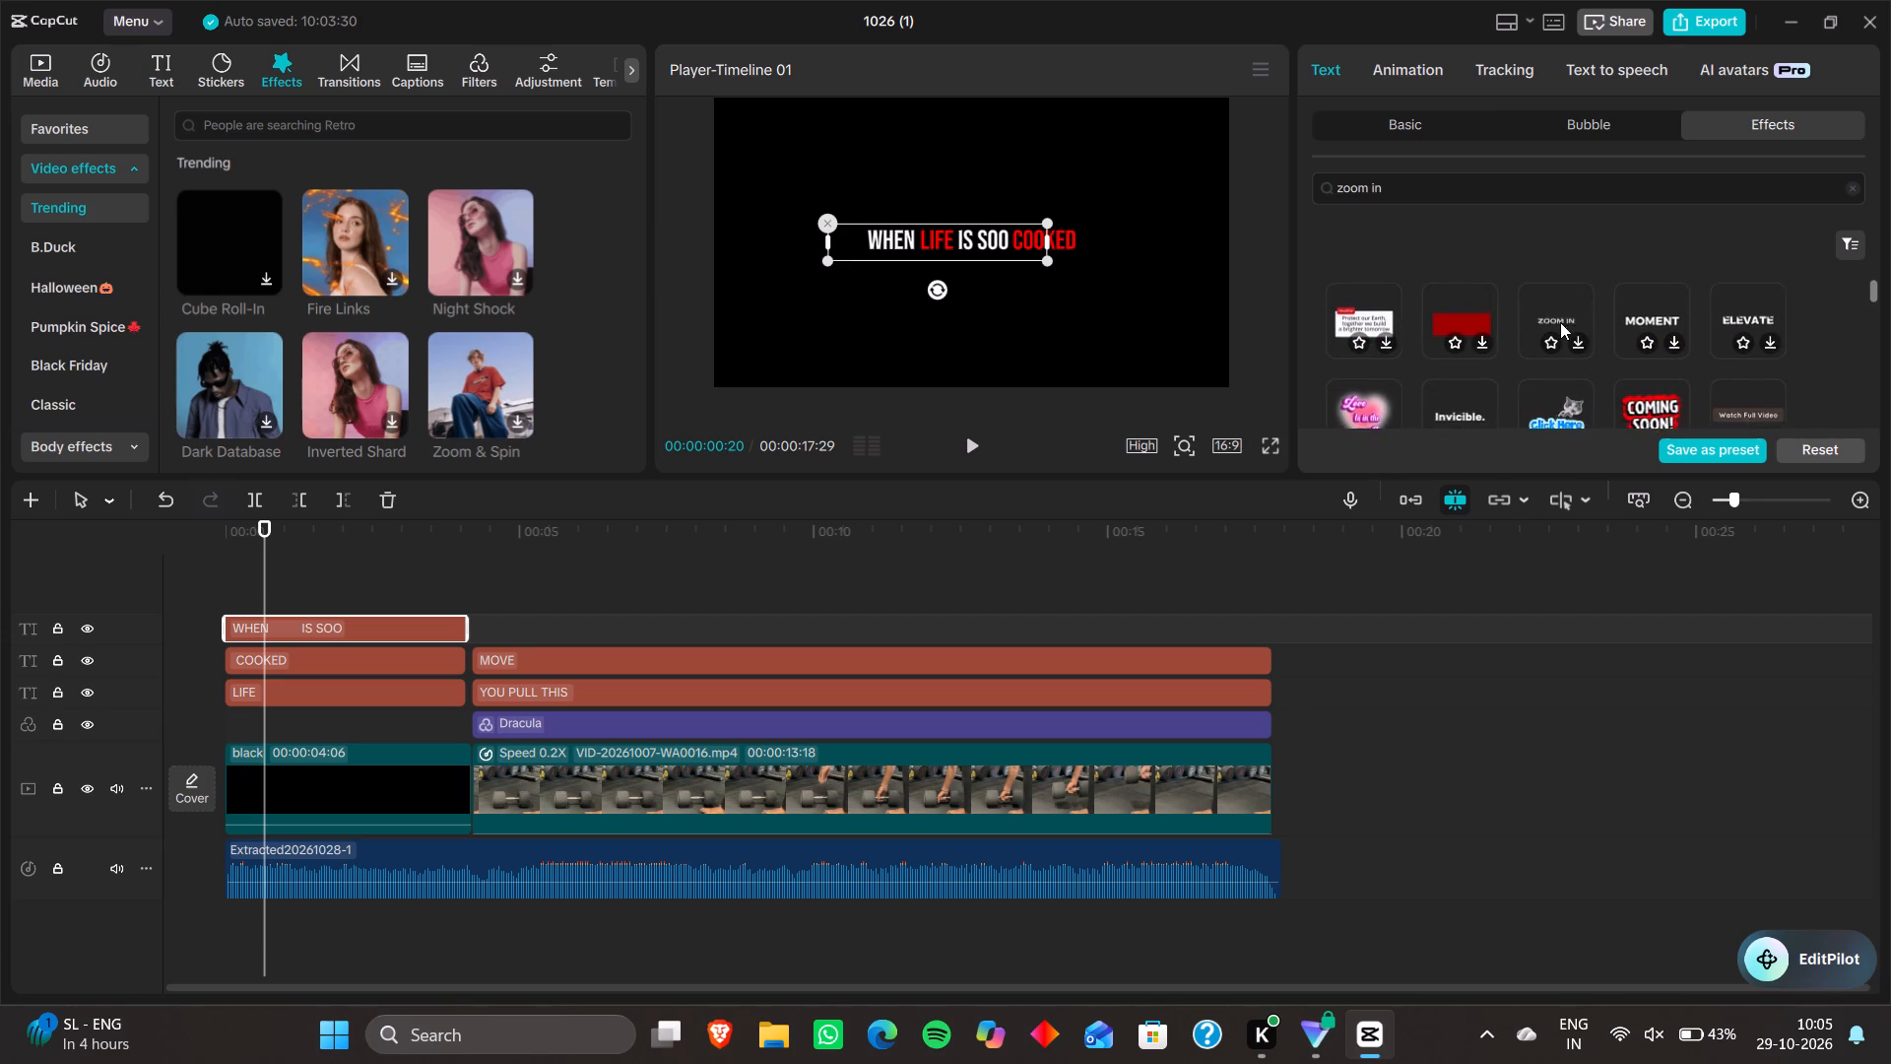
pyautogui.scroll(-2, 1560, 322)
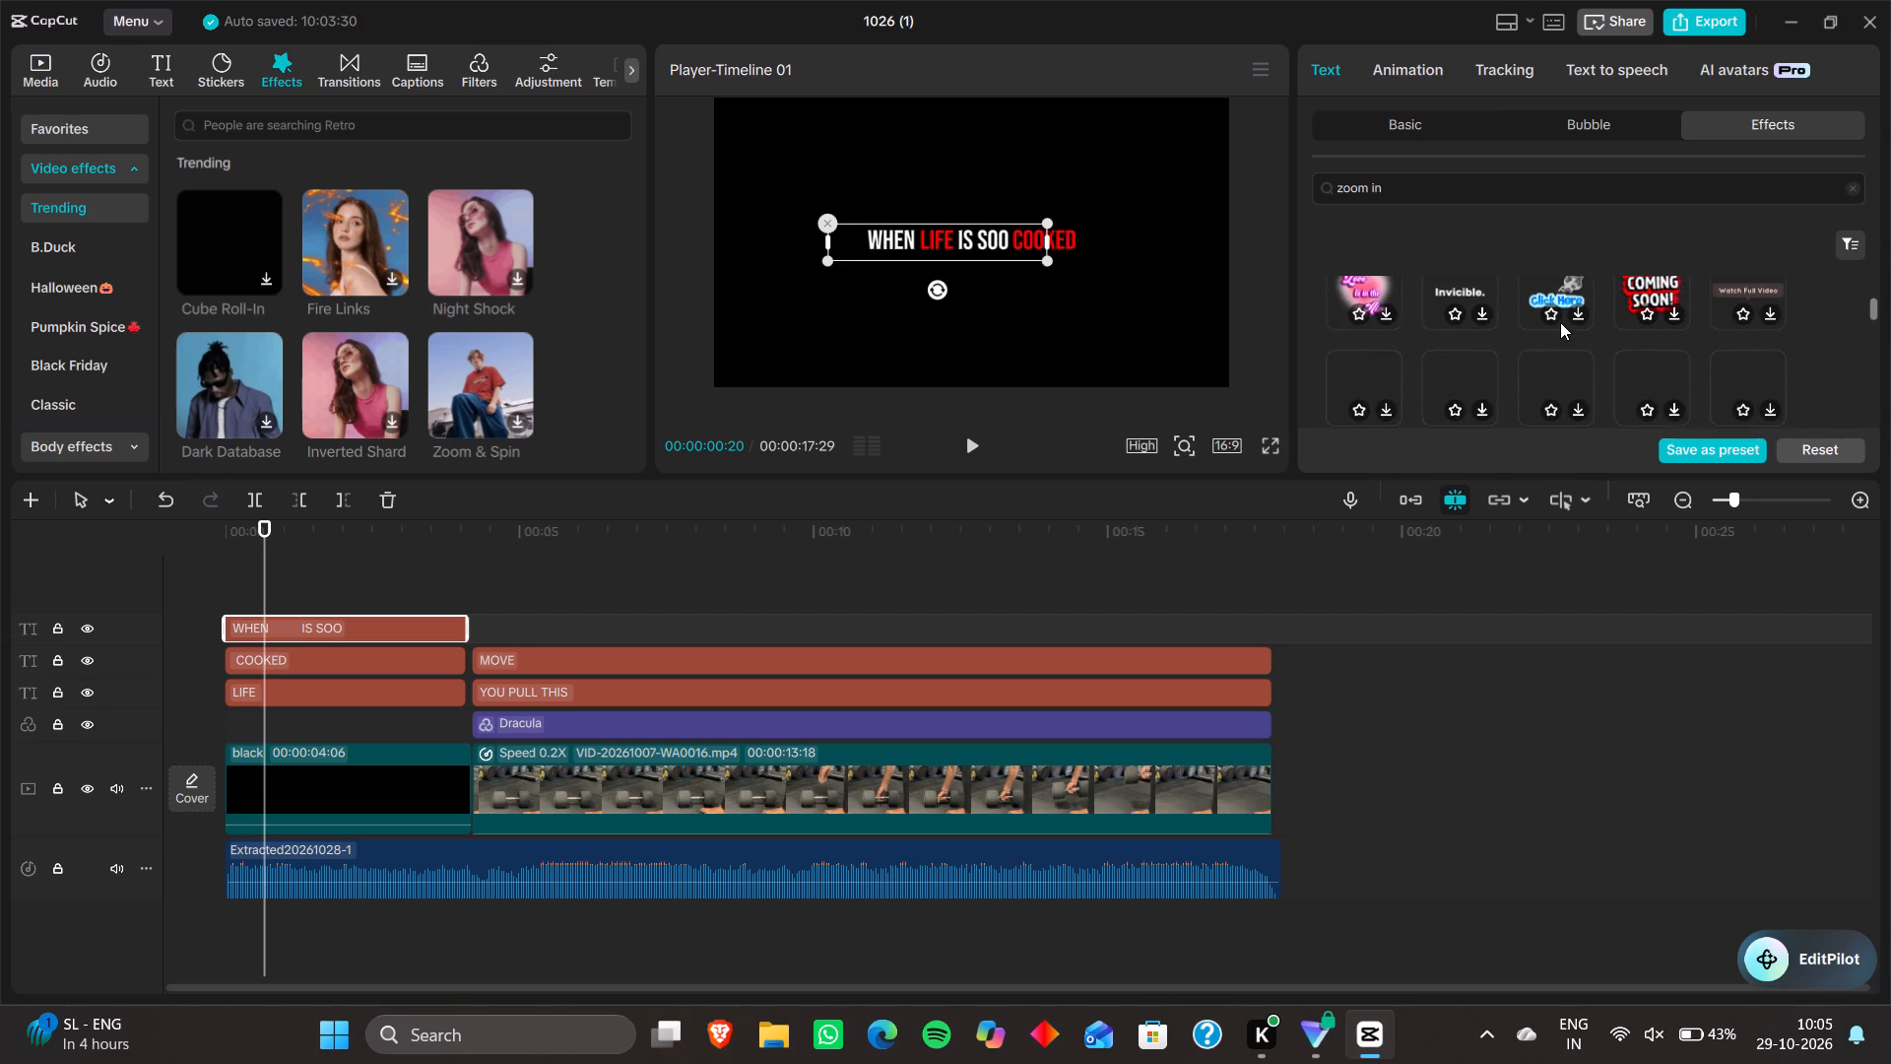
pyautogui.scroll(-2, 1560, 322)
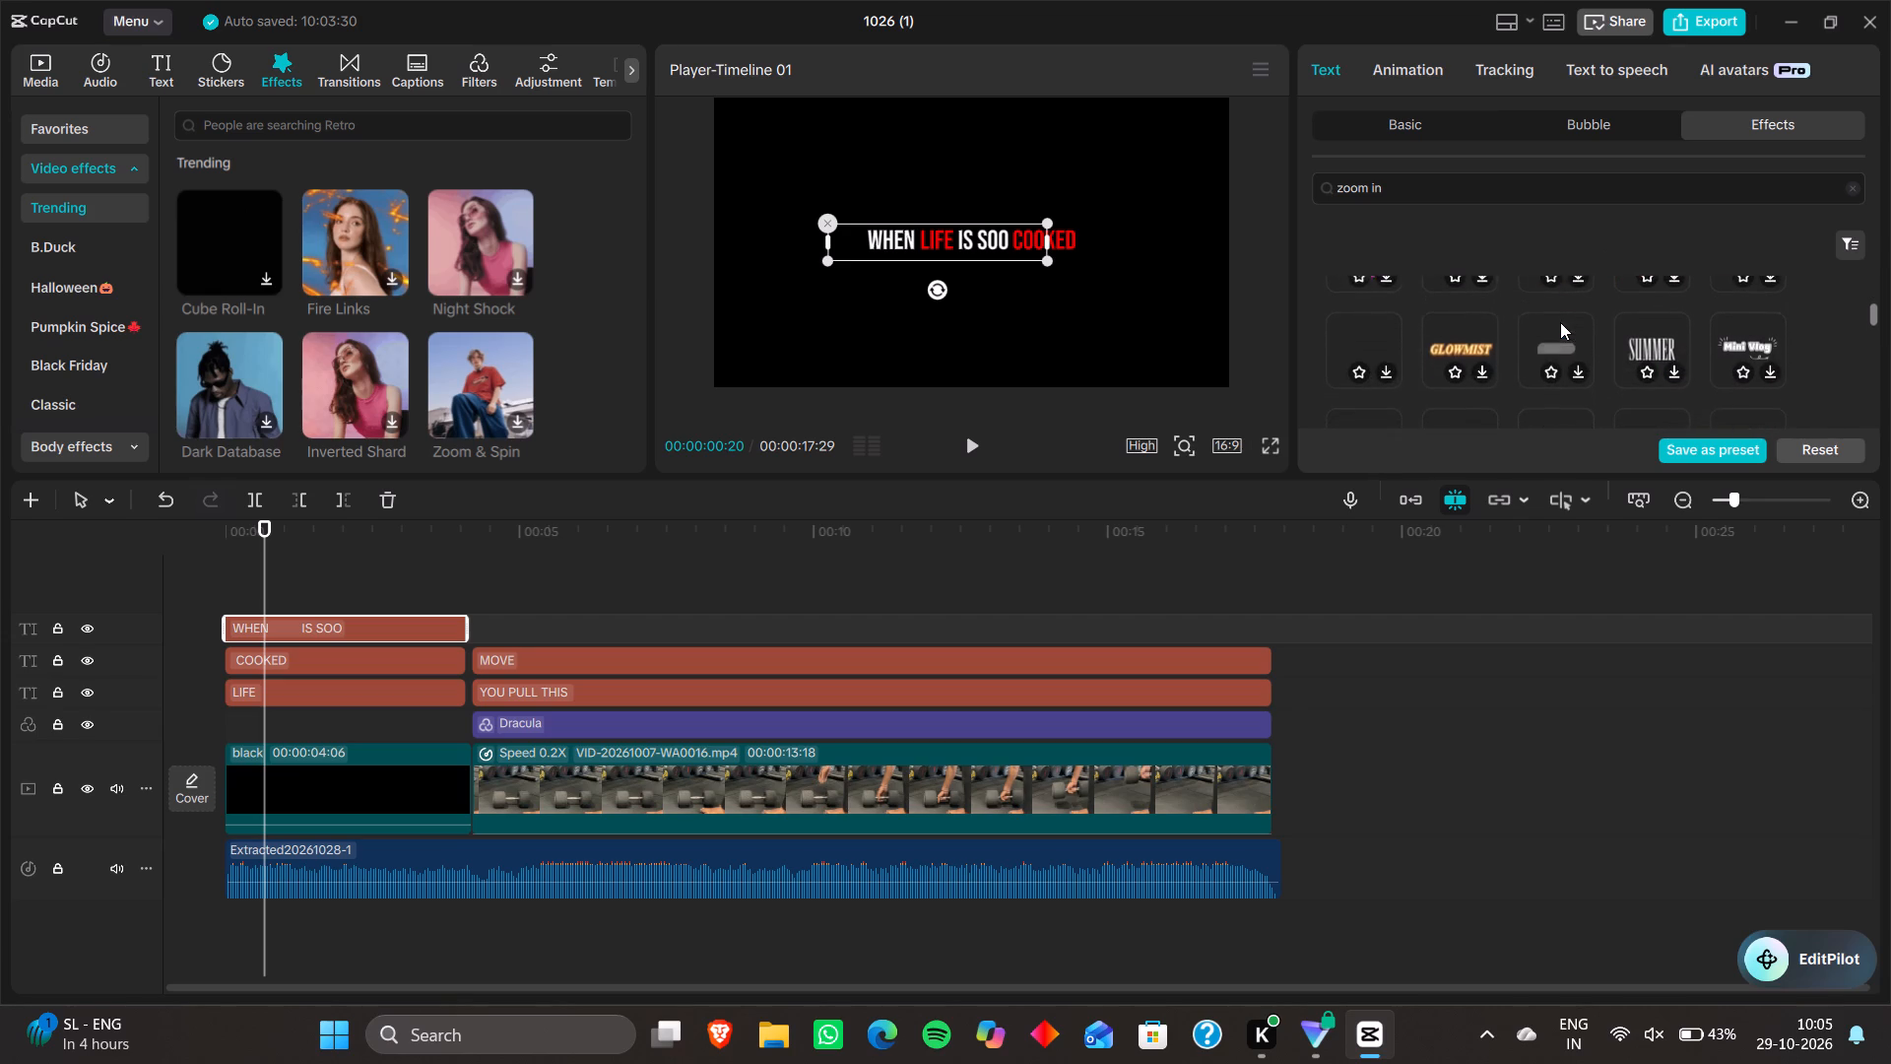
pyautogui.scroll(-3, 1560, 322)
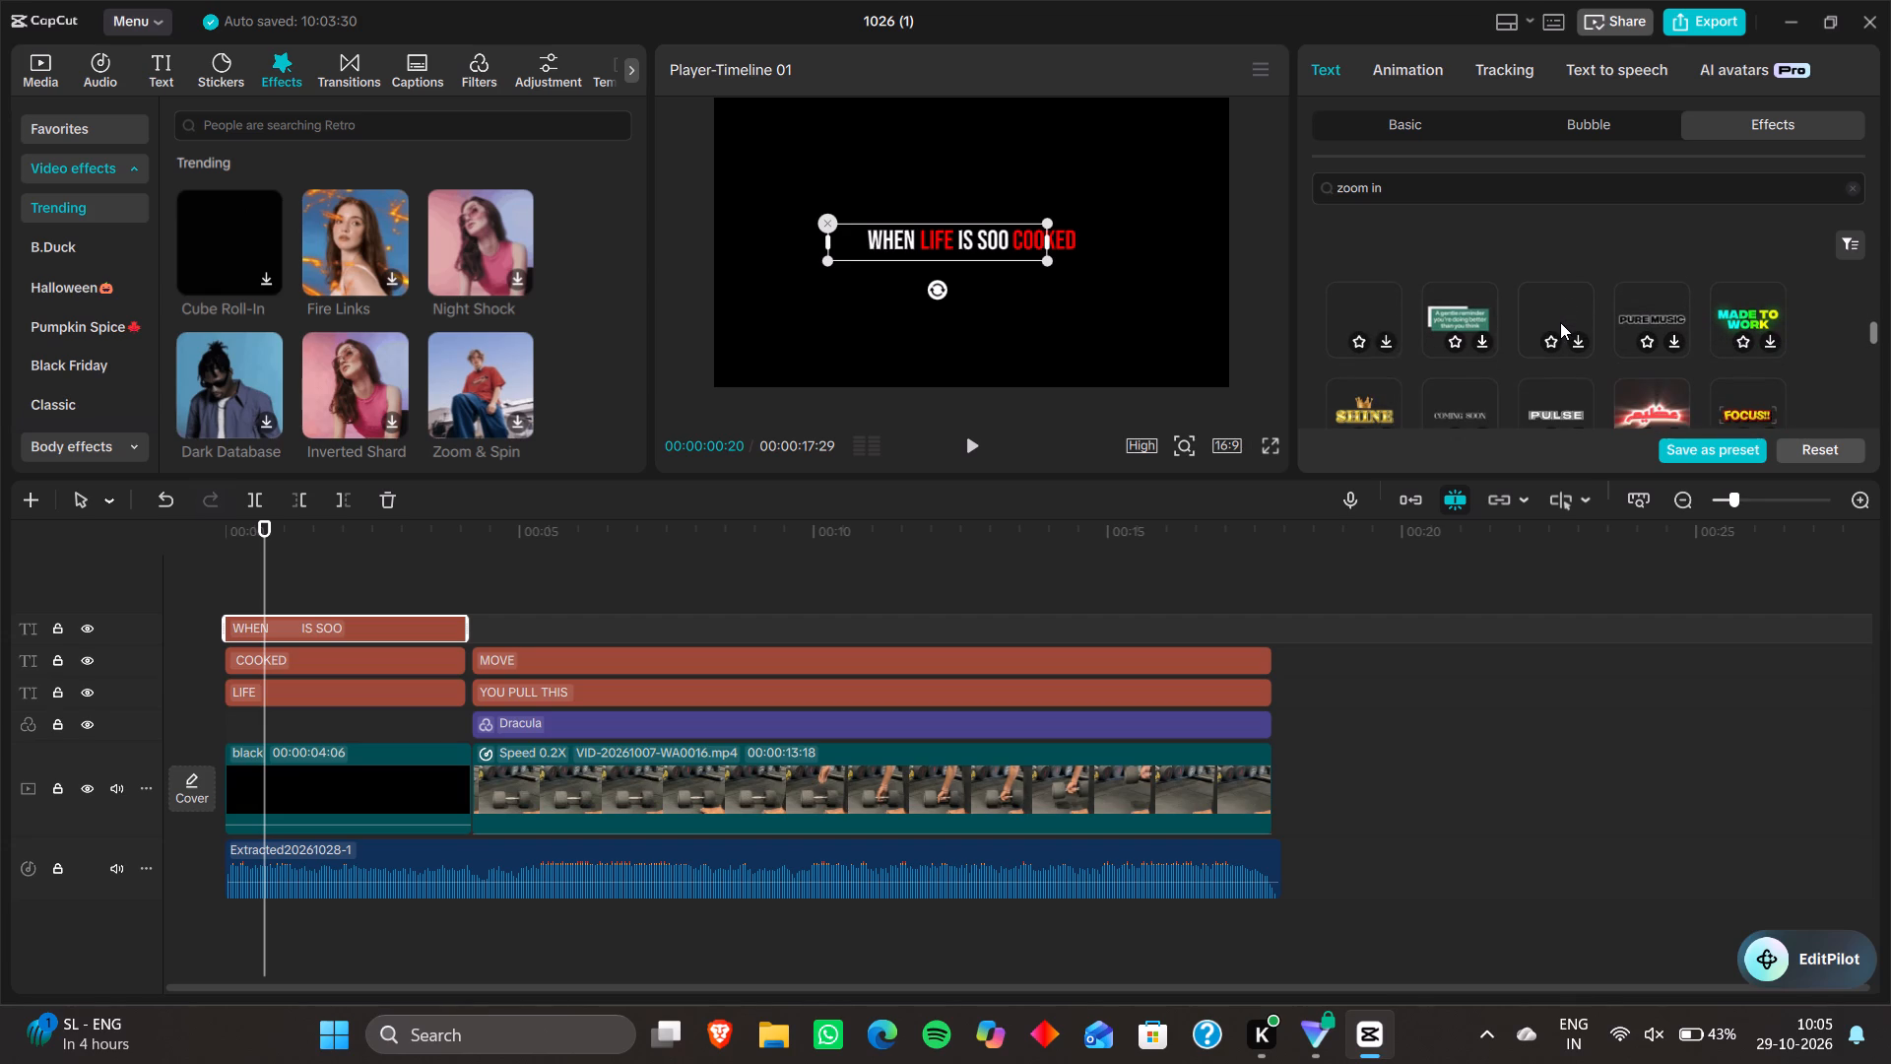
pyautogui.scroll(-1, 1560, 322)
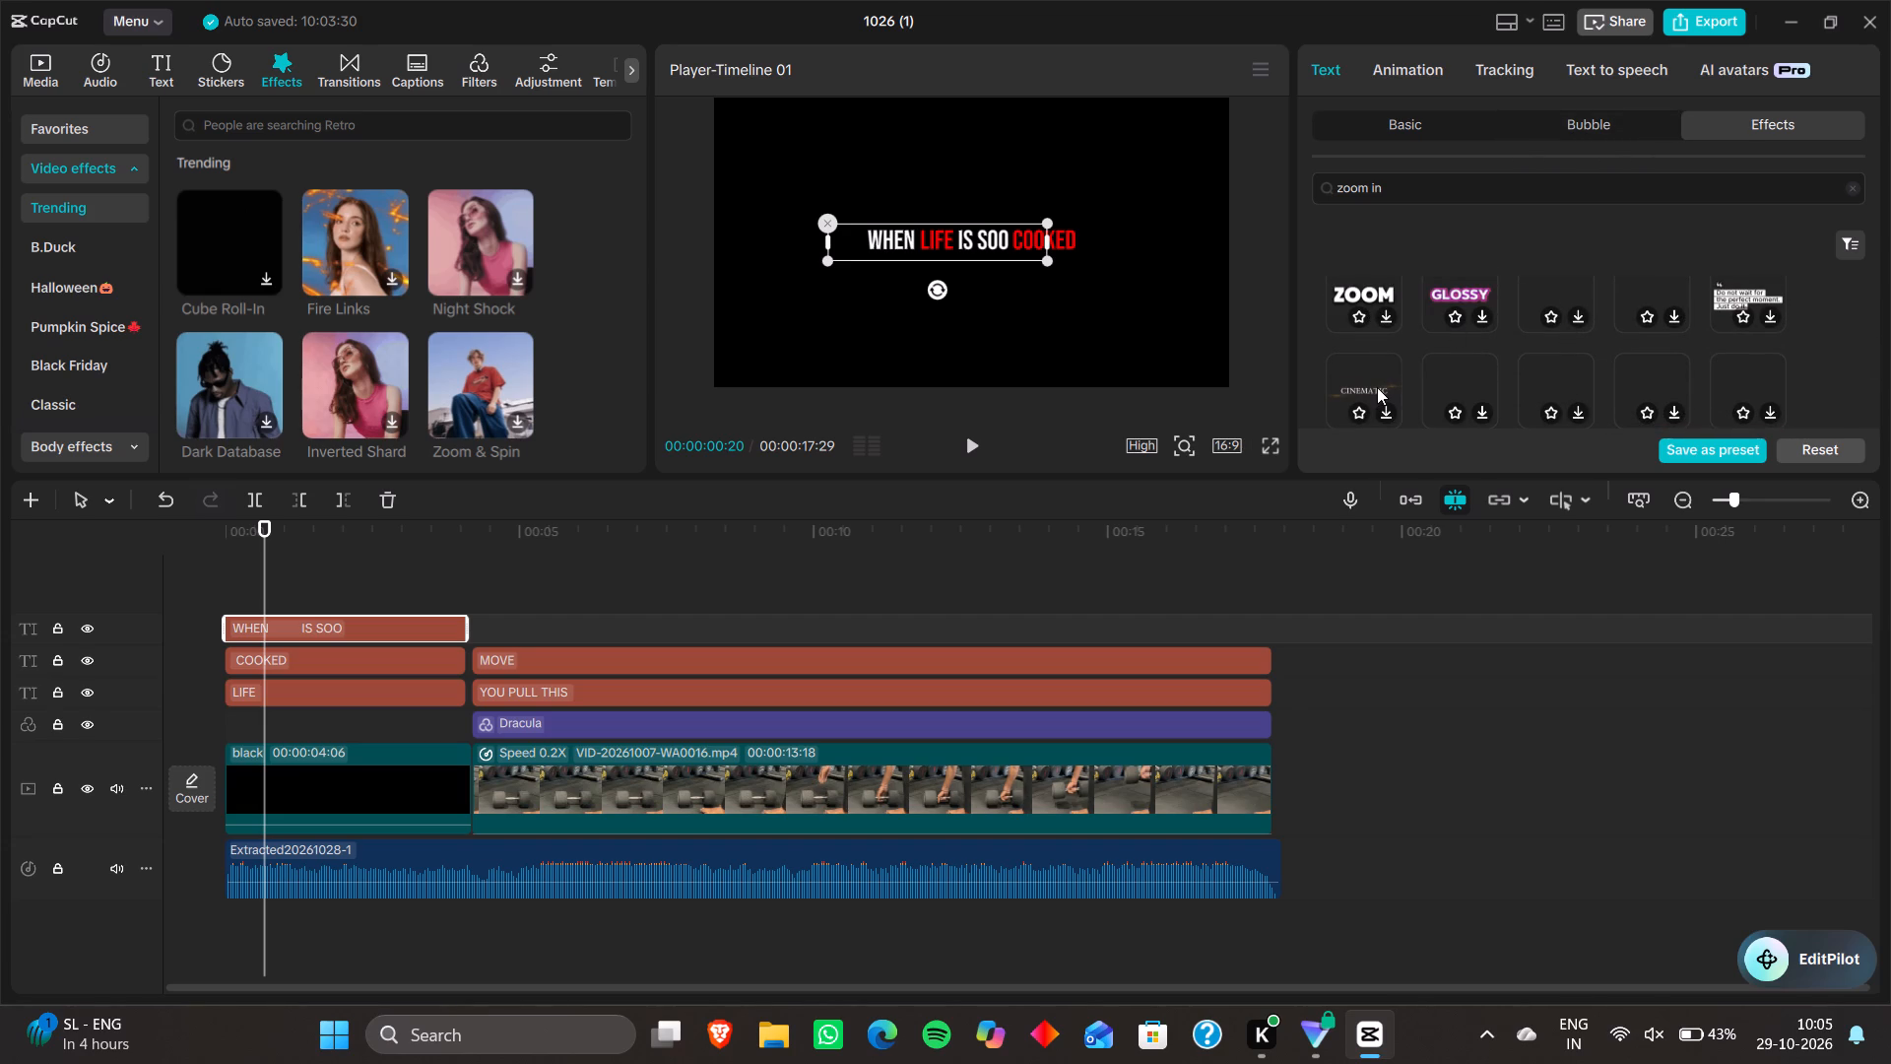
pyautogui.scroll(-1, 1373, 378)
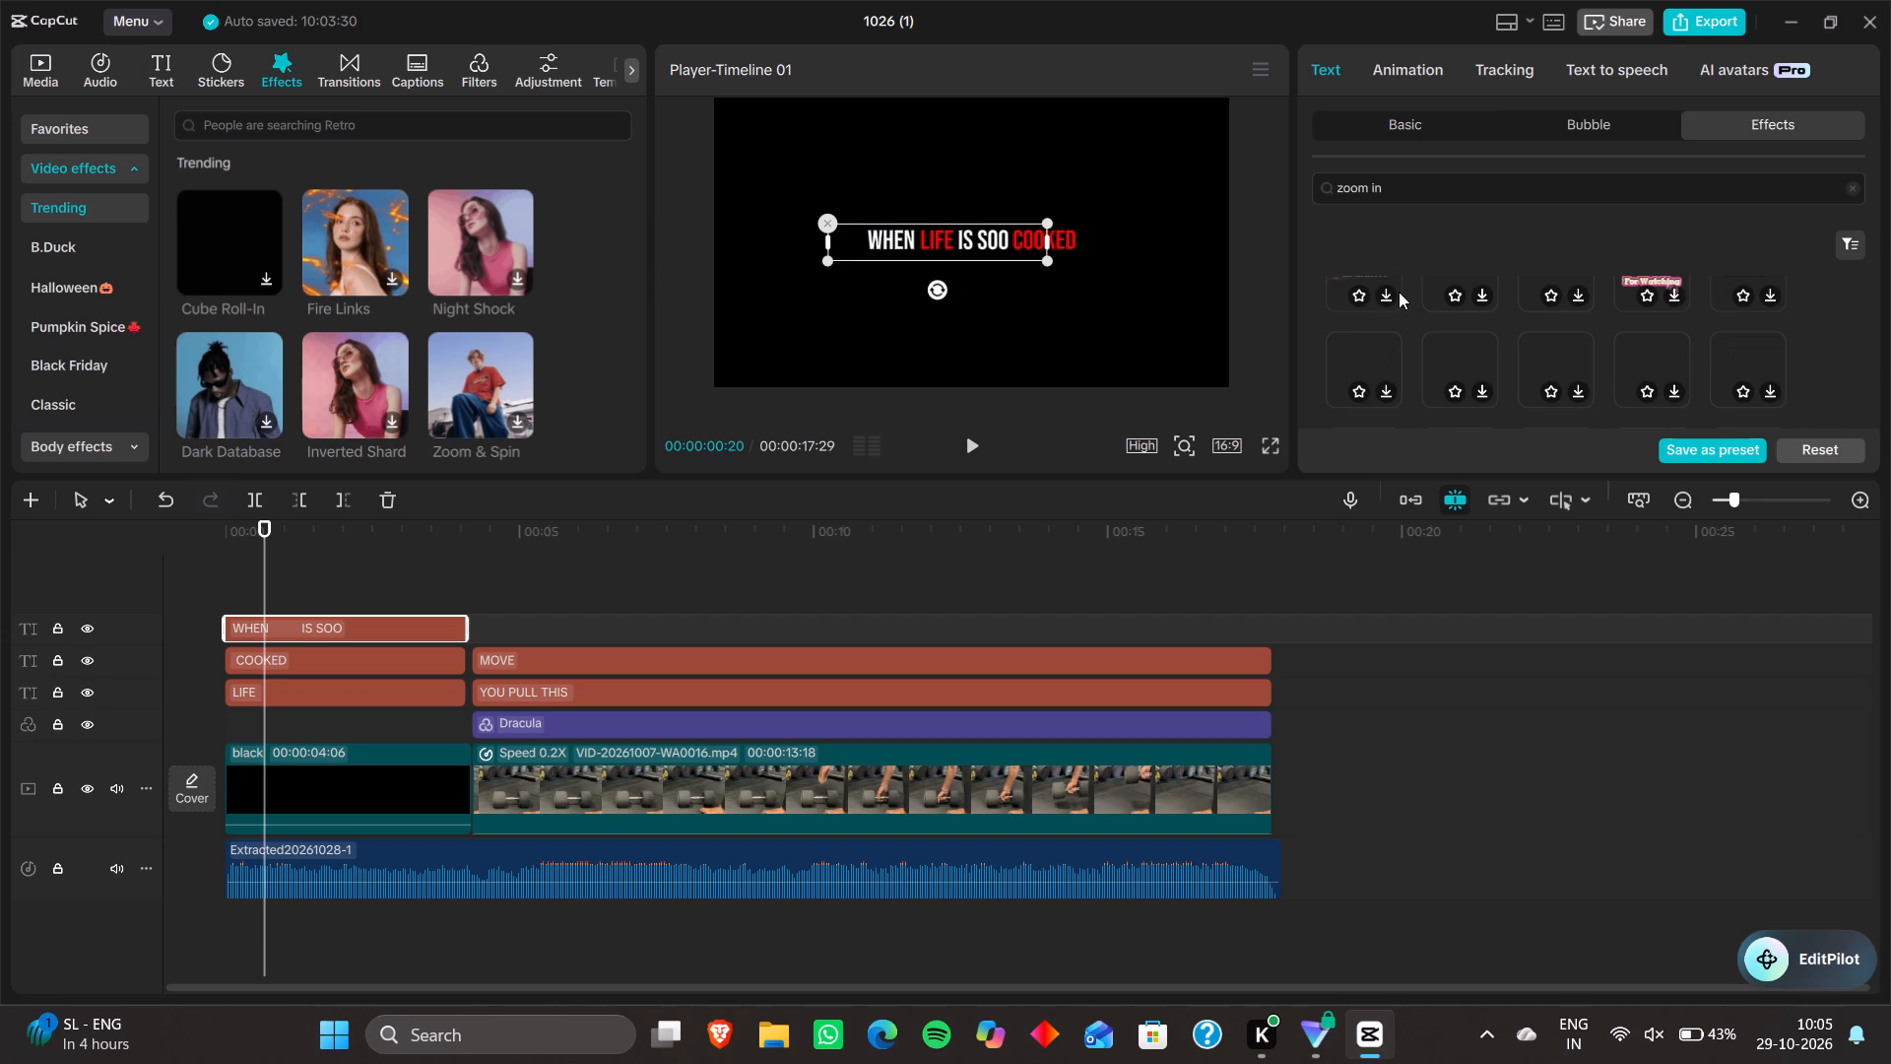
pyautogui.click(1387, 296)
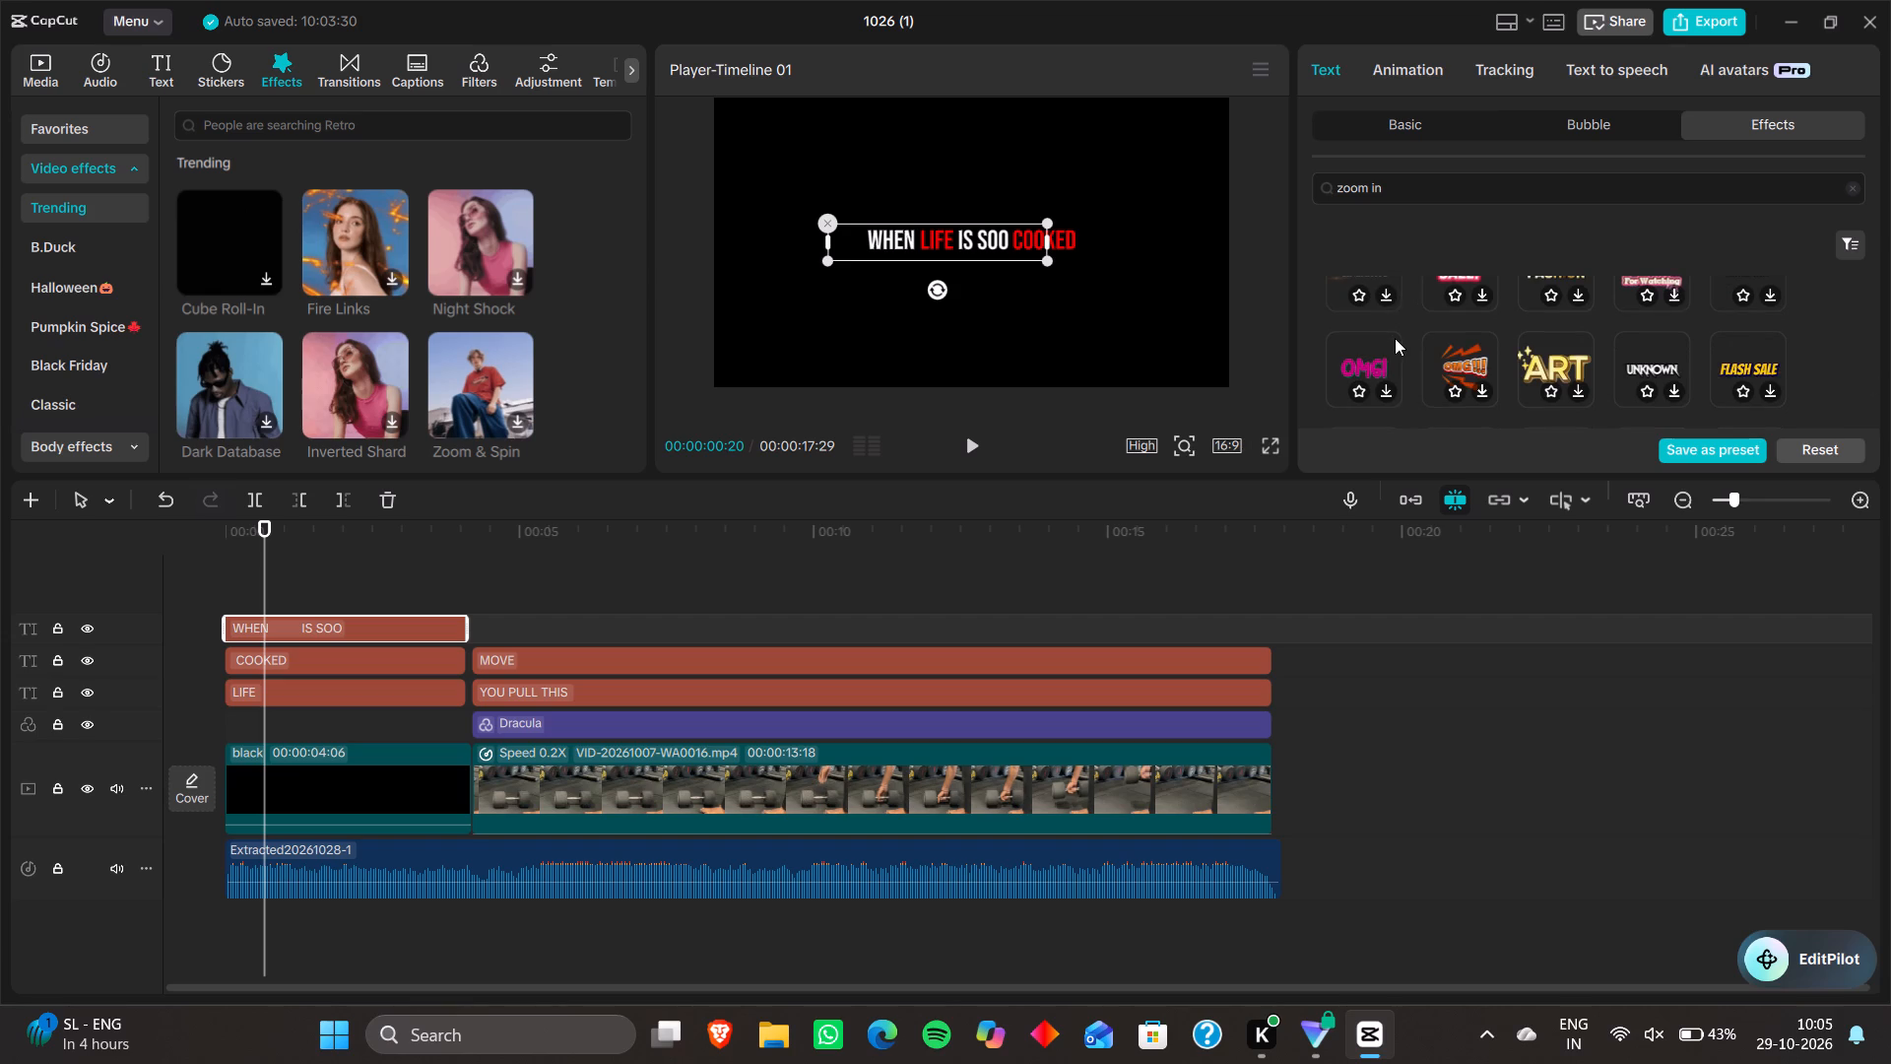
pyautogui.doubleClick(1385, 295)
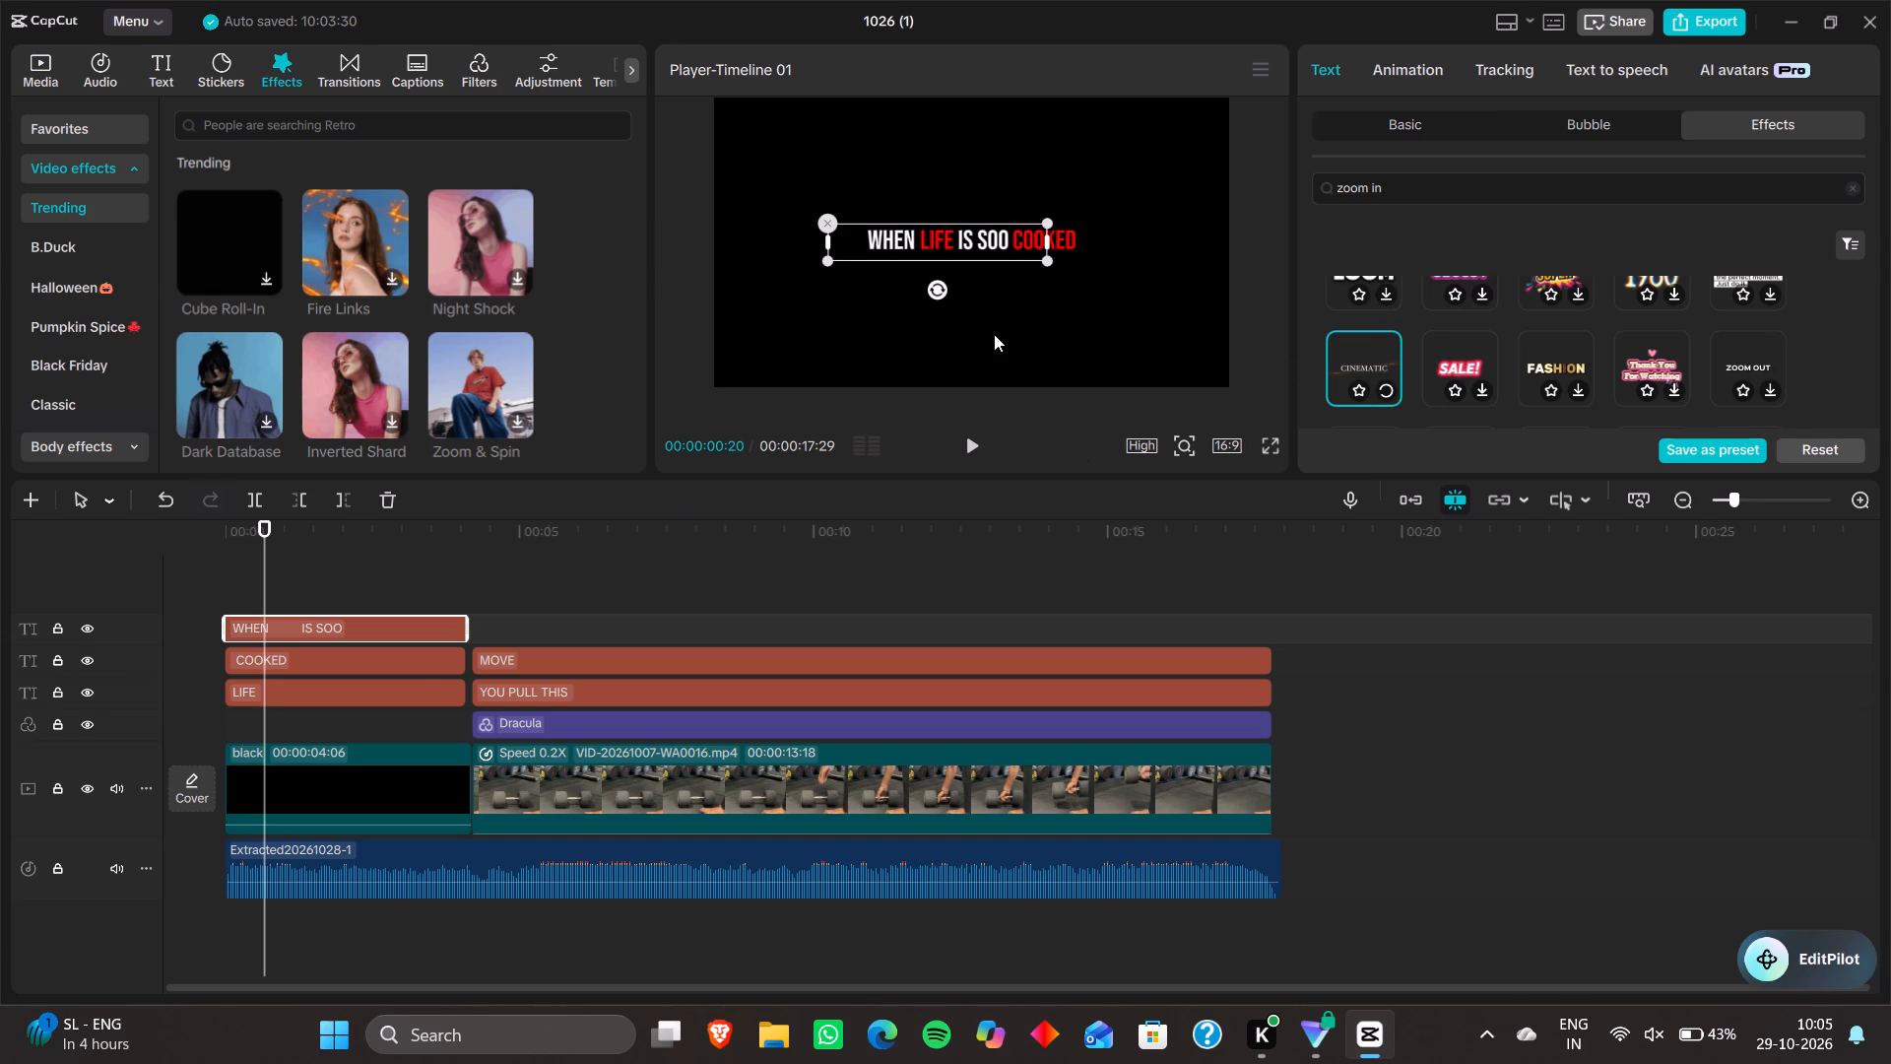
# Nudge the red COOKED text very slightly to the right within the intro title.
pyautogui.click(381, 654)
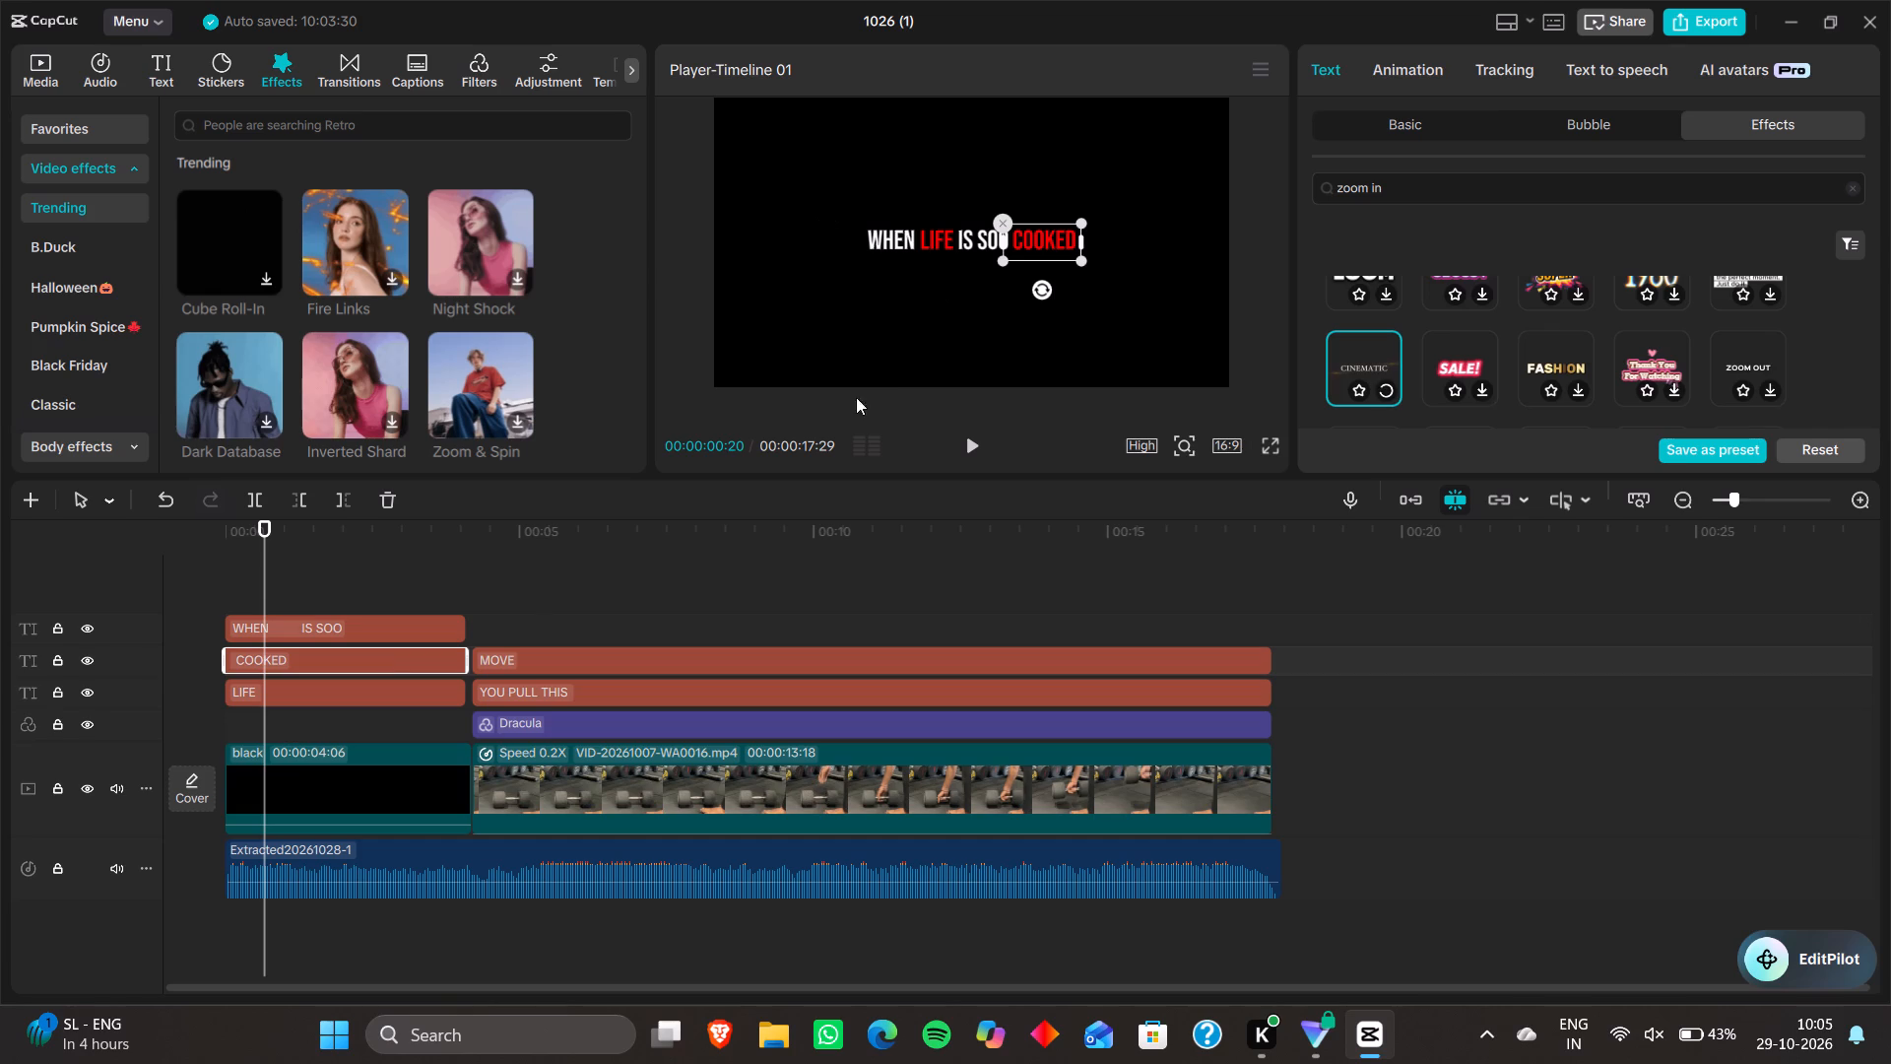
pyautogui.click(1054, 238)
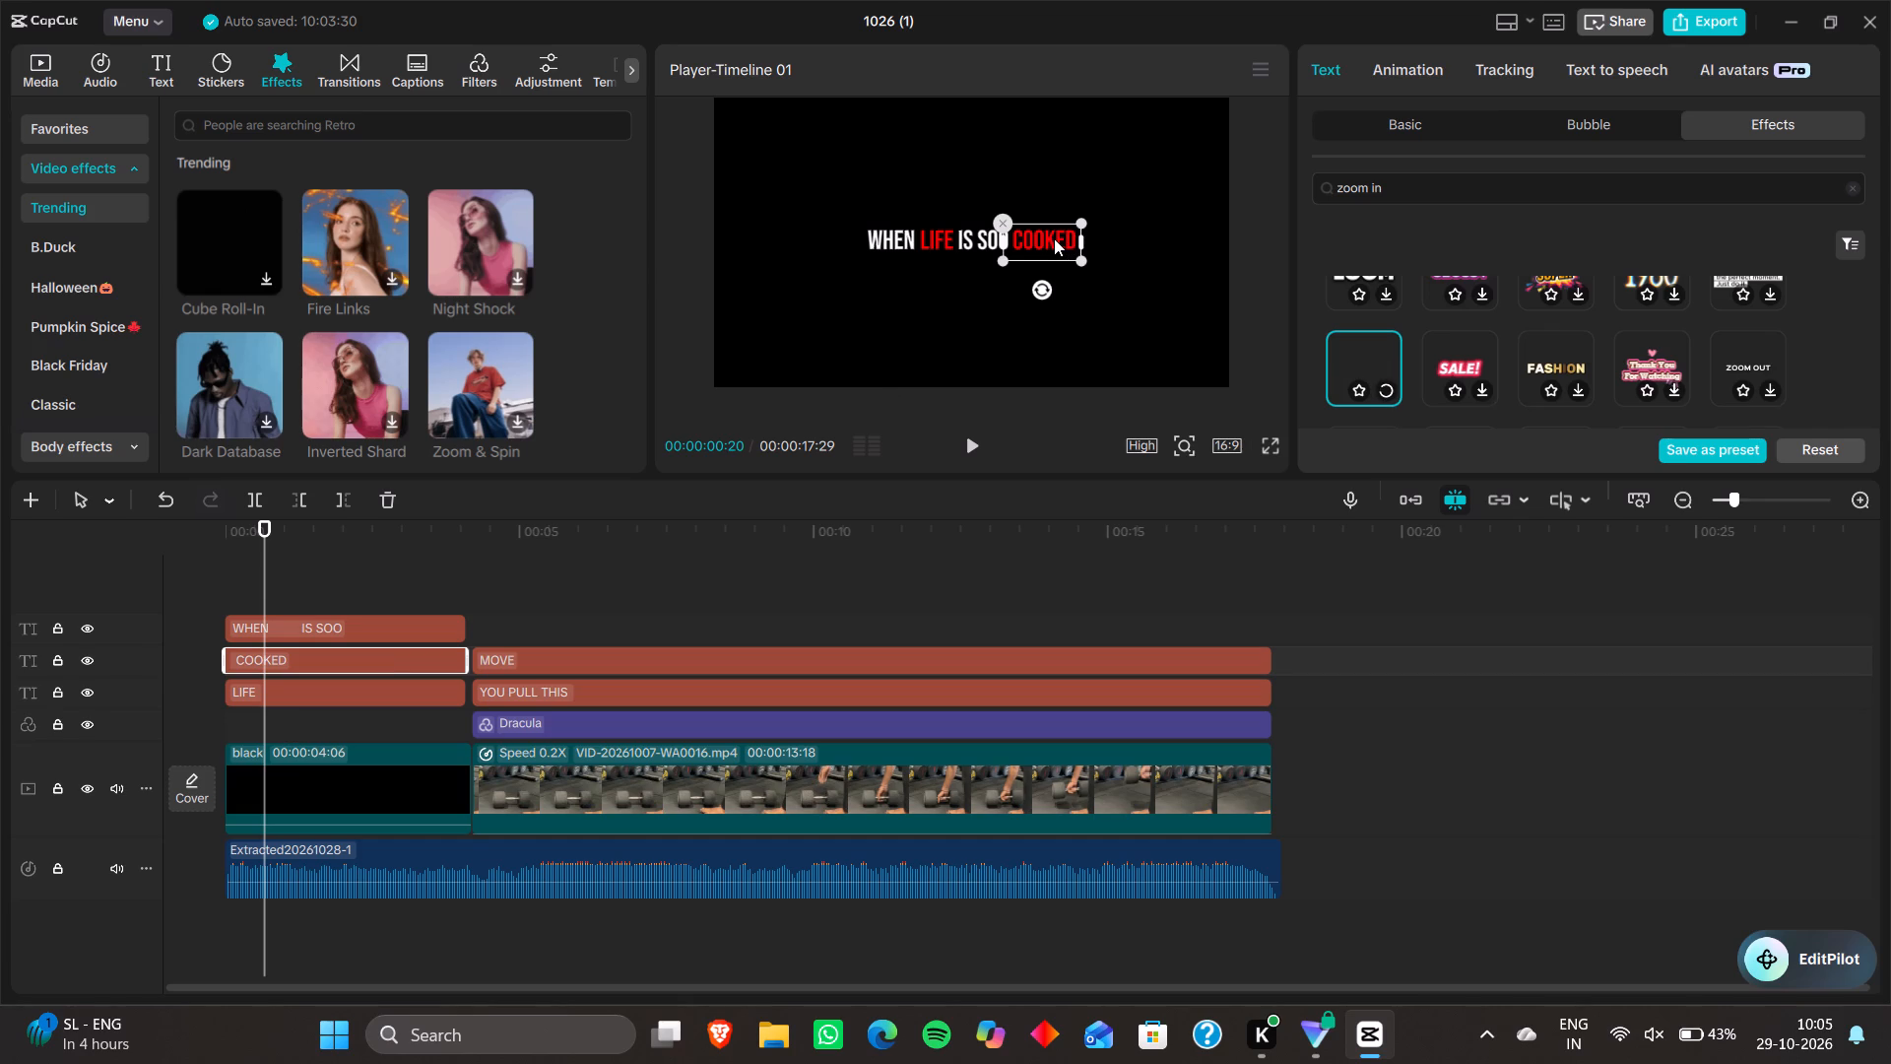
pyautogui.click(1054, 238)
pyautogui.click(1054, 238)
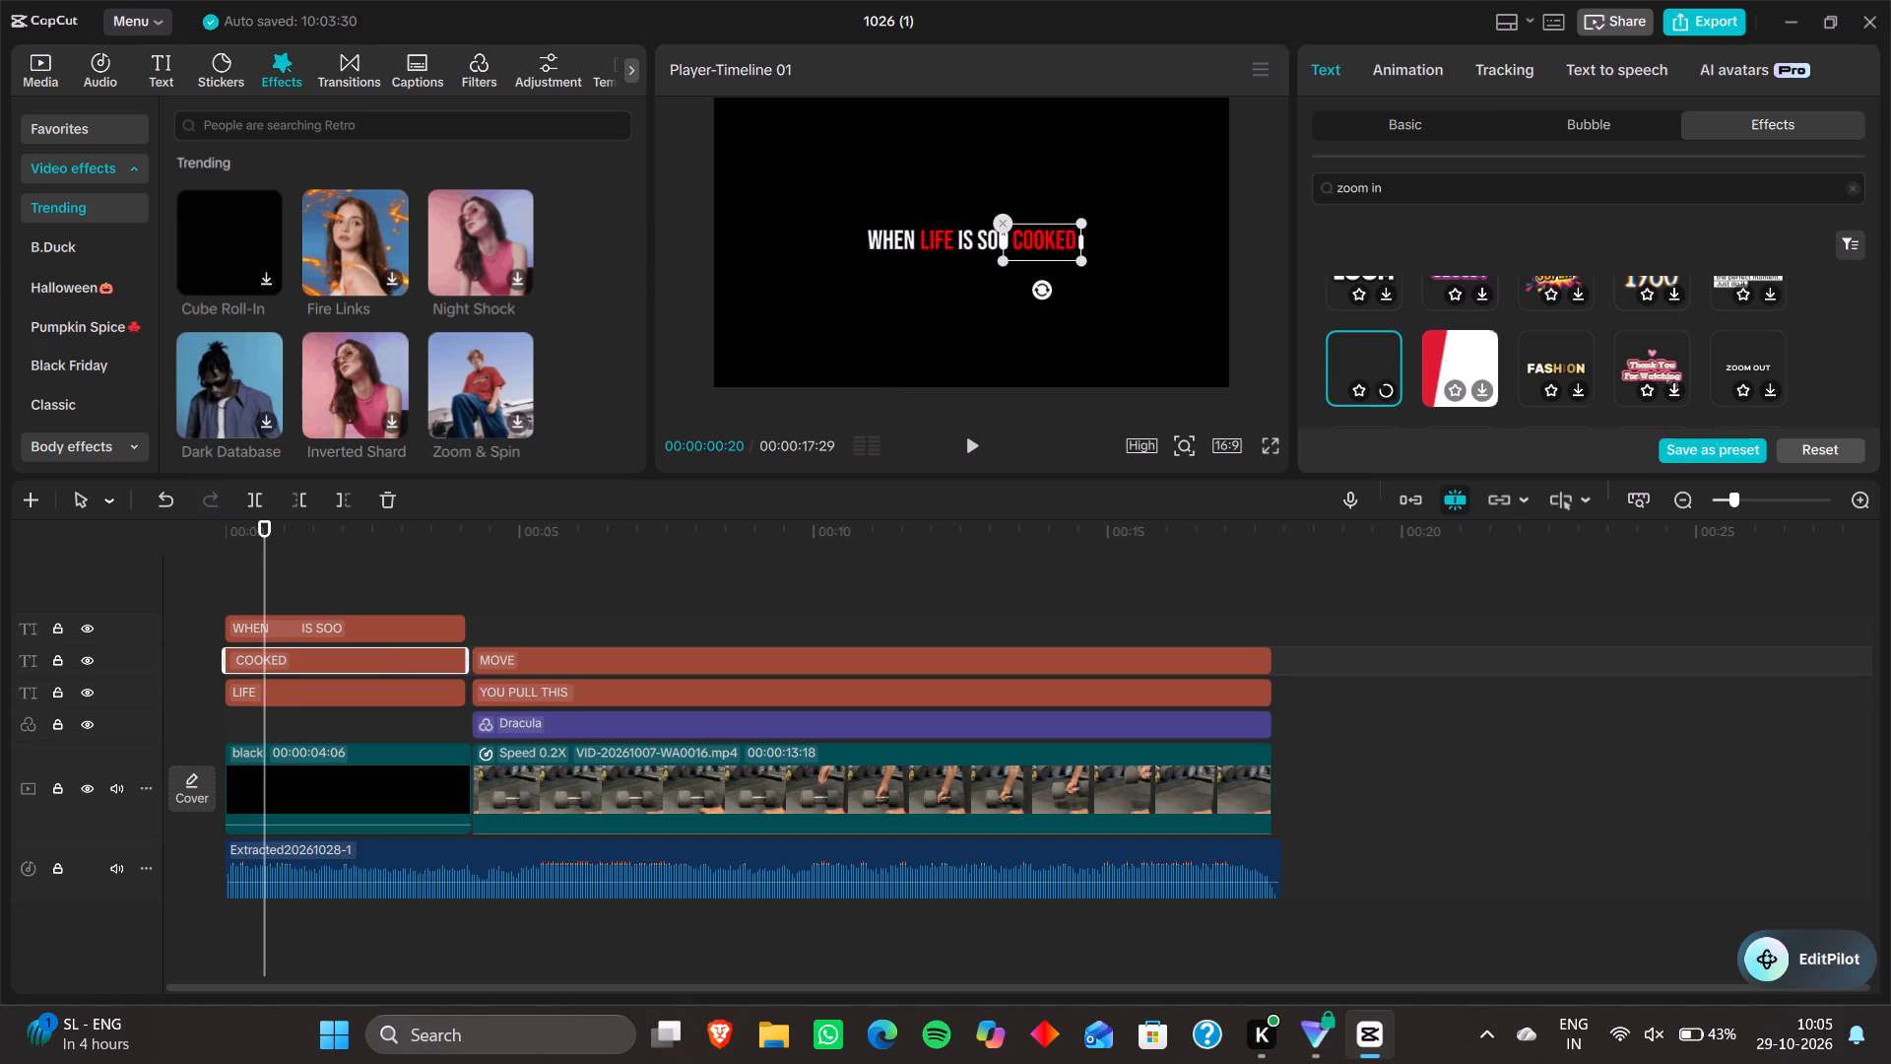
pyautogui.moveTo(1060, 240); pyautogui.dragTo(1093, 238)
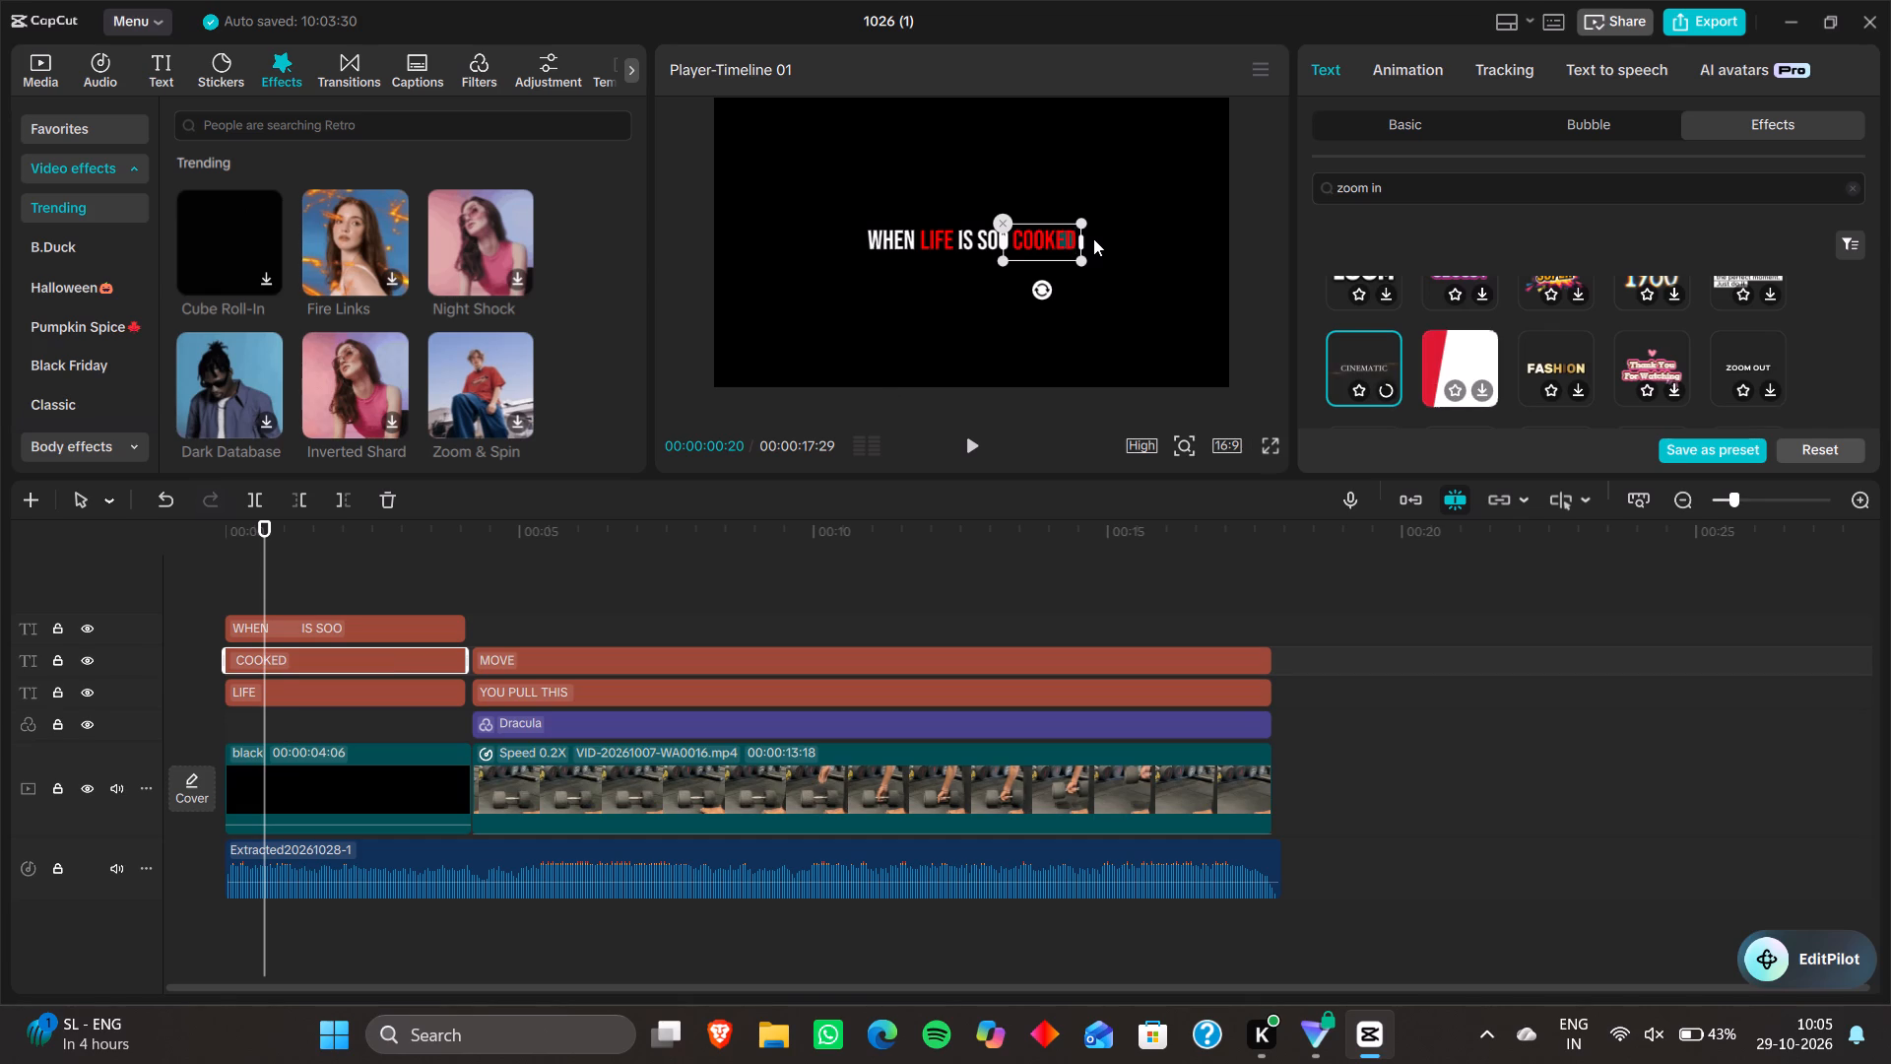
pyautogui.click(1093, 238)
pyautogui.click(1048, 238)
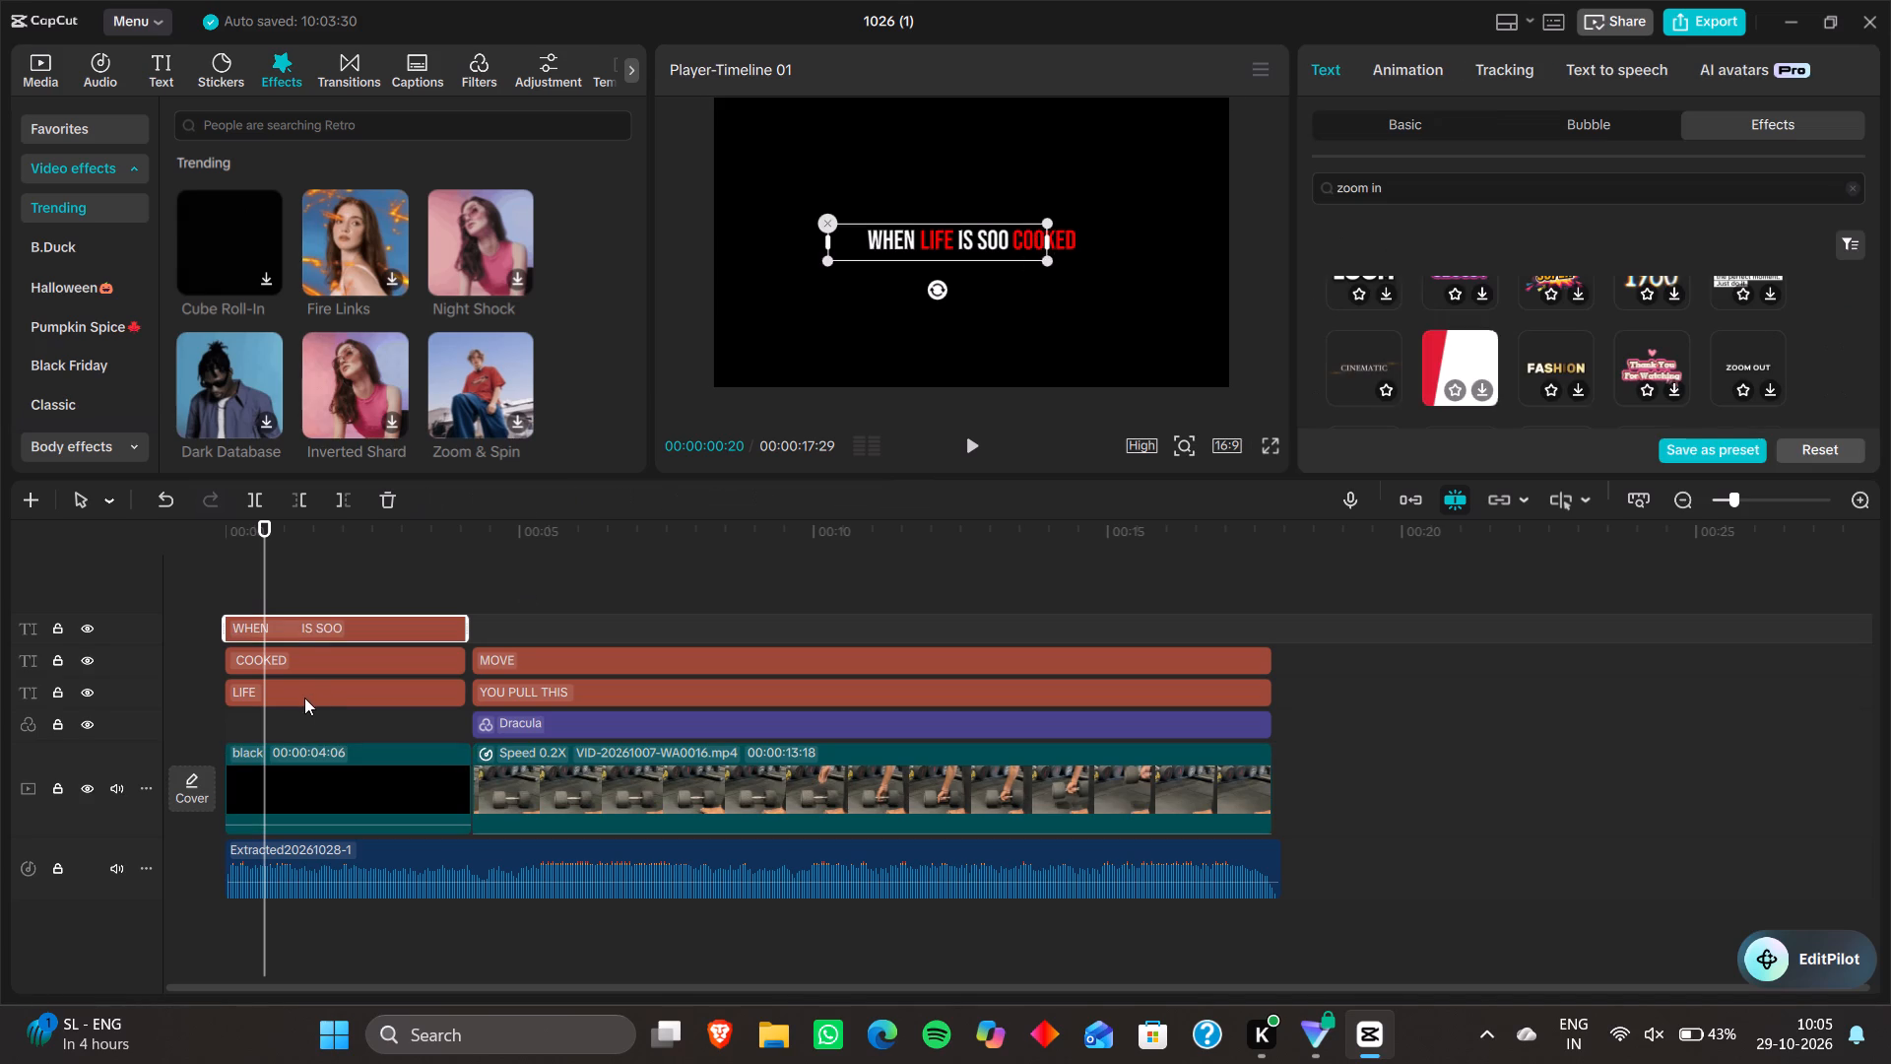
pyautogui.click(311, 655)
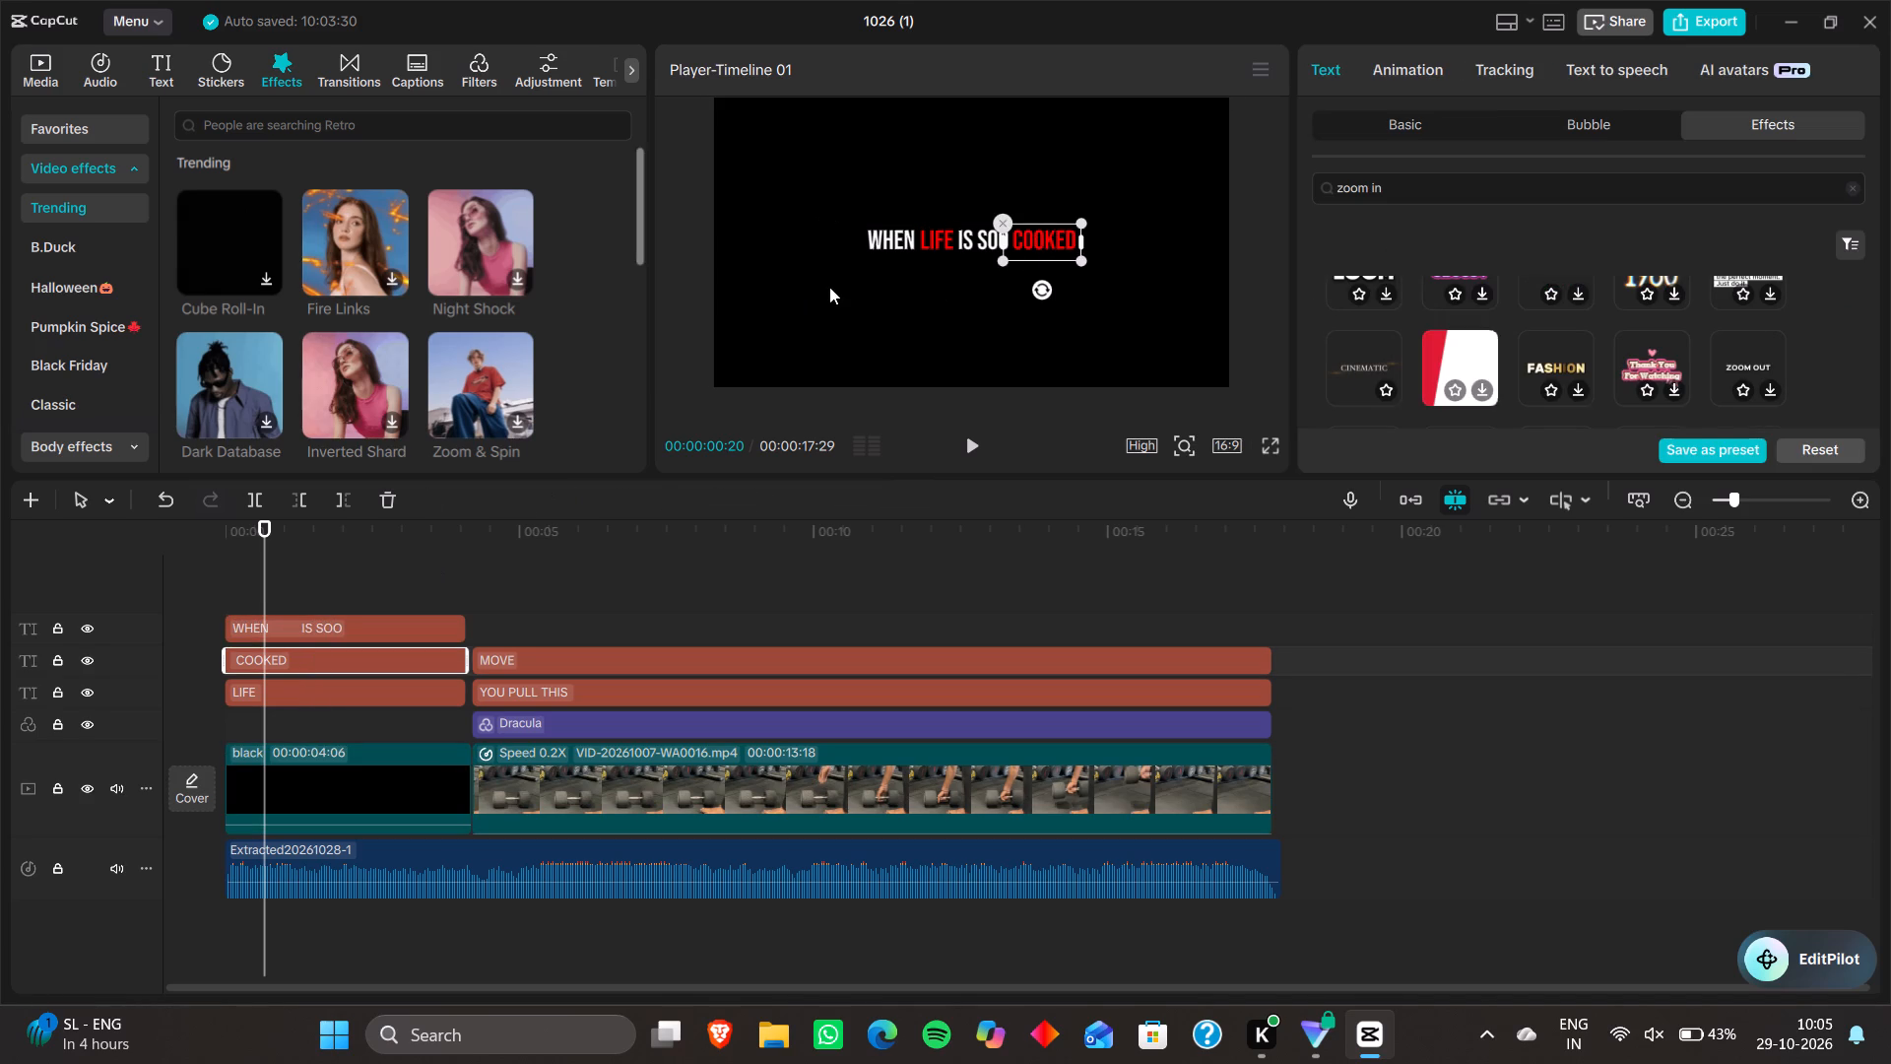
pyautogui.click(1041, 243)
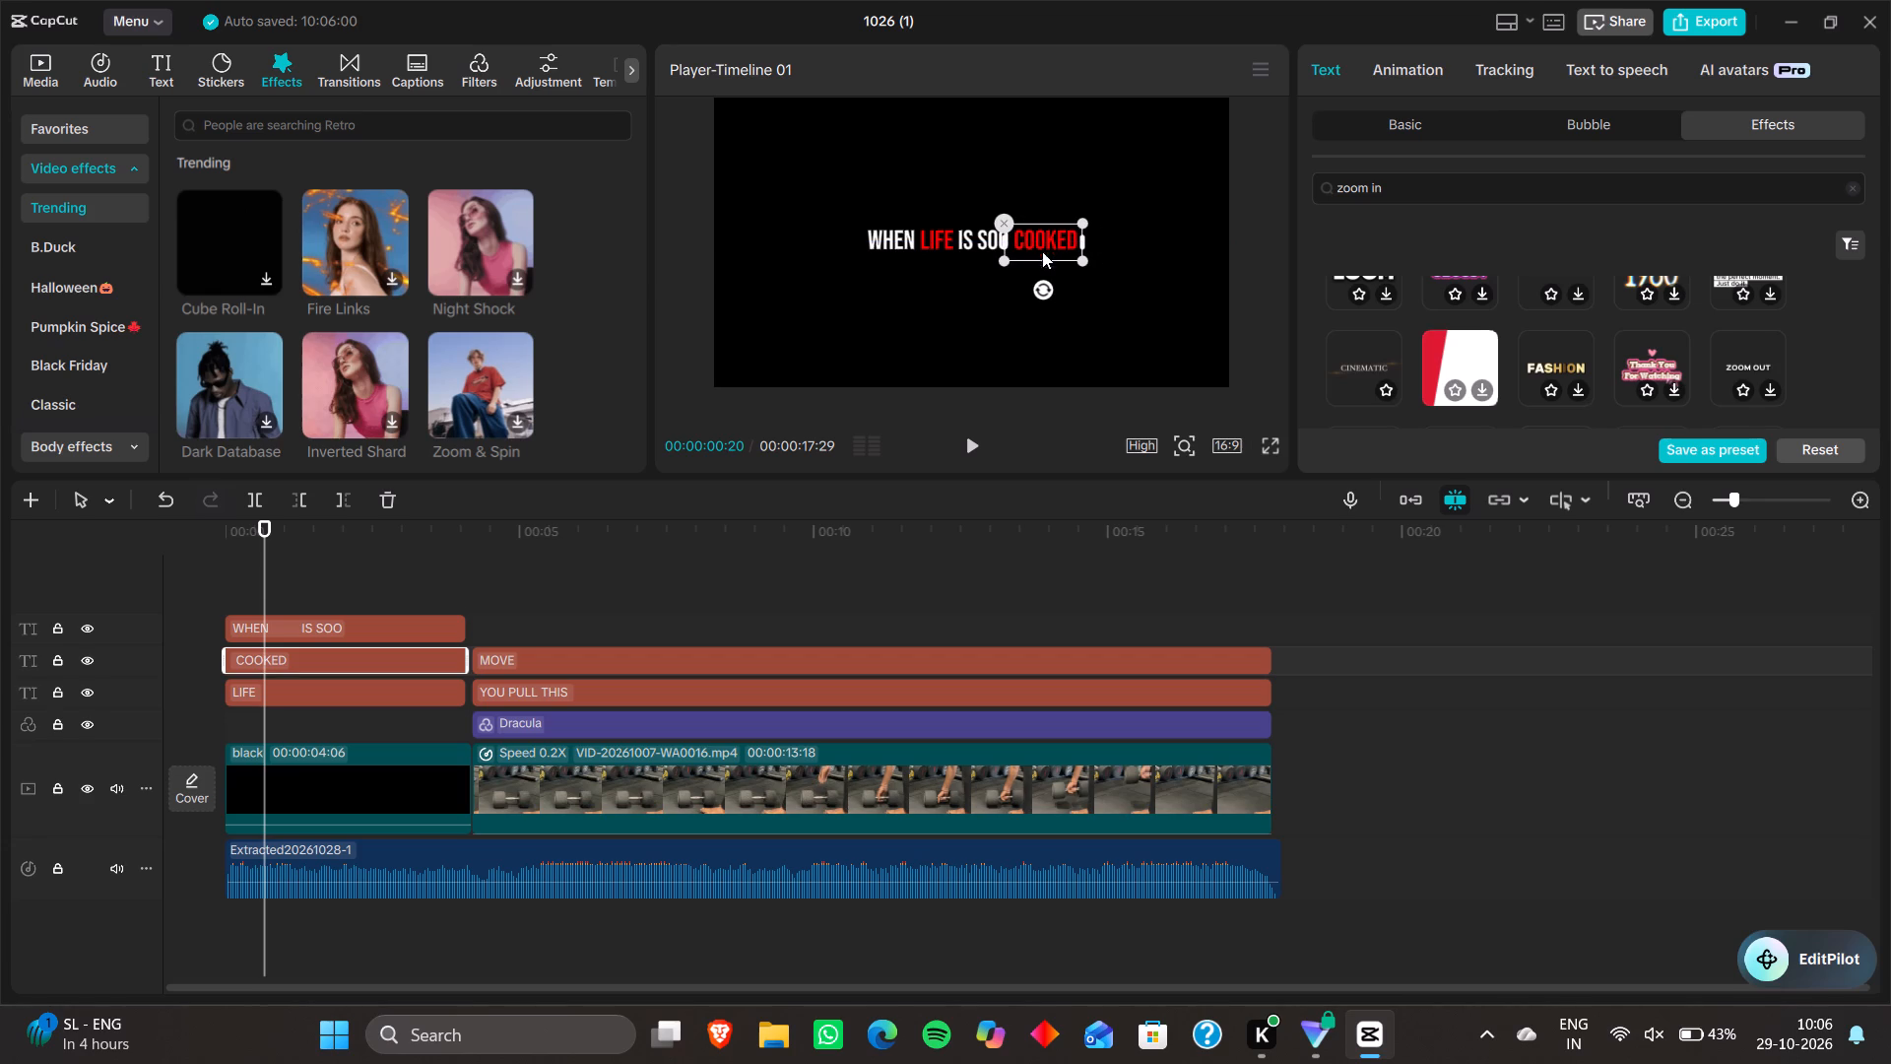
pyautogui.click(1049, 302)
pyautogui.click(1069, 304)
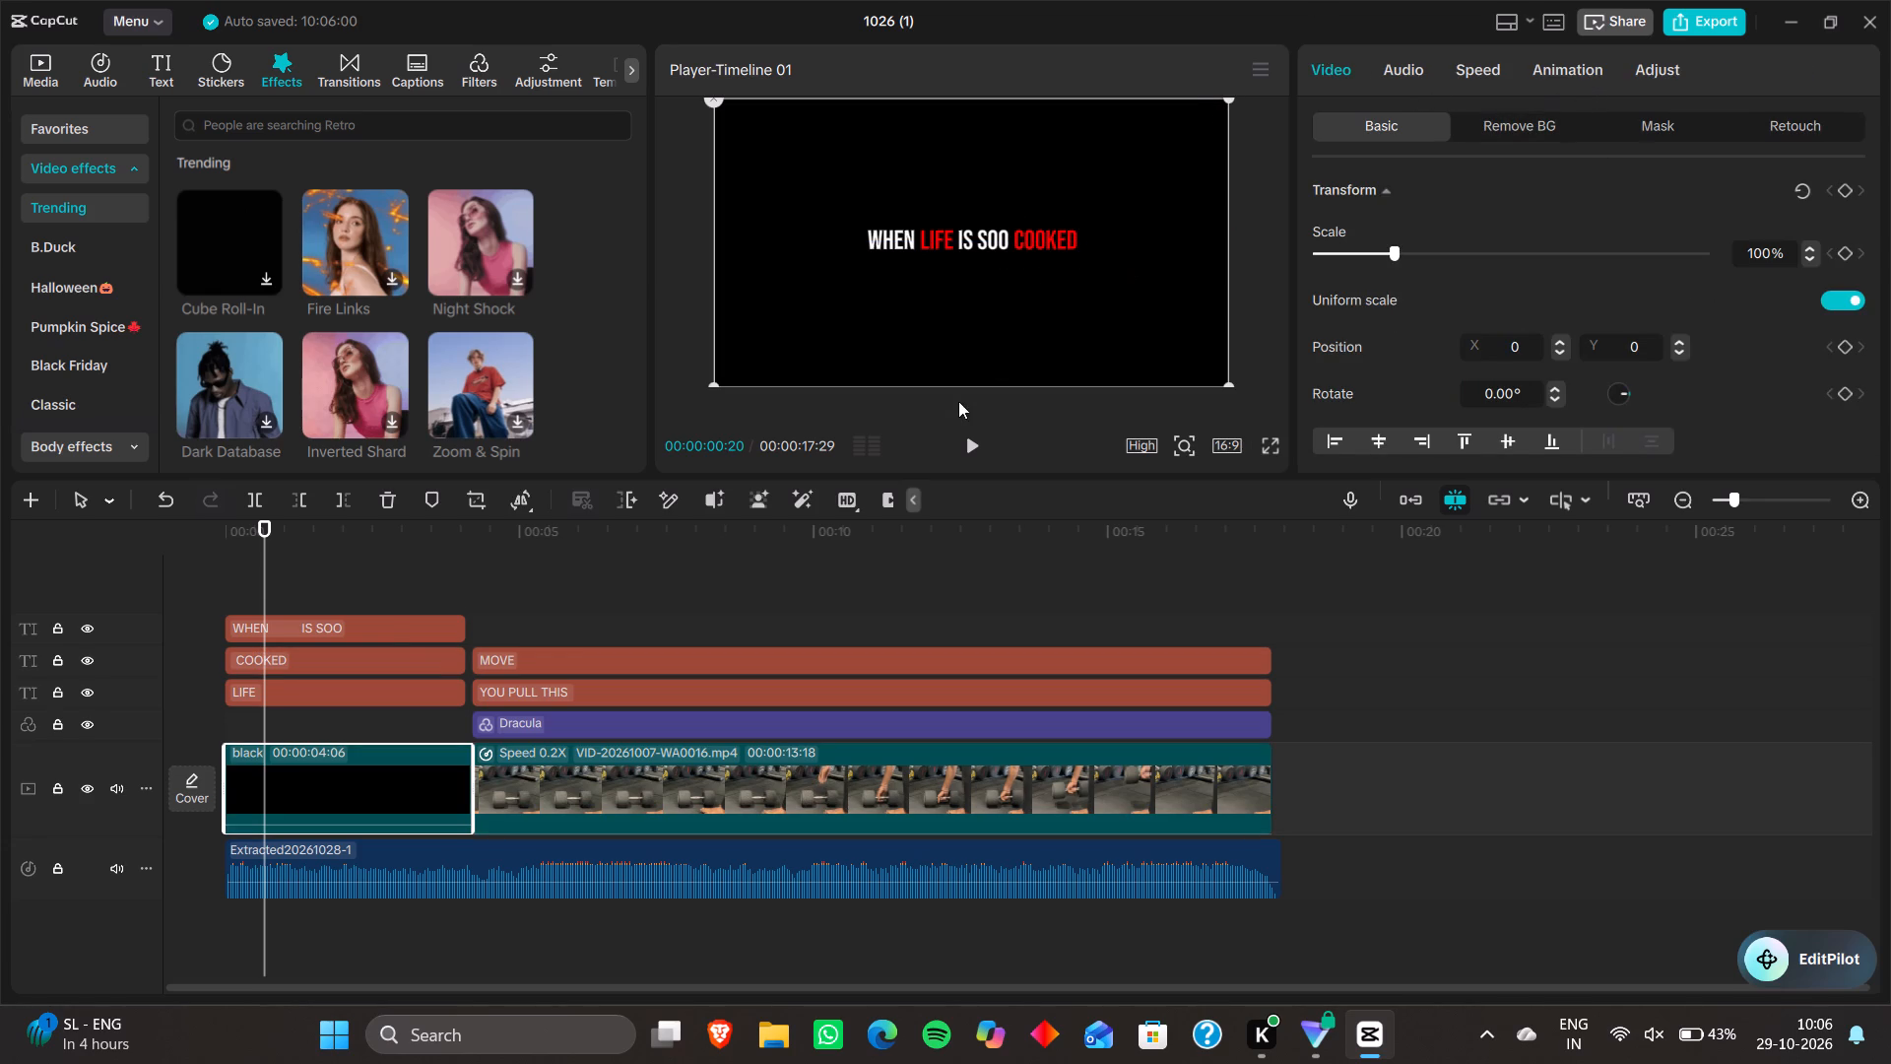
# Apply the CINEMATIC text effect to the WHEN IS SOO clip and mark that effect as a favourite.
pyautogui.click(407, 621)
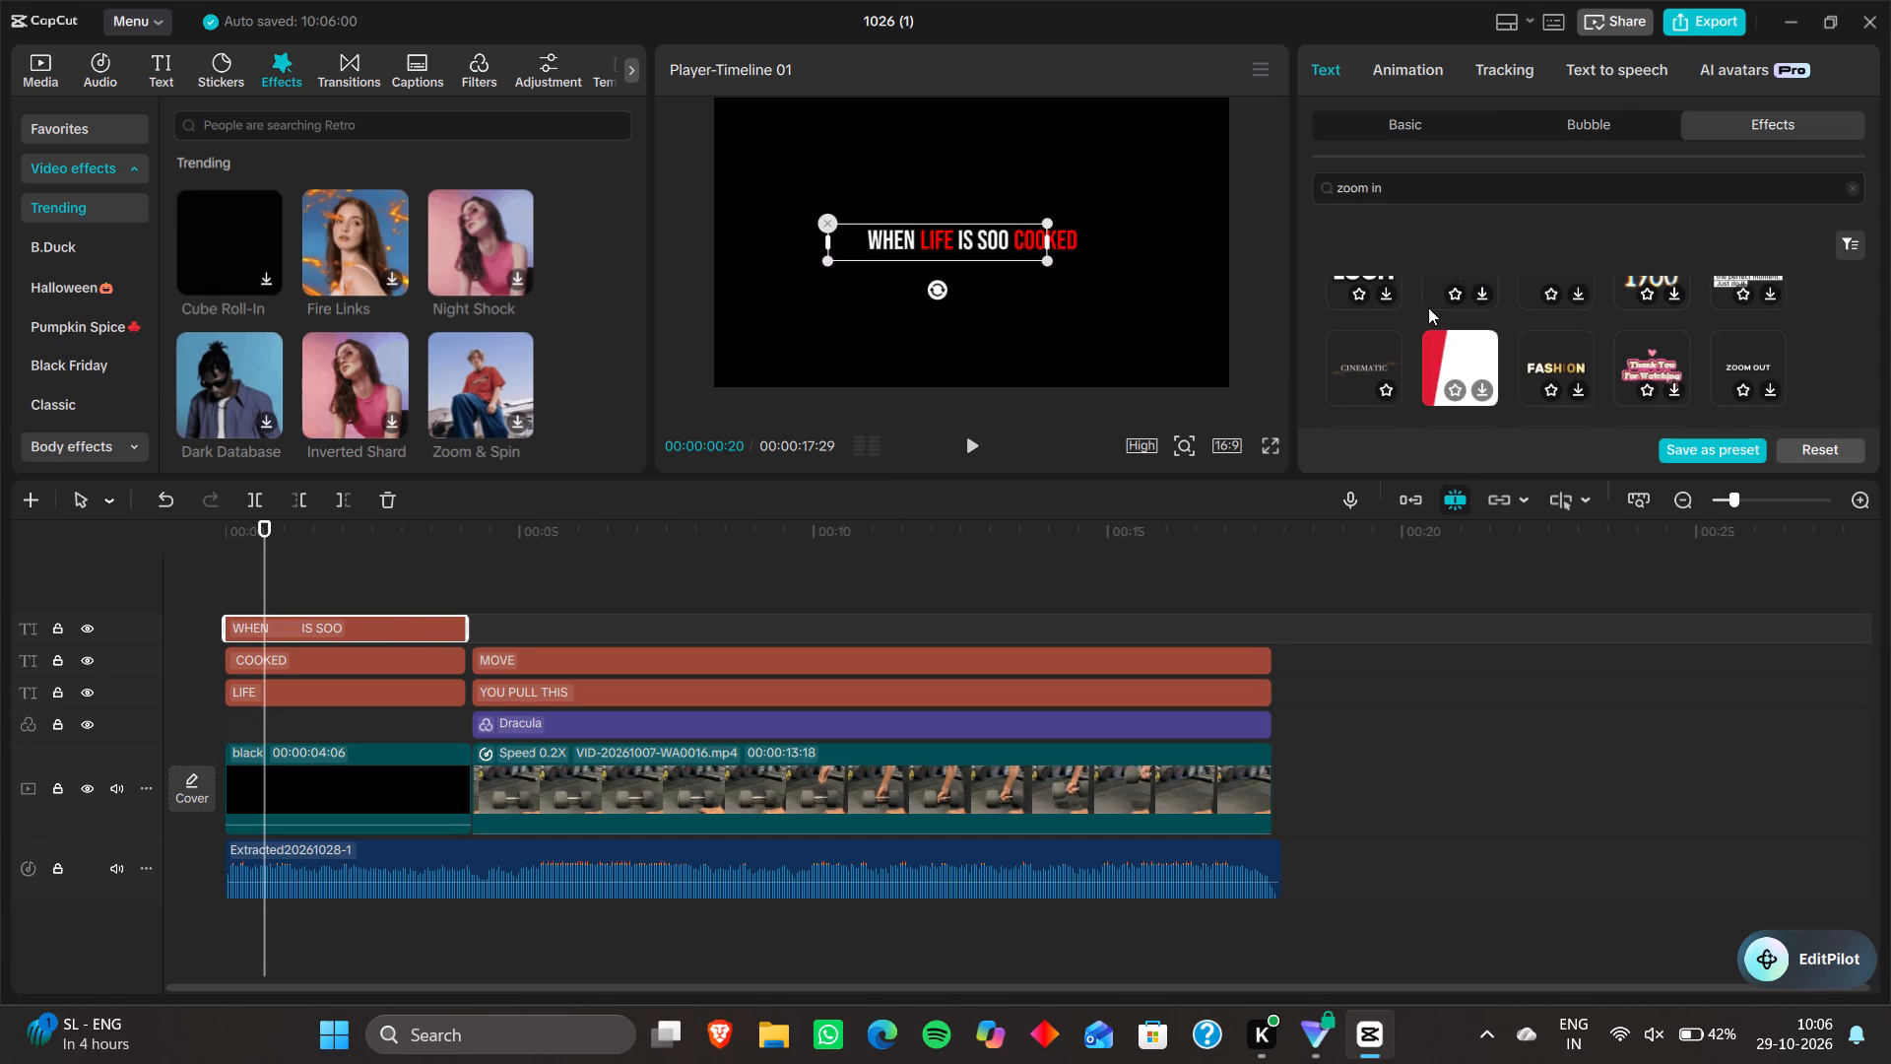
pyautogui.click(1348, 381)
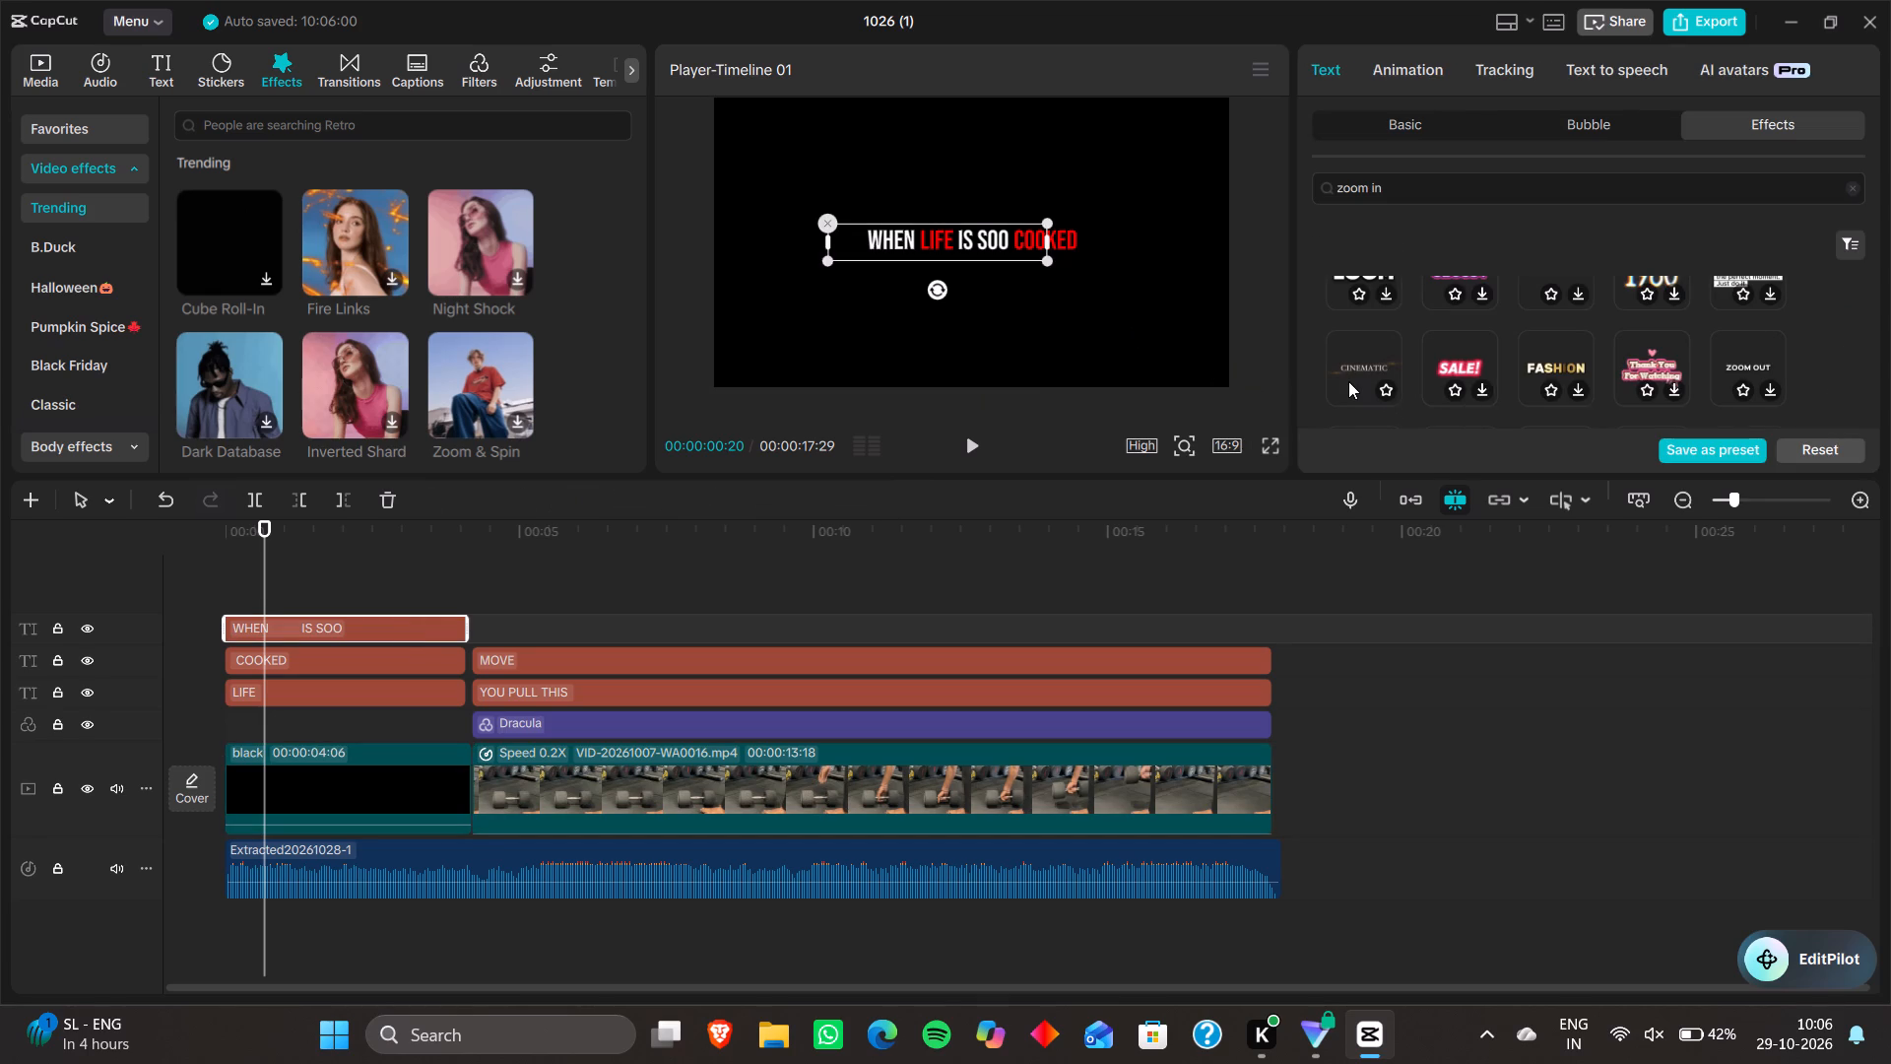
pyautogui.doubleClick(1366, 386)
pyautogui.doubleClick(1366, 386)
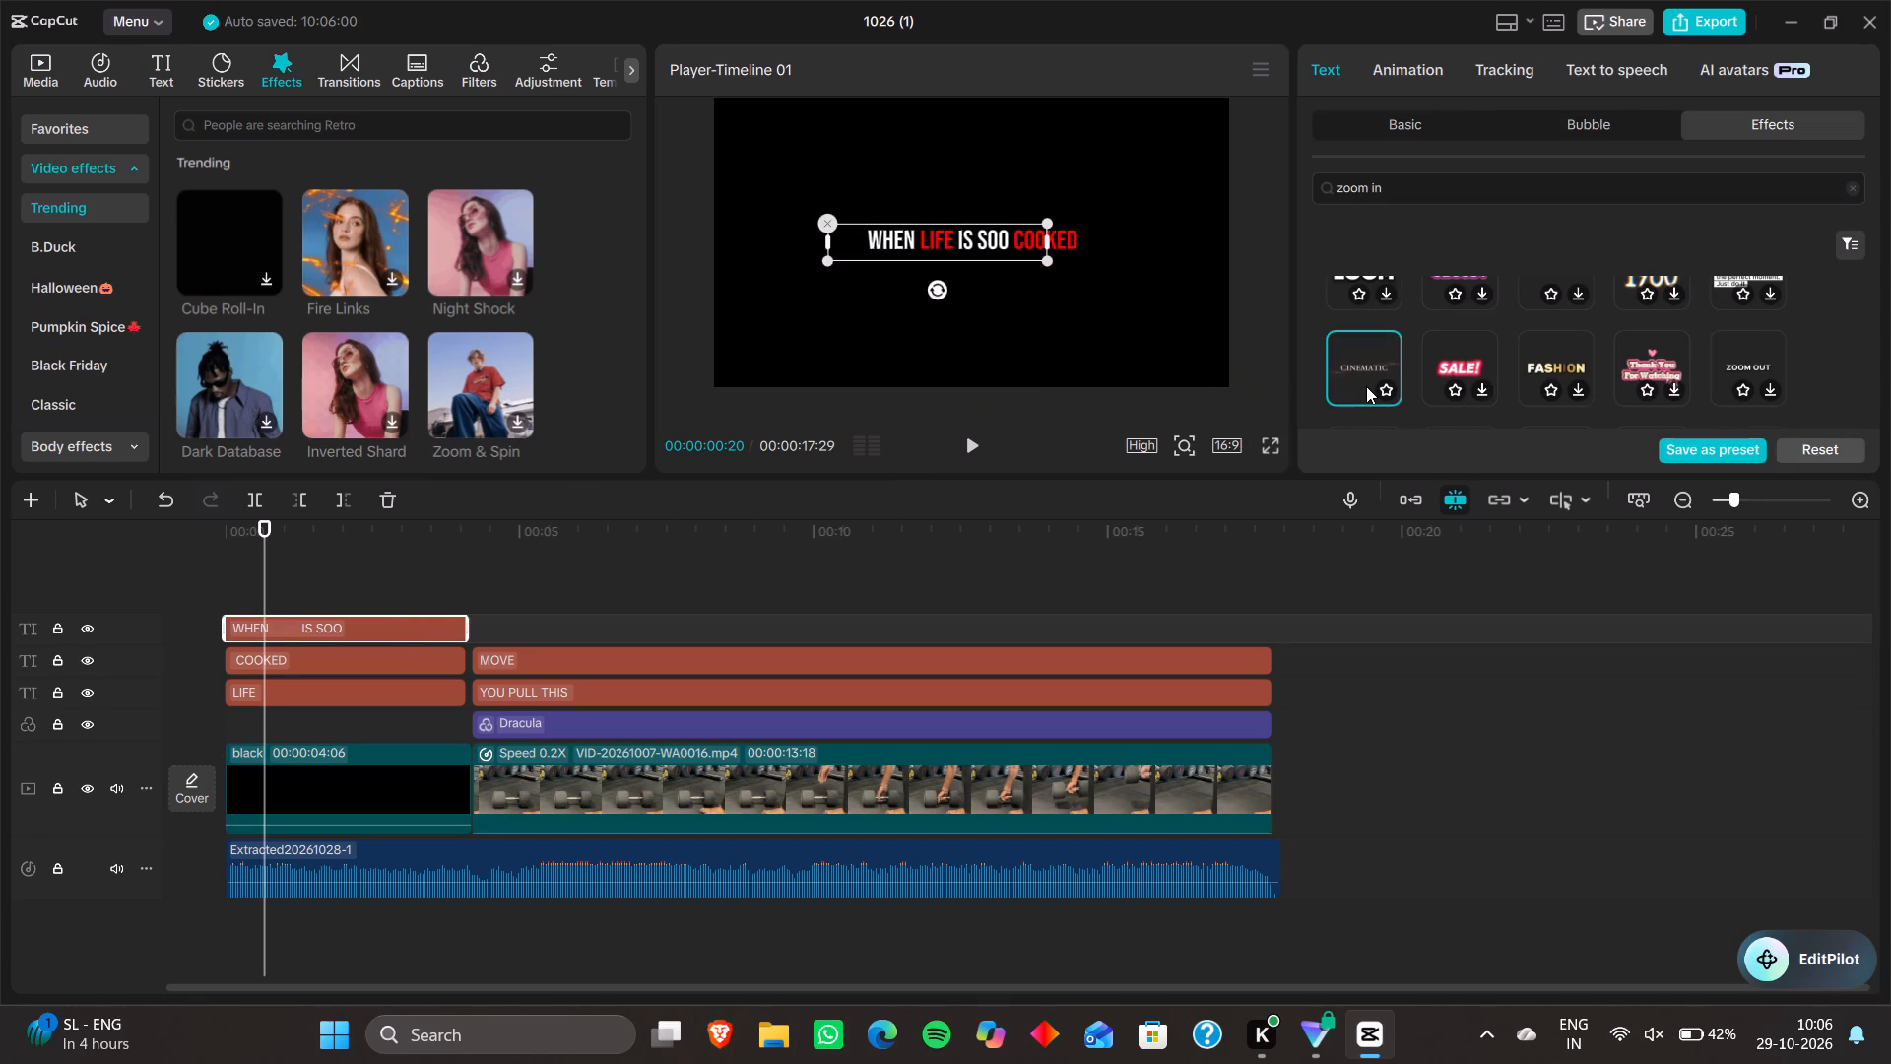
pyautogui.click(1385, 391)
pyautogui.moveTo(1361, 364); pyautogui.dragTo(1269, 467)
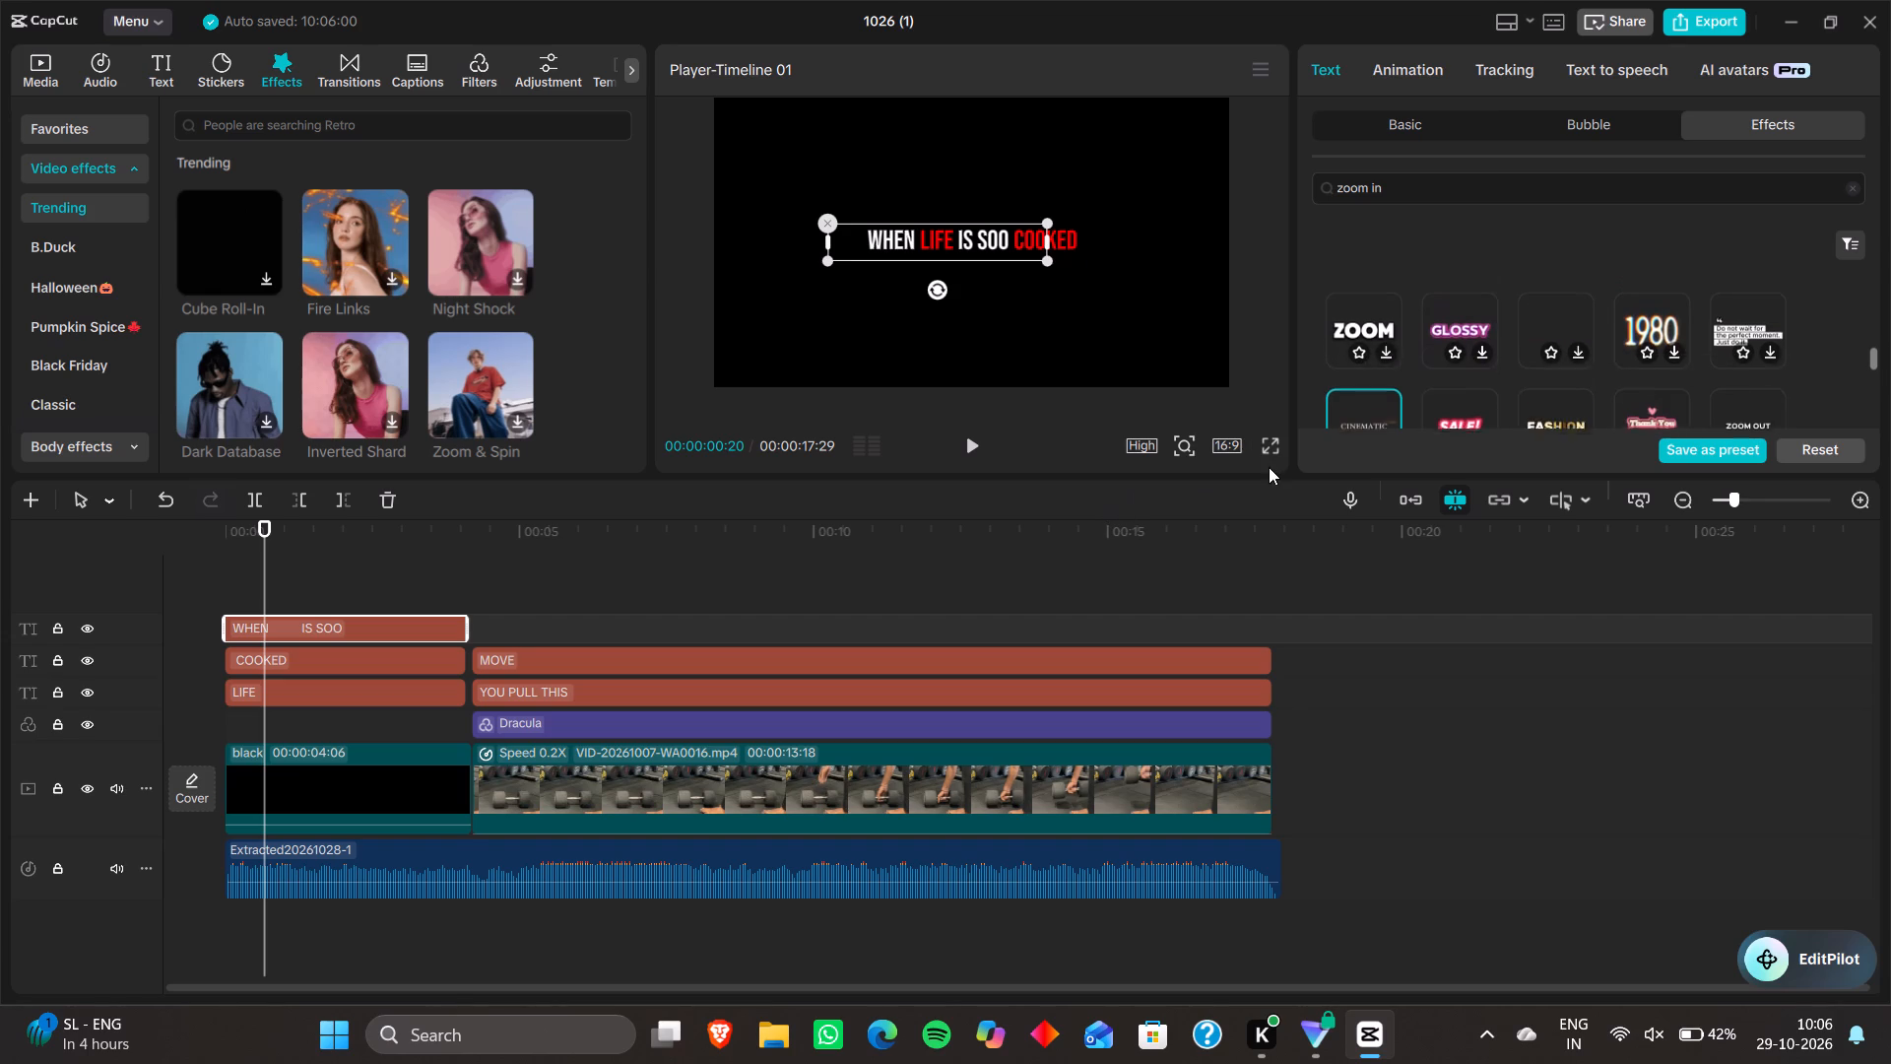
pyautogui.click(1359, 401)
pyautogui.click(1359, 401)
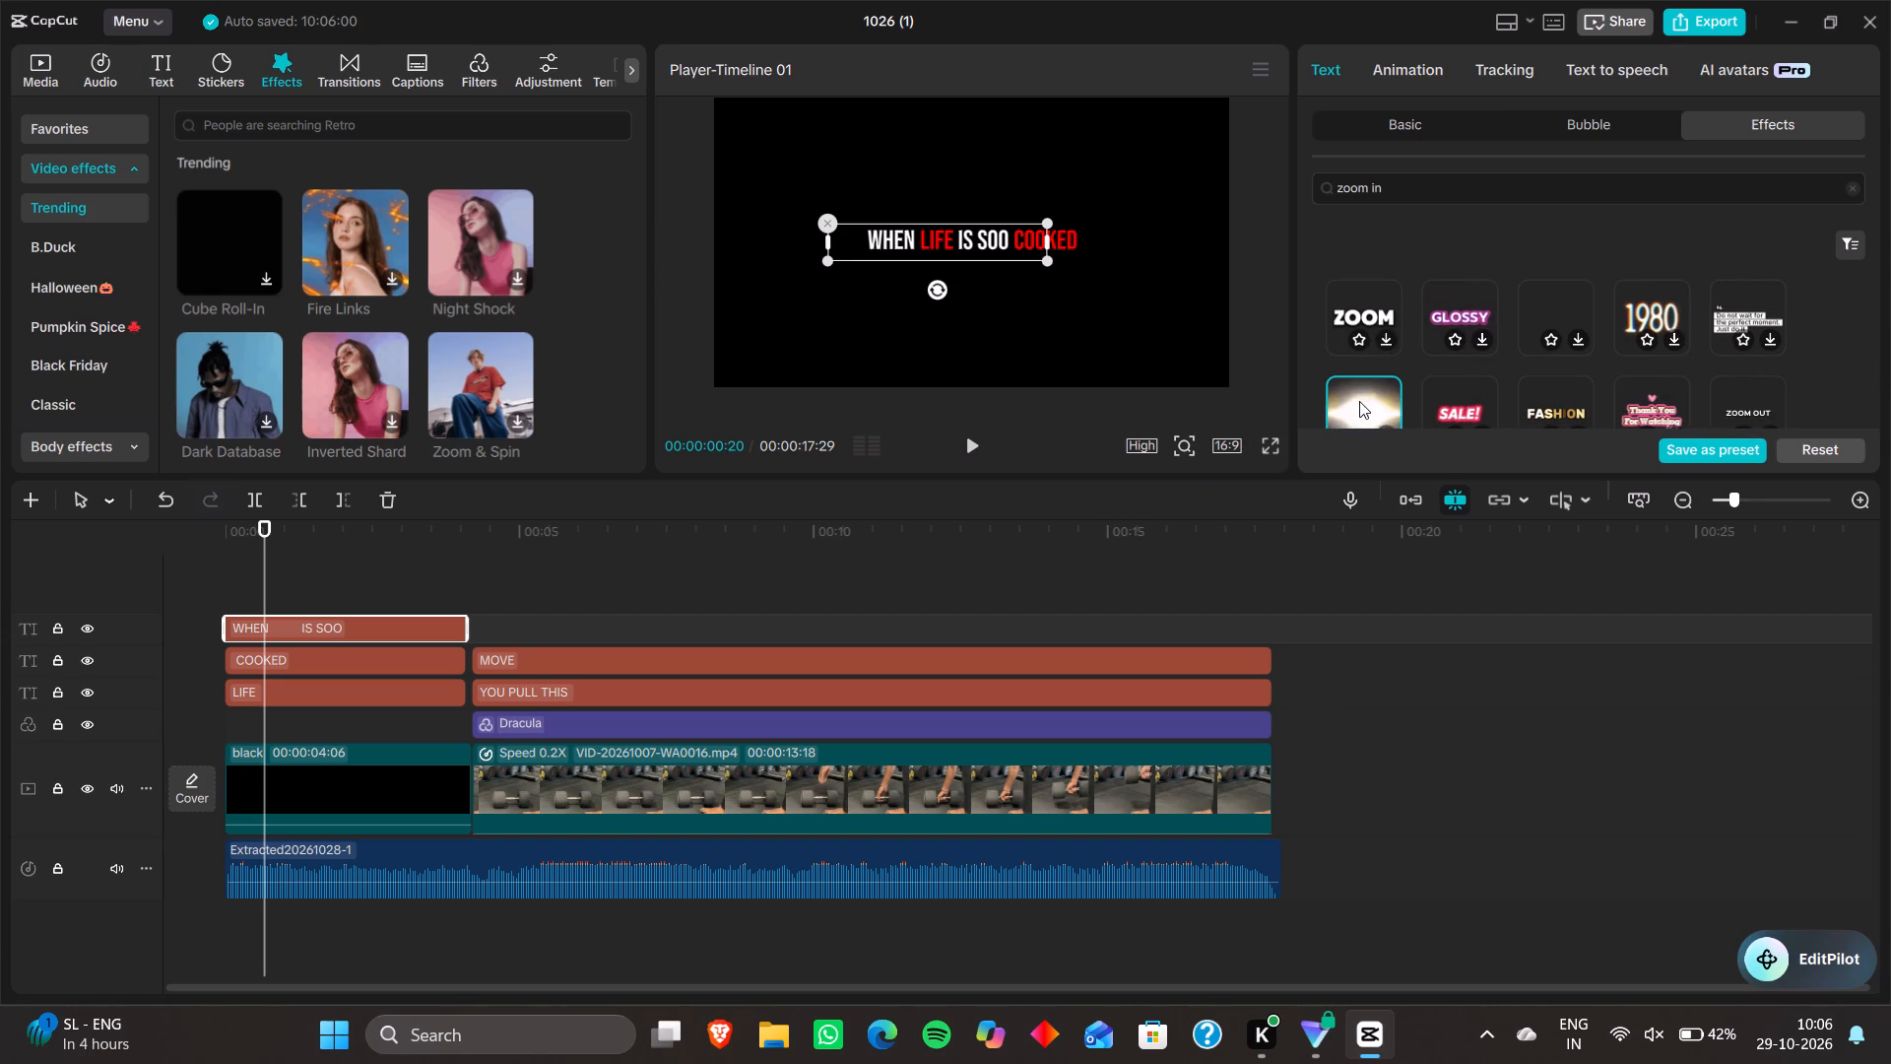
pyautogui.scroll(-1, 1359, 401)
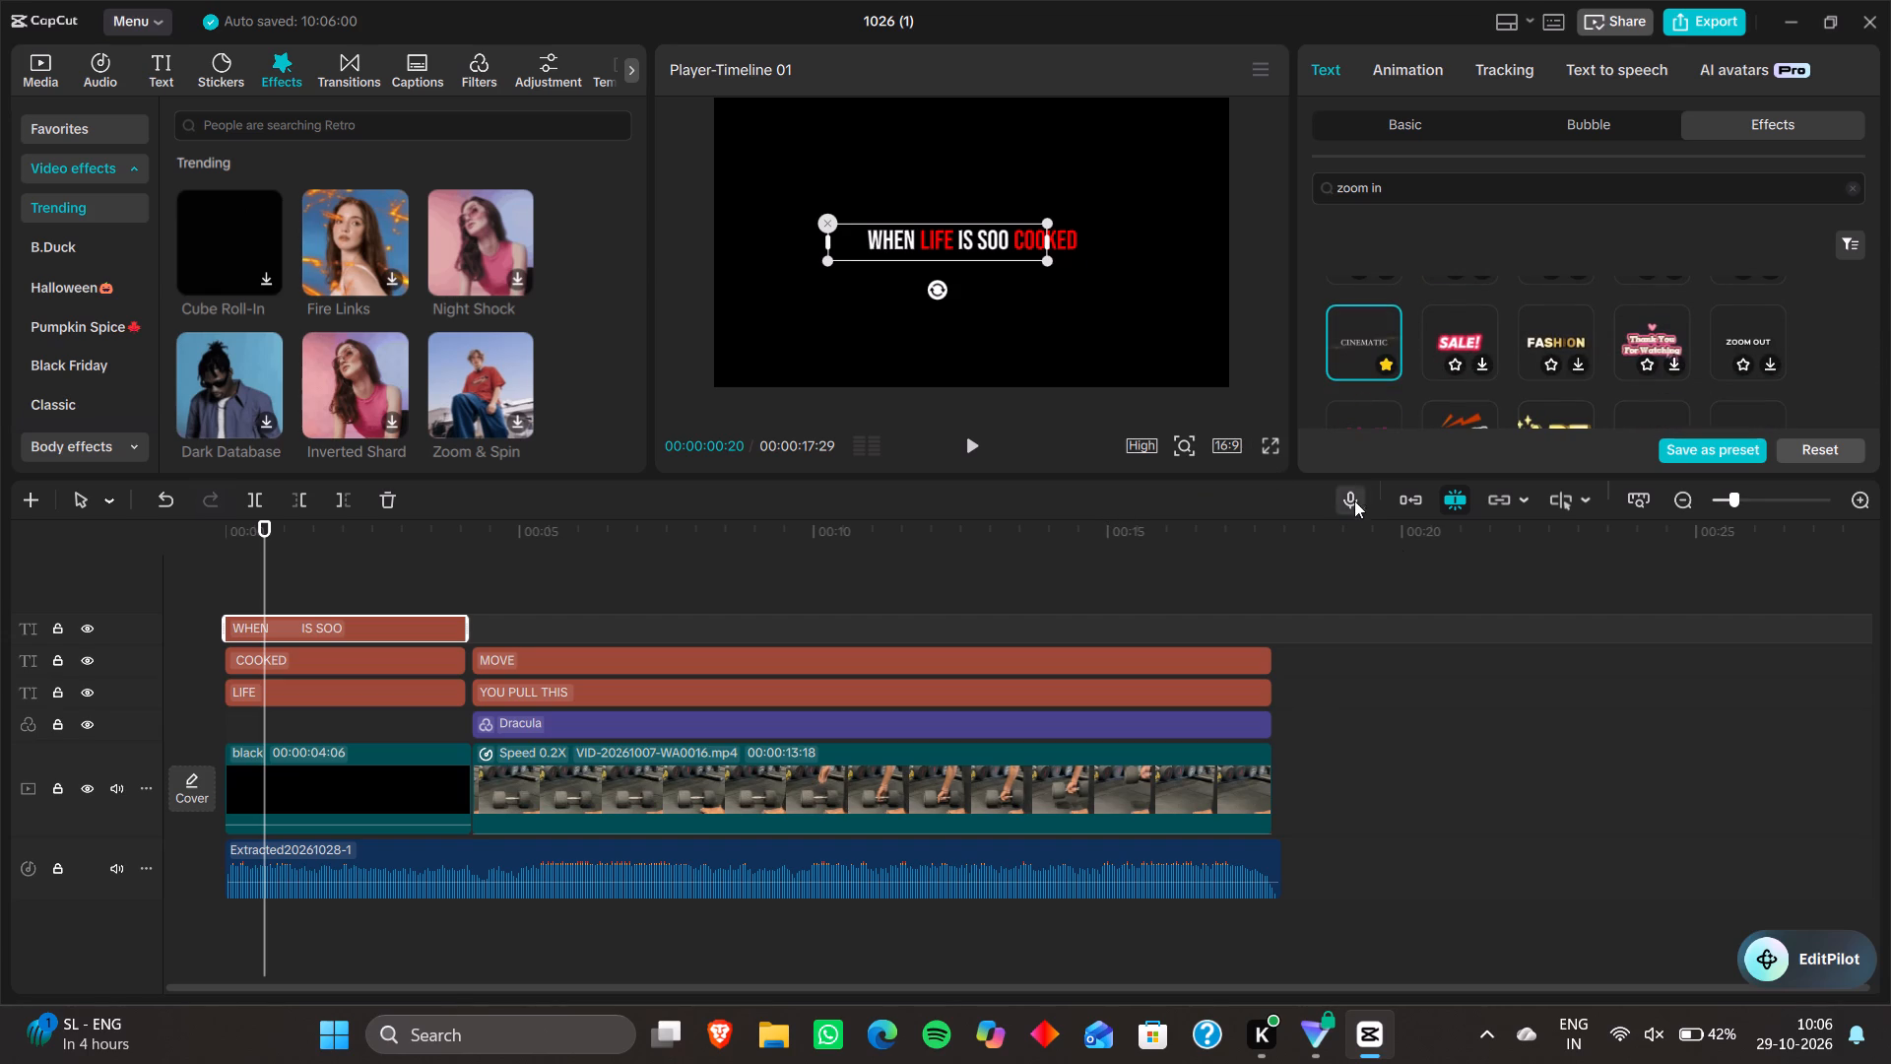
# Replay the edit from the beginning through to the end to check the intro title with the CINEMATIC effect.
pyautogui.press('space')
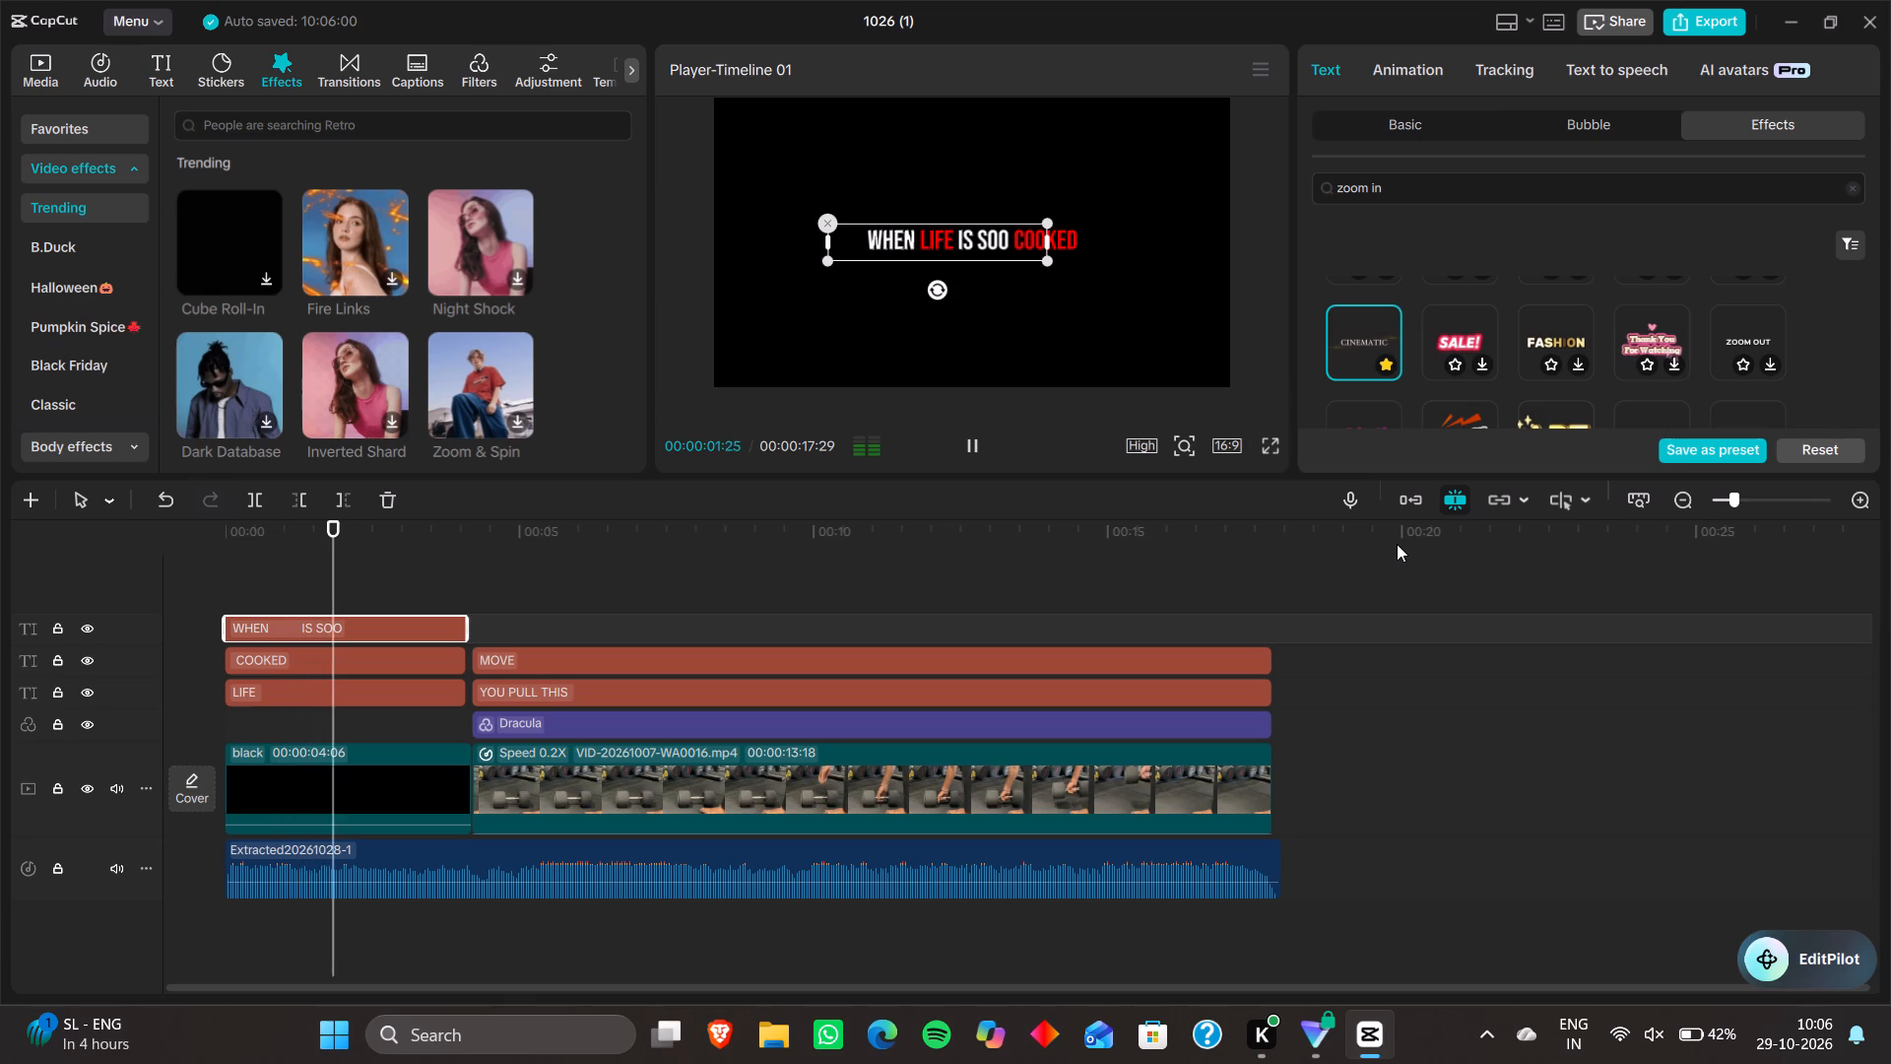
pyautogui.press('Up')
pyautogui.press('Up')
pyautogui.press('Up')
pyautogui.press('space')
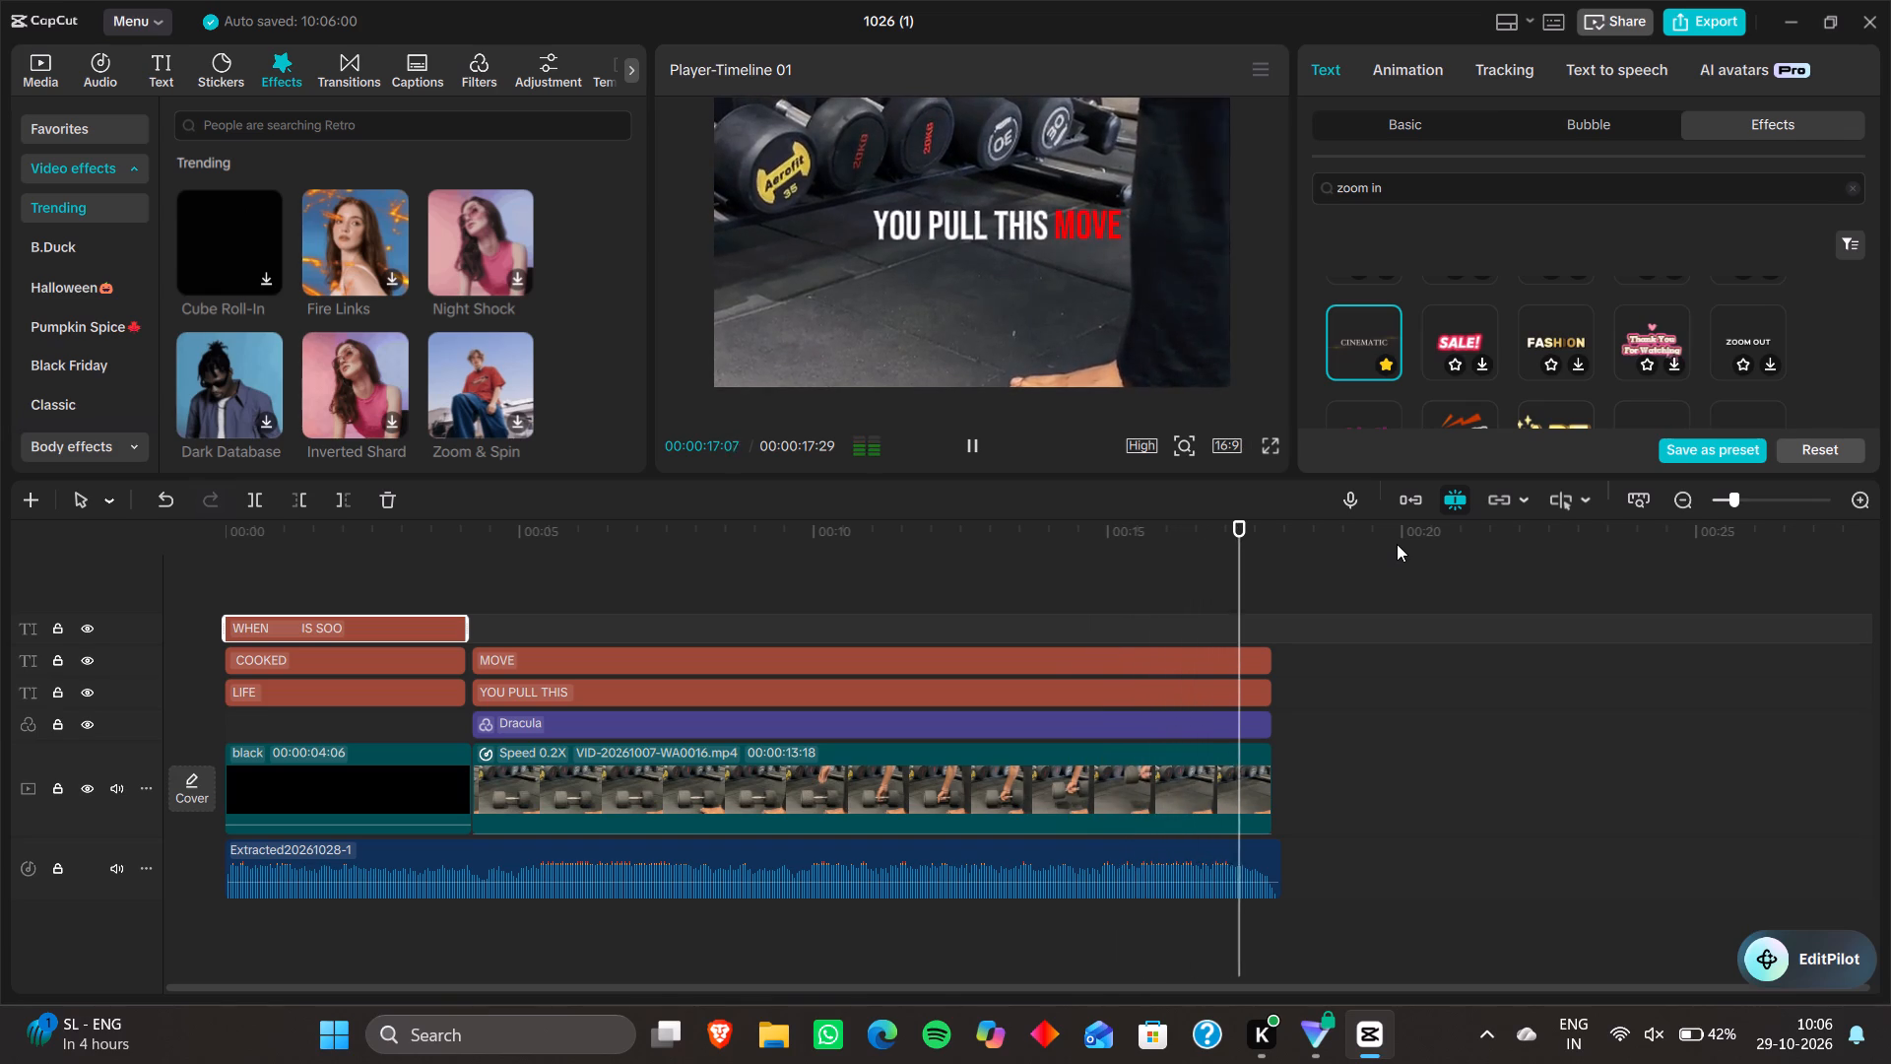
pyautogui.press('space')
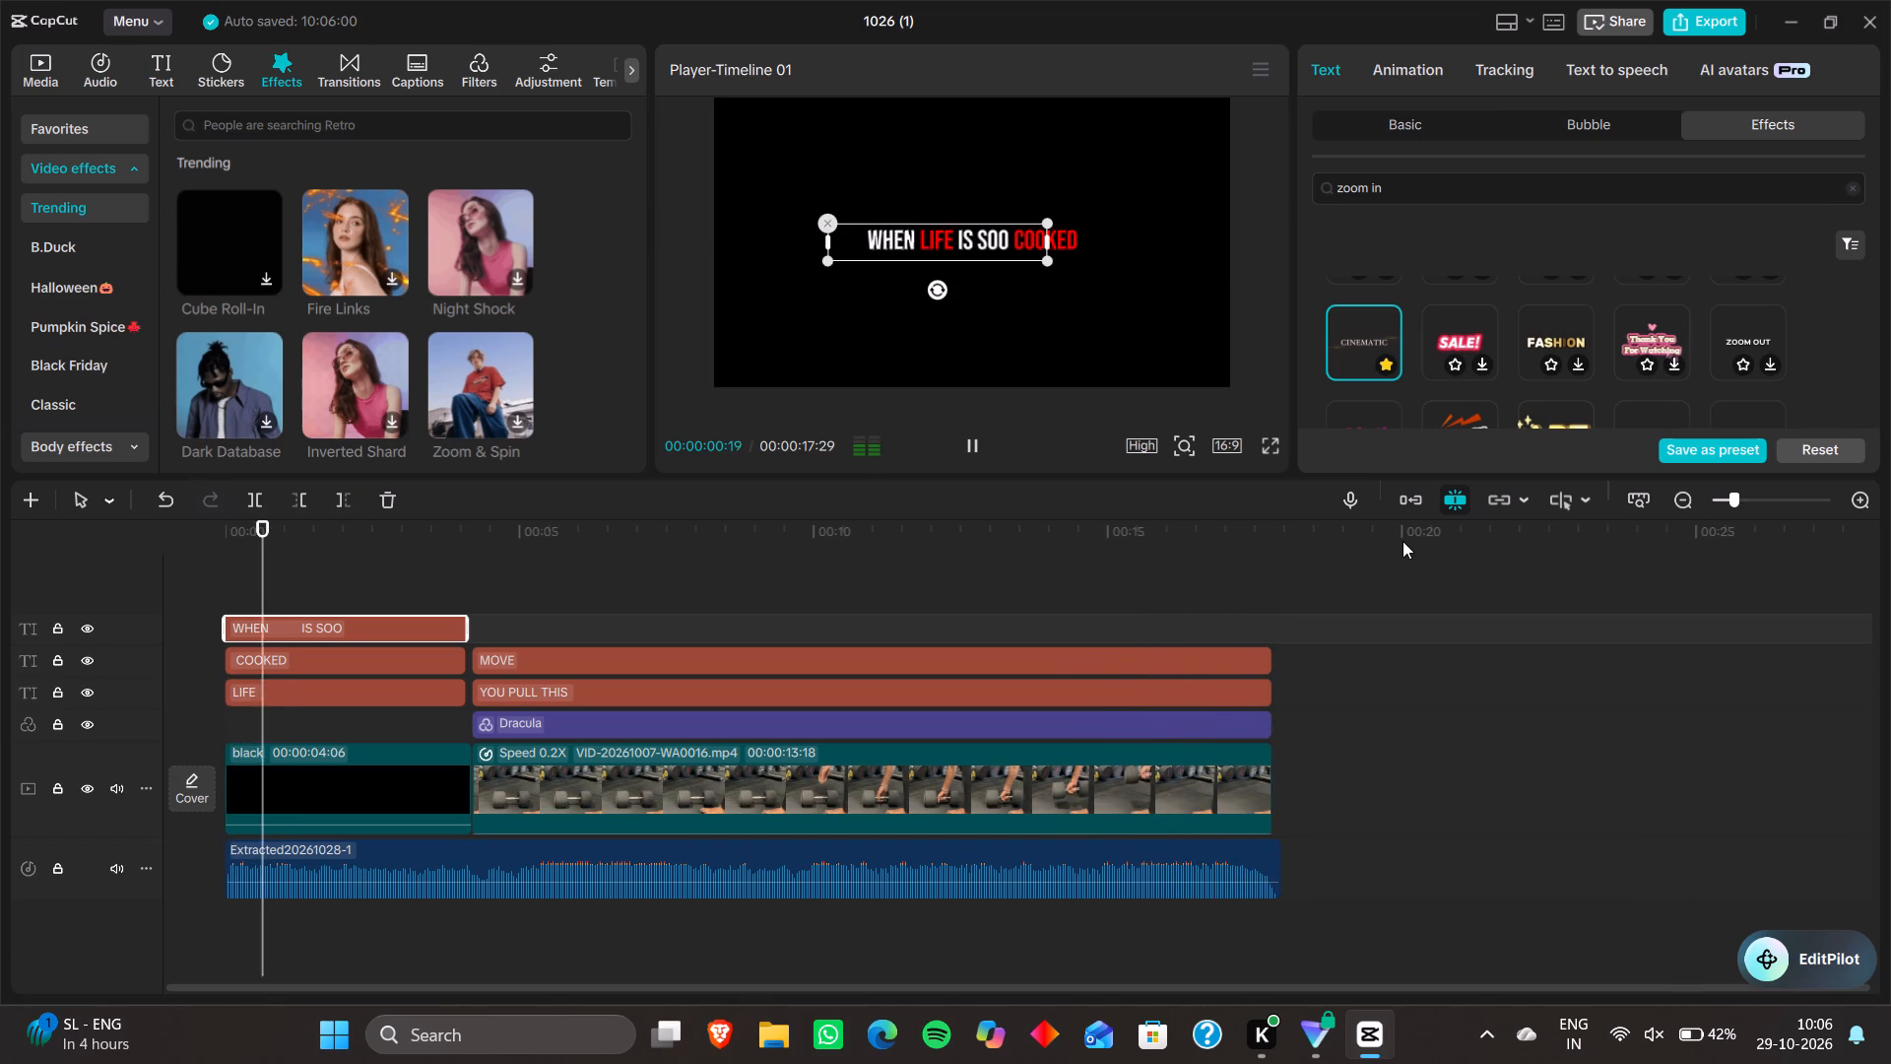
pyautogui.press('space')
pyautogui.press('space')
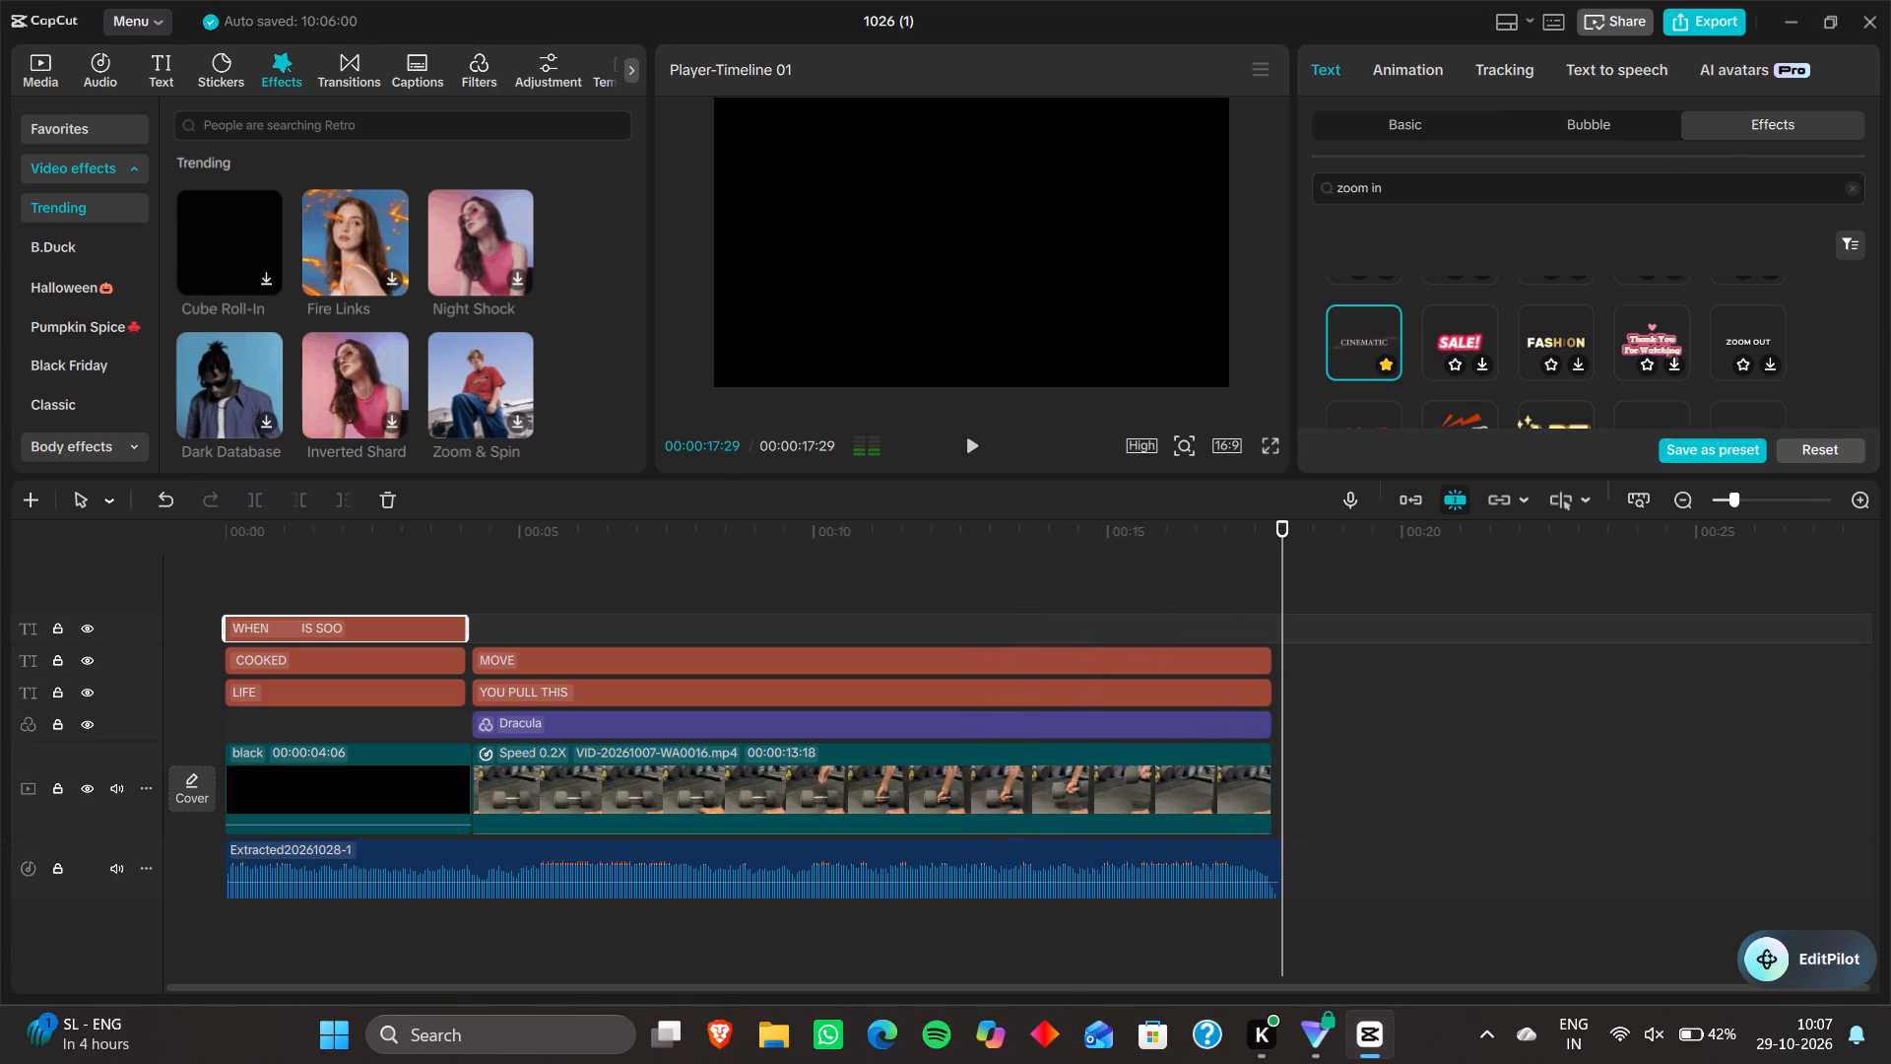
# Select the YOU PULL THIS text clip over the gym video.
pyautogui.click(810, 687)
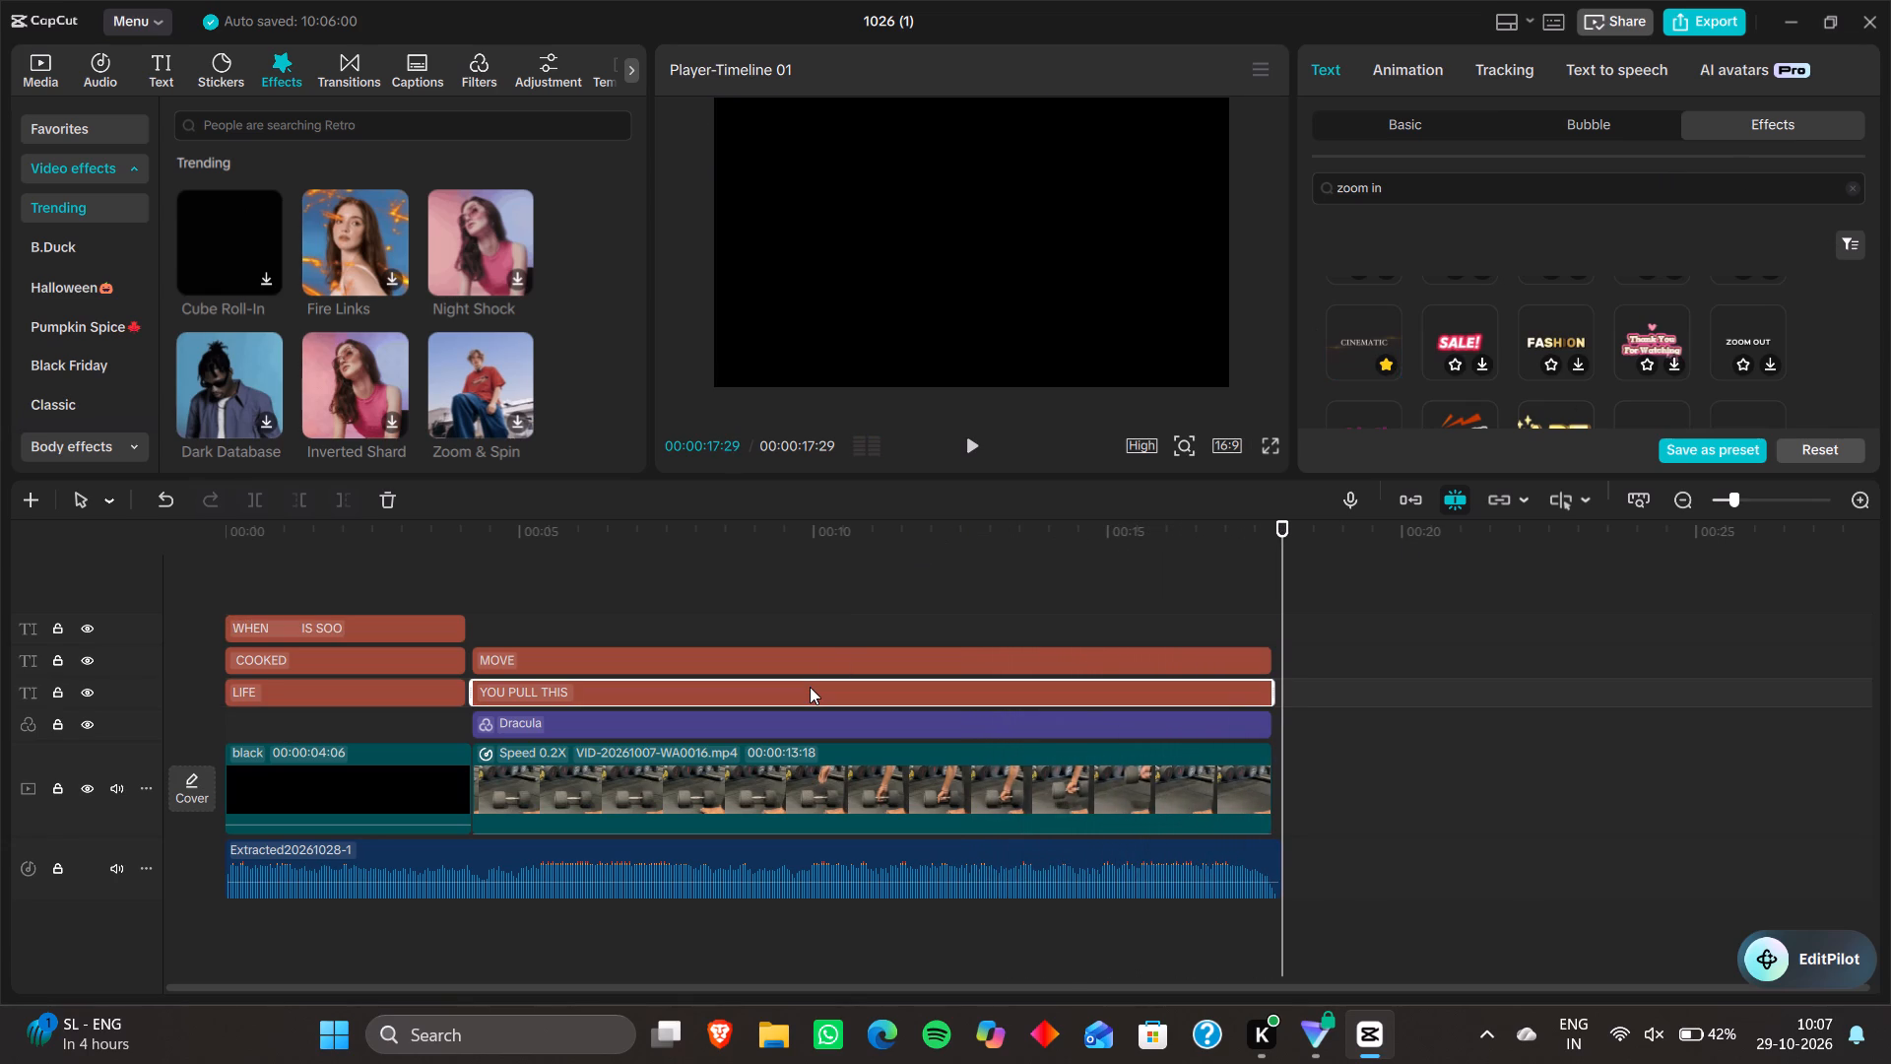
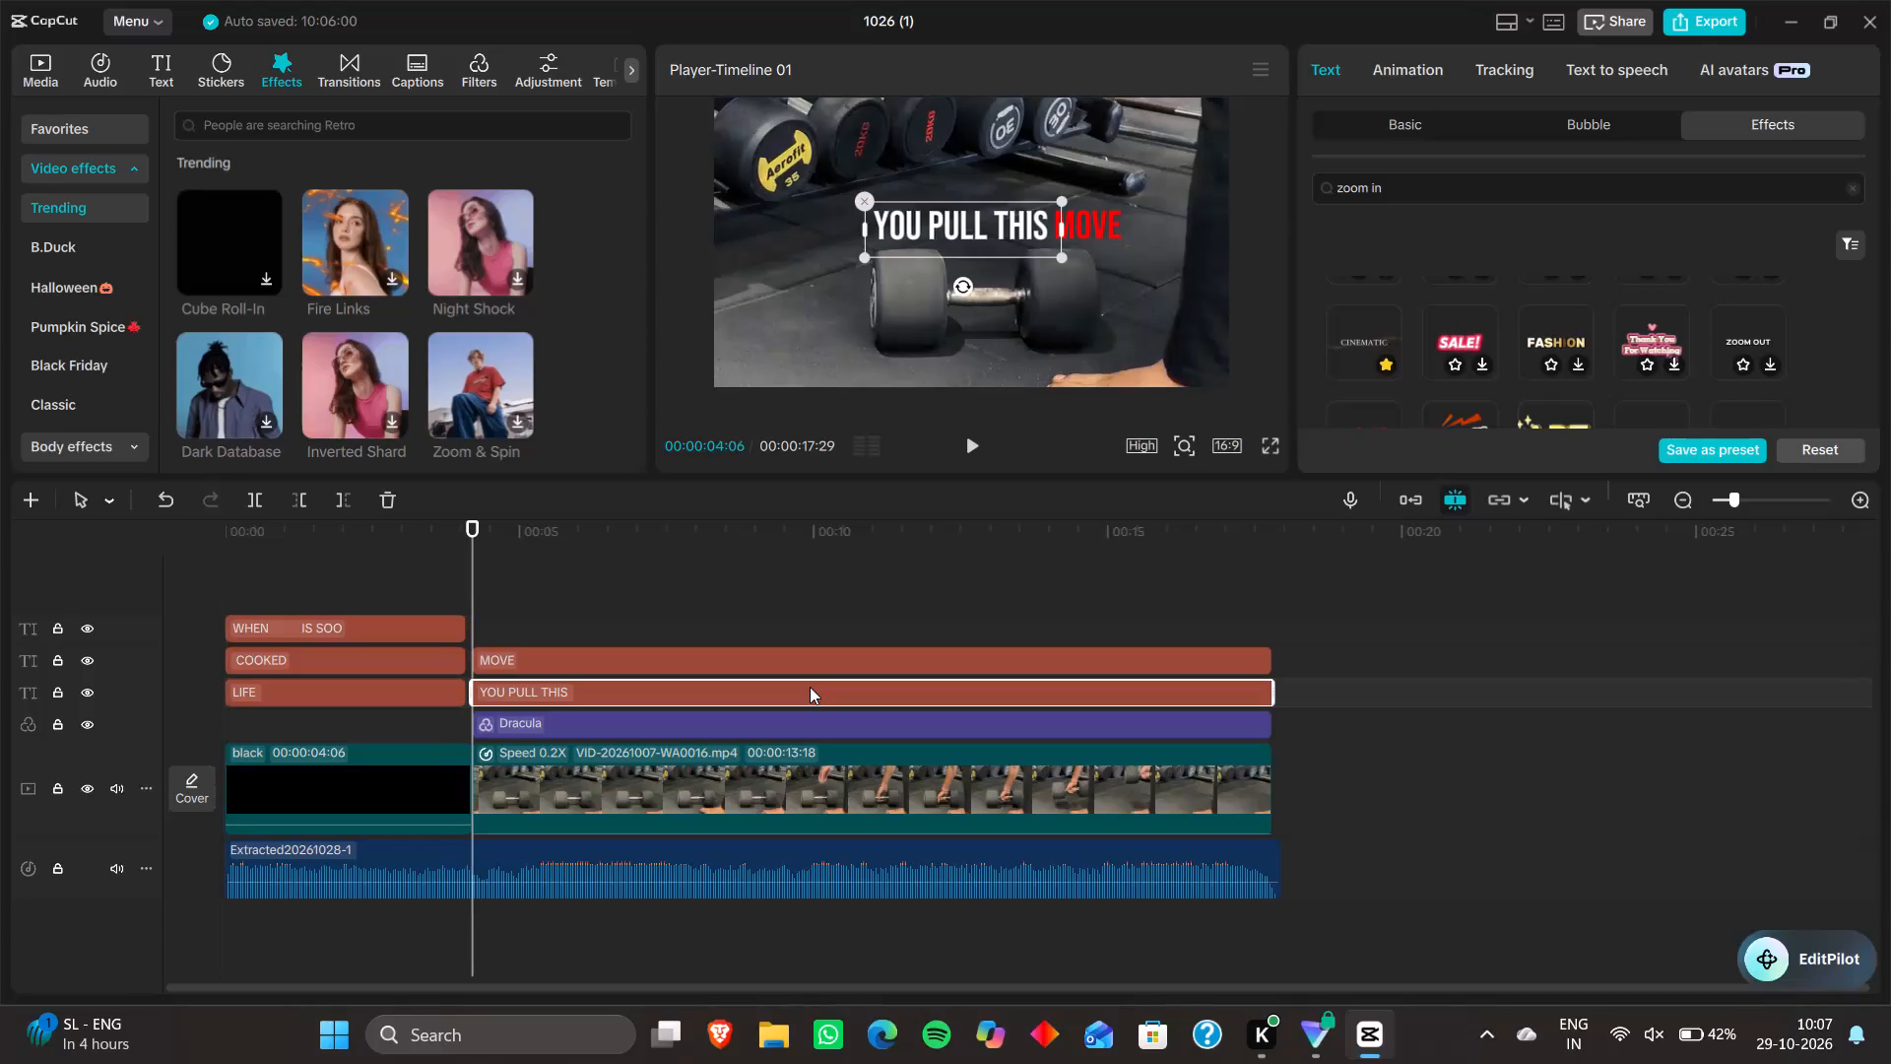
# Shift the YOU PULL THIS text and the red MOVE text slightly left so the gym video title sits more centred.
pyautogui.press('Down')
pyautogui.press('Up')
pyautogui.press('space')
pyautogui.press('space')
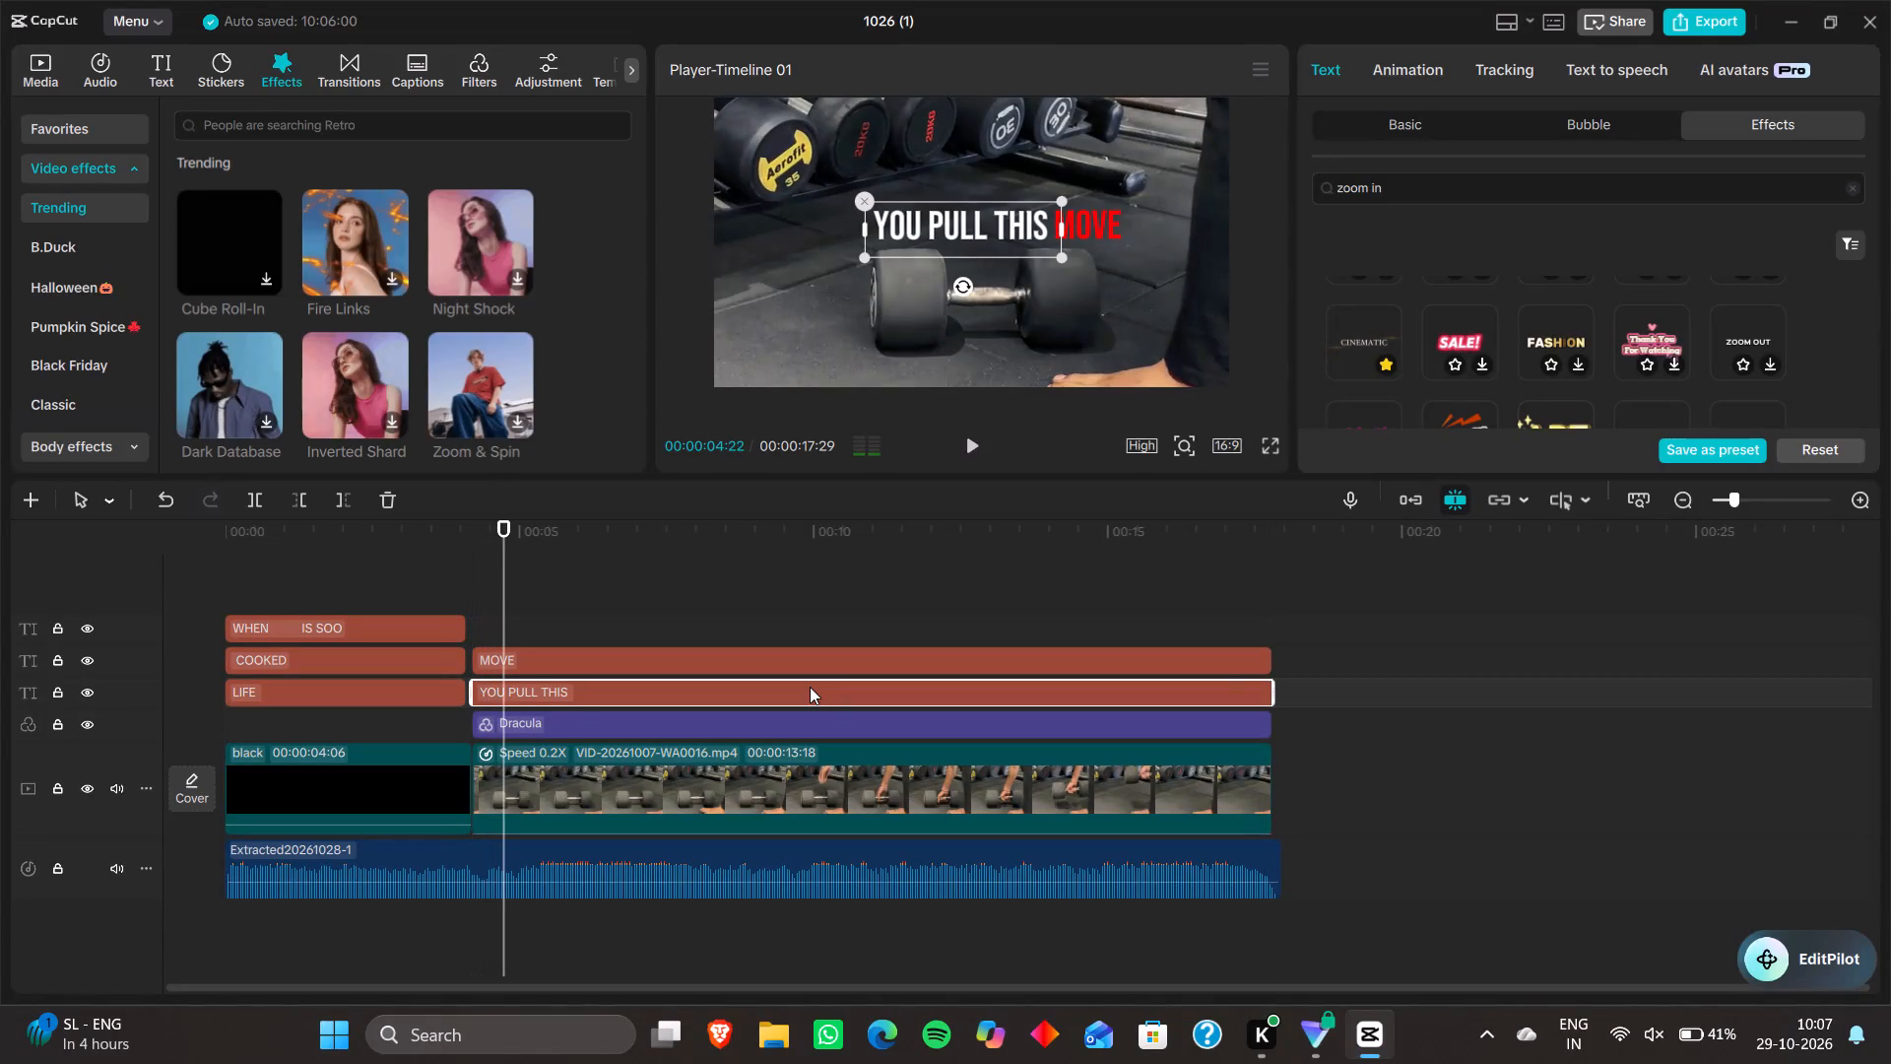
pyautogui.press('space')
pyautogui.press('space')
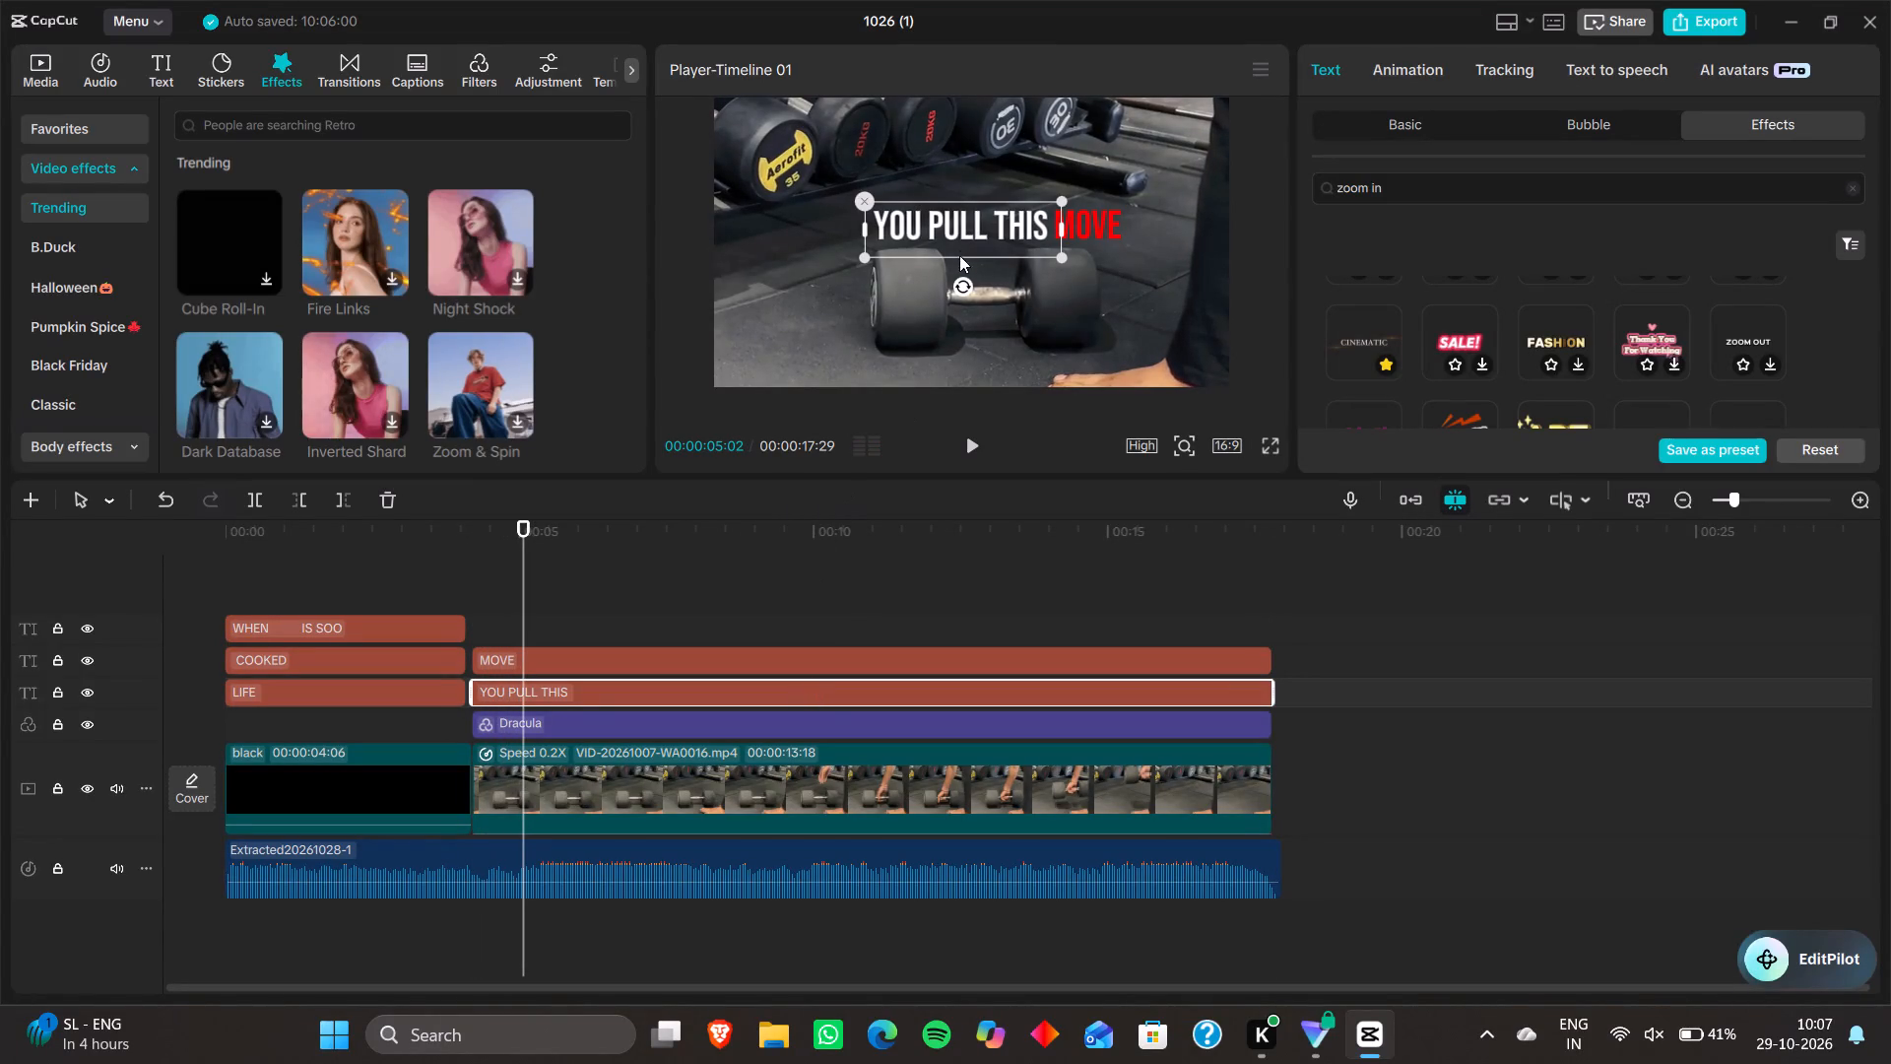
pyautogui.moveTo(948, 226); pyautogui.dragTo(932, 225)
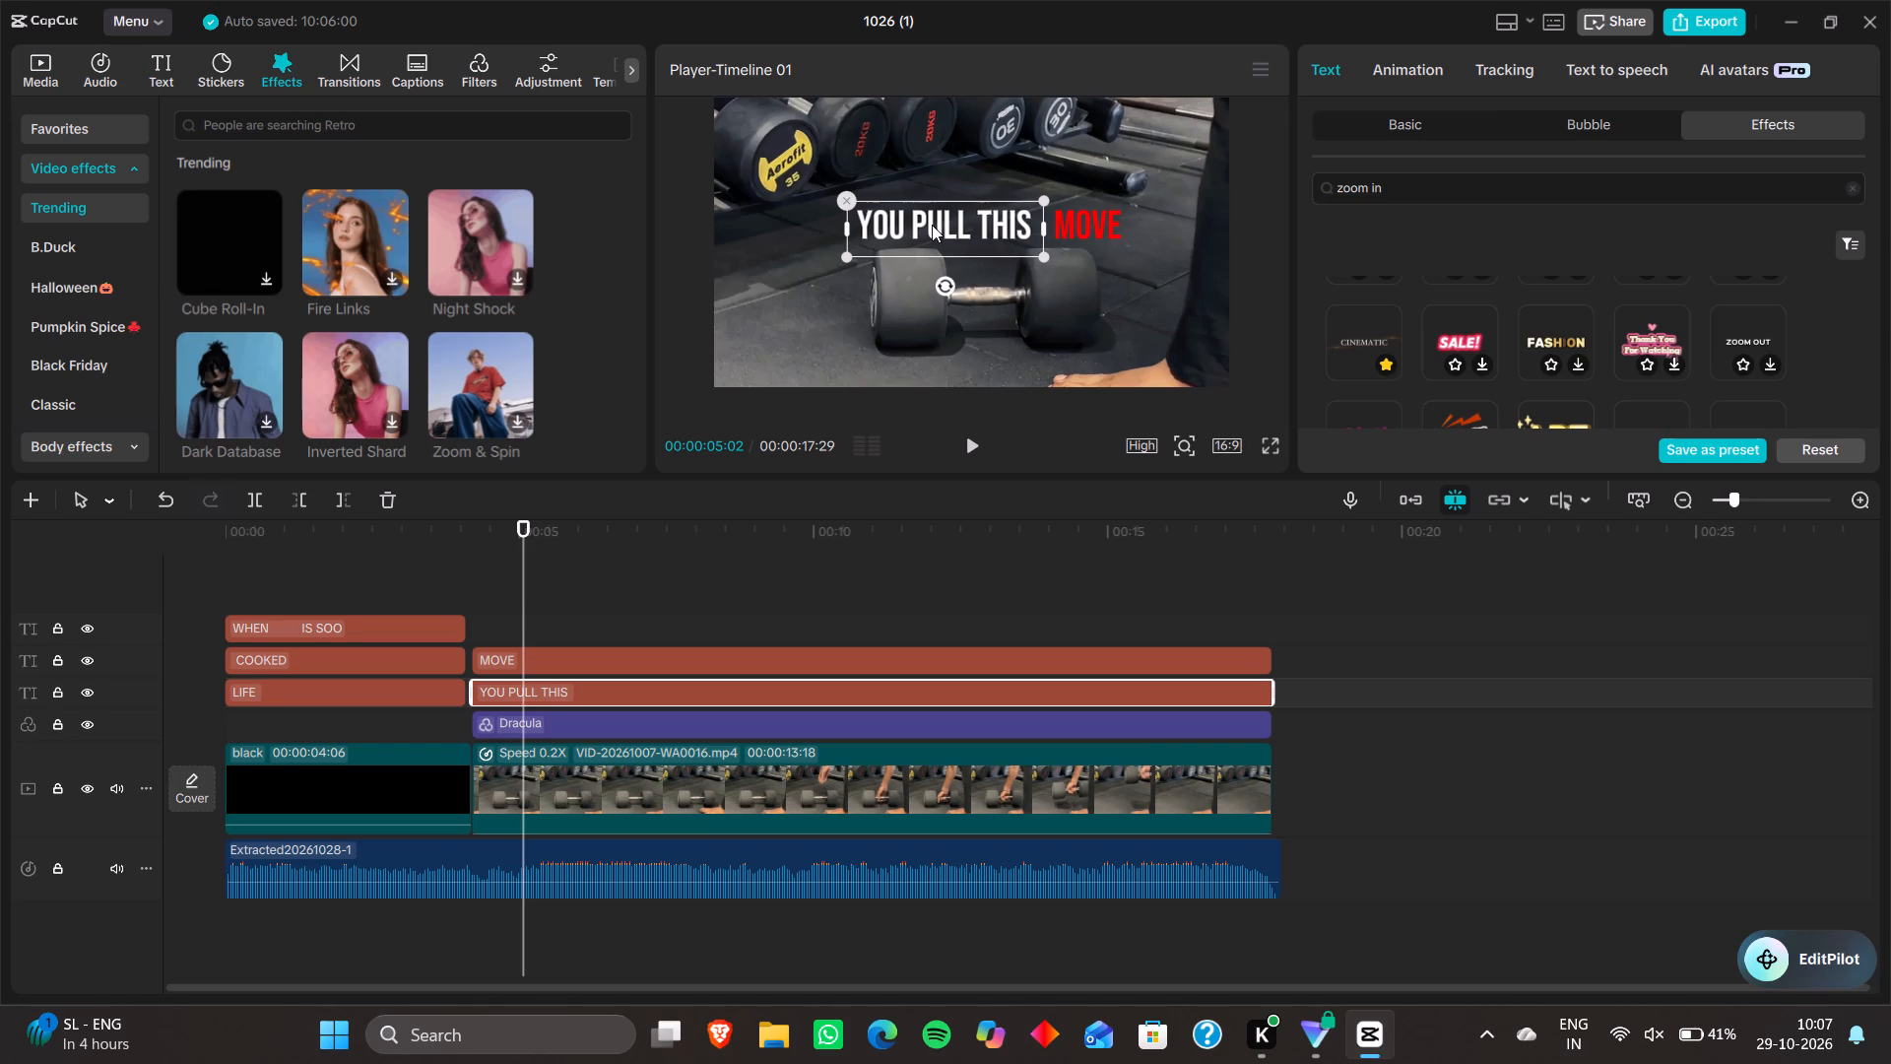
pyautogui.moveTo(932, 225); pyautogui.dragTo(931, 224)
pyautogui.click(714, 654)
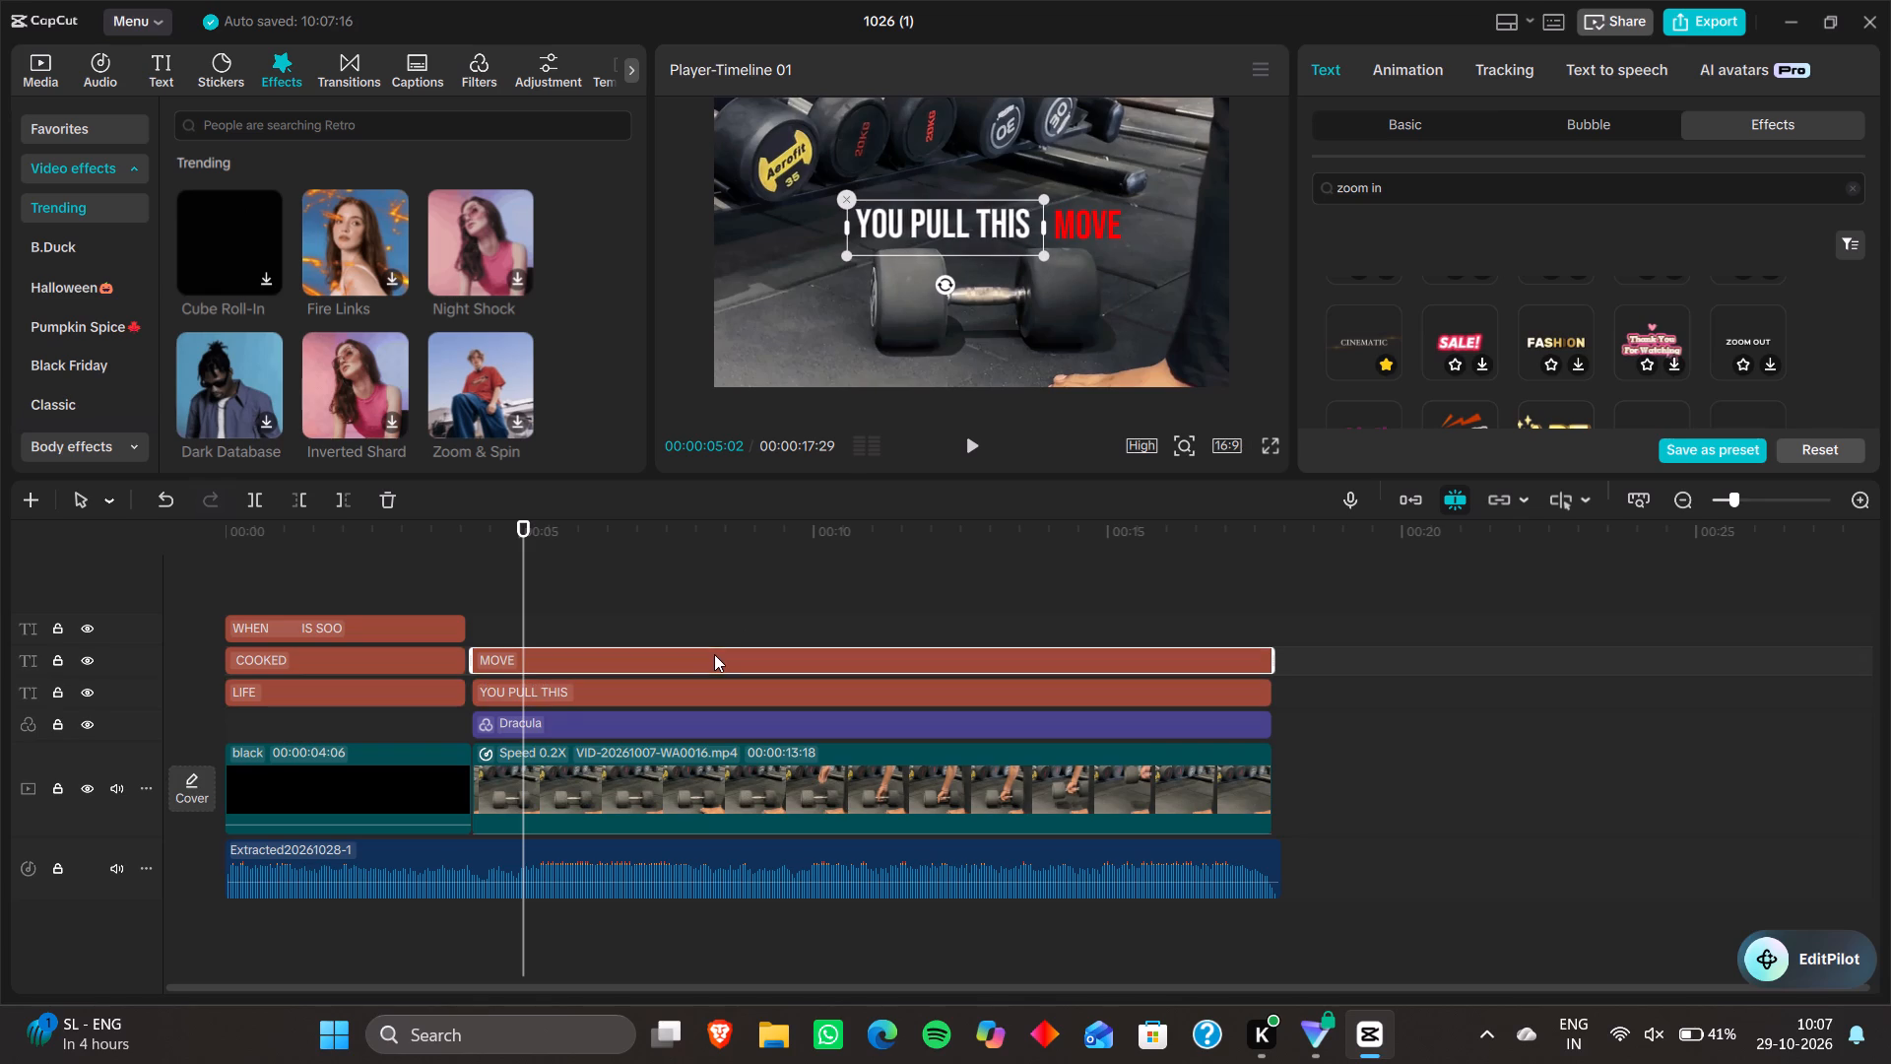
pyautogui.moveTo(1075, 219); pyautogui.dragTo(1057, 219)
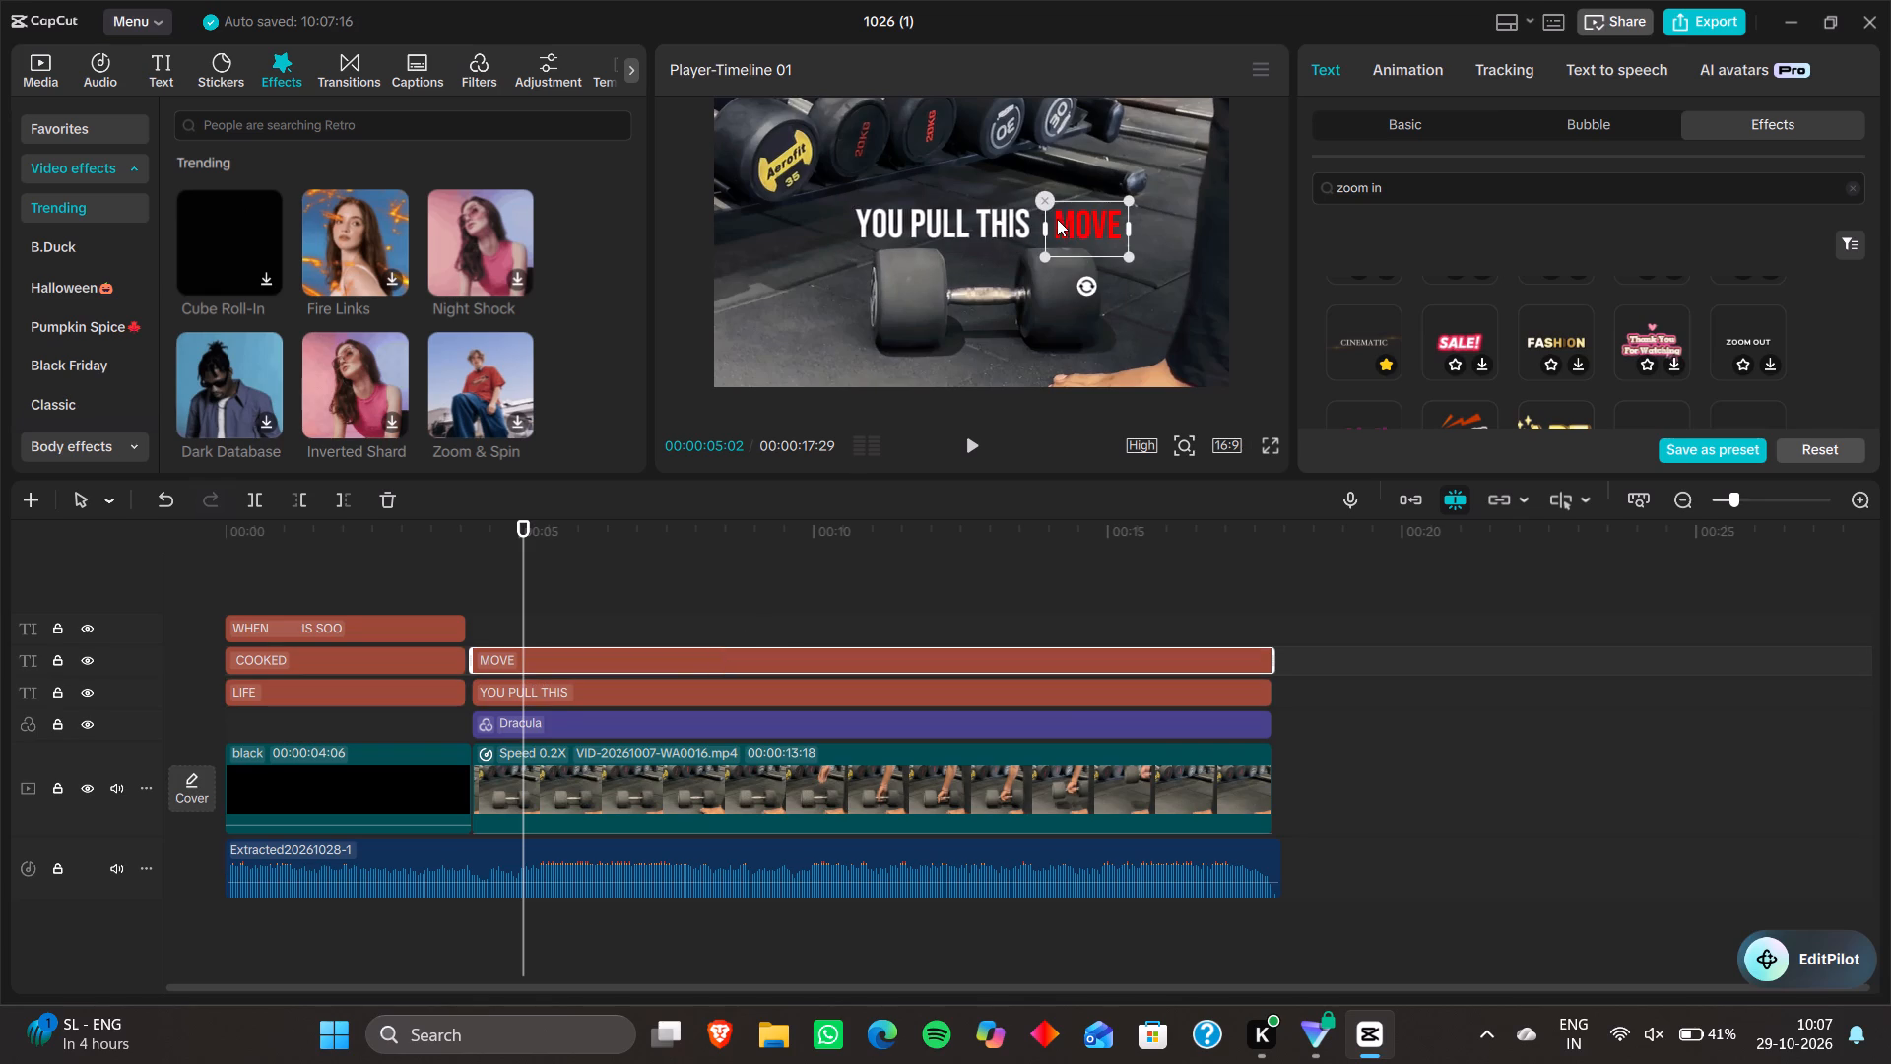
pyautogui.moveTo(1057, 219); pyautogui.dragTo(1055, 218)
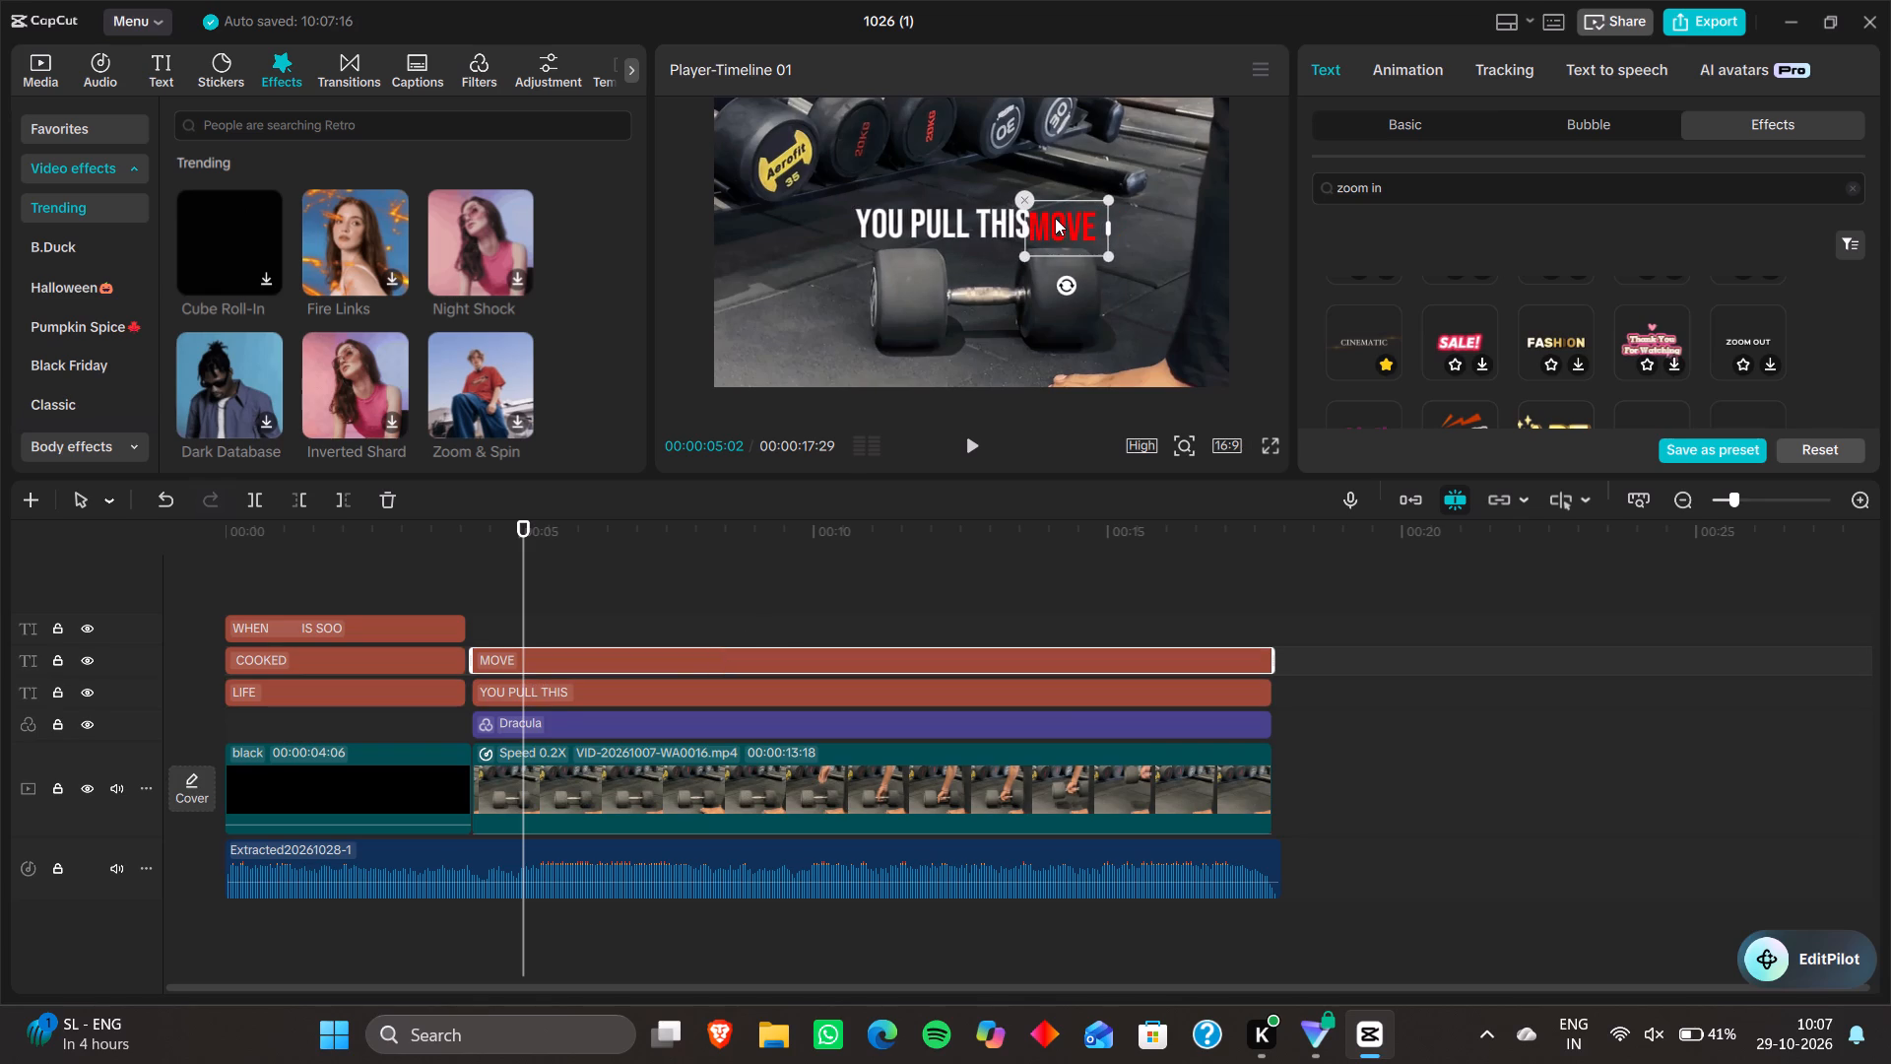
pyautogui.moveTo(1055, 218); pyautogui.dragTo(1058, 218)
# Play the gym video section to check the repositioned YOU PULL THIS MOVE title.
pyautogui.click(1192, 290)
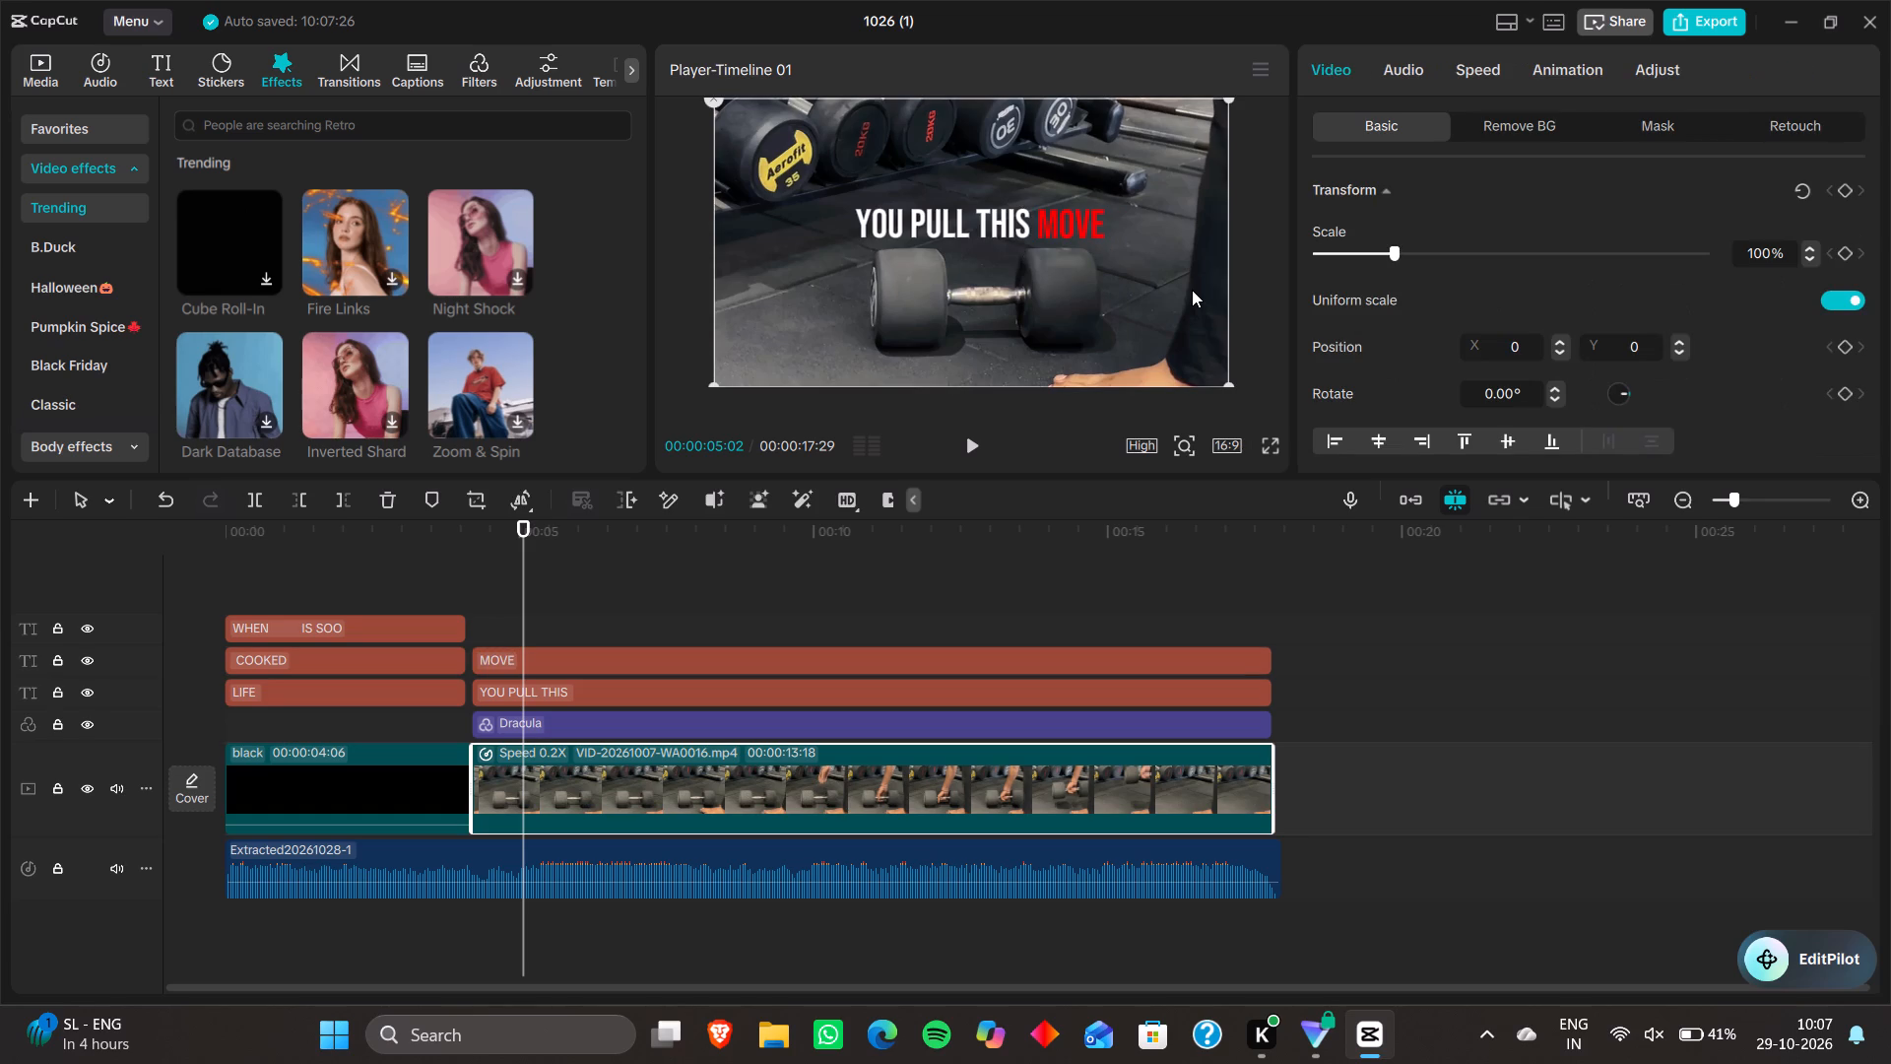
pyautogui.press('space')
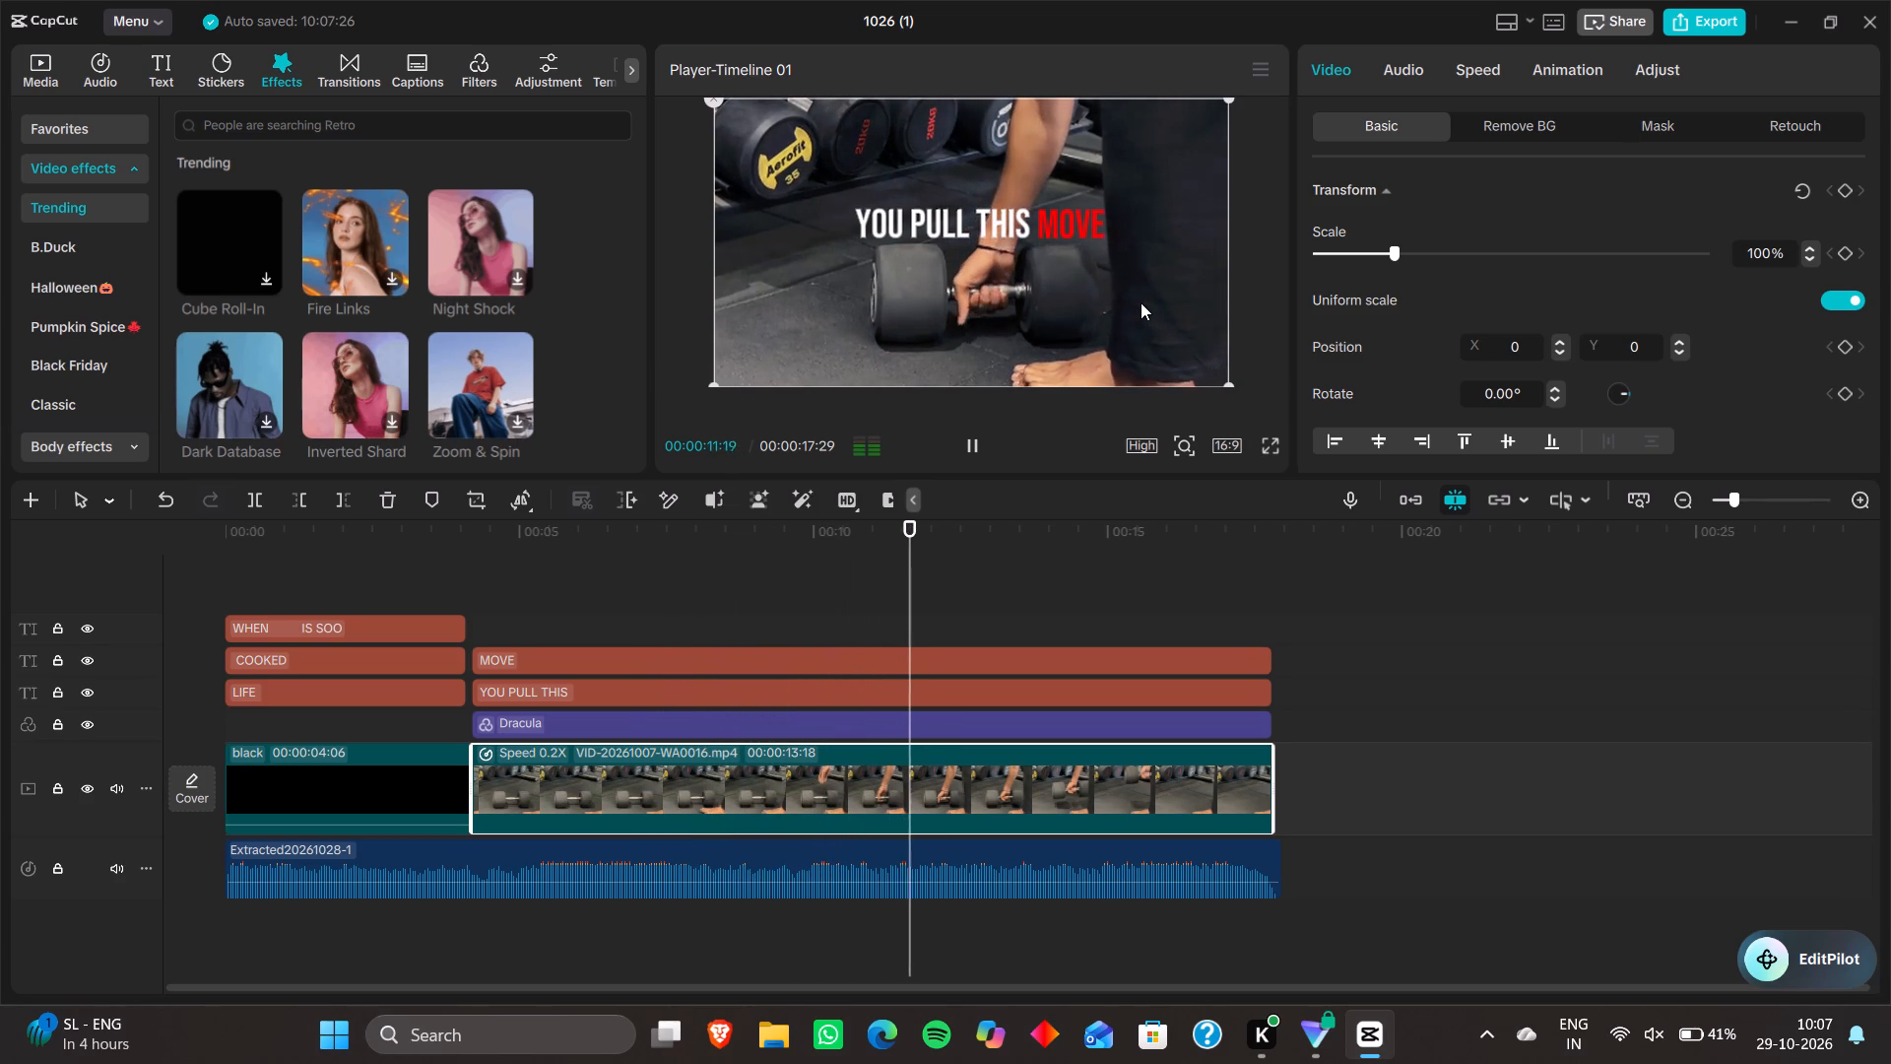
pyautogui.press('space')
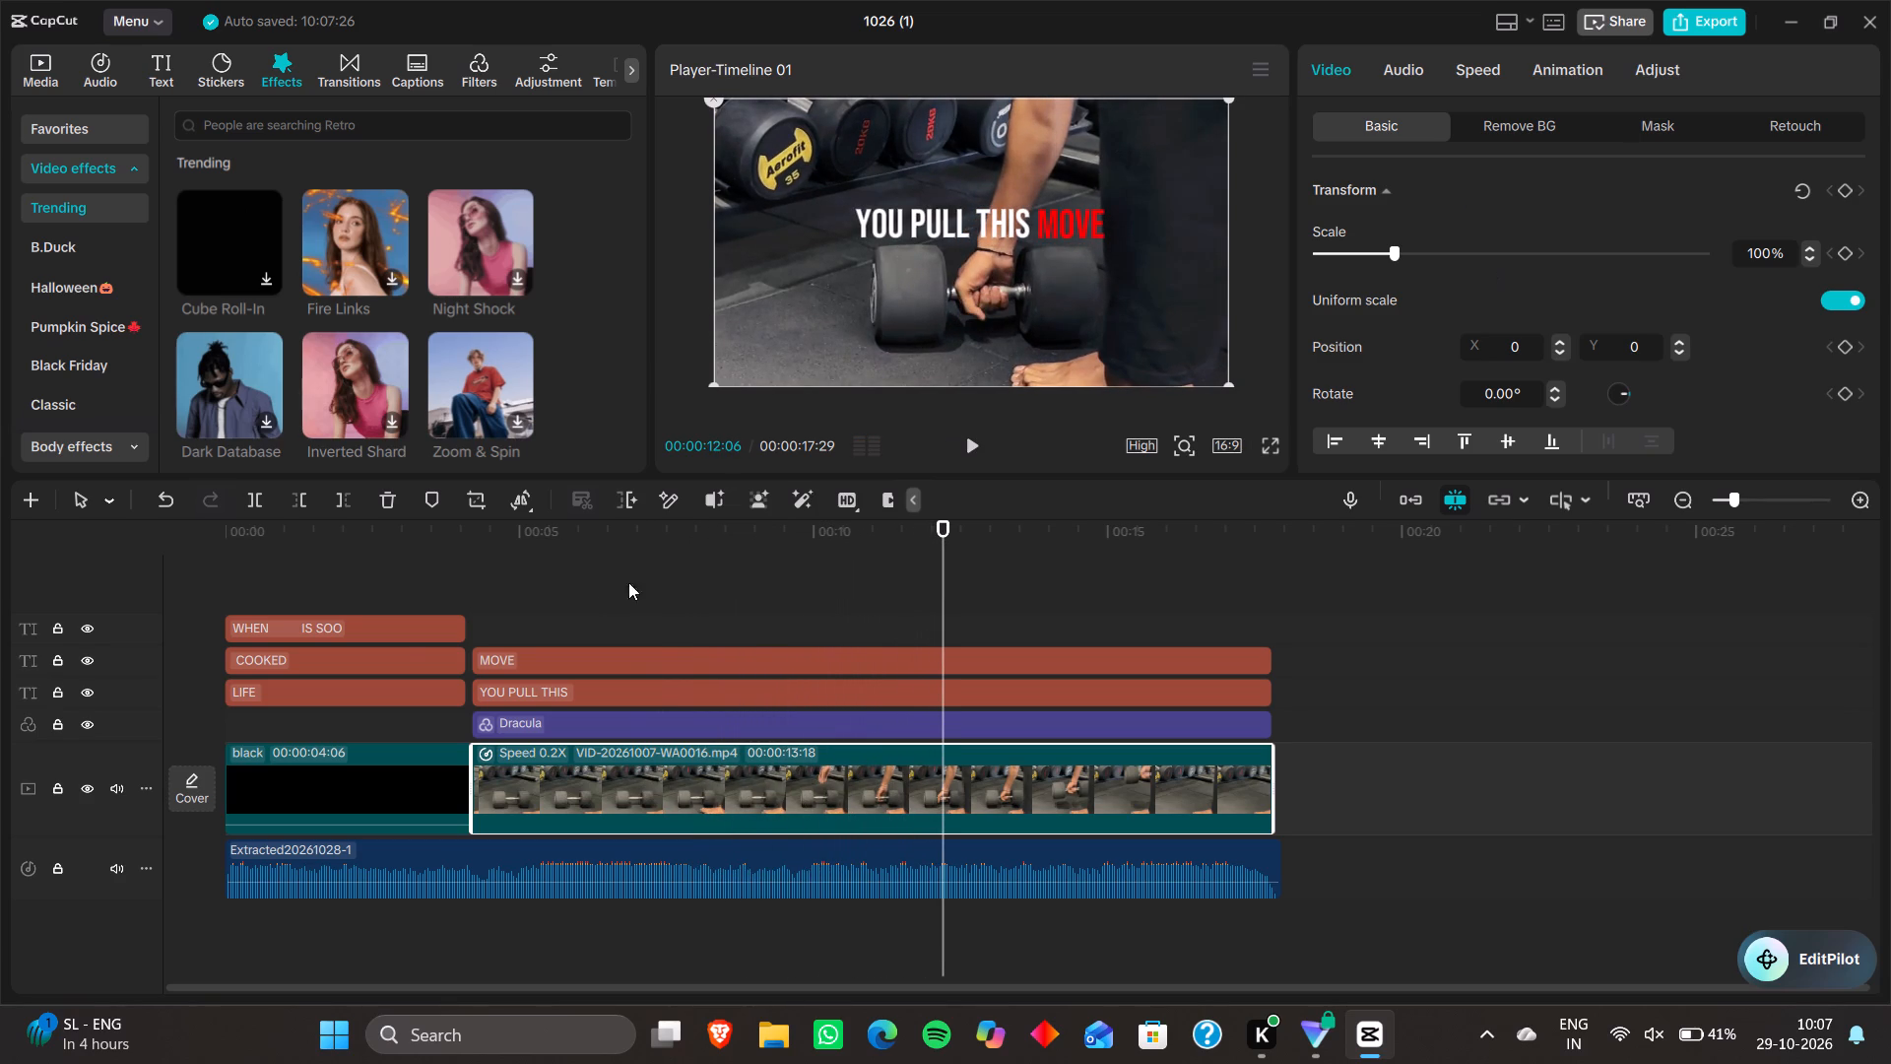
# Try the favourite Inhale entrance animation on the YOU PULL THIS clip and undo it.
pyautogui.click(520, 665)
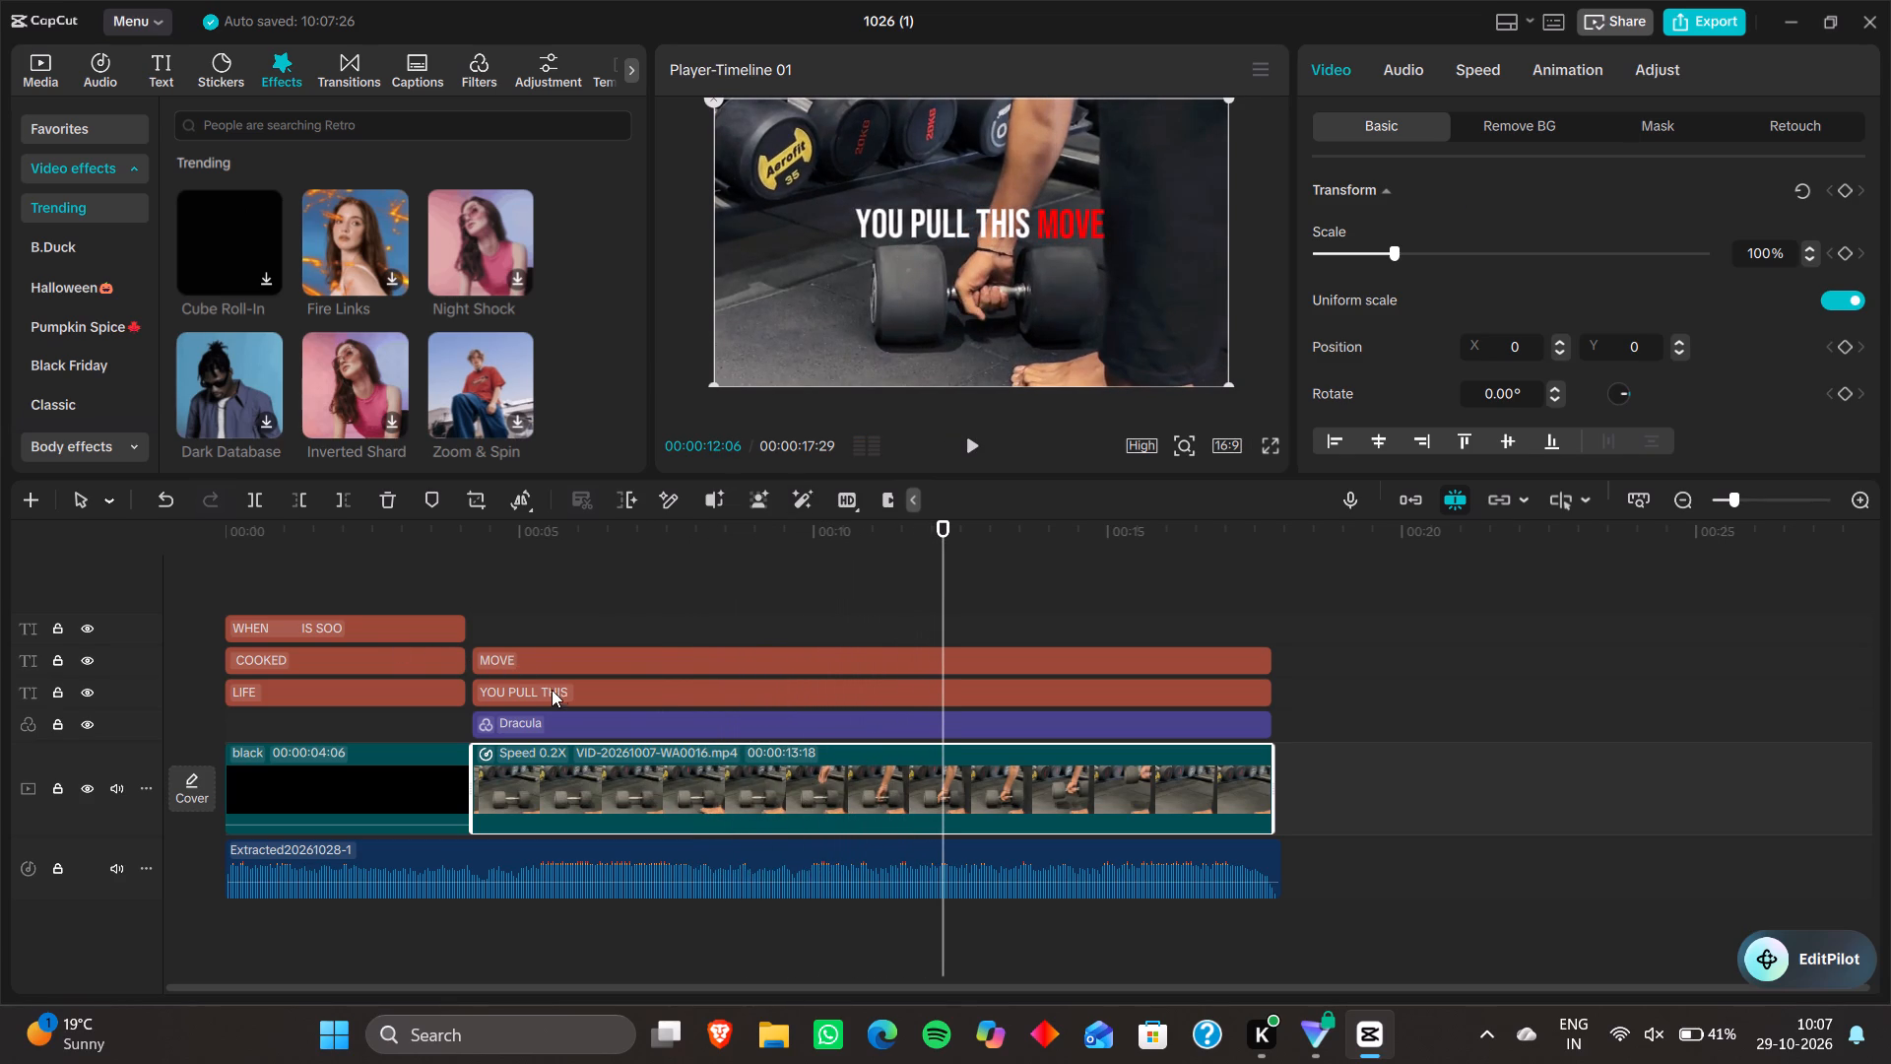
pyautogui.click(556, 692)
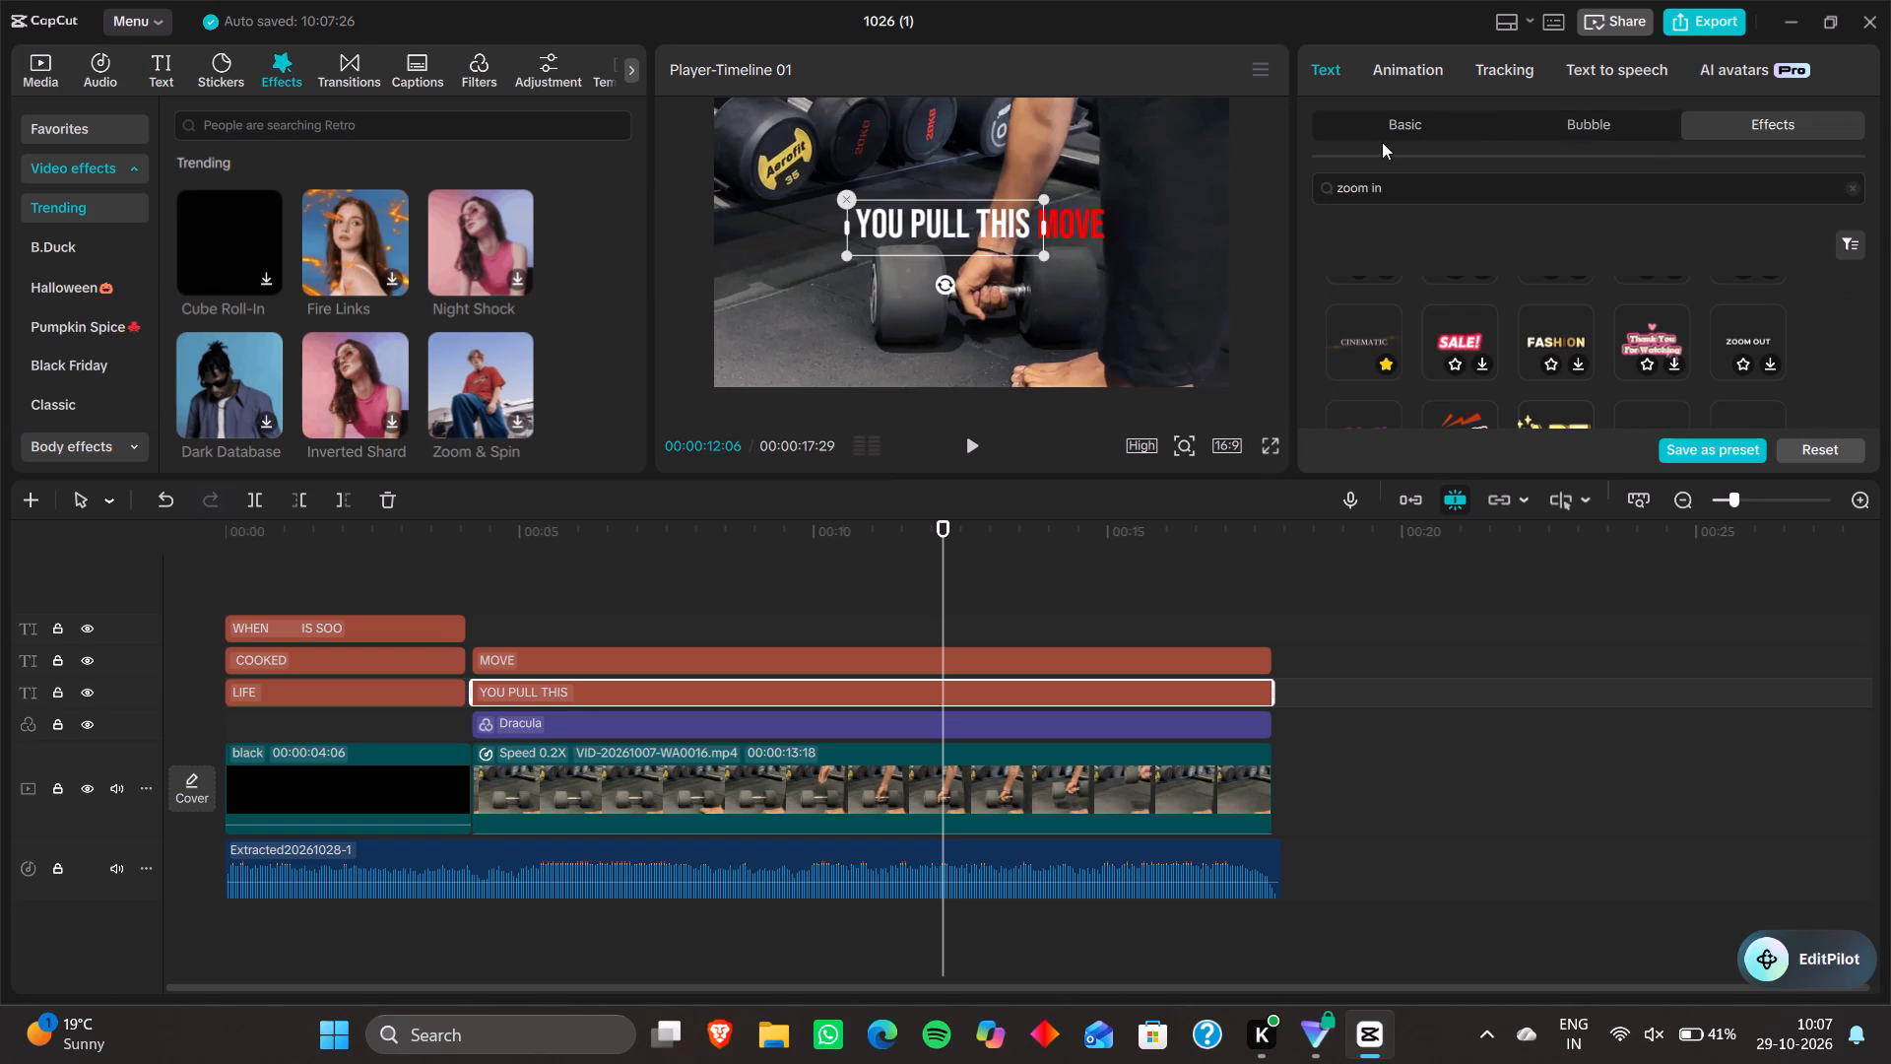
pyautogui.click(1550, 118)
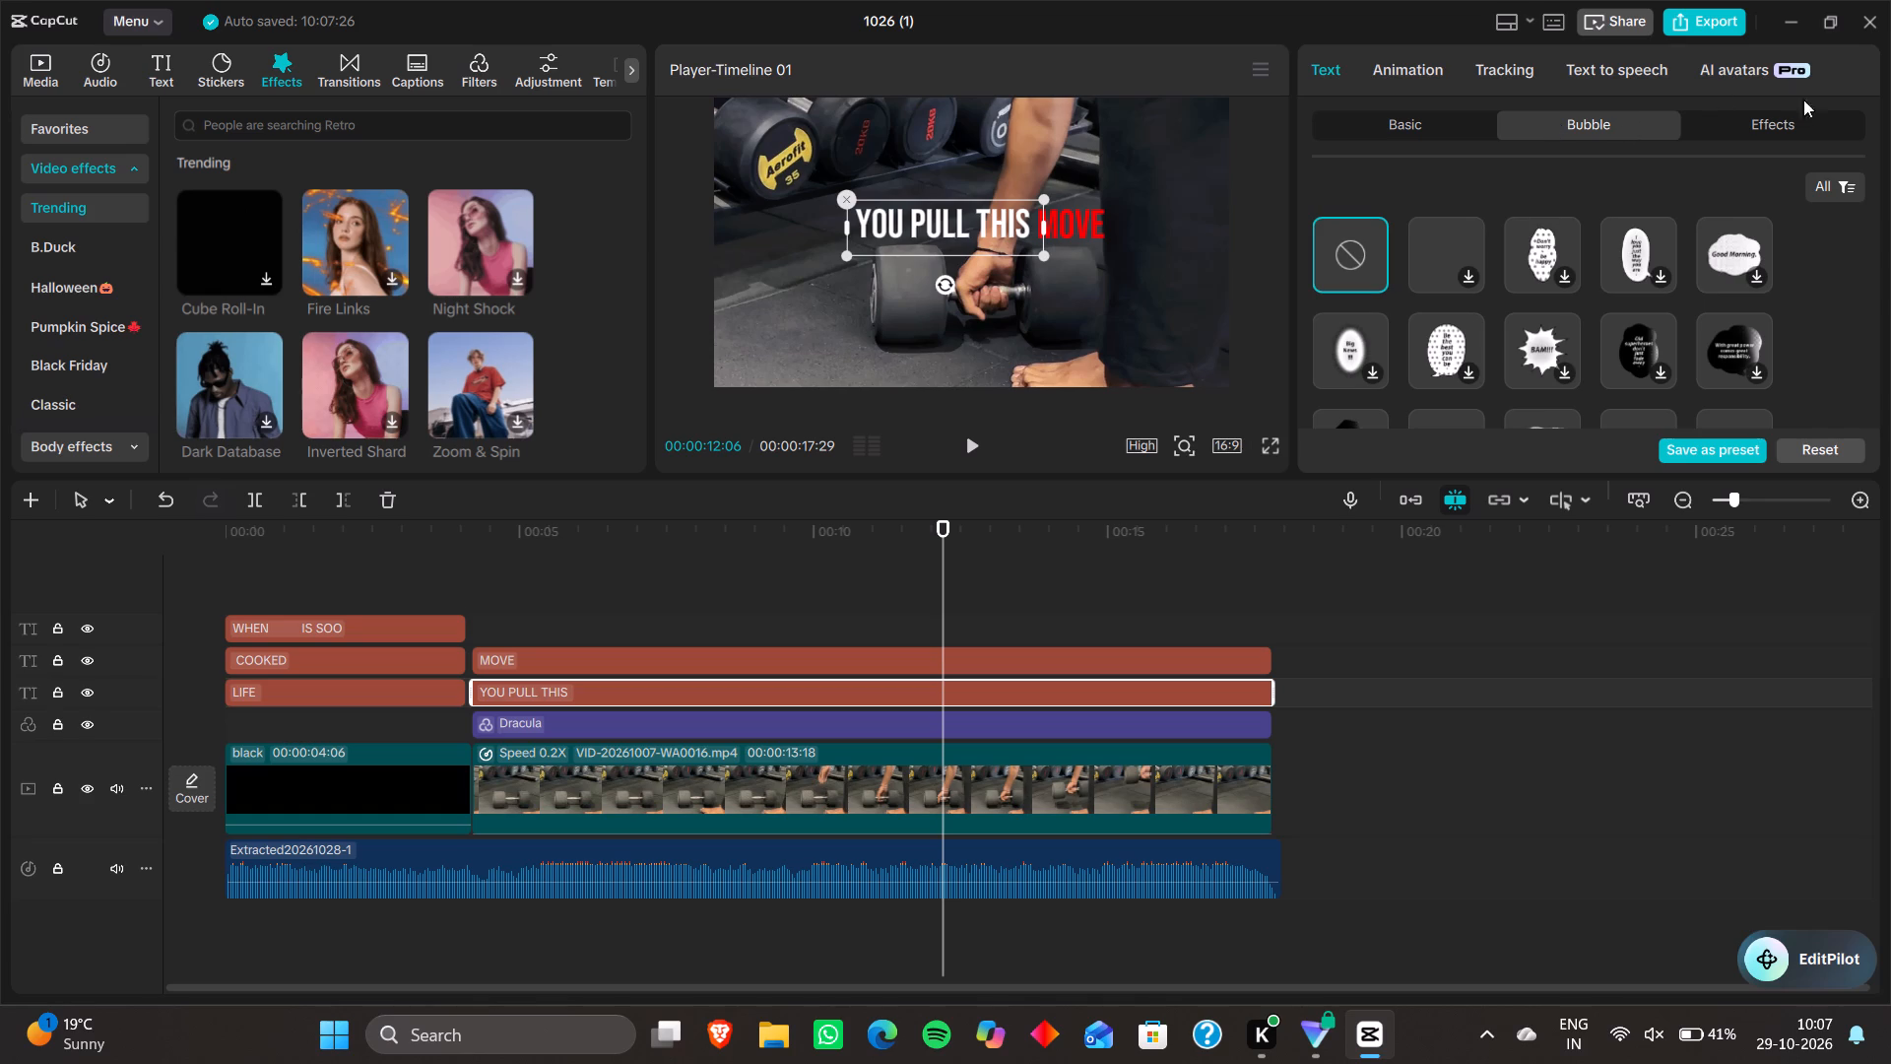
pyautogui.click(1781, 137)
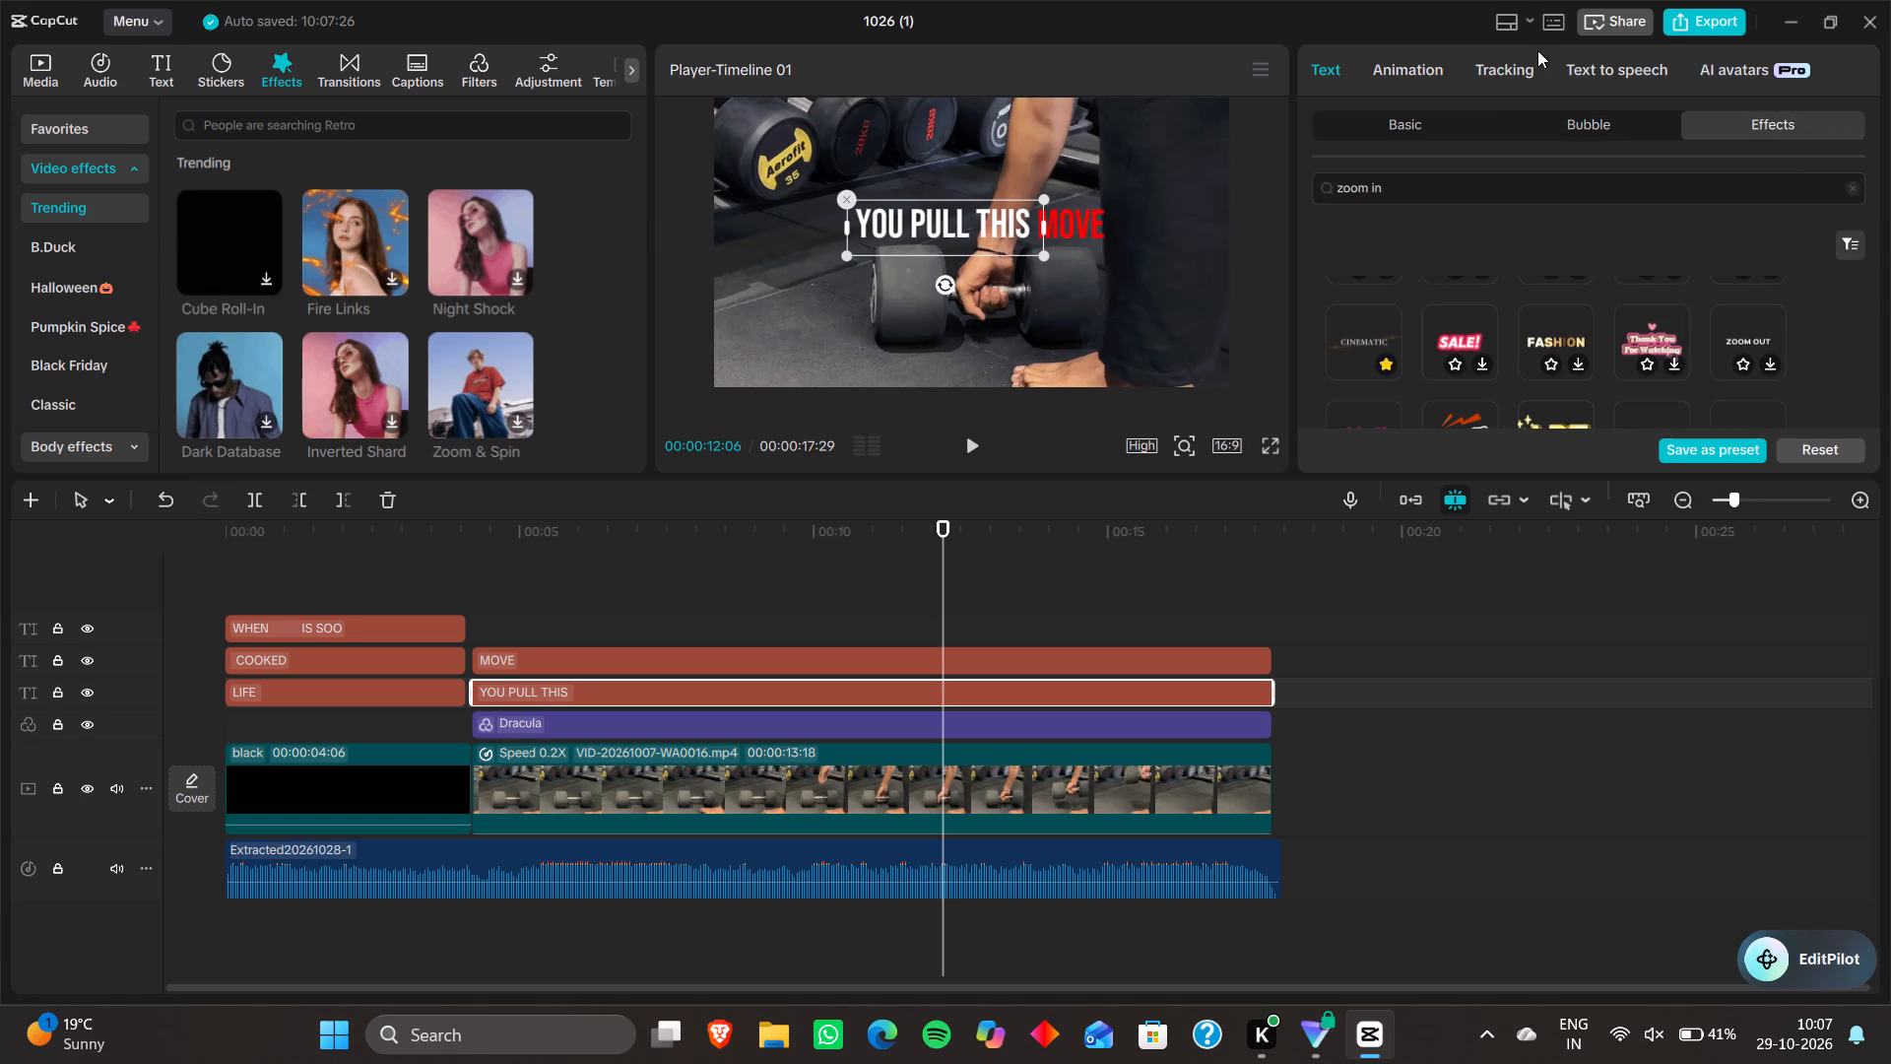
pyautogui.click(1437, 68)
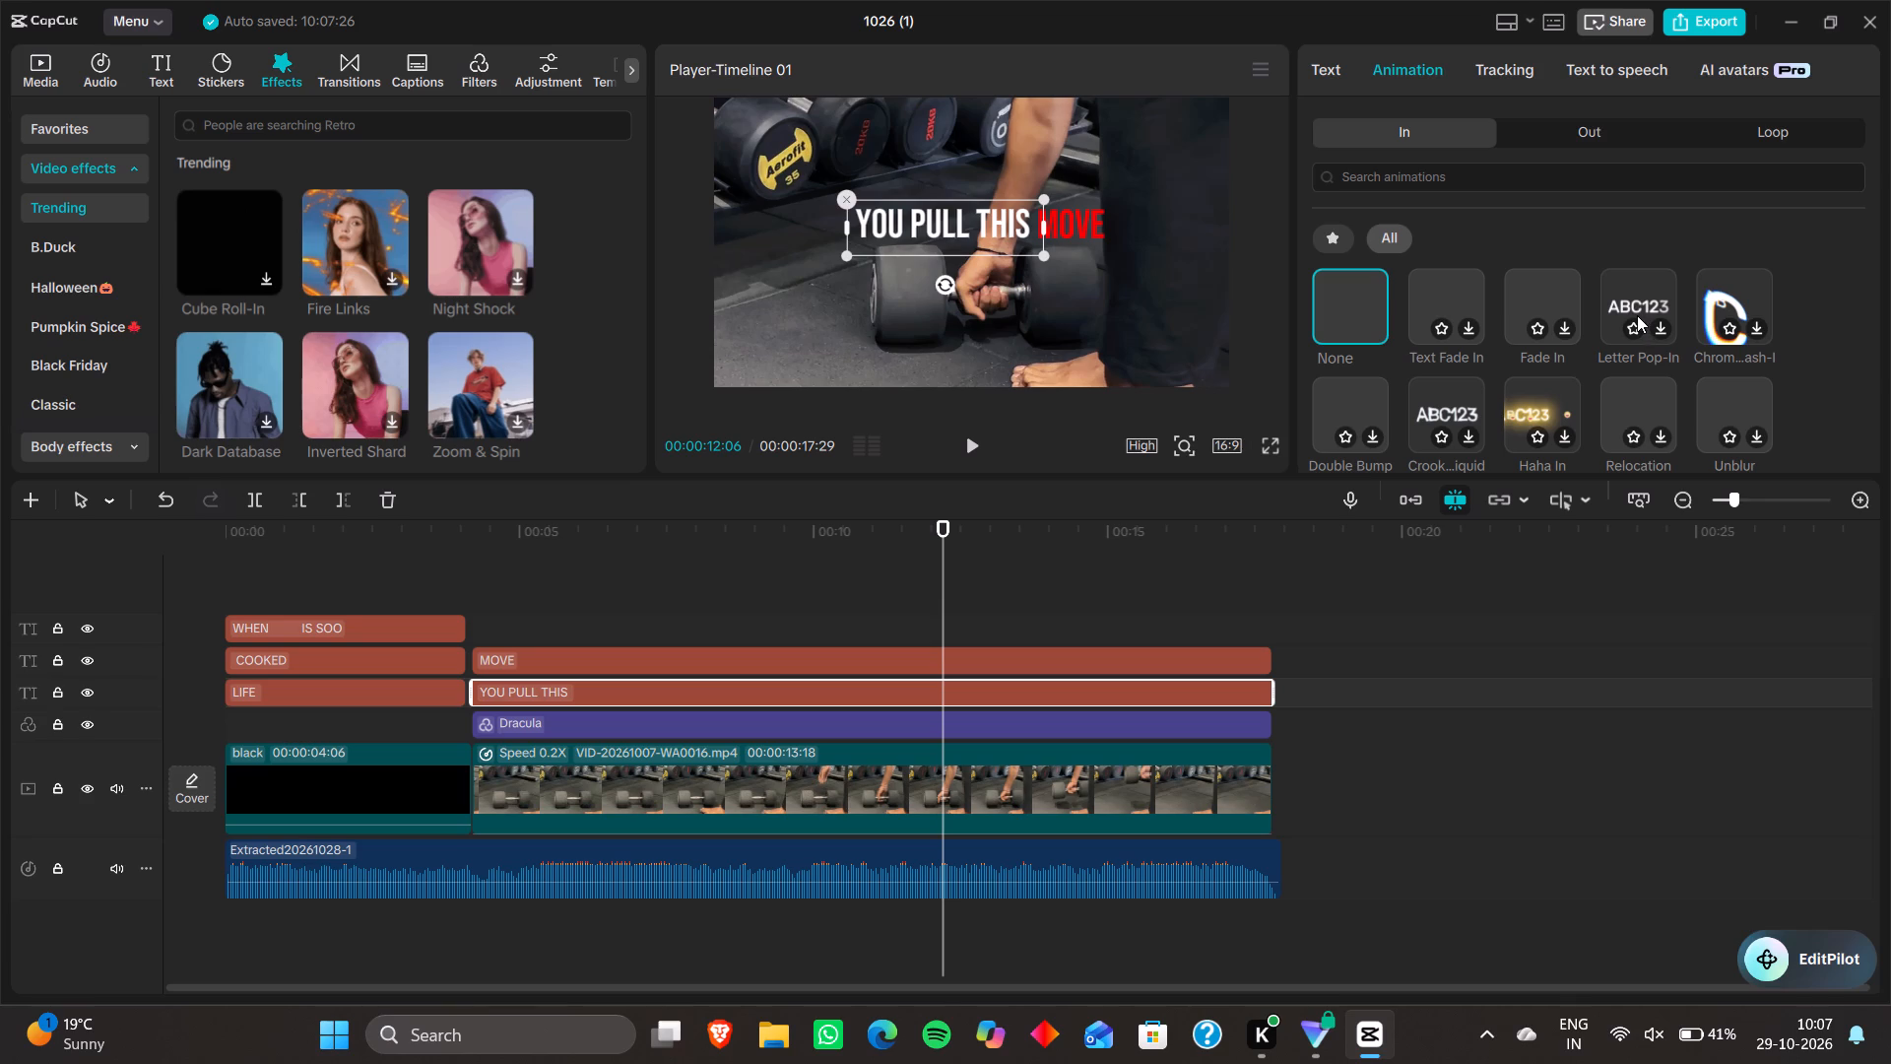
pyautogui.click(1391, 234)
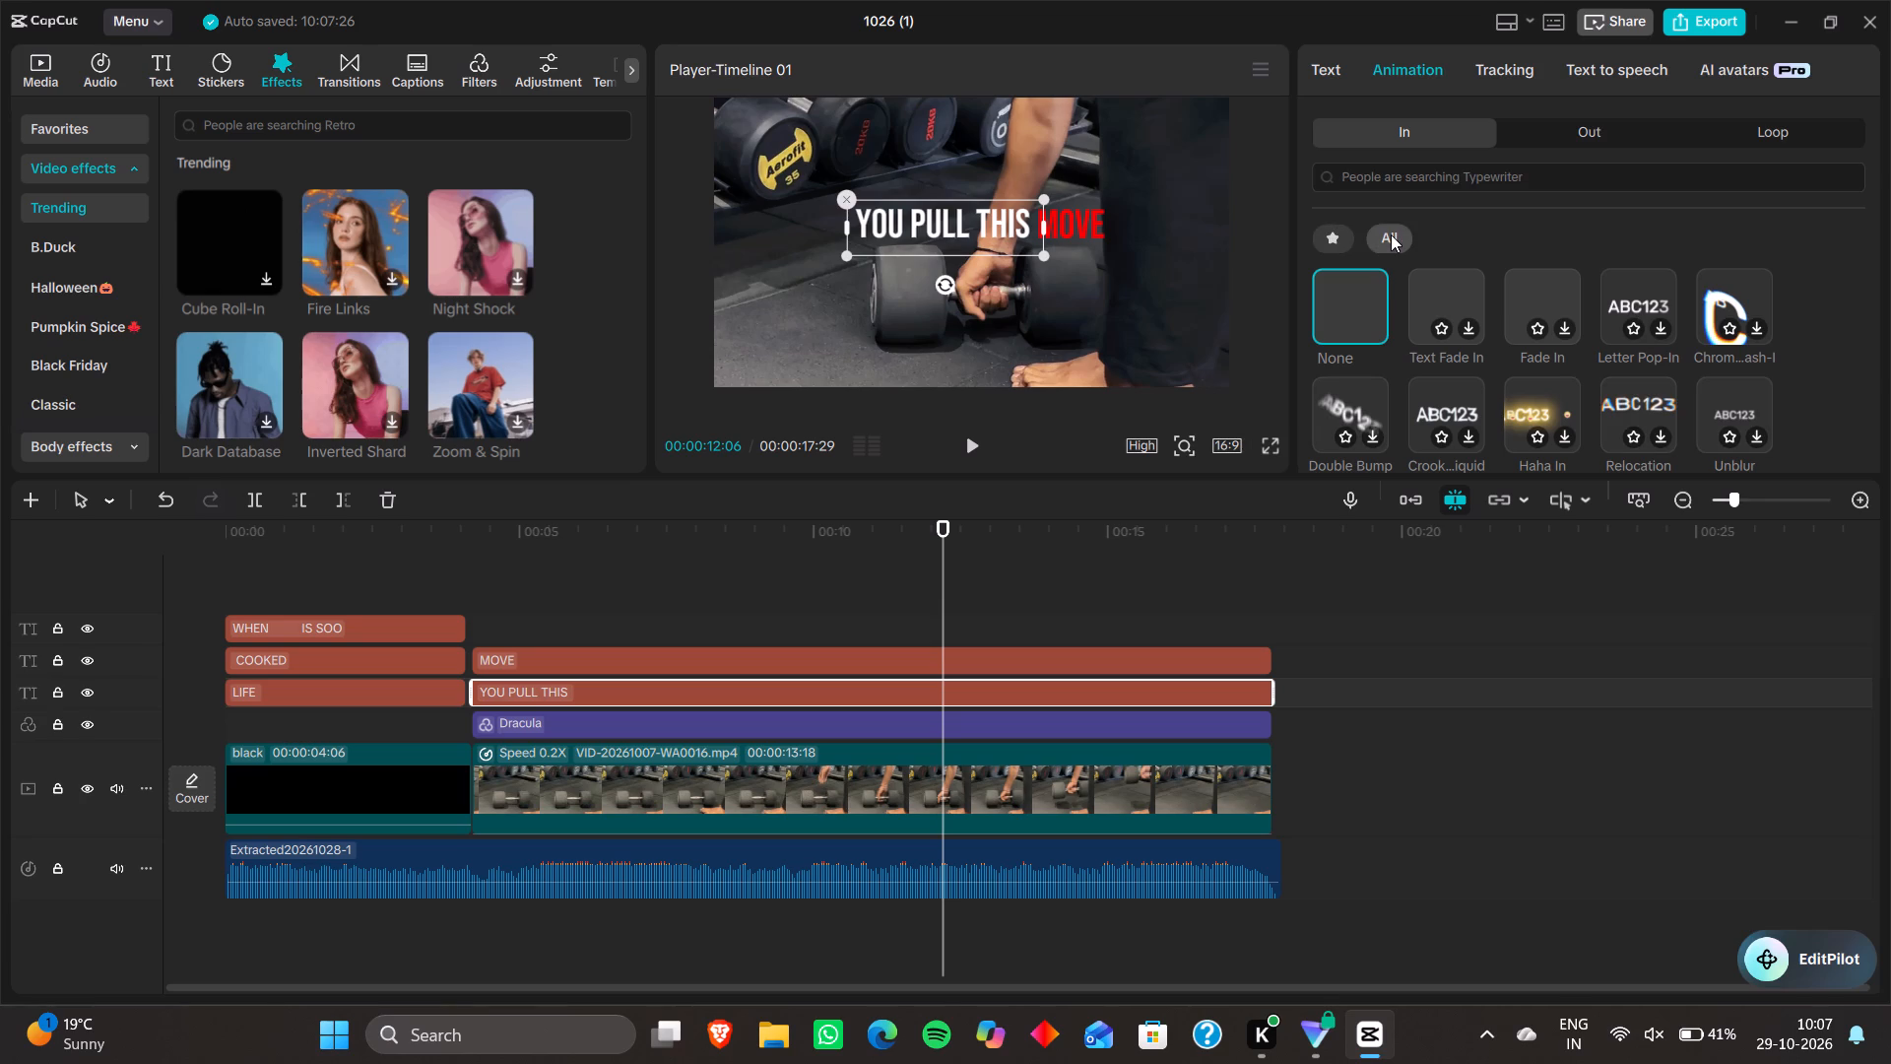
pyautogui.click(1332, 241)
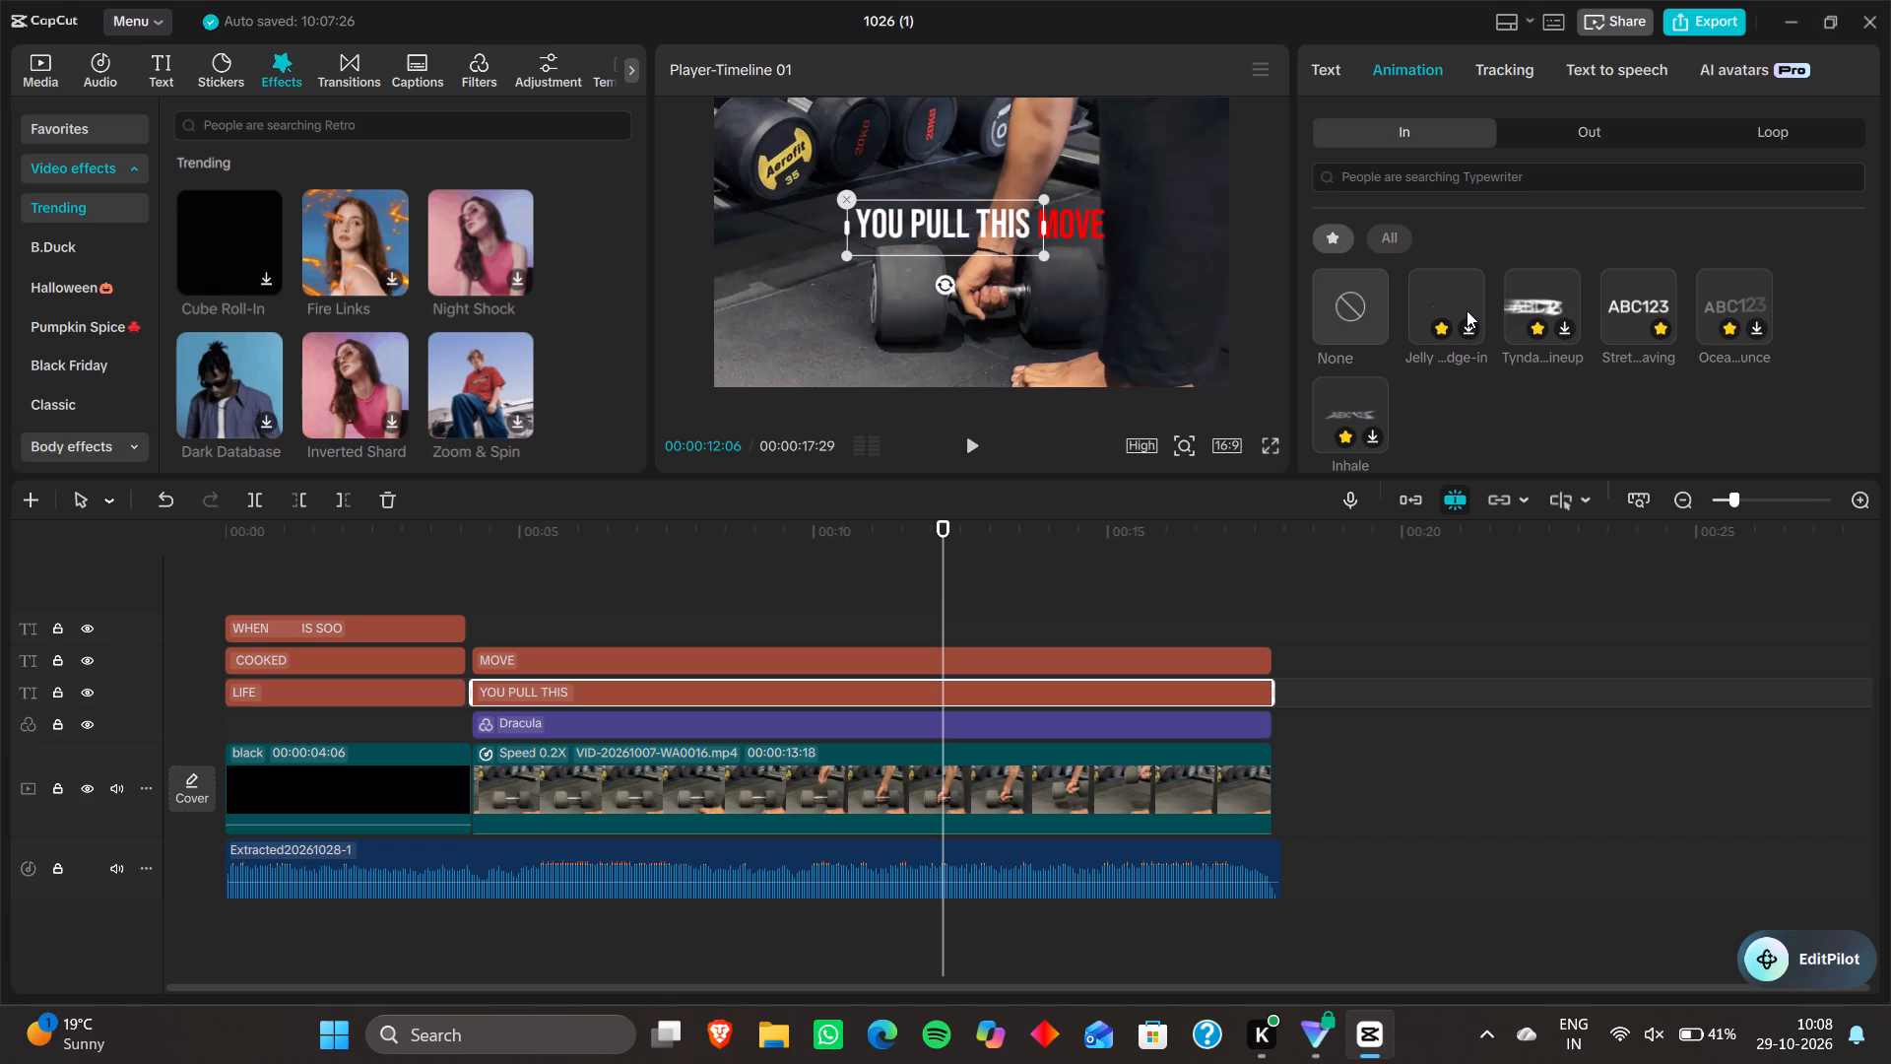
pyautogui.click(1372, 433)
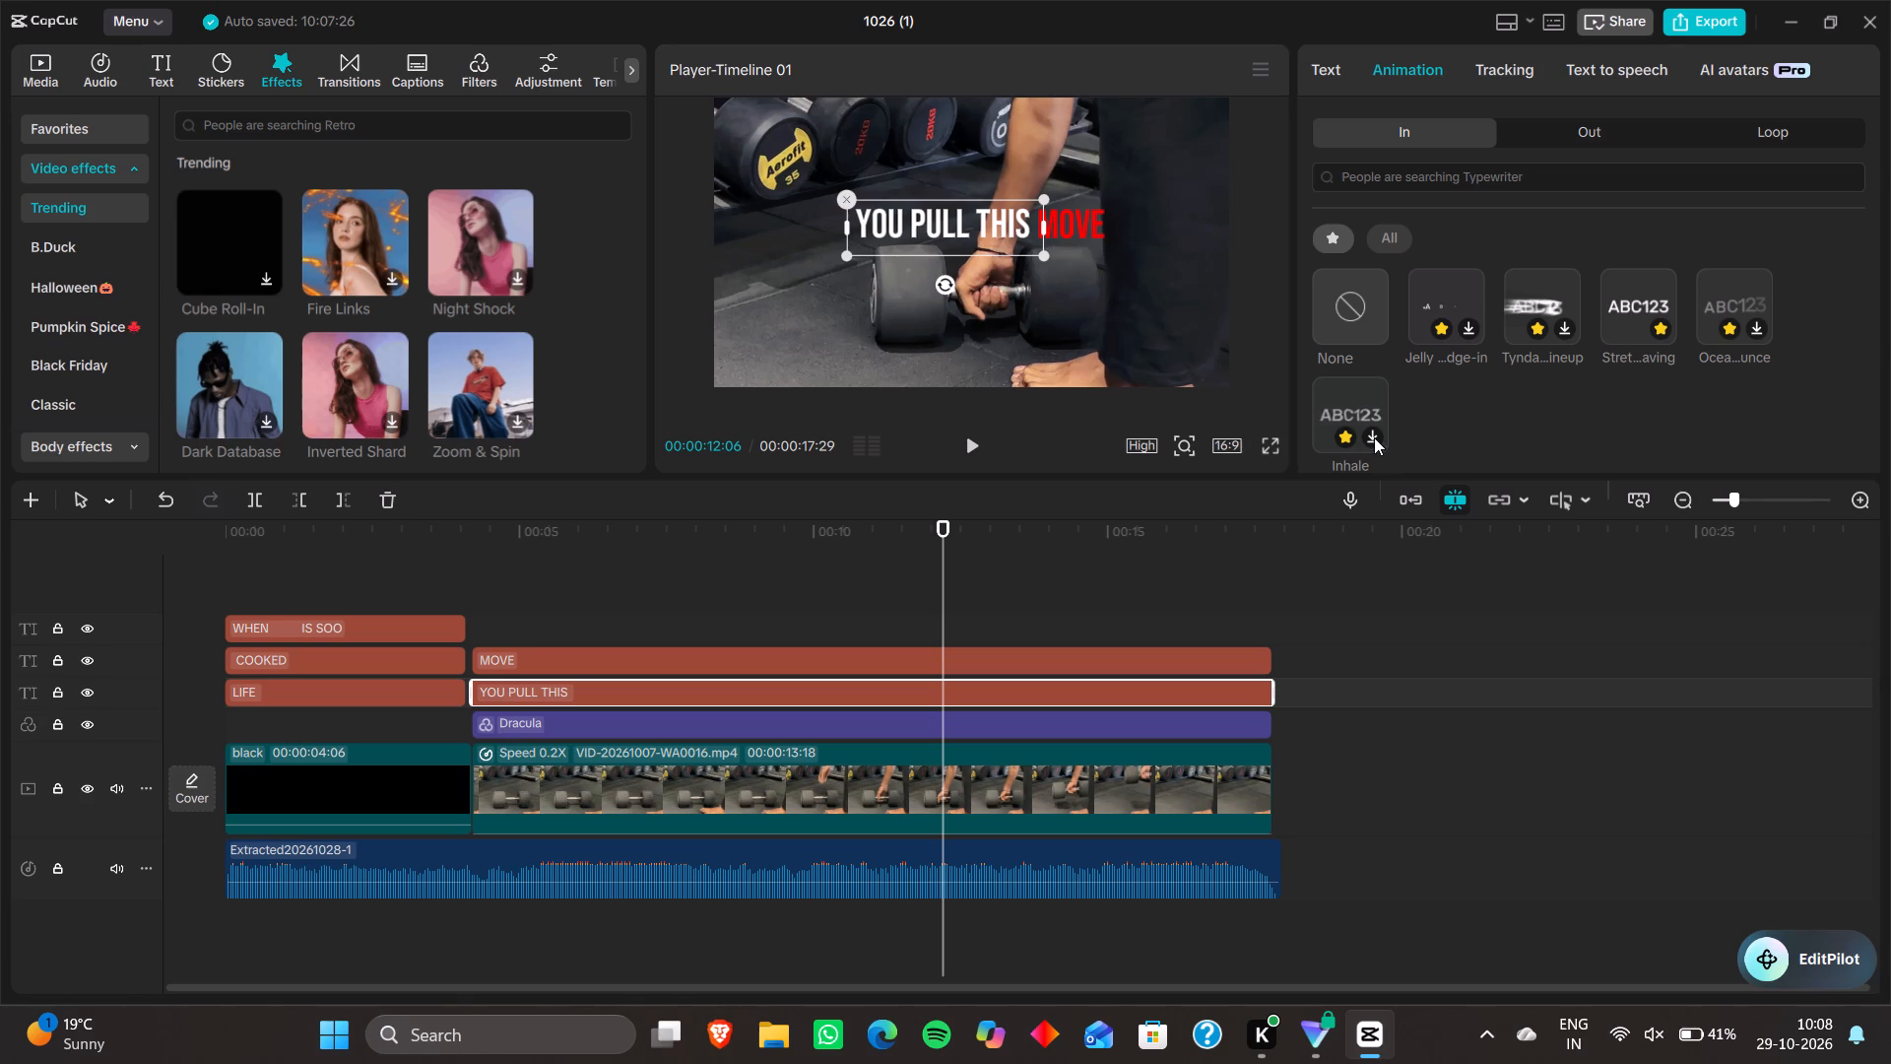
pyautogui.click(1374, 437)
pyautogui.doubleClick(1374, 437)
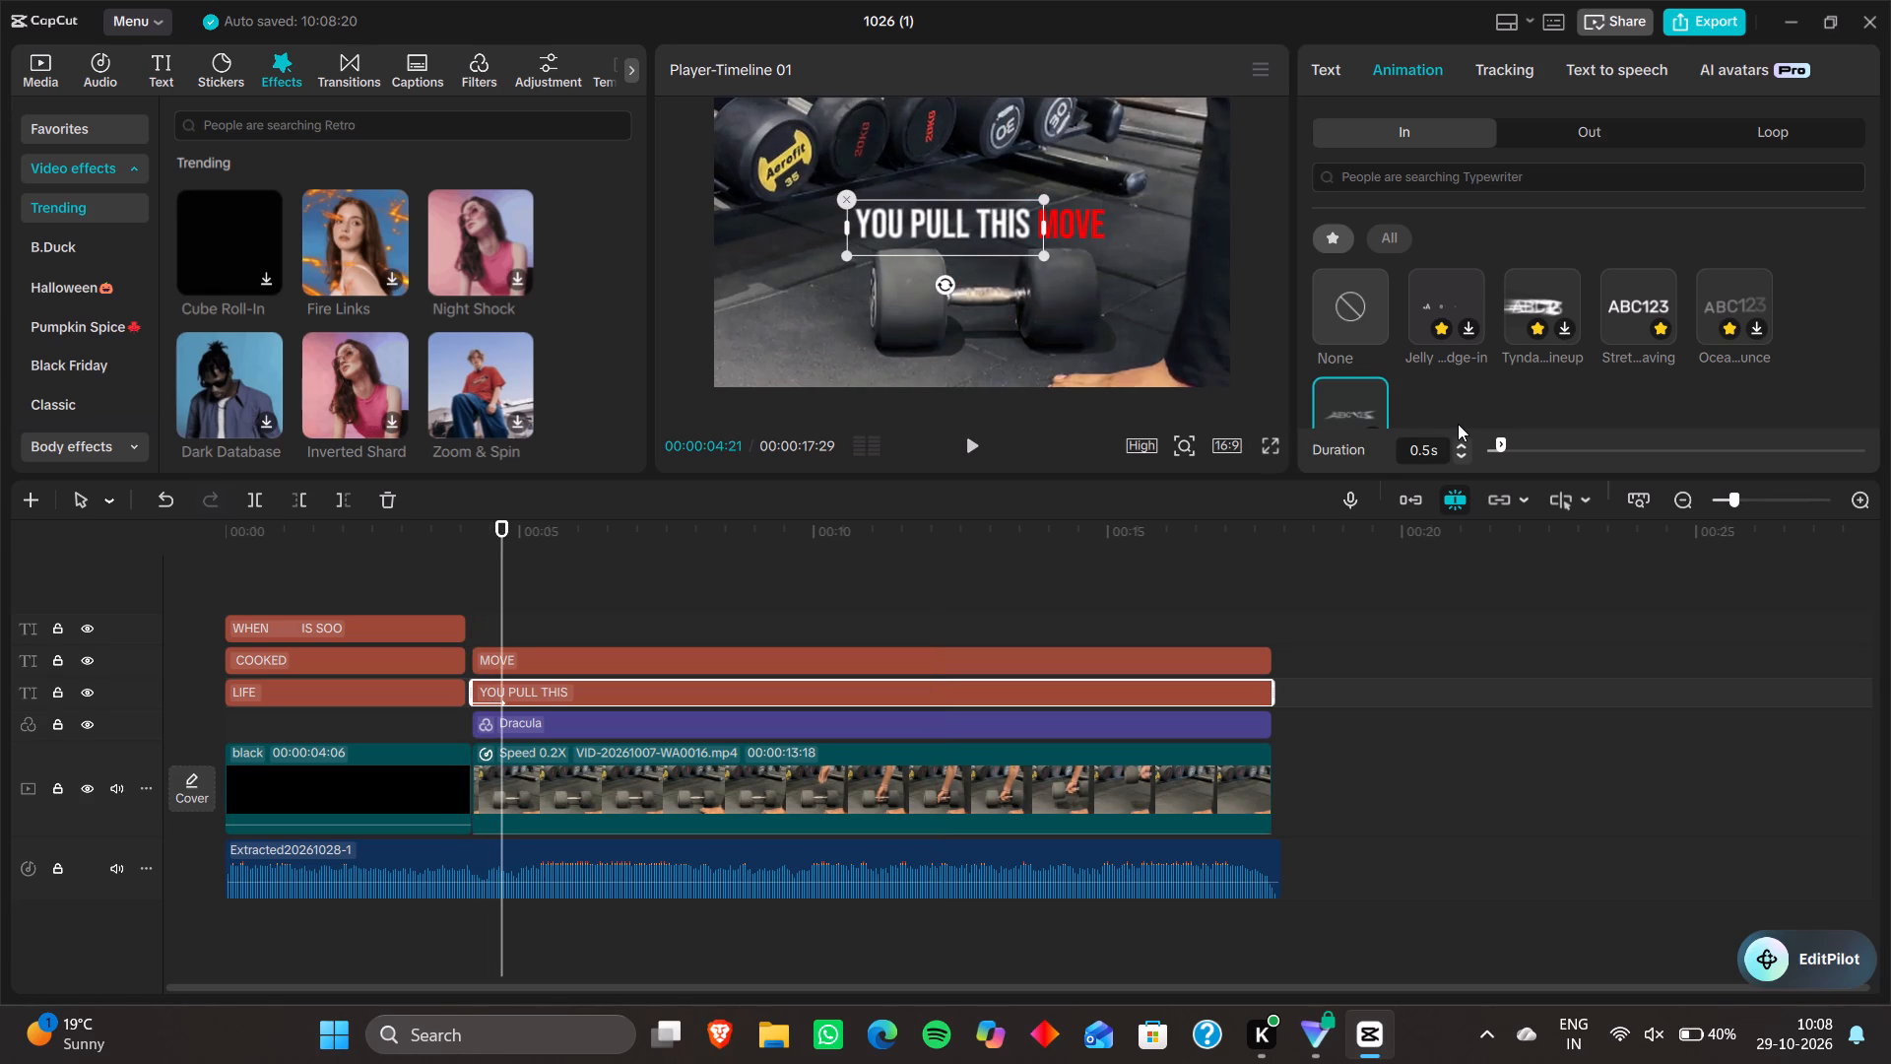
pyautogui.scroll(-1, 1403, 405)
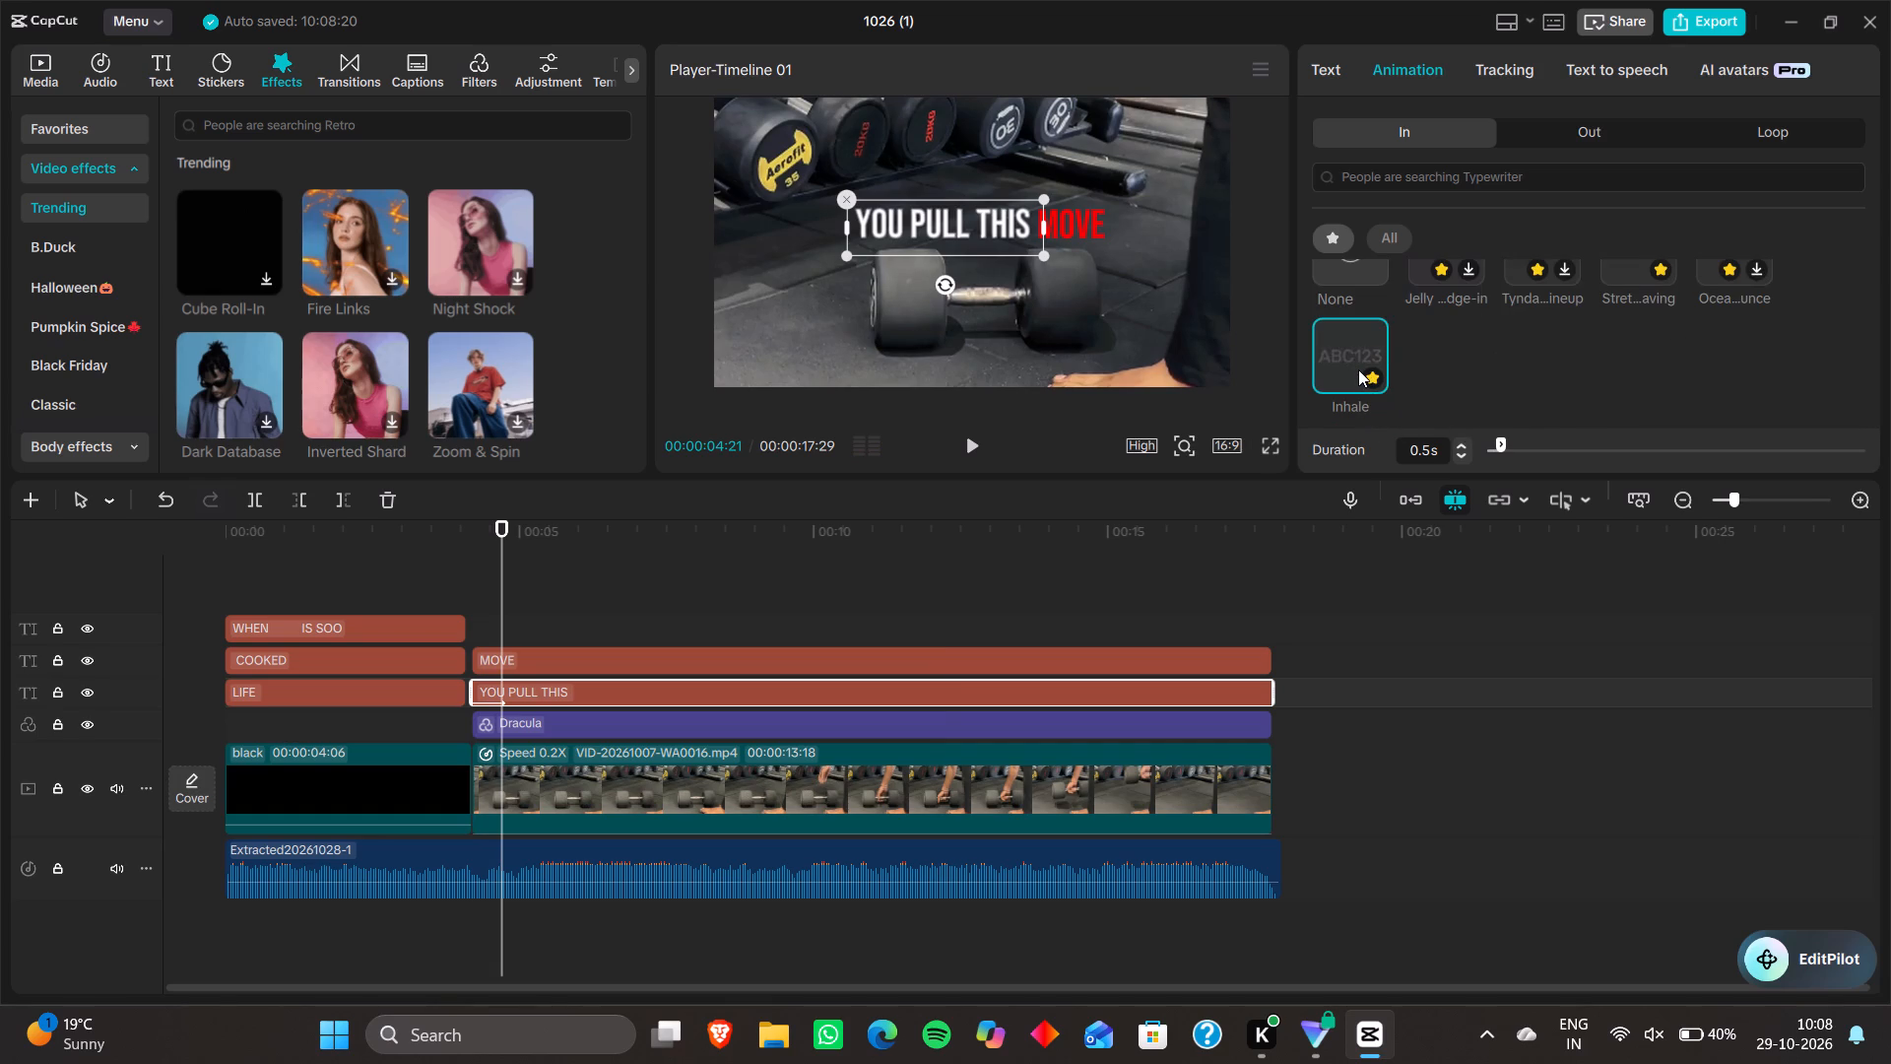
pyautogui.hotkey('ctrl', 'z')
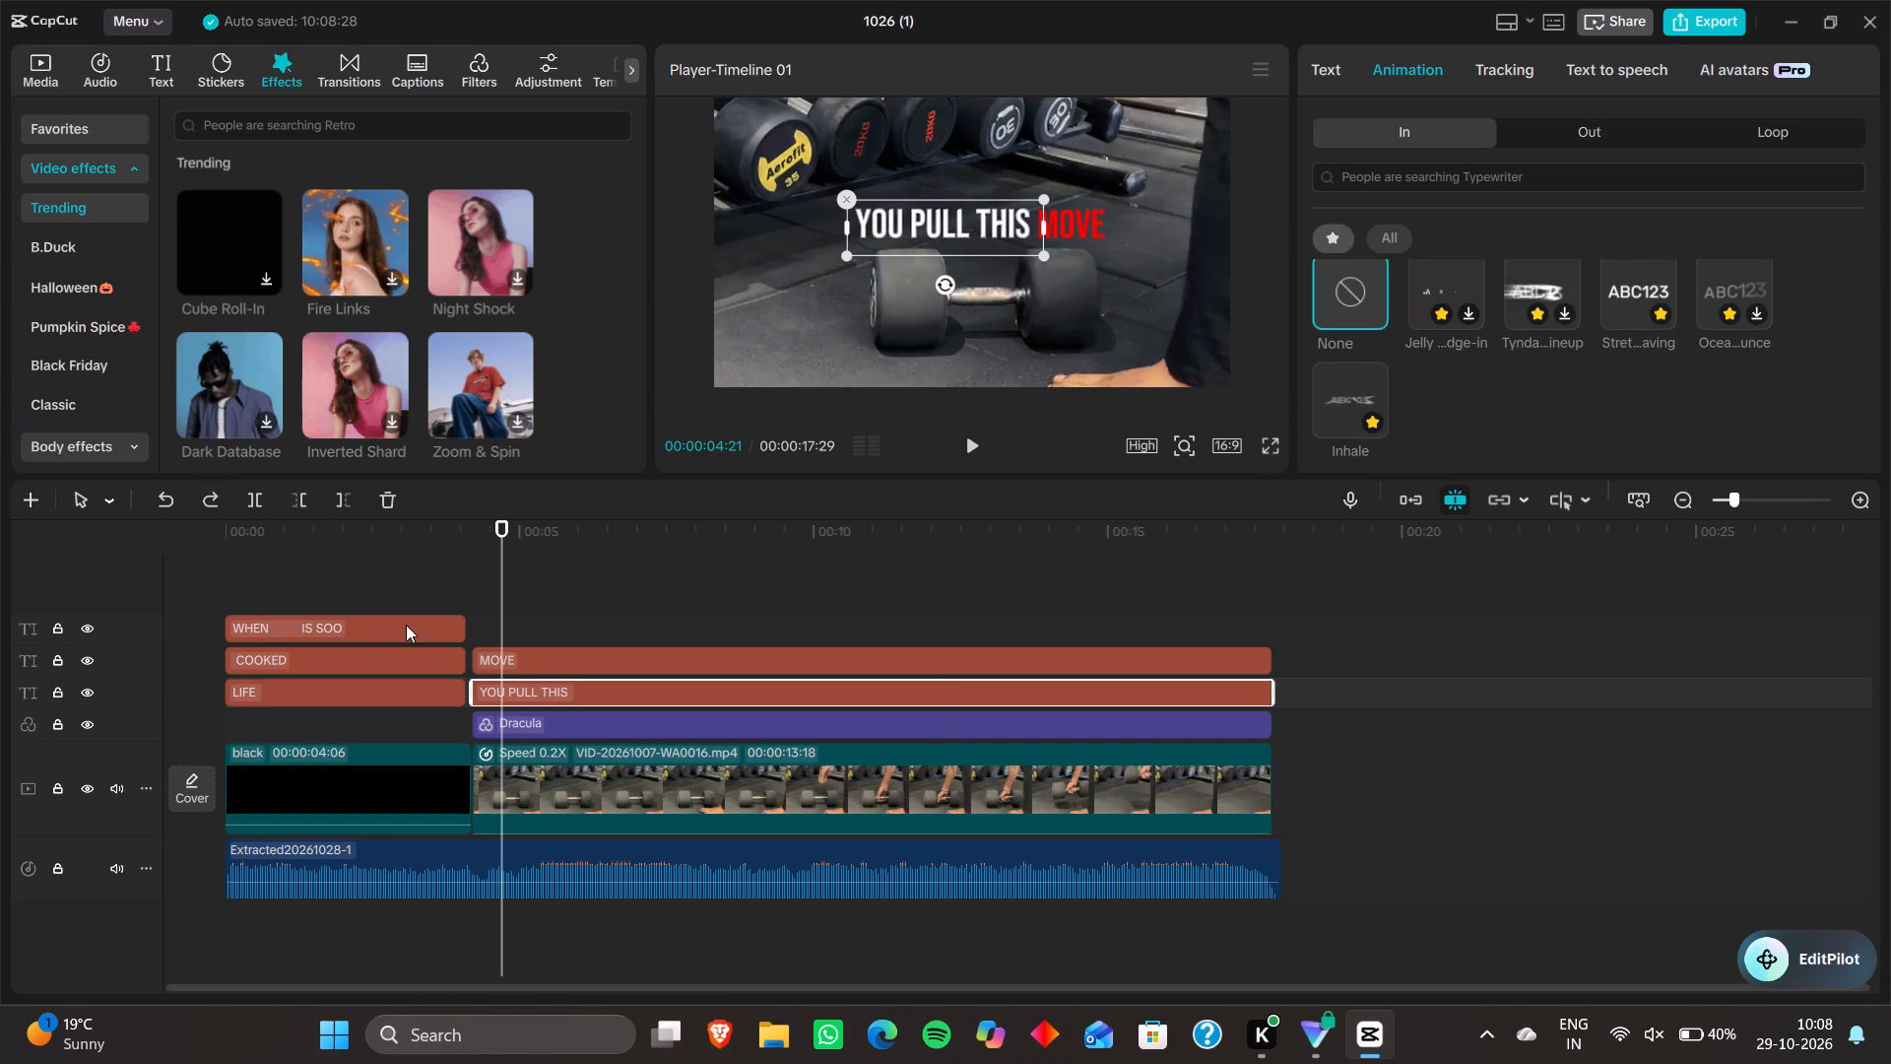
# Apply the favourite Inhale entrance animation to the WHEN IS SOO text clip.
pyautogui.click(401, 627)
pyautogui.click(401, 627)
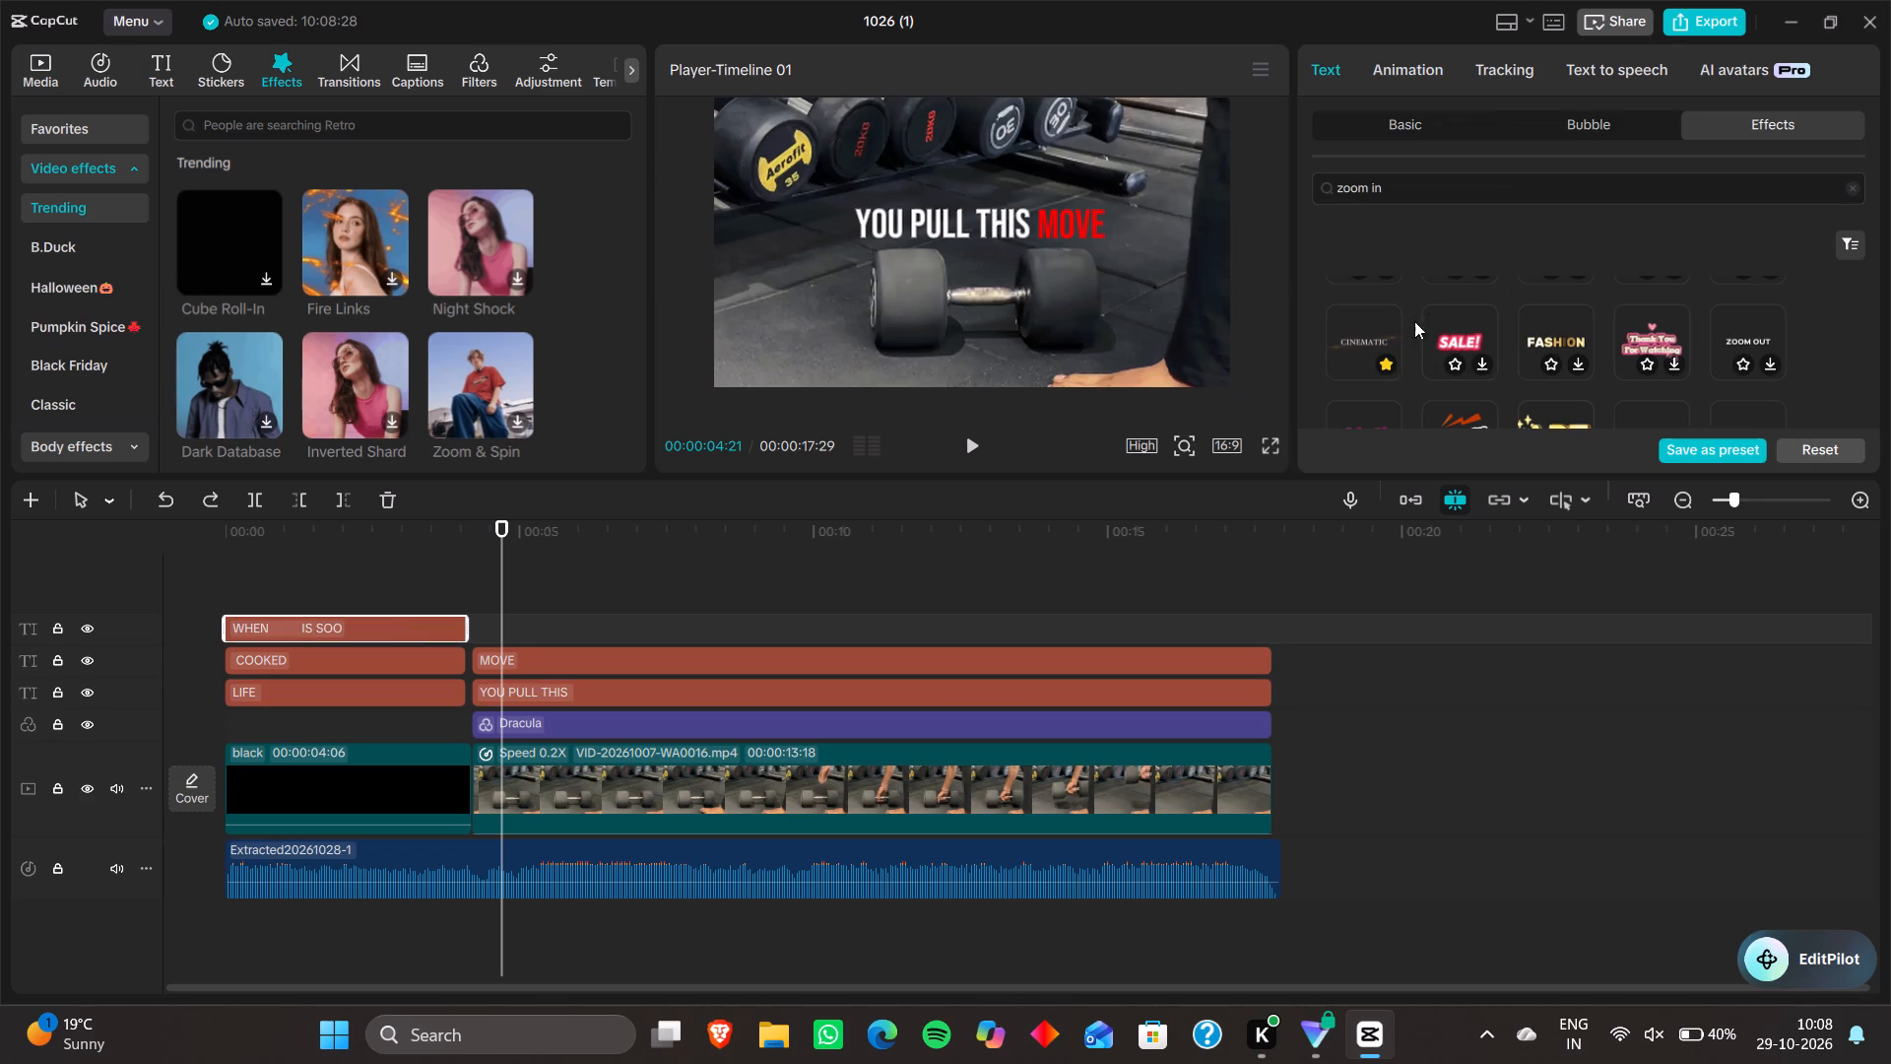
pyautogui.click(1404, 134)
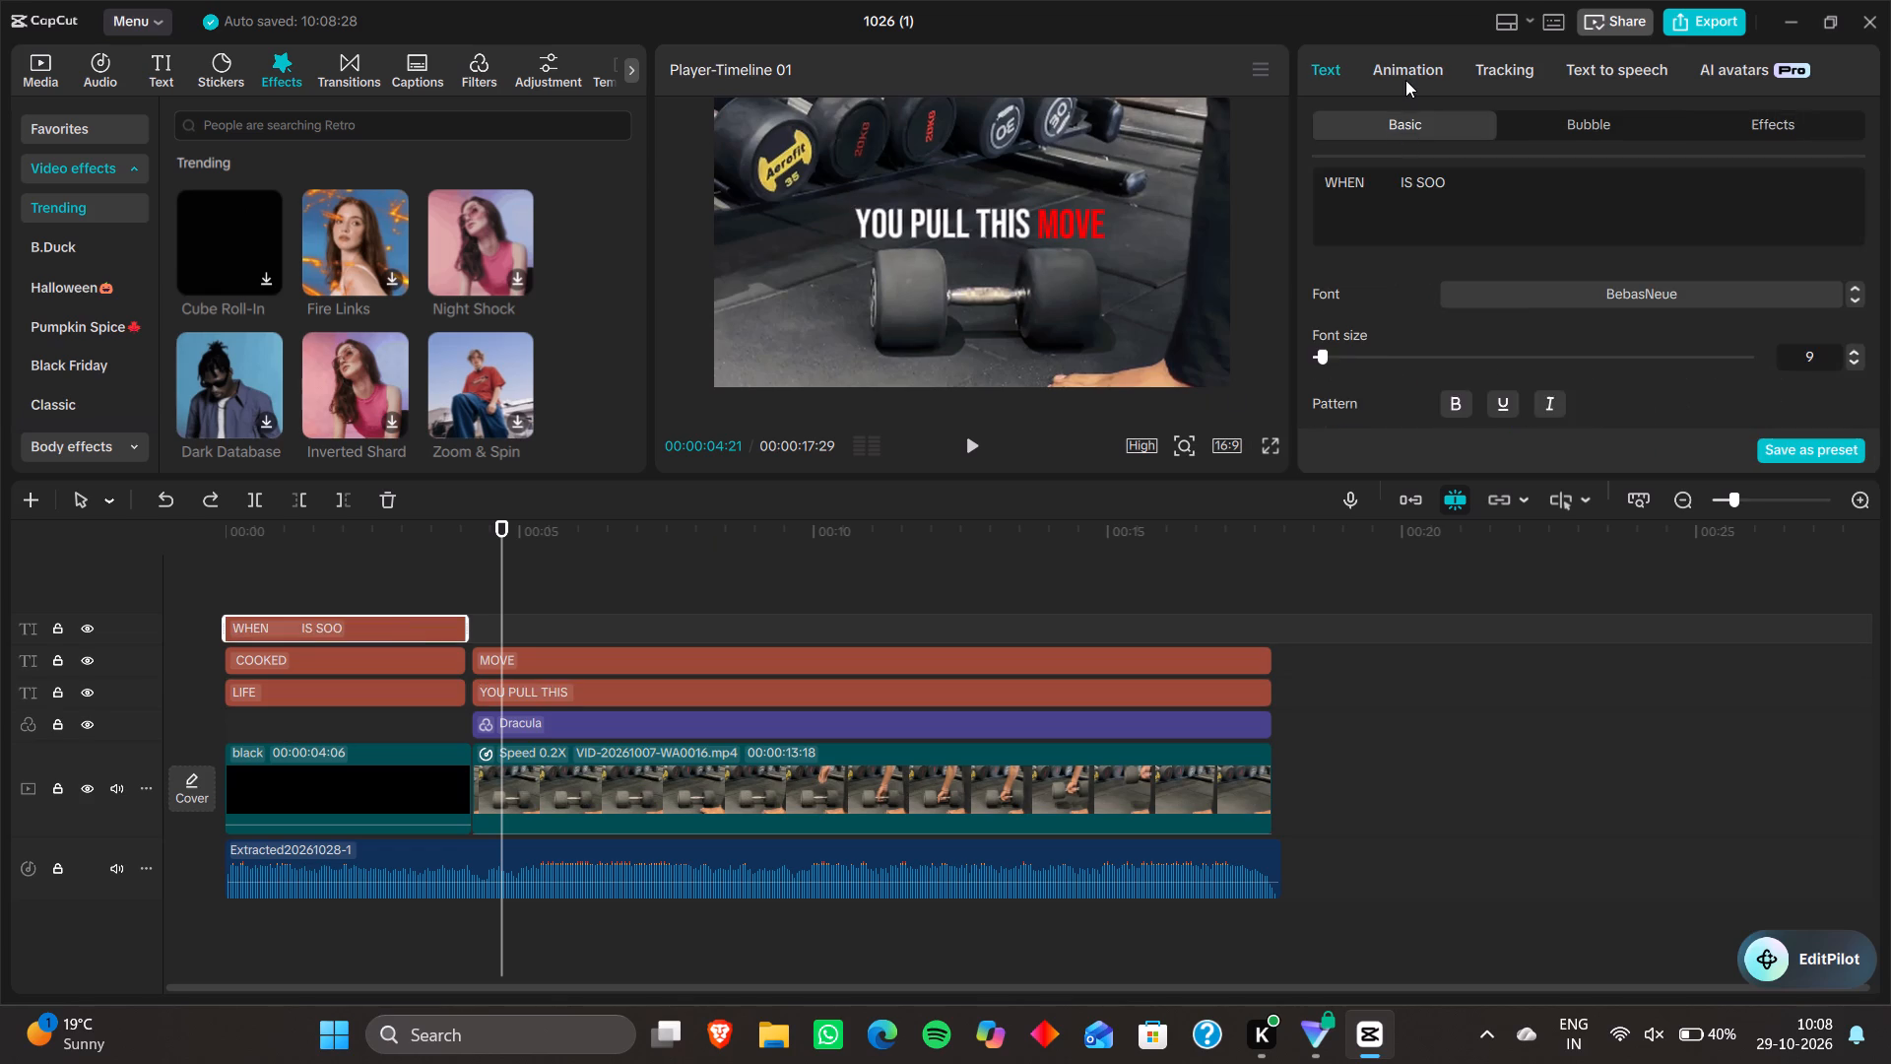
pyautogui.click(1405, 80)
pyautogui.click(1406, 70)
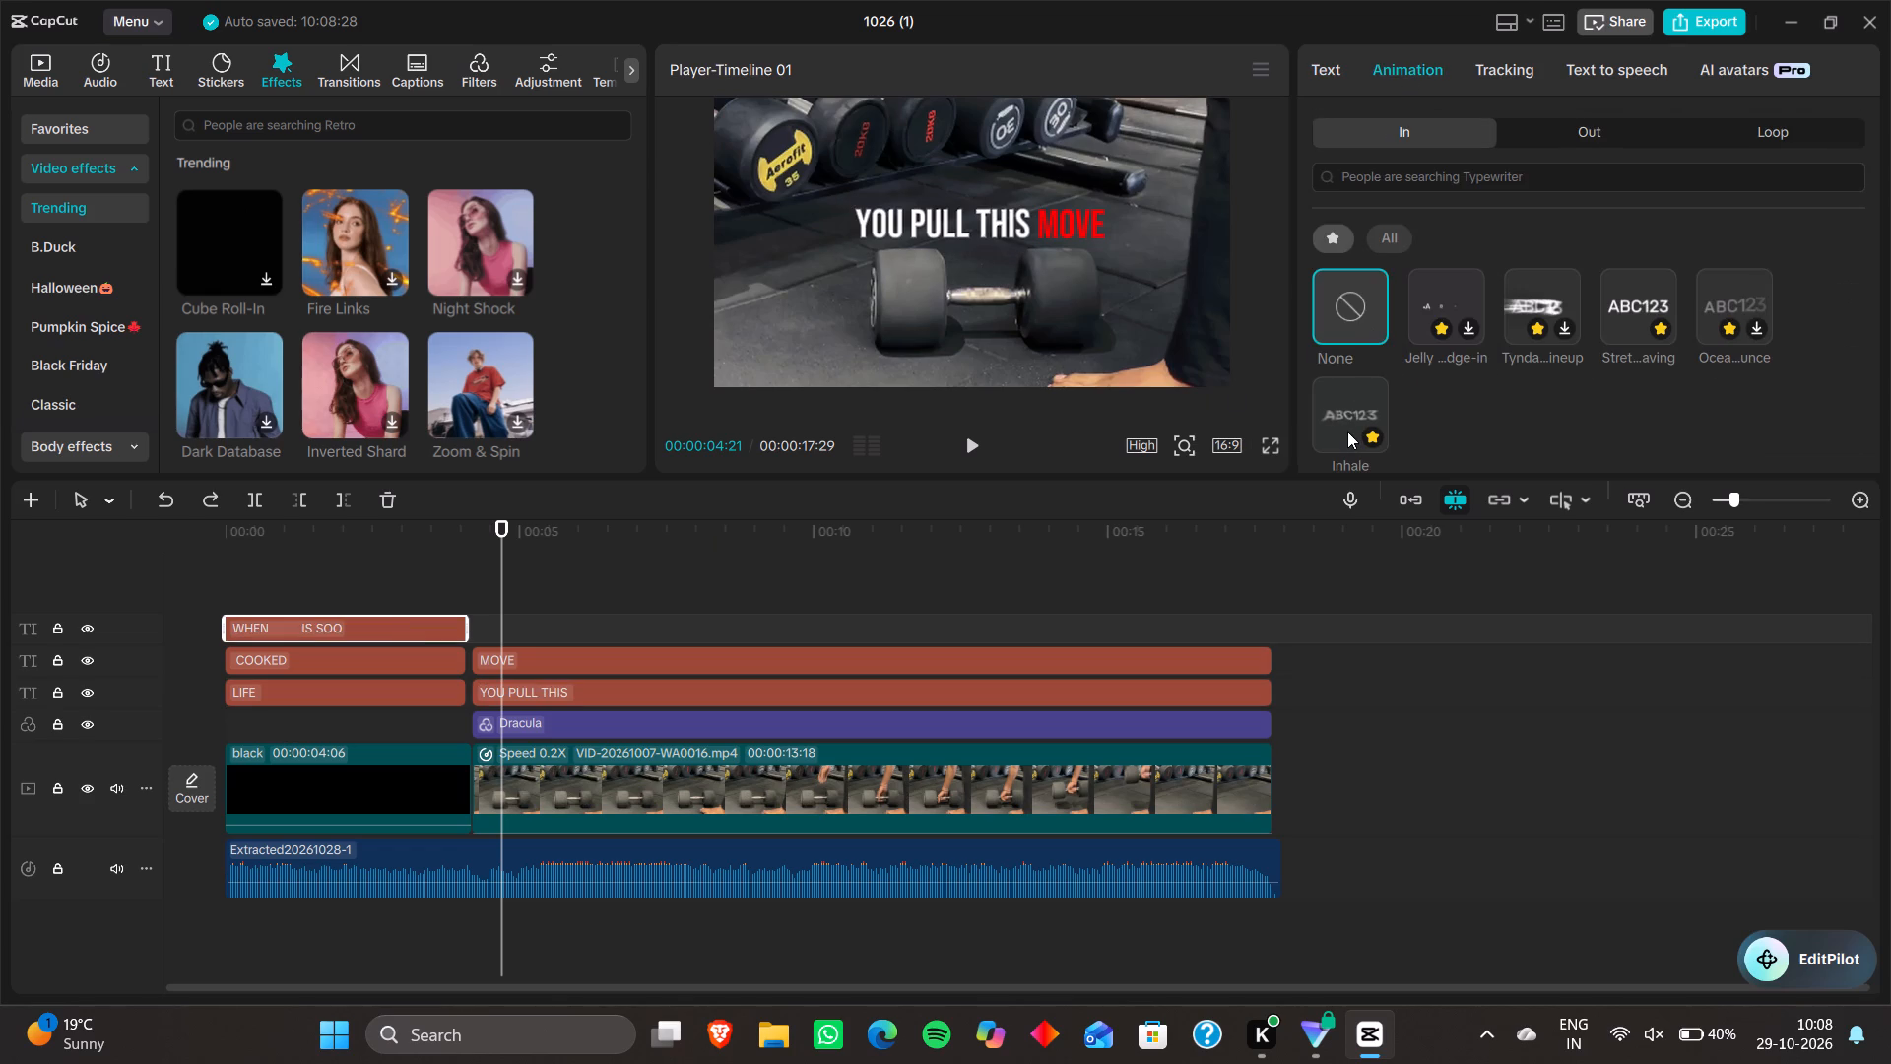
pyautogui.click(1347, 432)
pyautogui.click(1347, 432)
pyautogui.doubleClick(1386, 409)
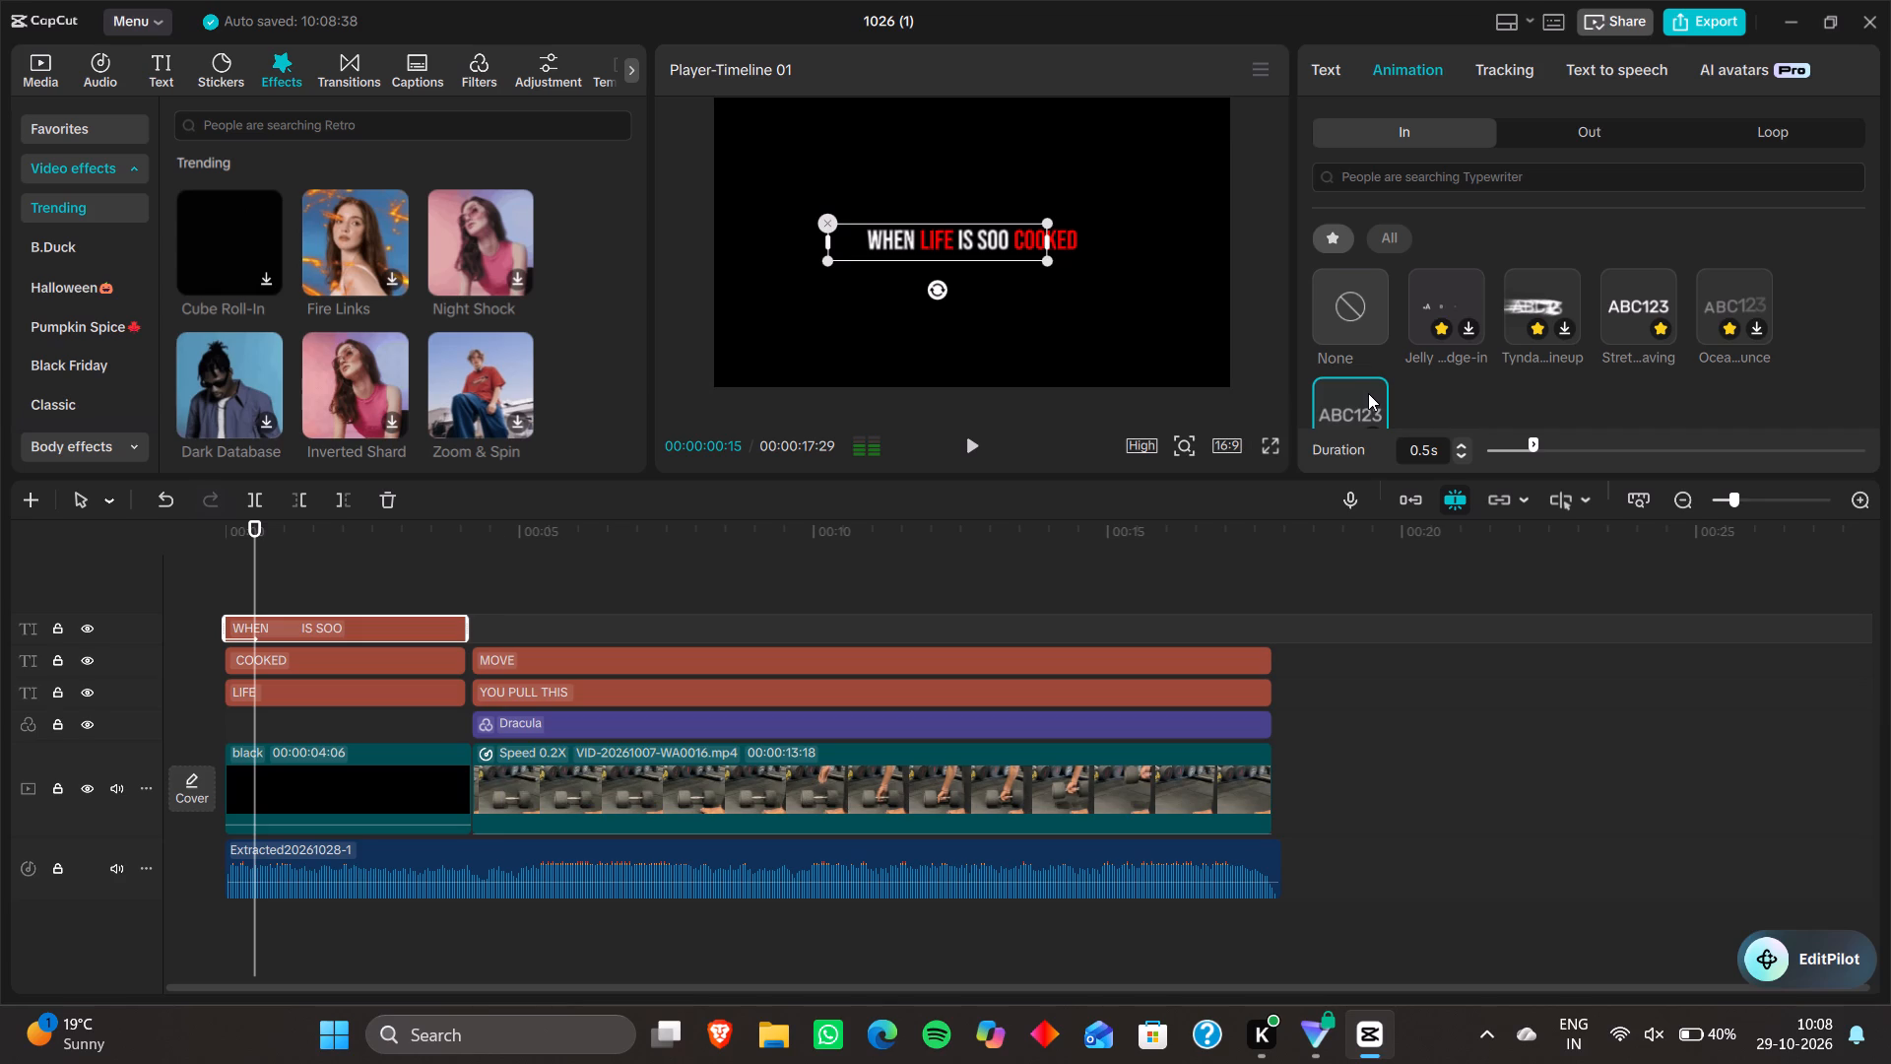
# Apply the favourite Inhale entrance animation to the COOKED text clip.
pyautogui.click(341, 664)
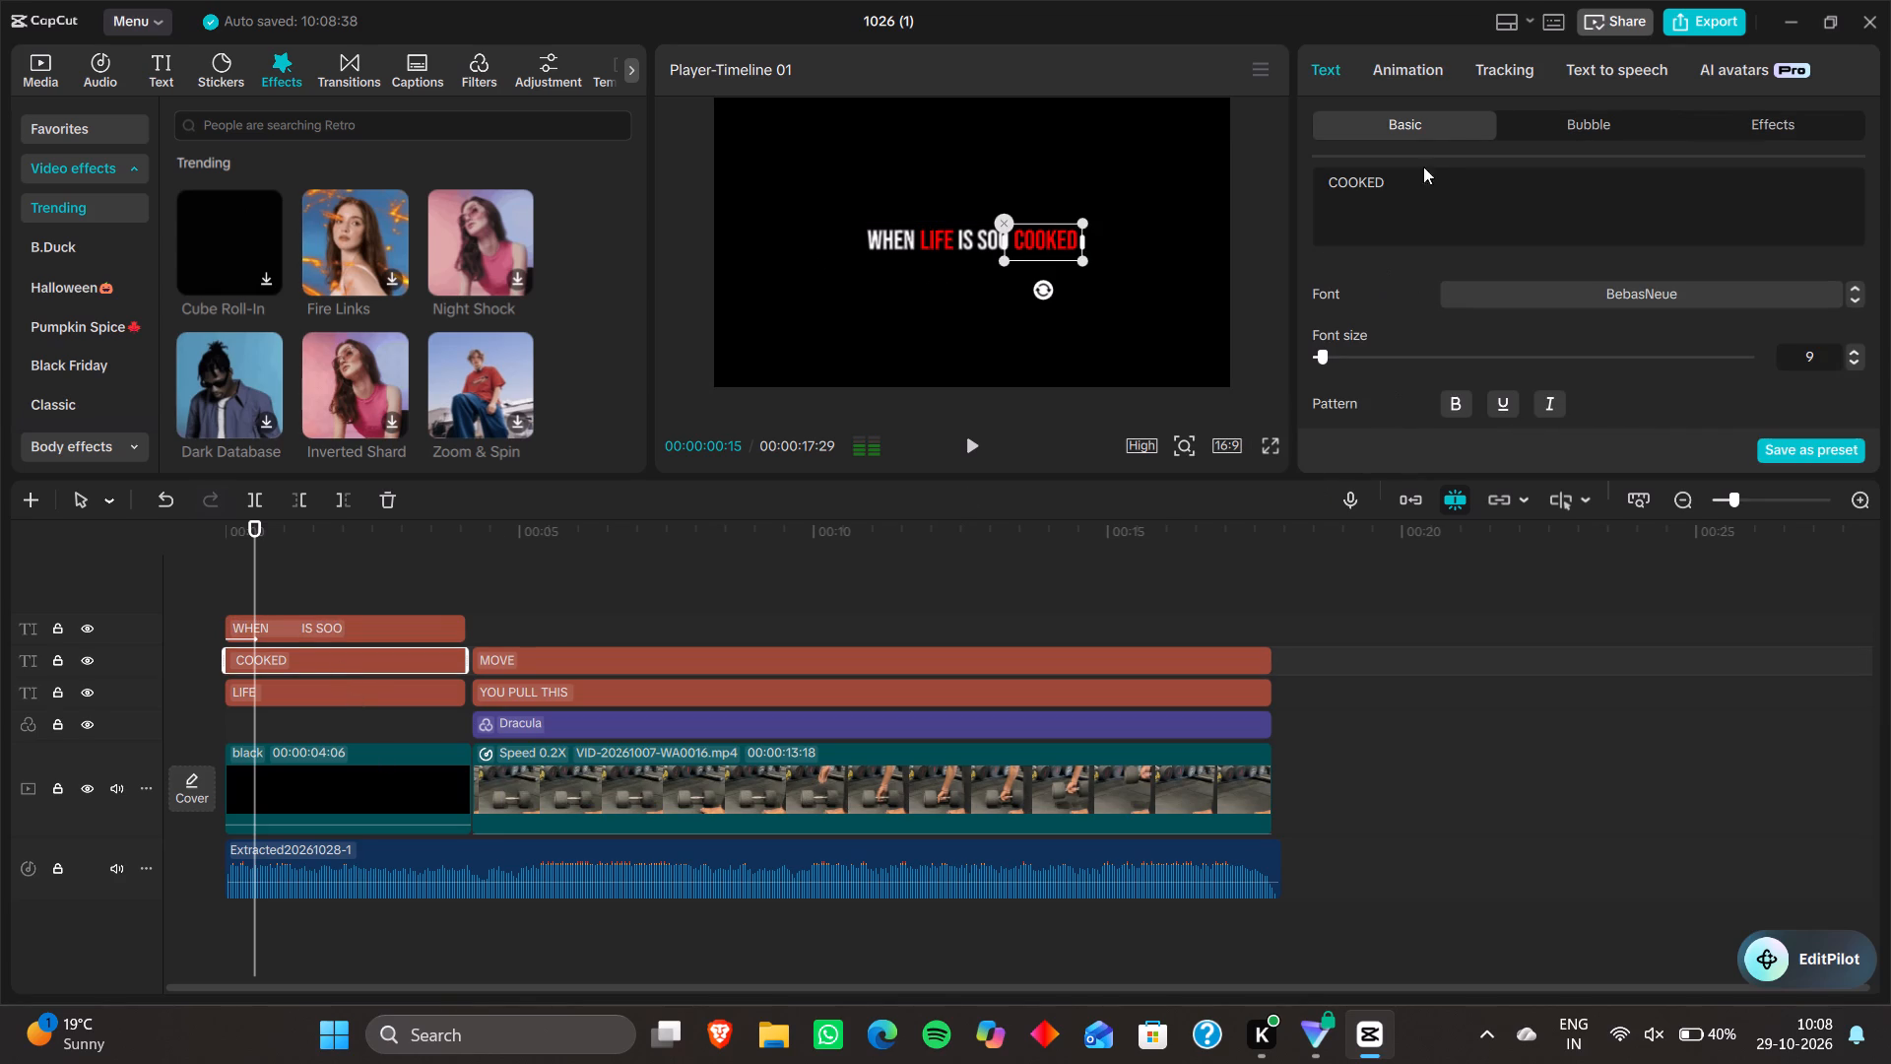
pyautogui.click(1427, 69)
pyautogui.click(1359, 390)
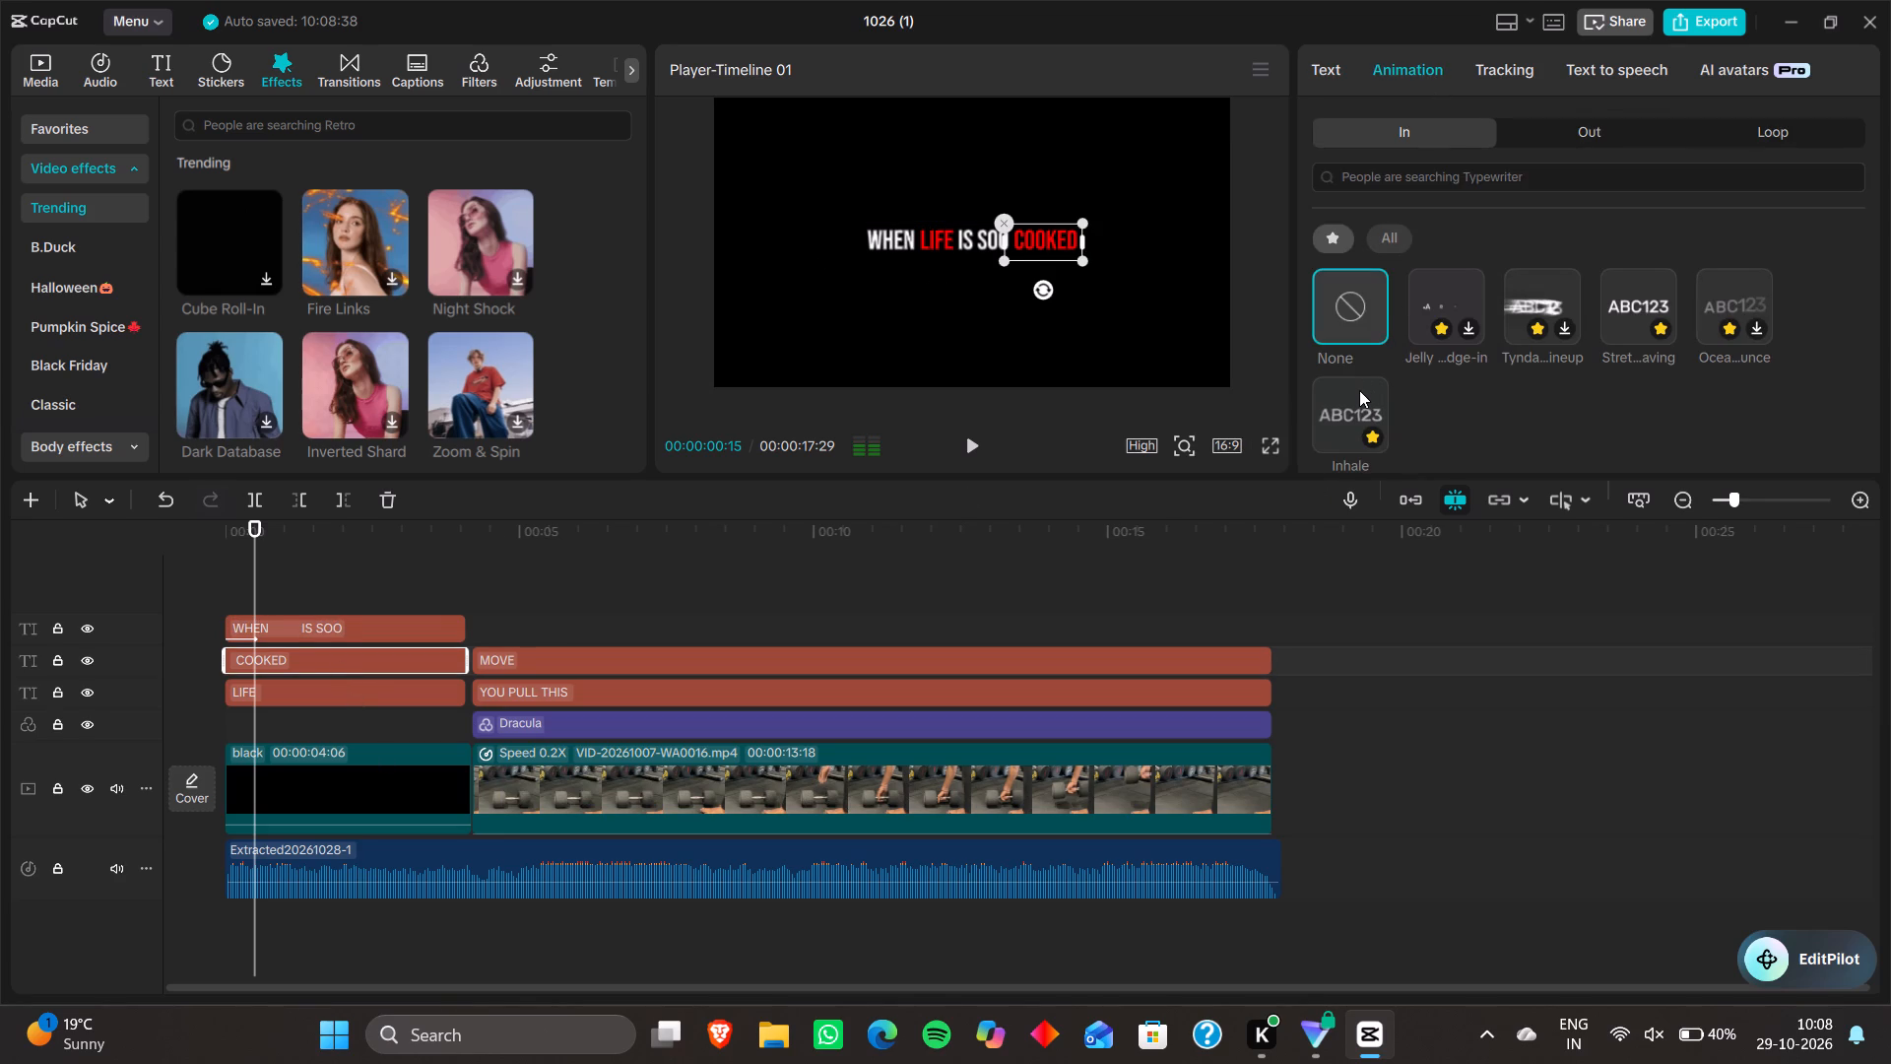
pyautogui.click(1346, 432)
pyautogui.doubleClick(1346, 432)
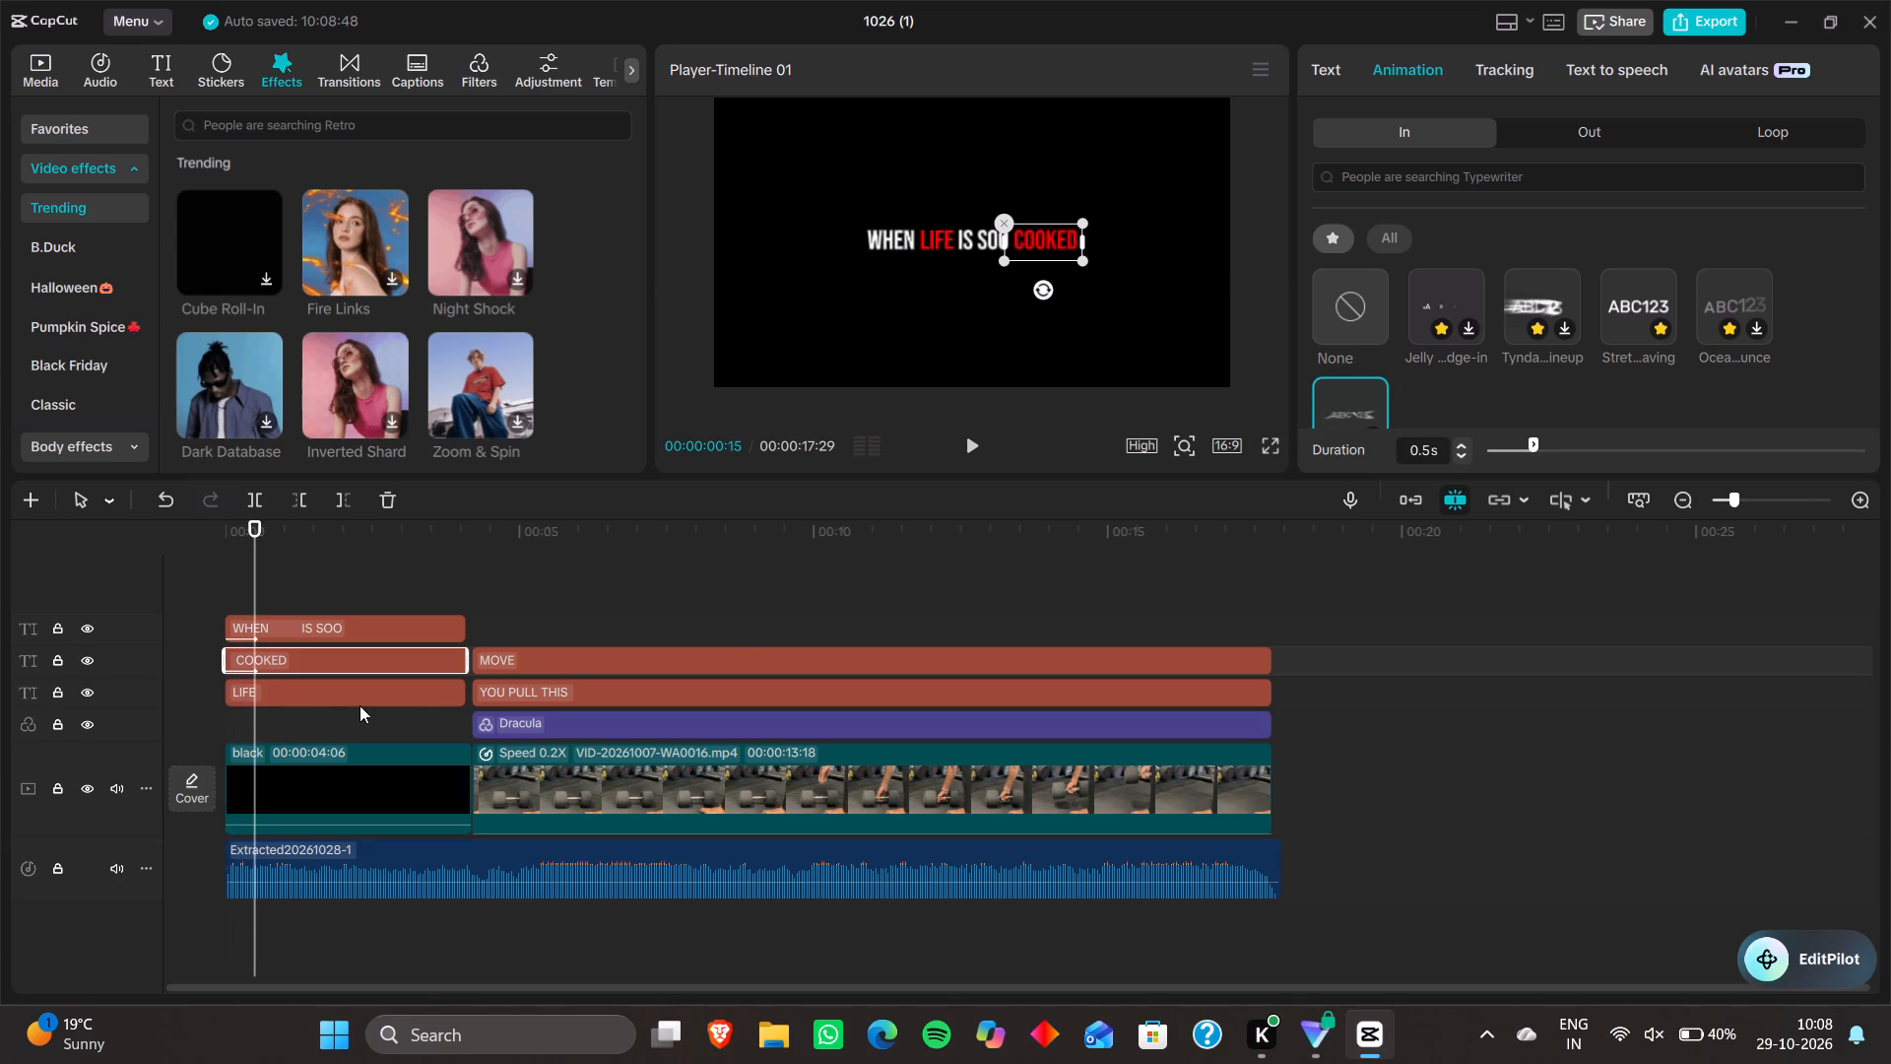
# Apply the favourite Inhale entrance animation to the LIFE text clip.
pyautogui.click(329, 704)
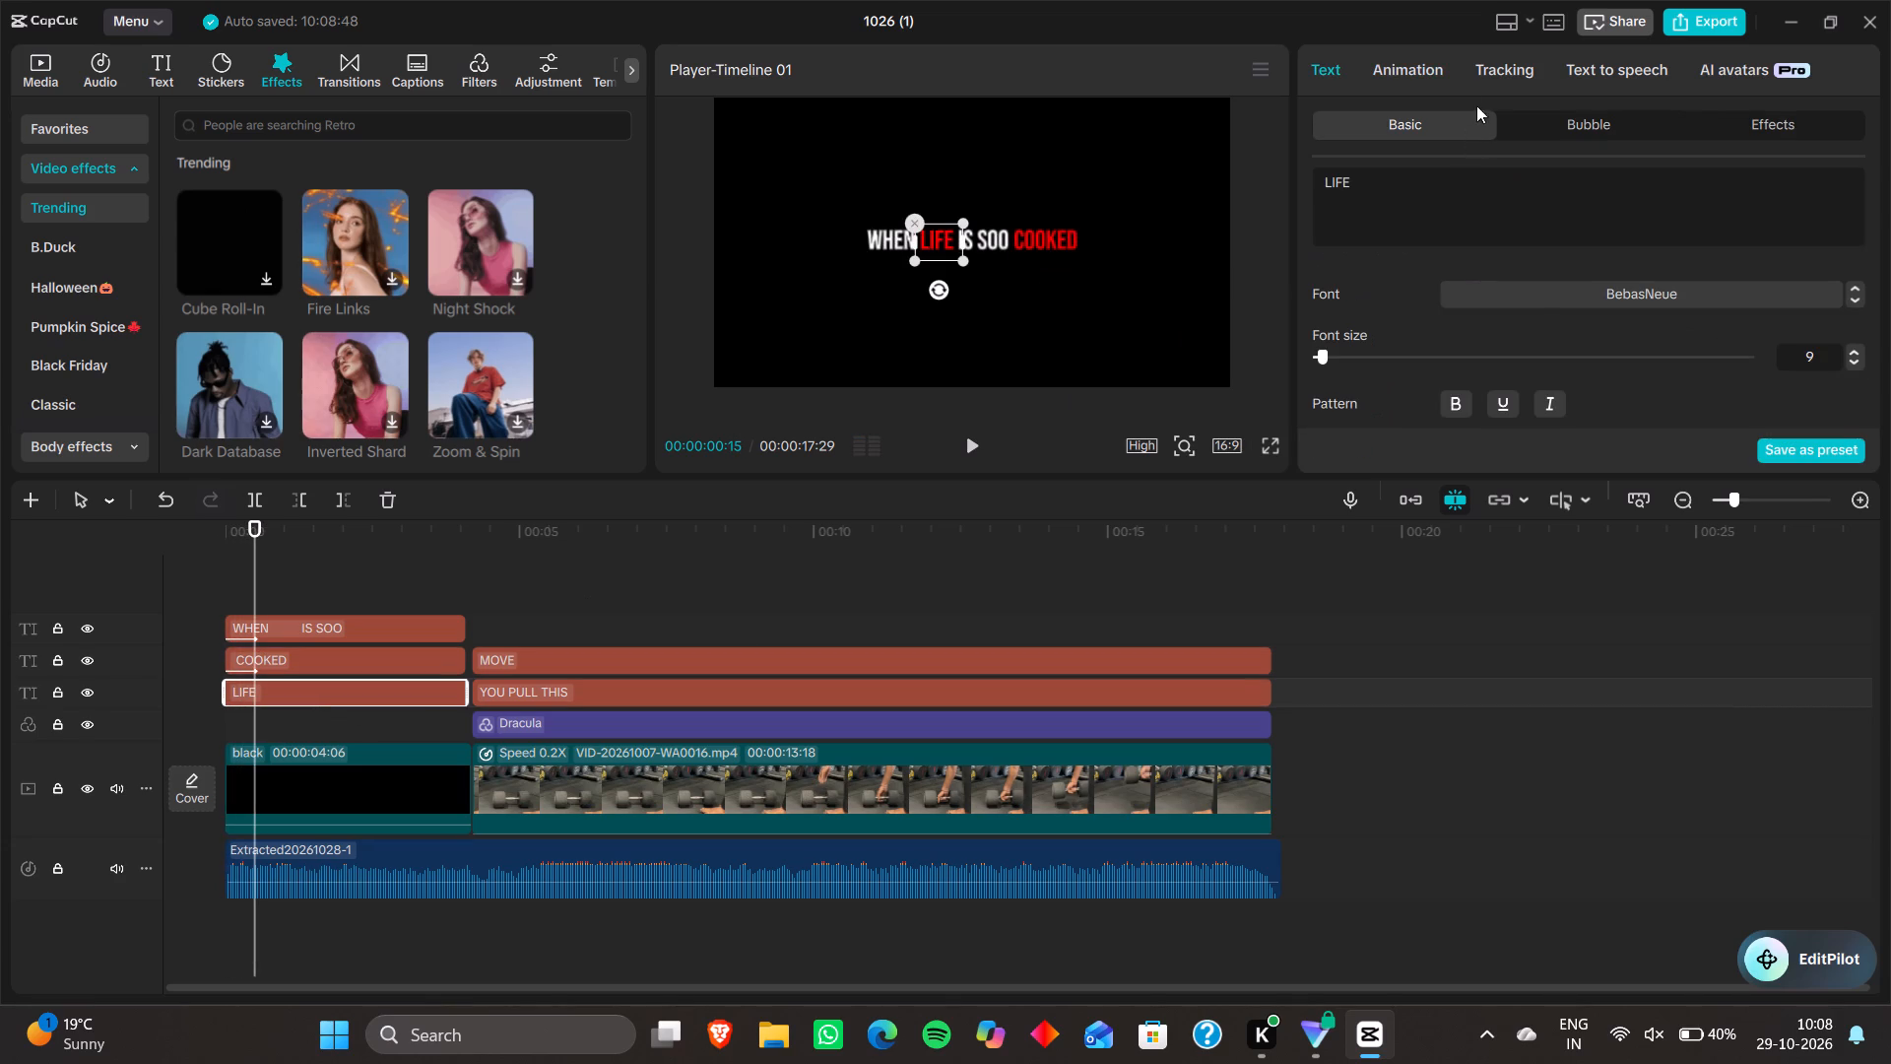
pyautogui.click(1408, 73)
pyautogui.click(1367, 405)
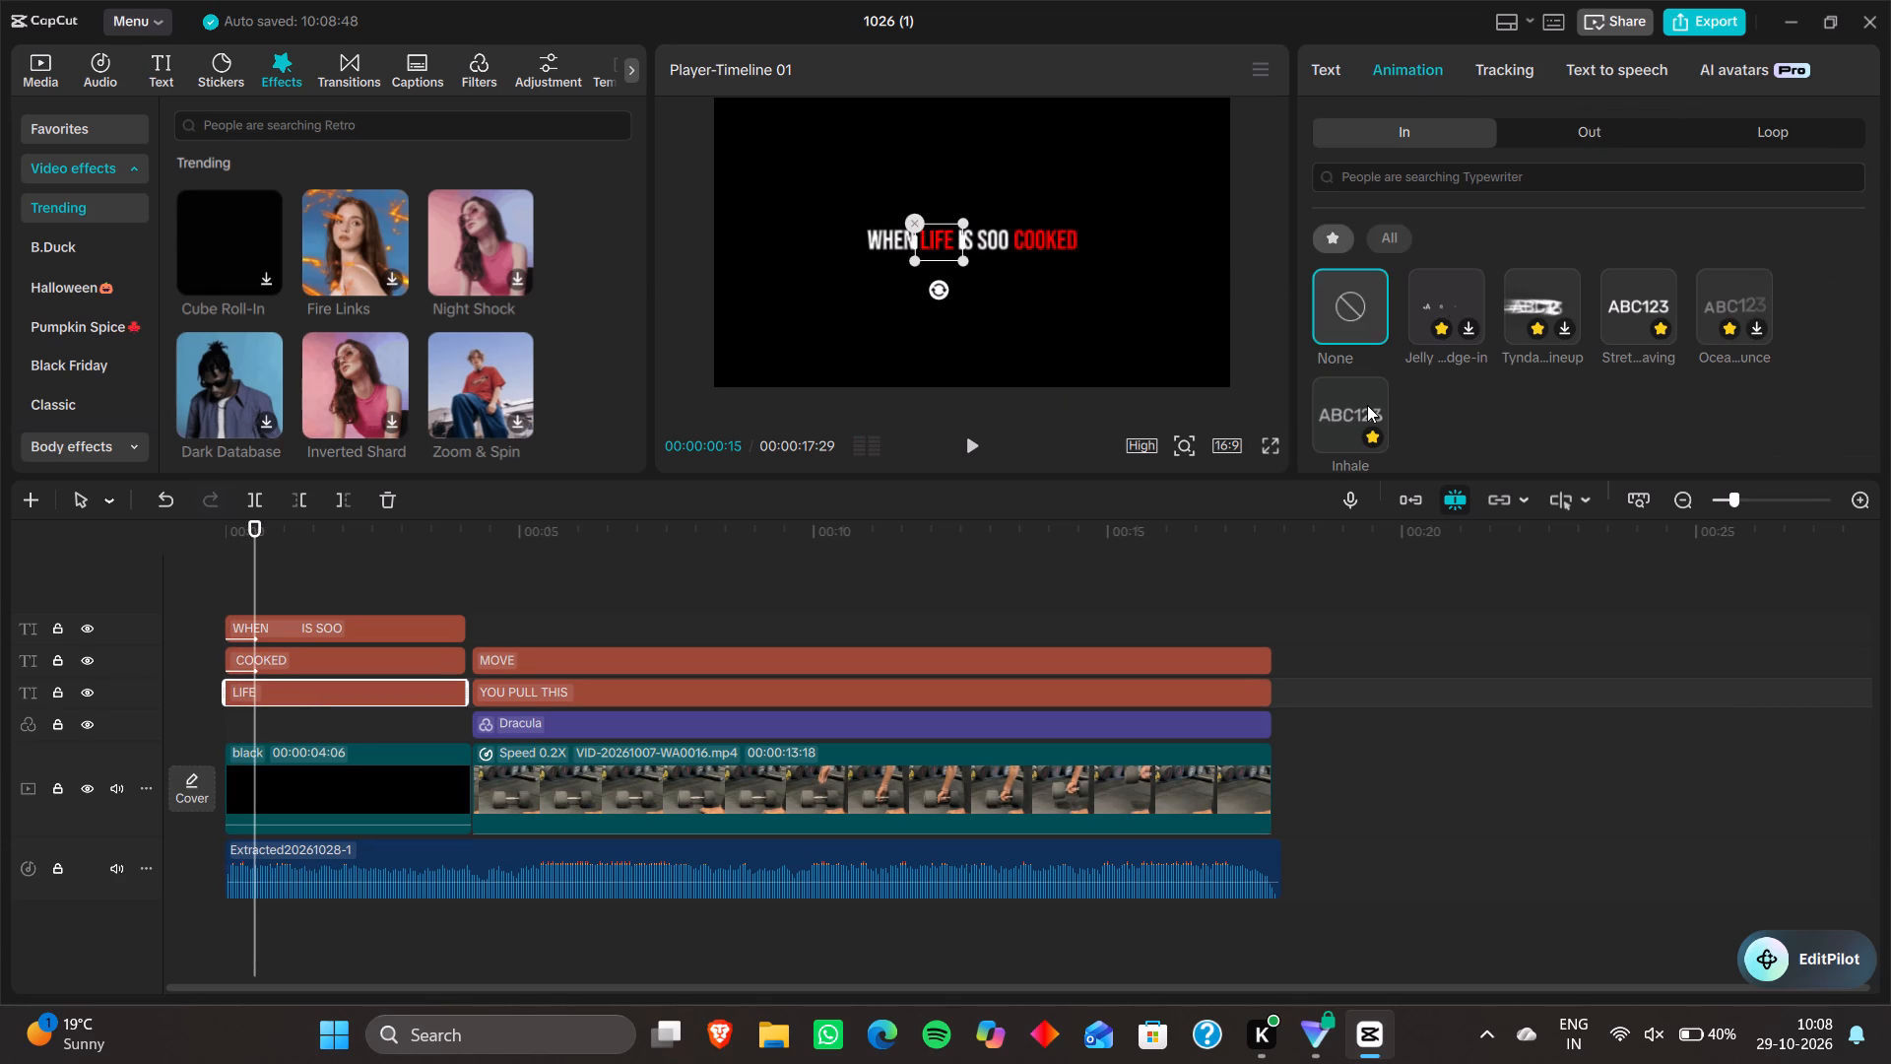
pyautogui.tripleClick(1367, 405)
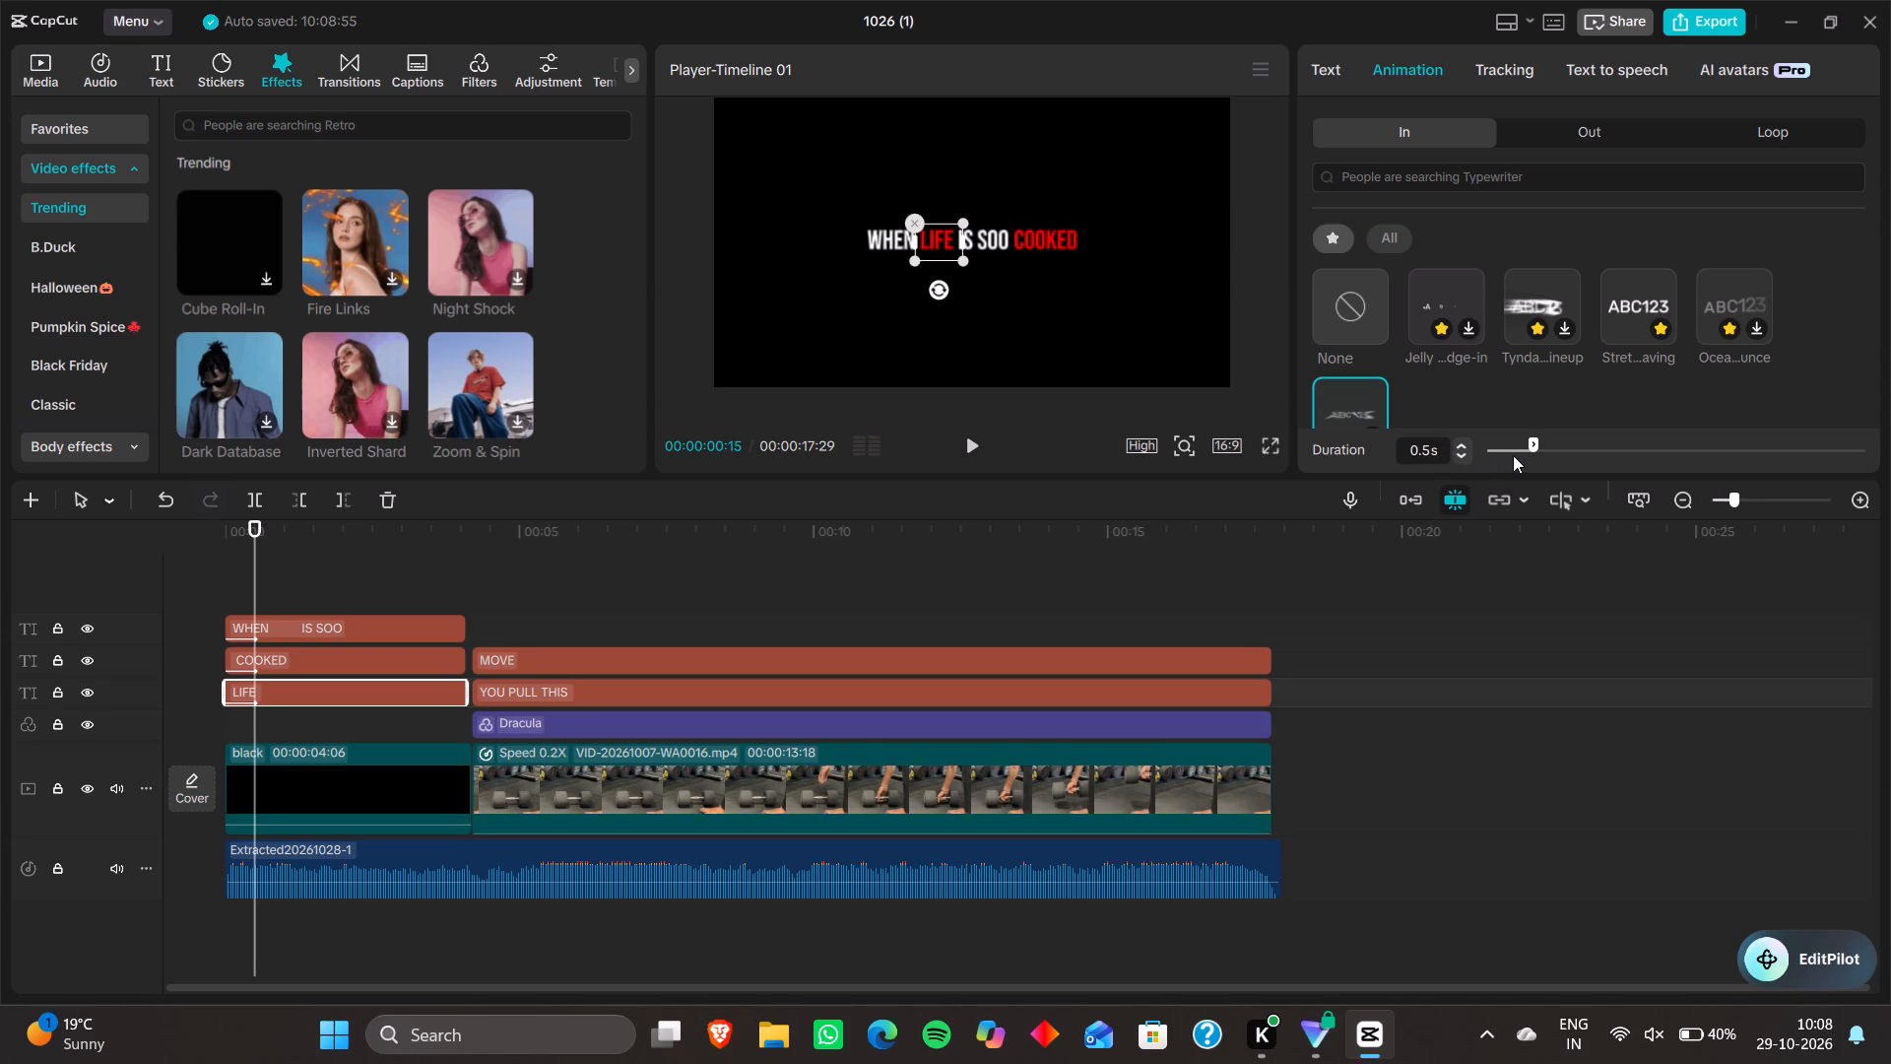
# Set the duration of the LIFE clip's Inhale entrance animation to 0.9 s.
pyautogui.moveTo(1528, 443); pyautogui.dragTo(1572, 460)
pyautogui.moveTo(1572, 460); pyautogui.dragTo(1584, 460)
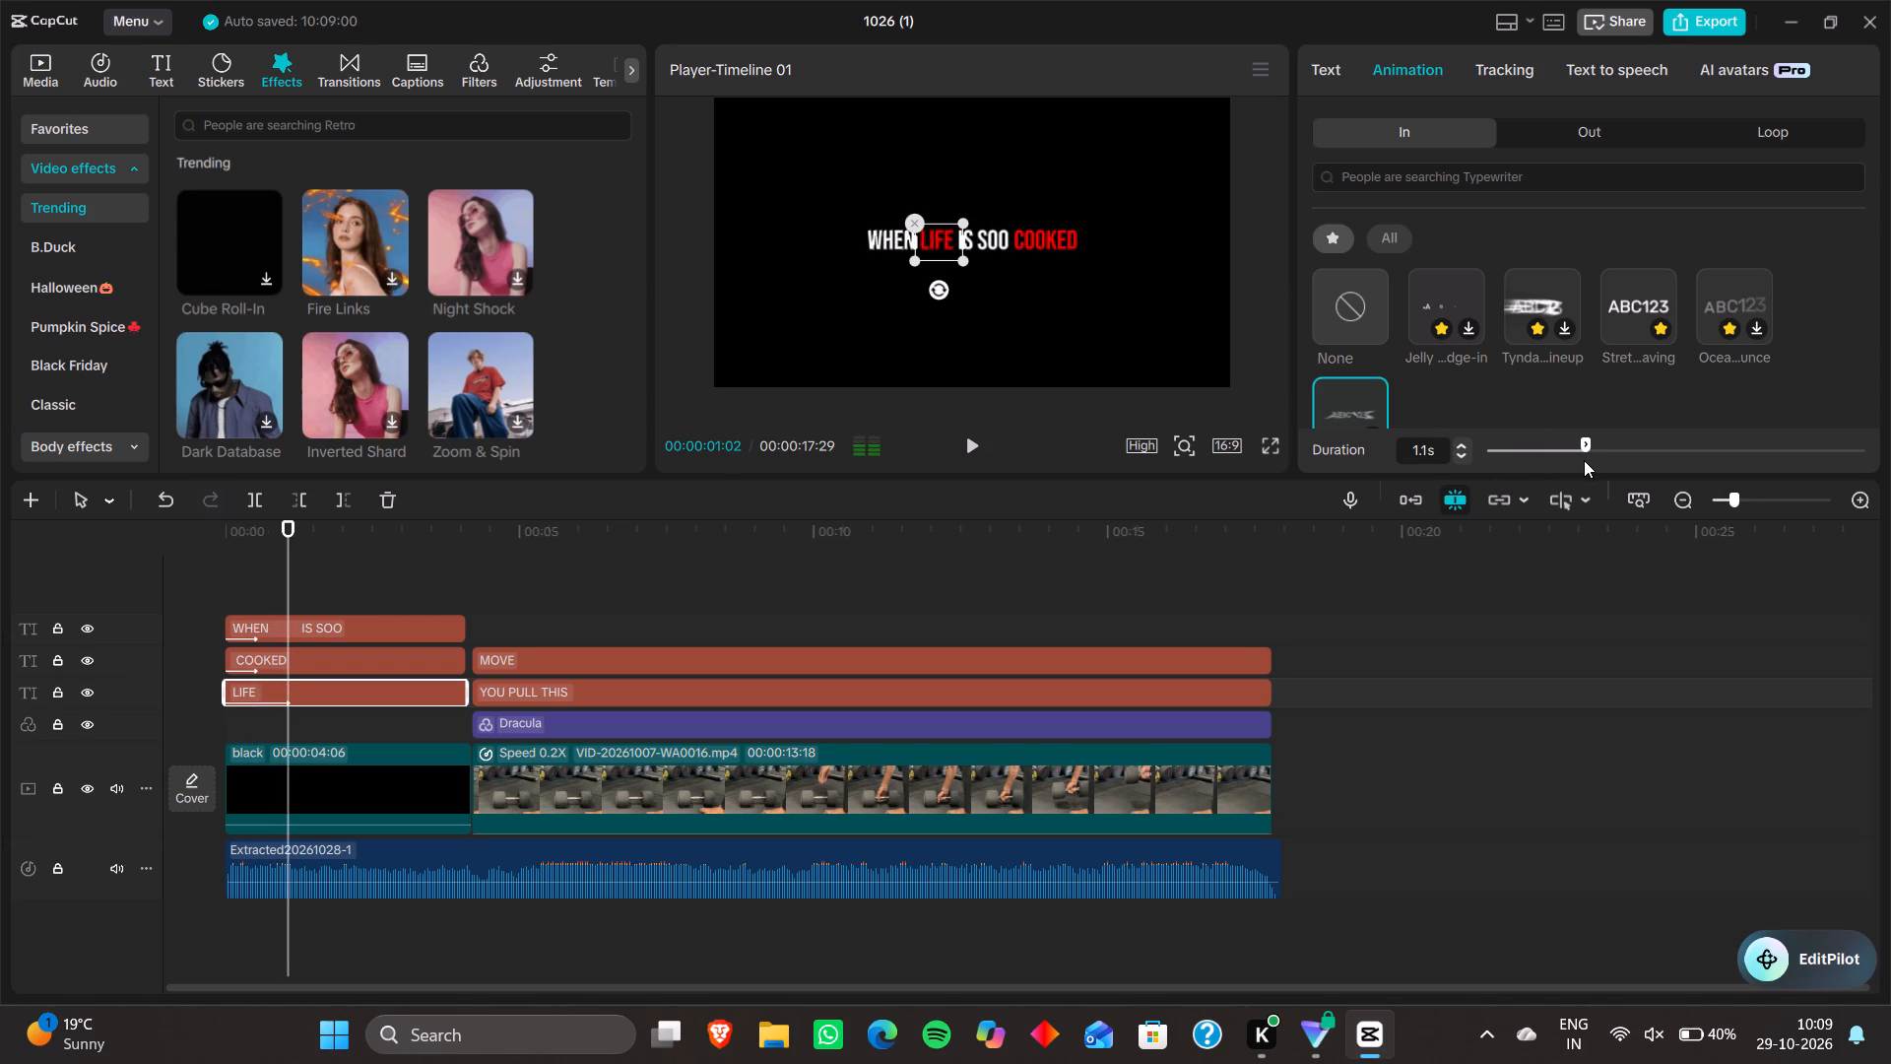
pyautogui.press('Right')
pyautogui.press('Right')
pyautogui.press('Right')
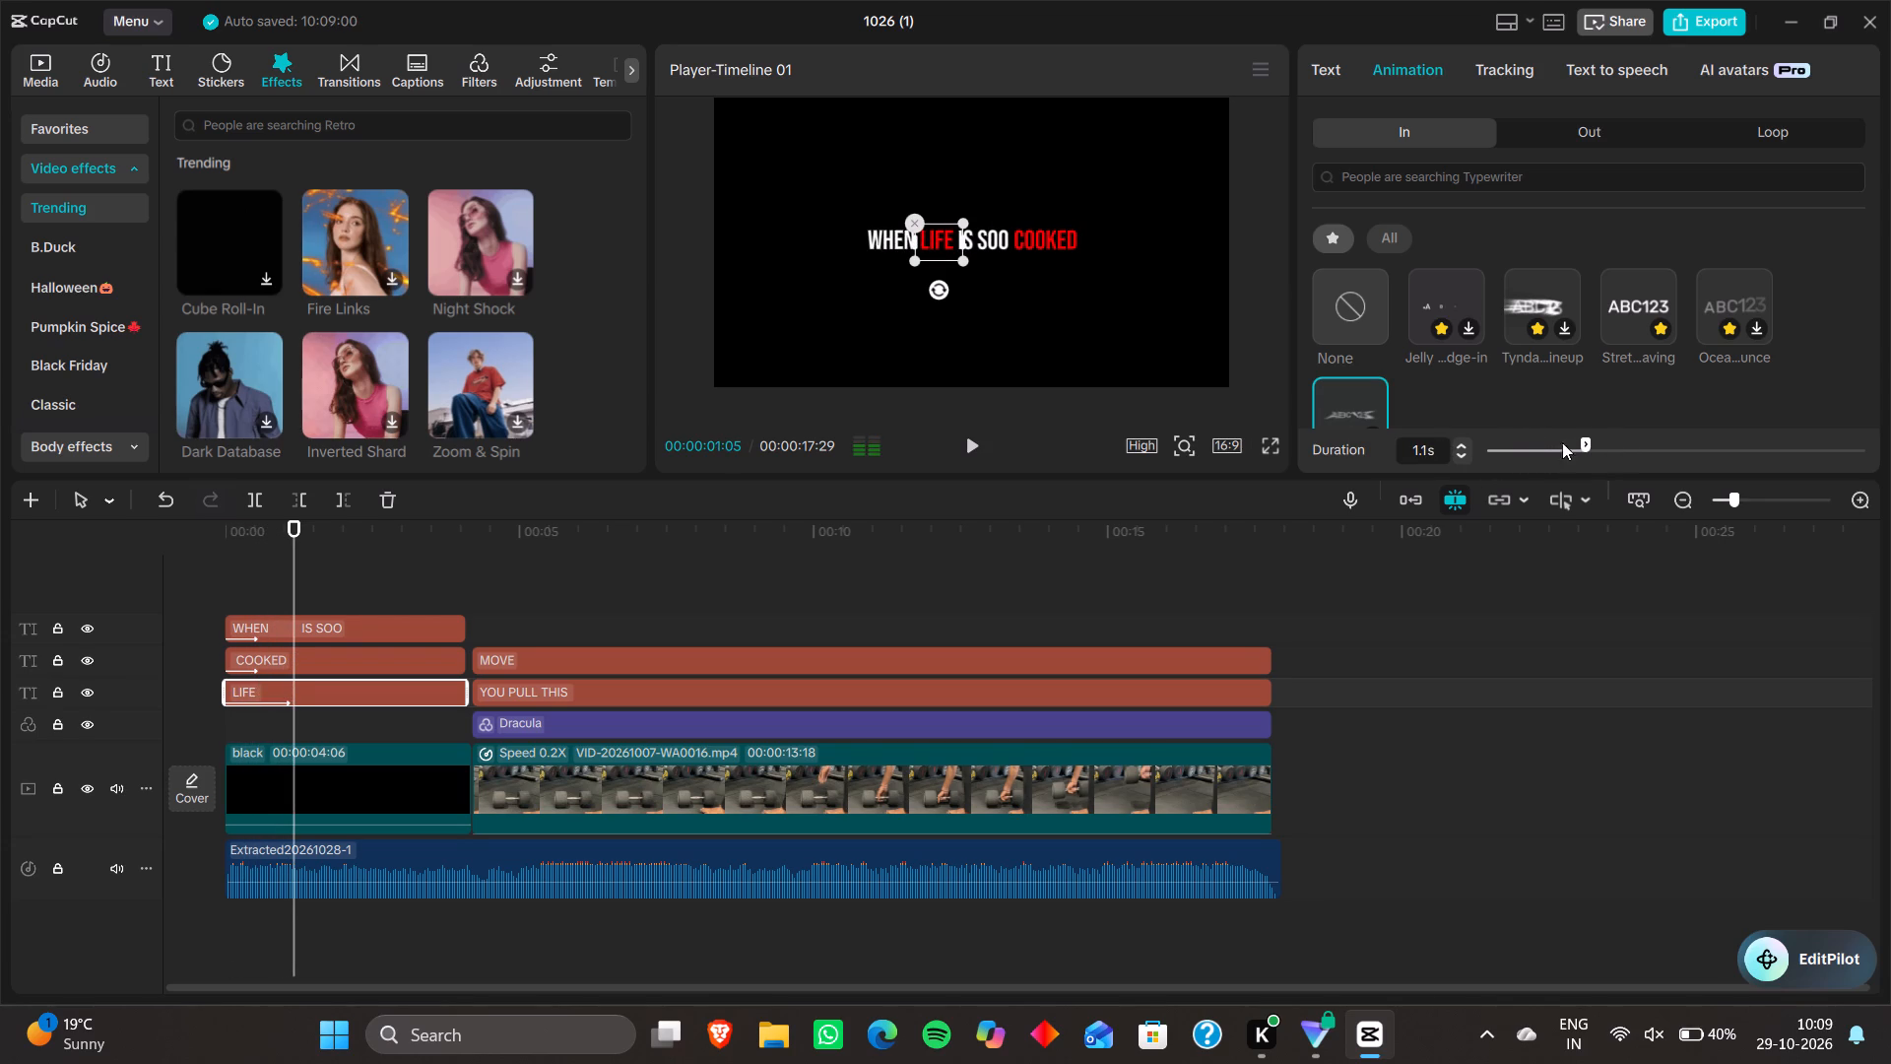
pyautogui.doubleClick(1459, 457)
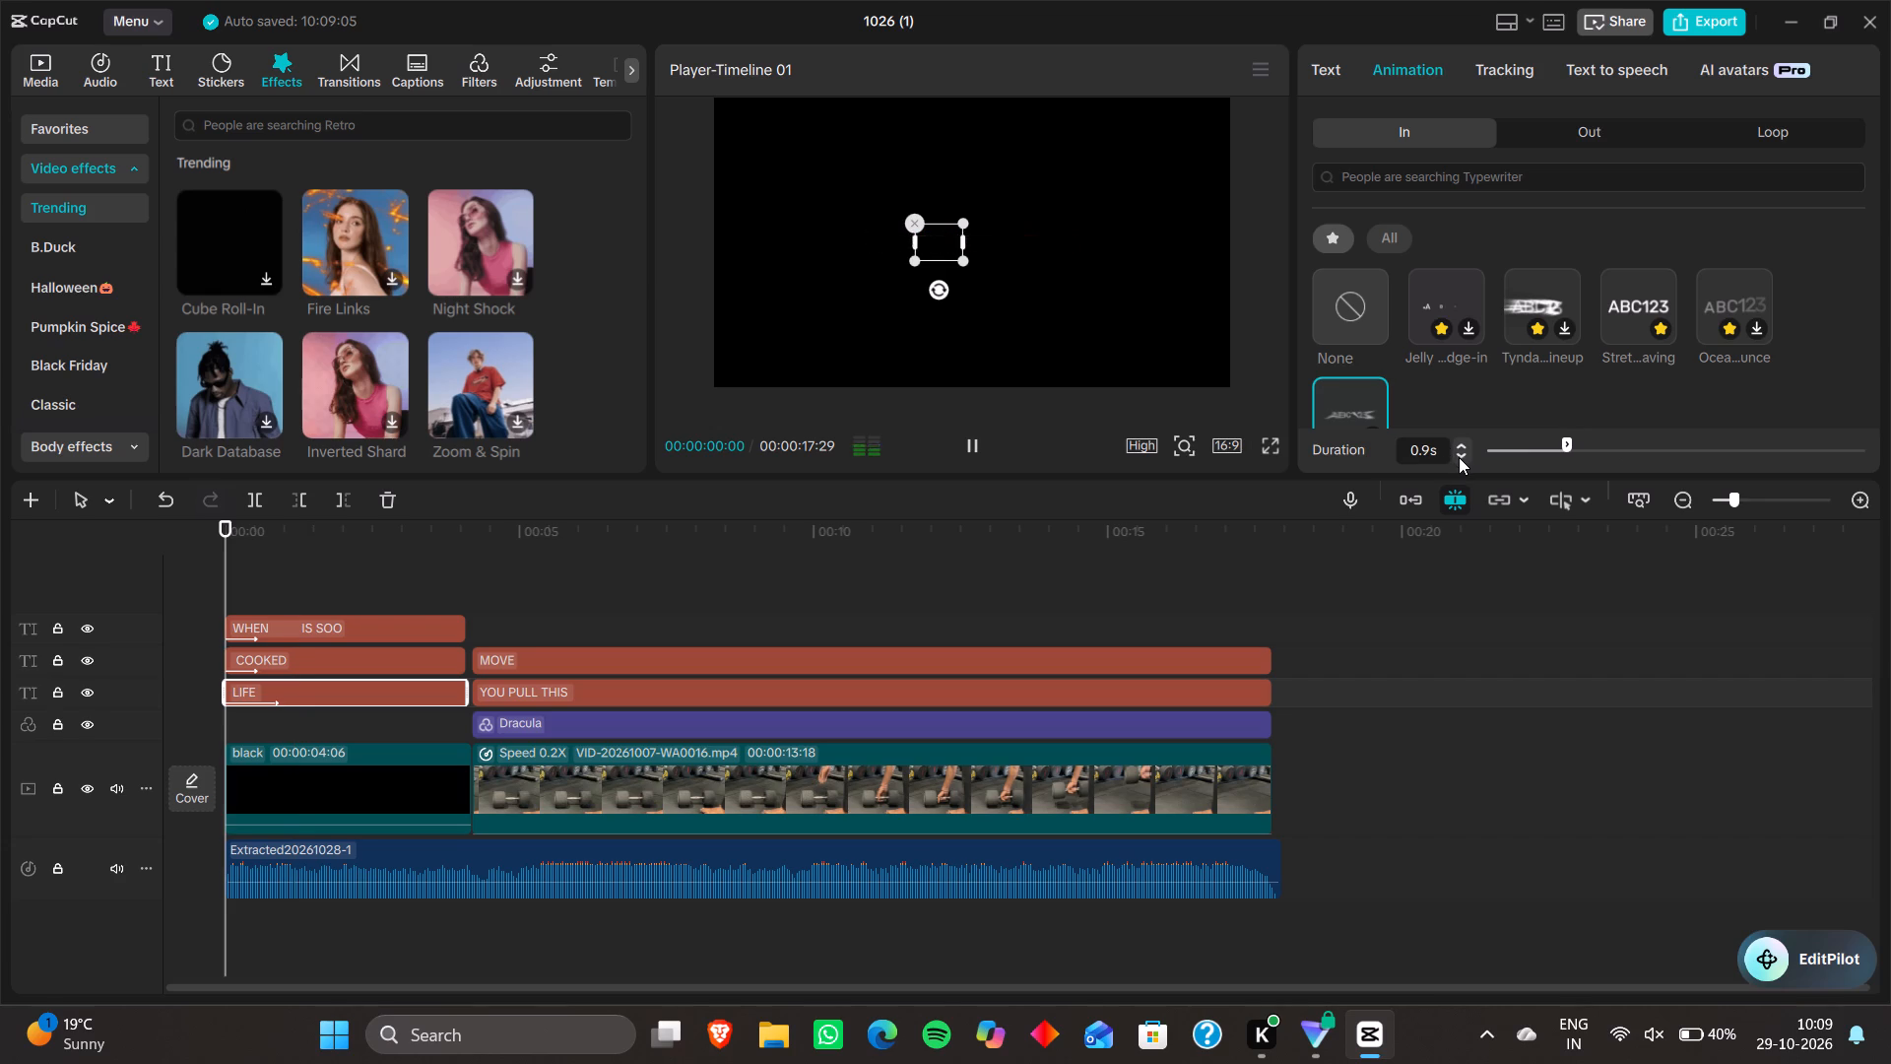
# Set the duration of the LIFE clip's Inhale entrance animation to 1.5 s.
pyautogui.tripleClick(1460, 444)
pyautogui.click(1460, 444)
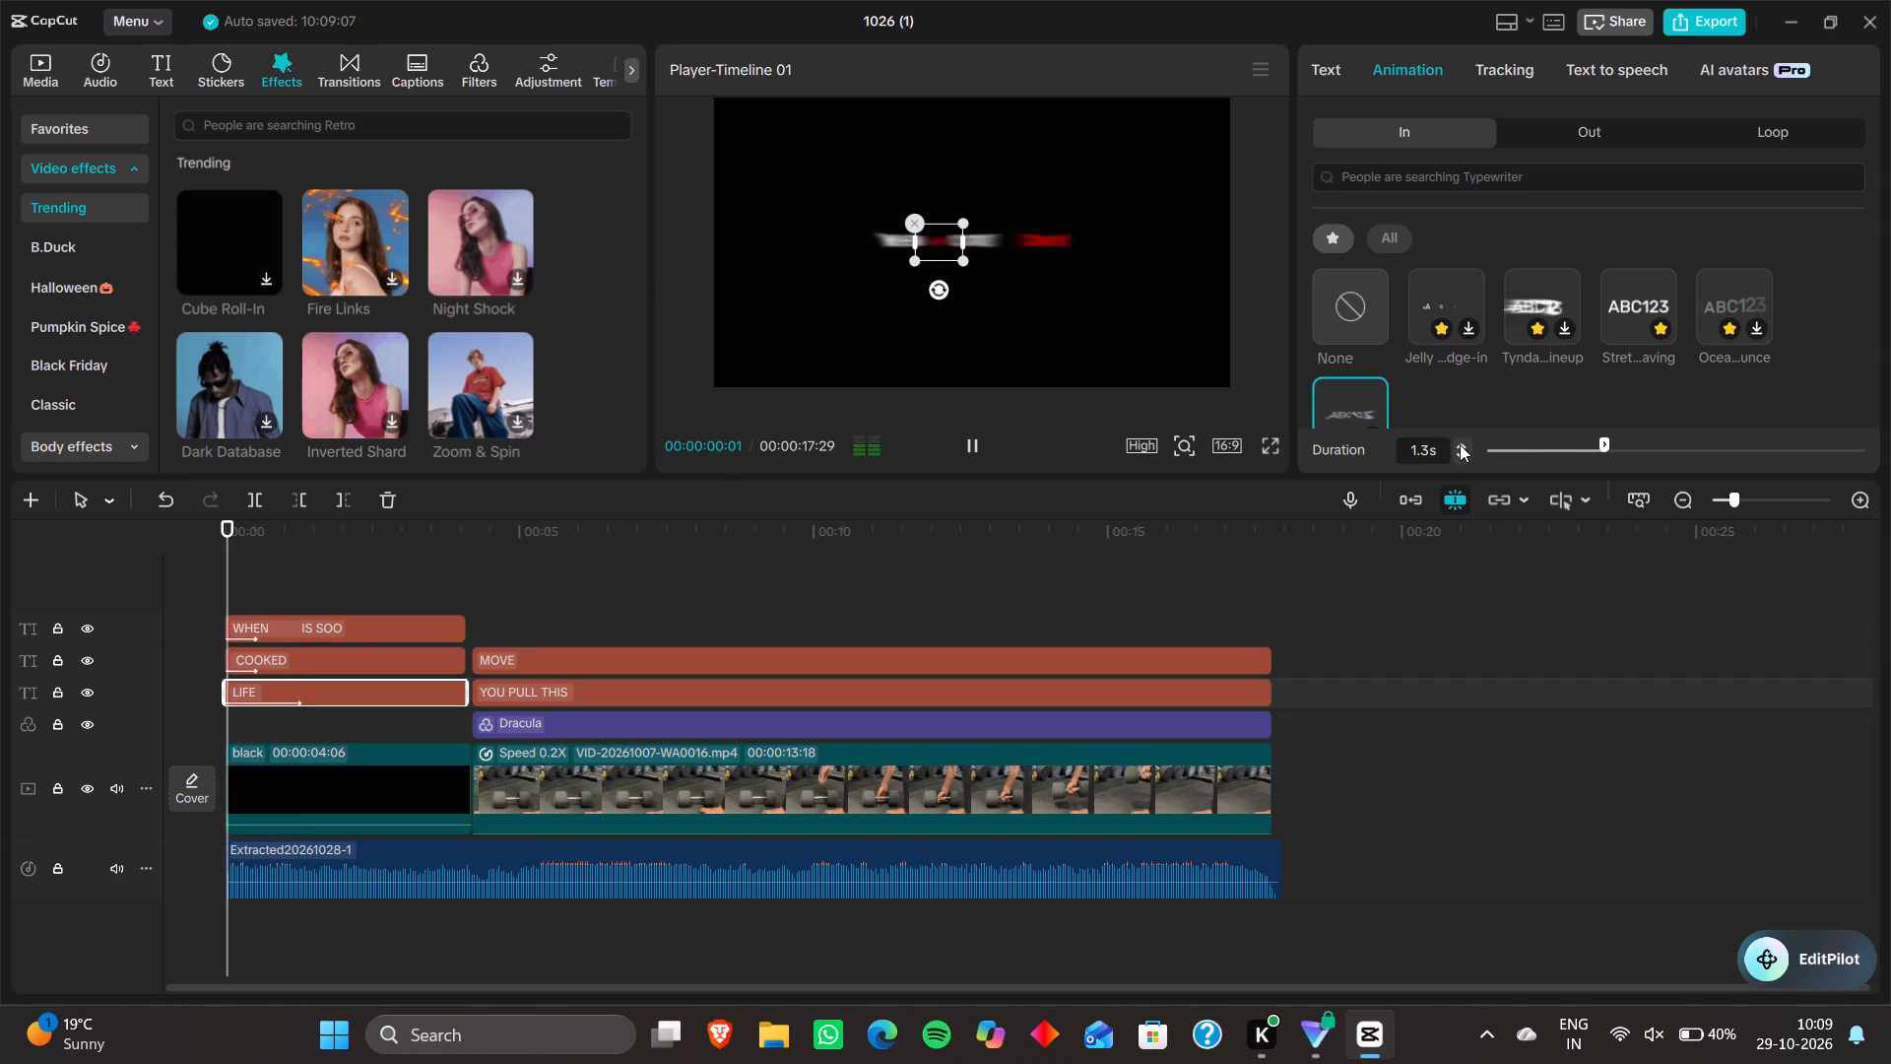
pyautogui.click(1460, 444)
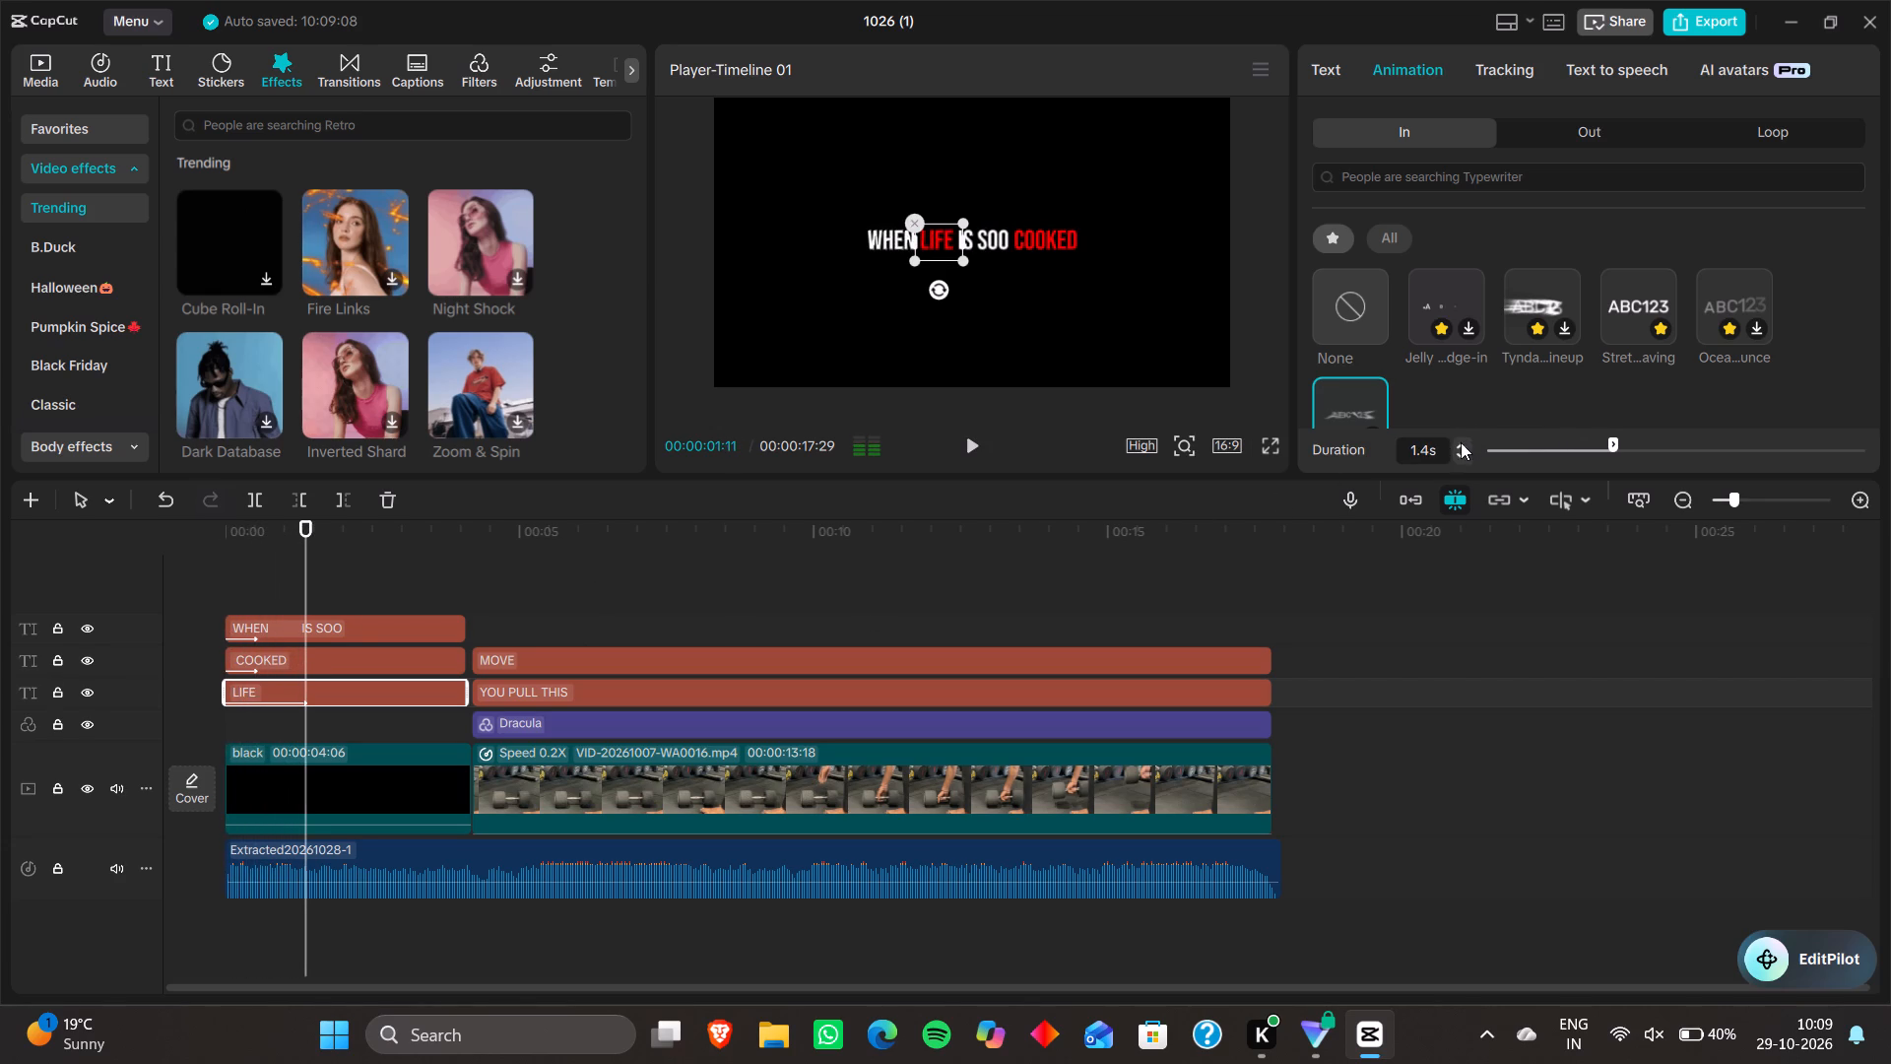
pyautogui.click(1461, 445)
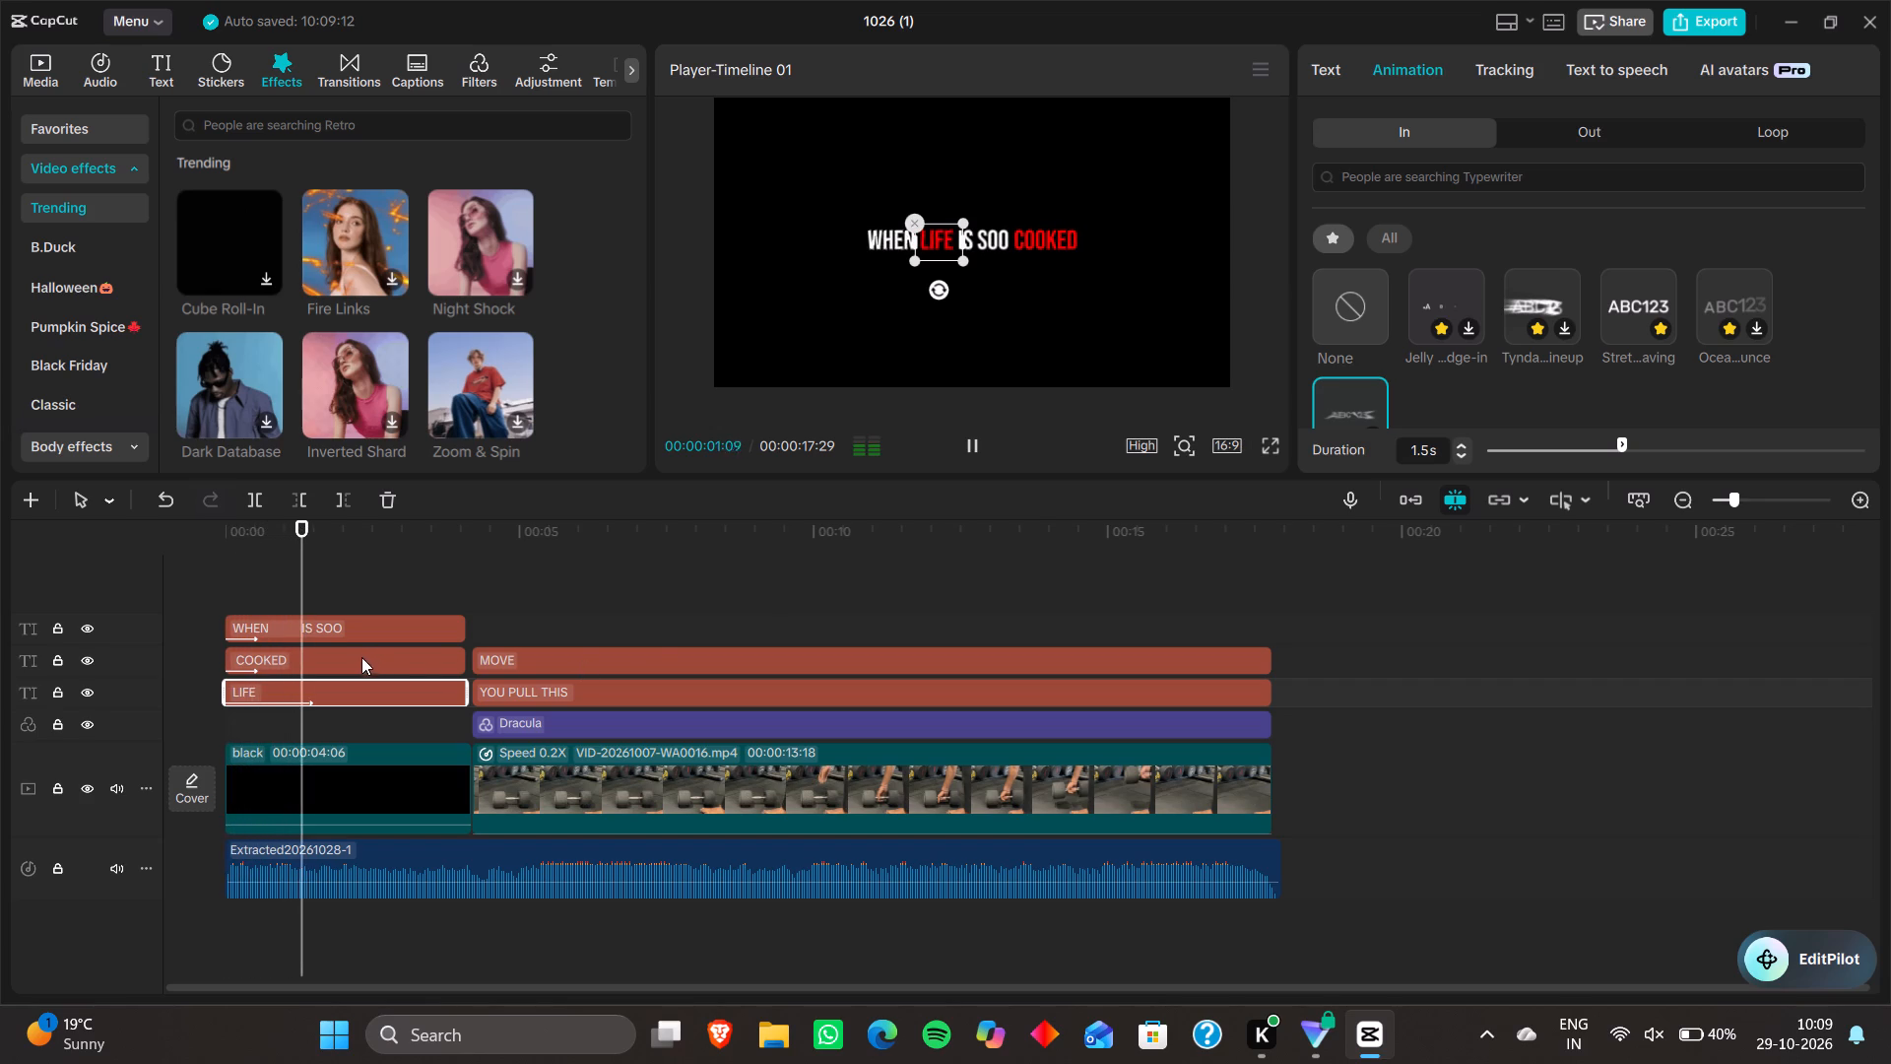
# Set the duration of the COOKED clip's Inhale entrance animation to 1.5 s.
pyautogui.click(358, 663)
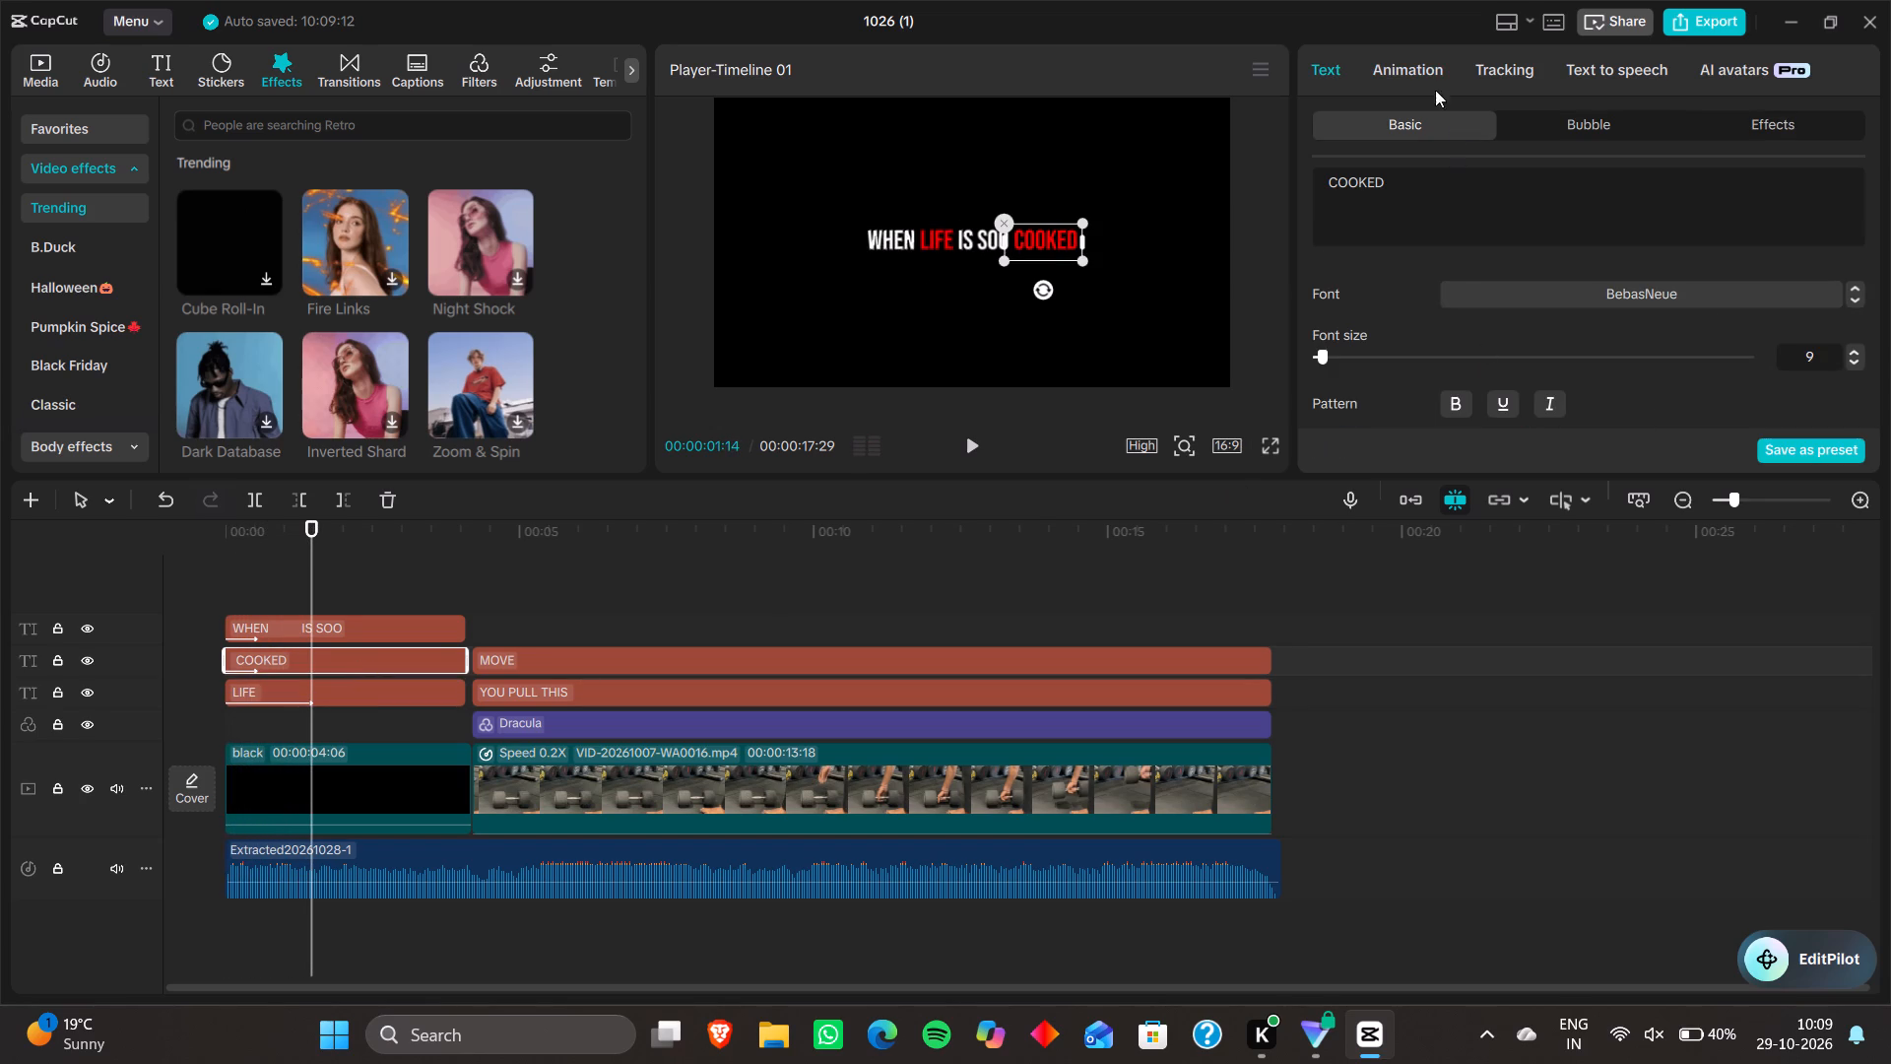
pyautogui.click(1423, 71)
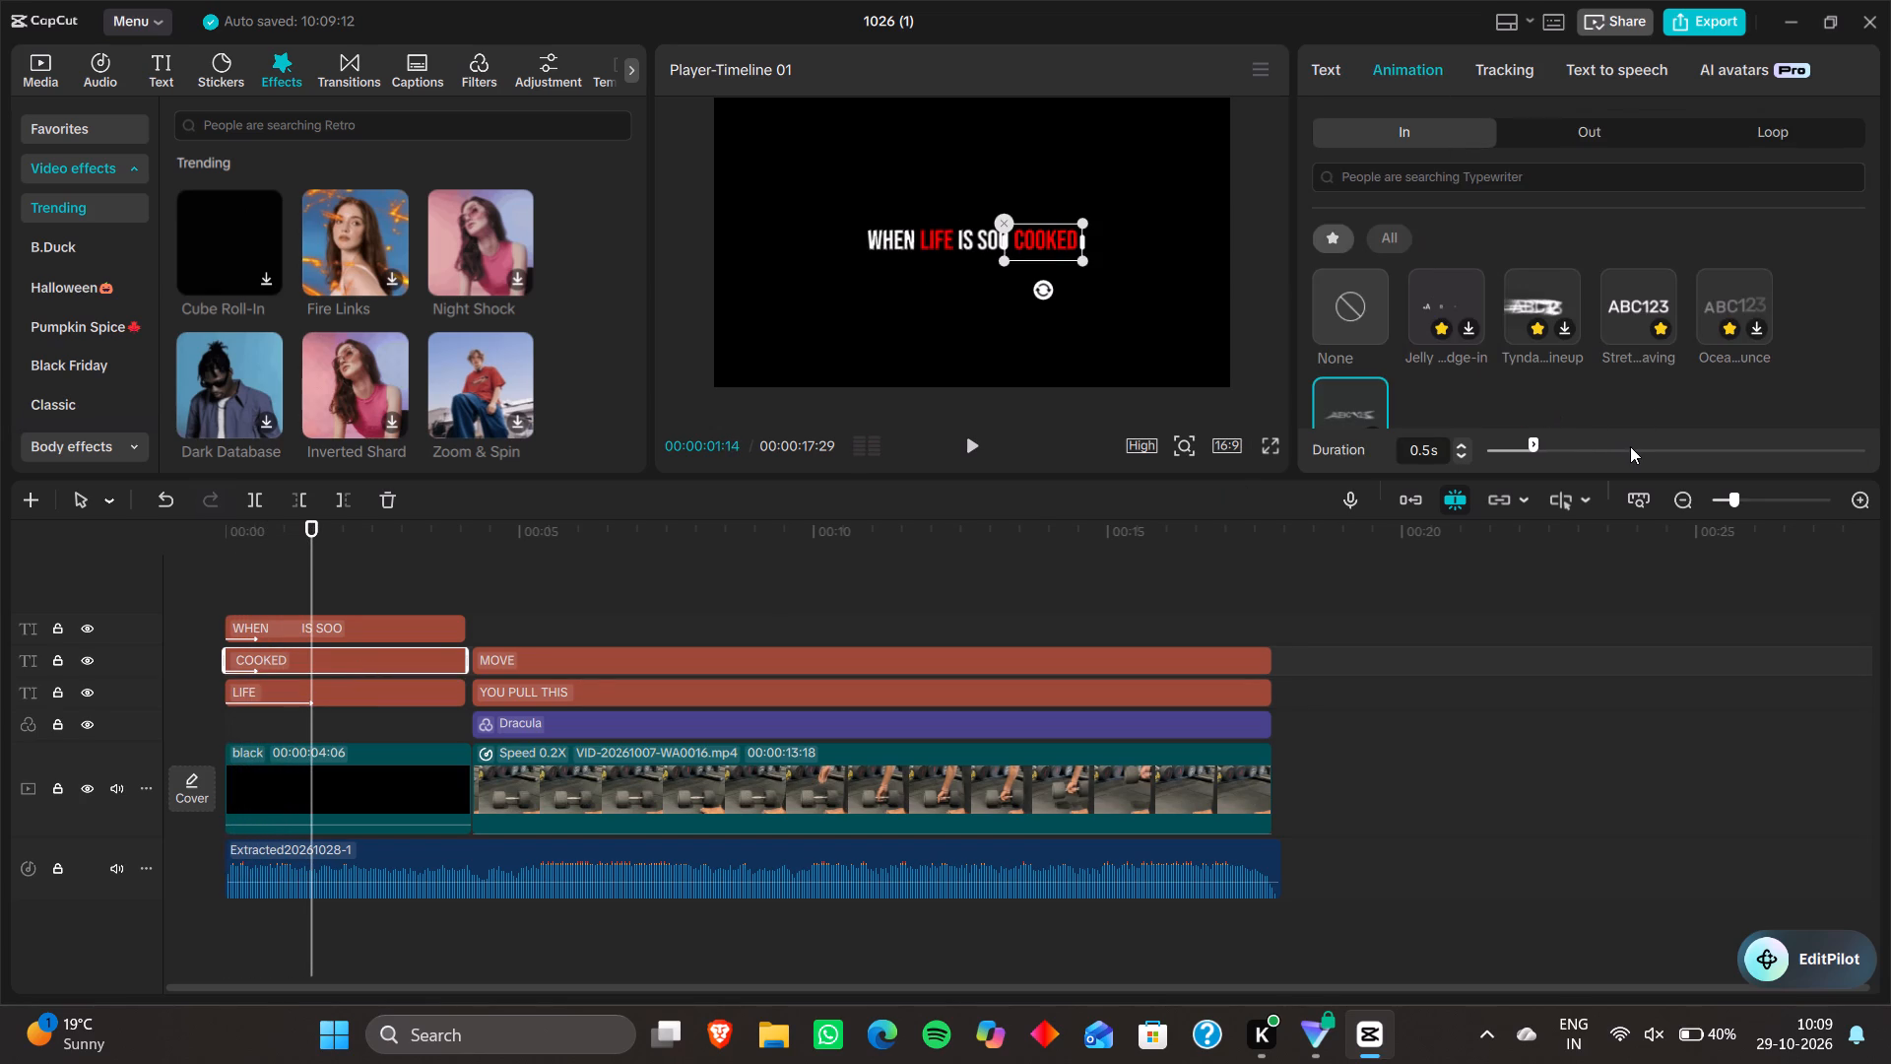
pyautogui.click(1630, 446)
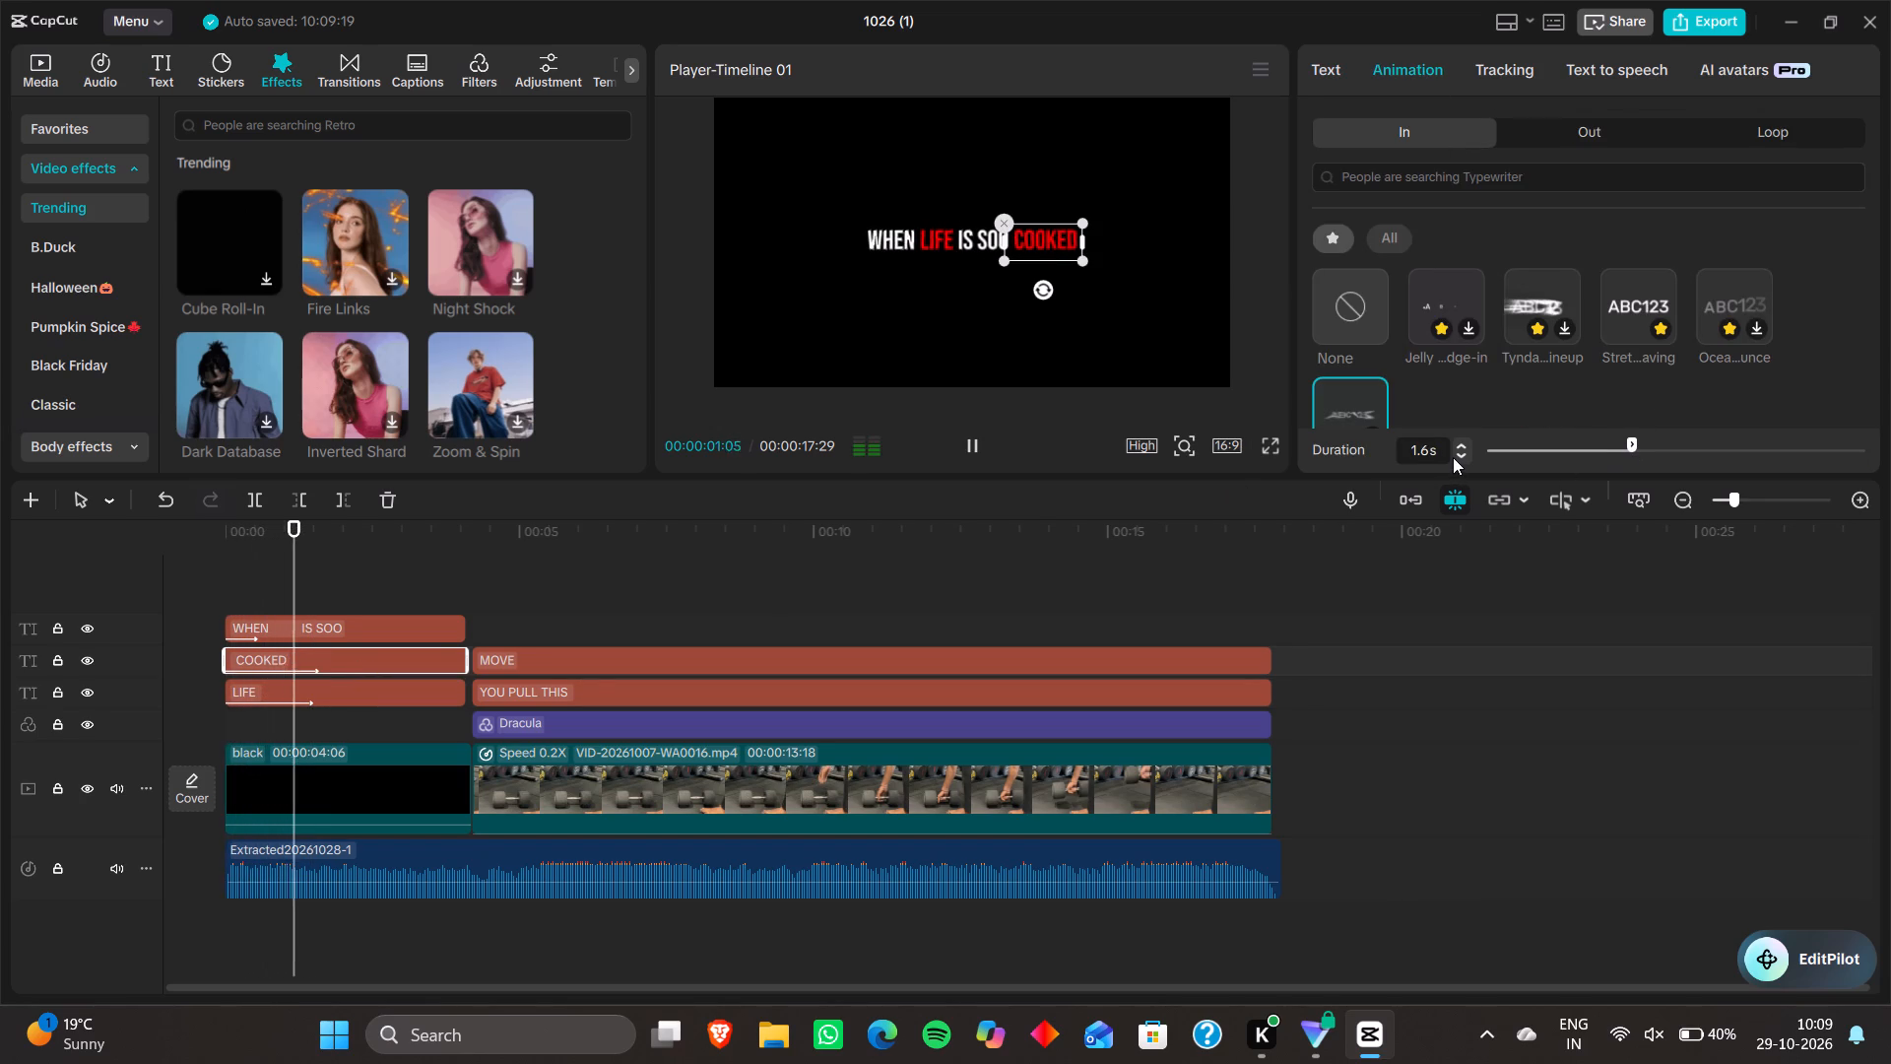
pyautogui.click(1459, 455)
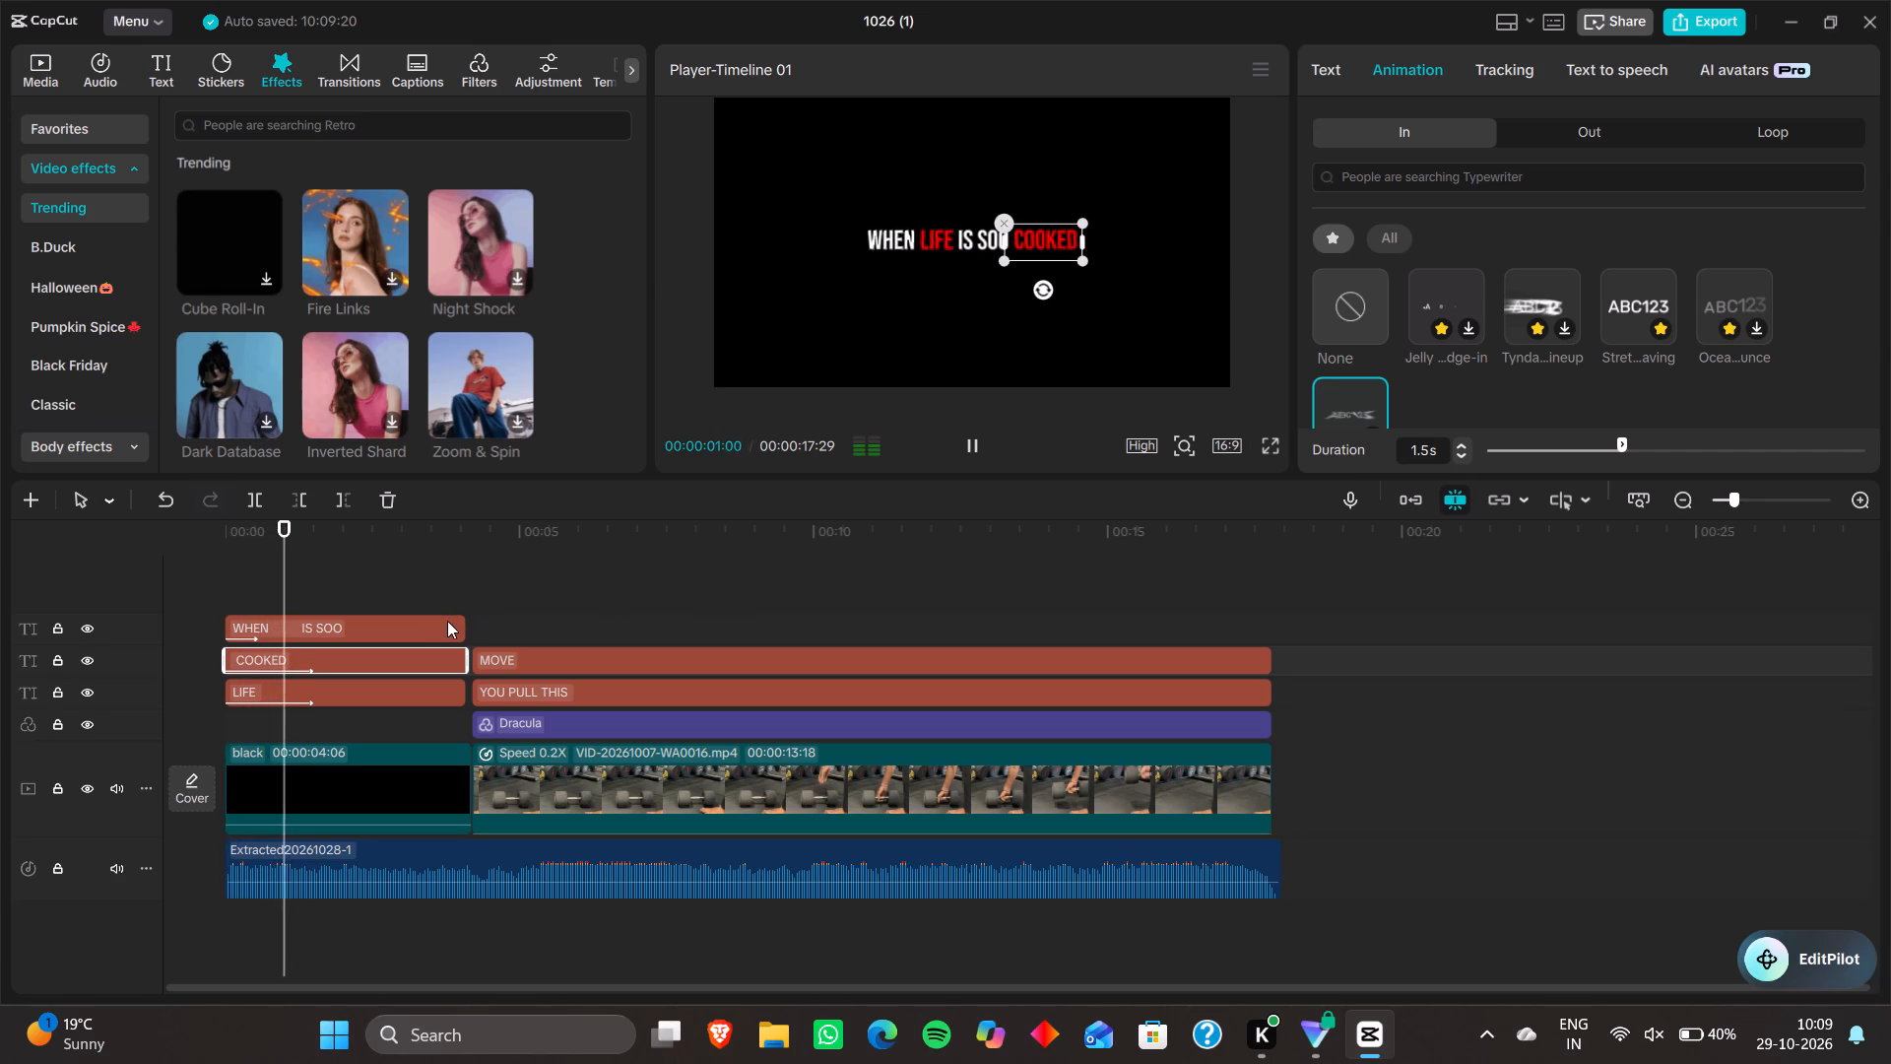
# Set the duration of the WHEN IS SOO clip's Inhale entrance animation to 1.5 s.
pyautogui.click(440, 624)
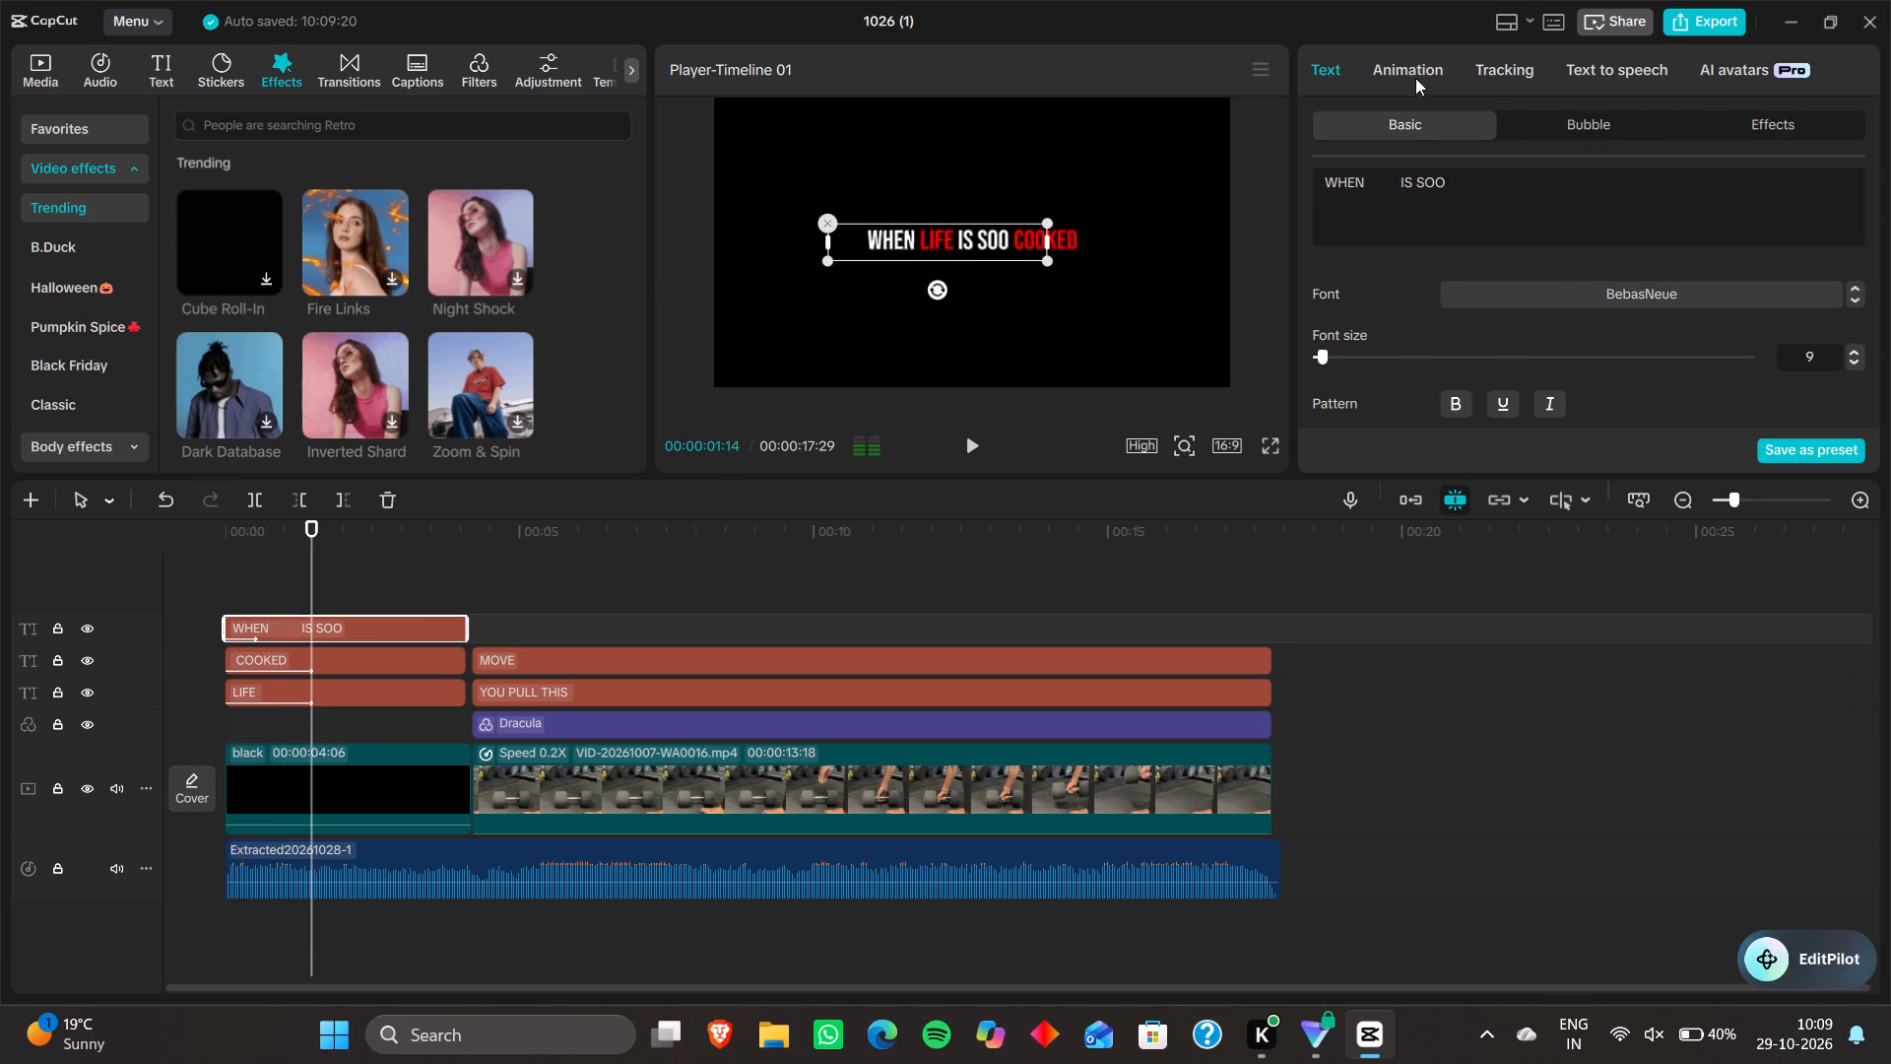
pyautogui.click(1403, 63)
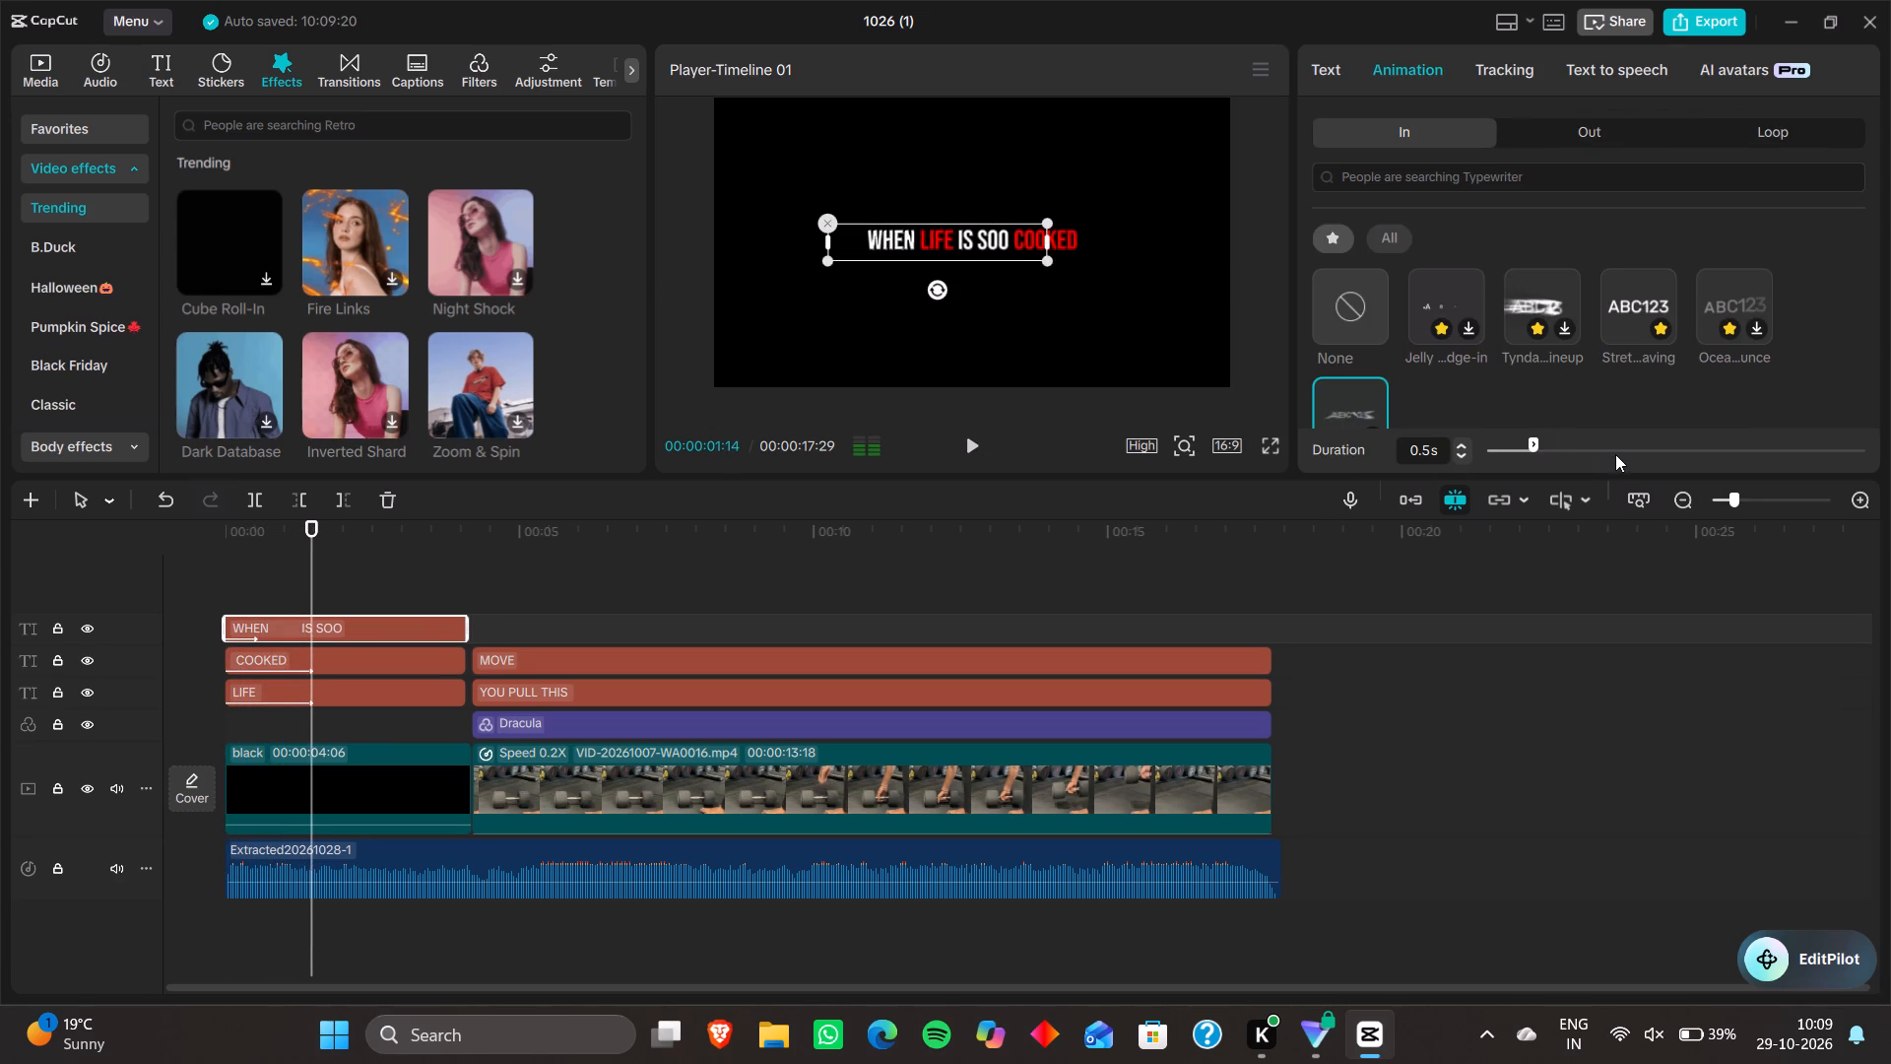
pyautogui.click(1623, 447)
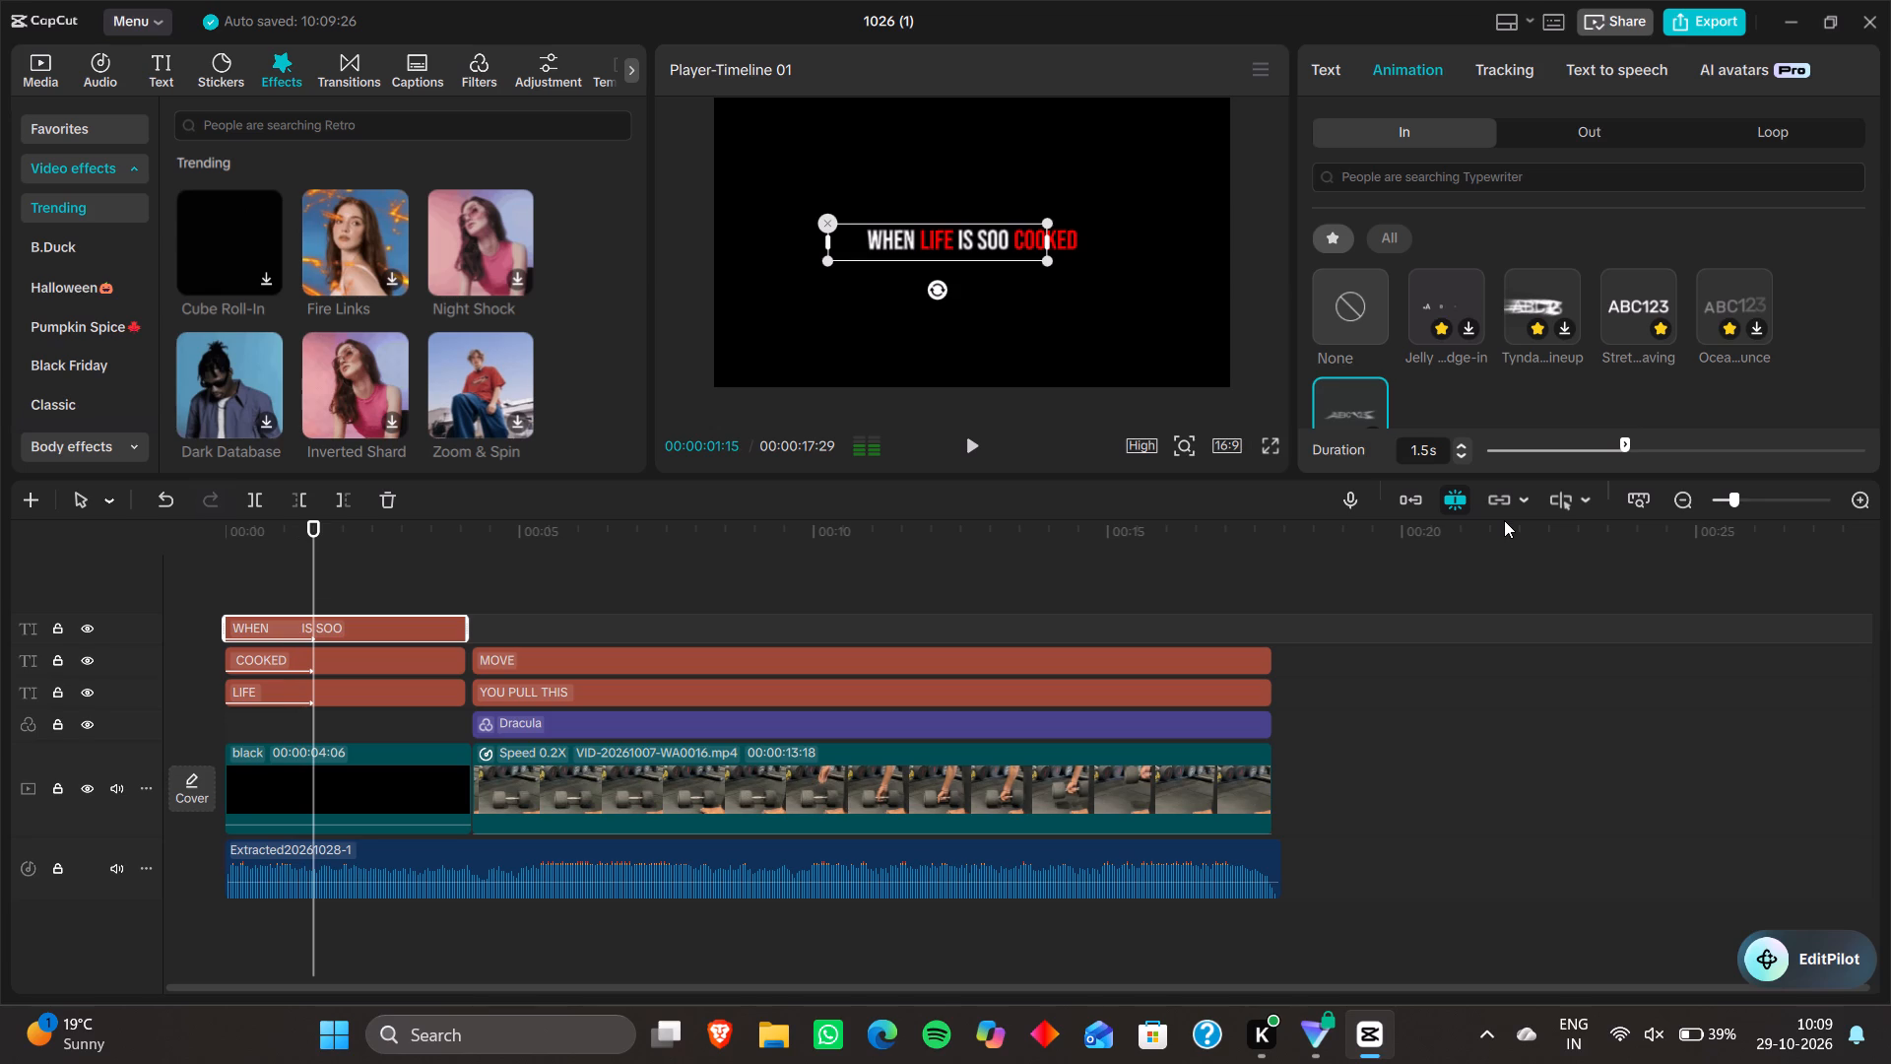
# Play the opening title from the start of the timeline to check the timing of its entrance animations.
pyautogui.press('Up')
pyautogui.press('Up')
pyautogui.press('space')
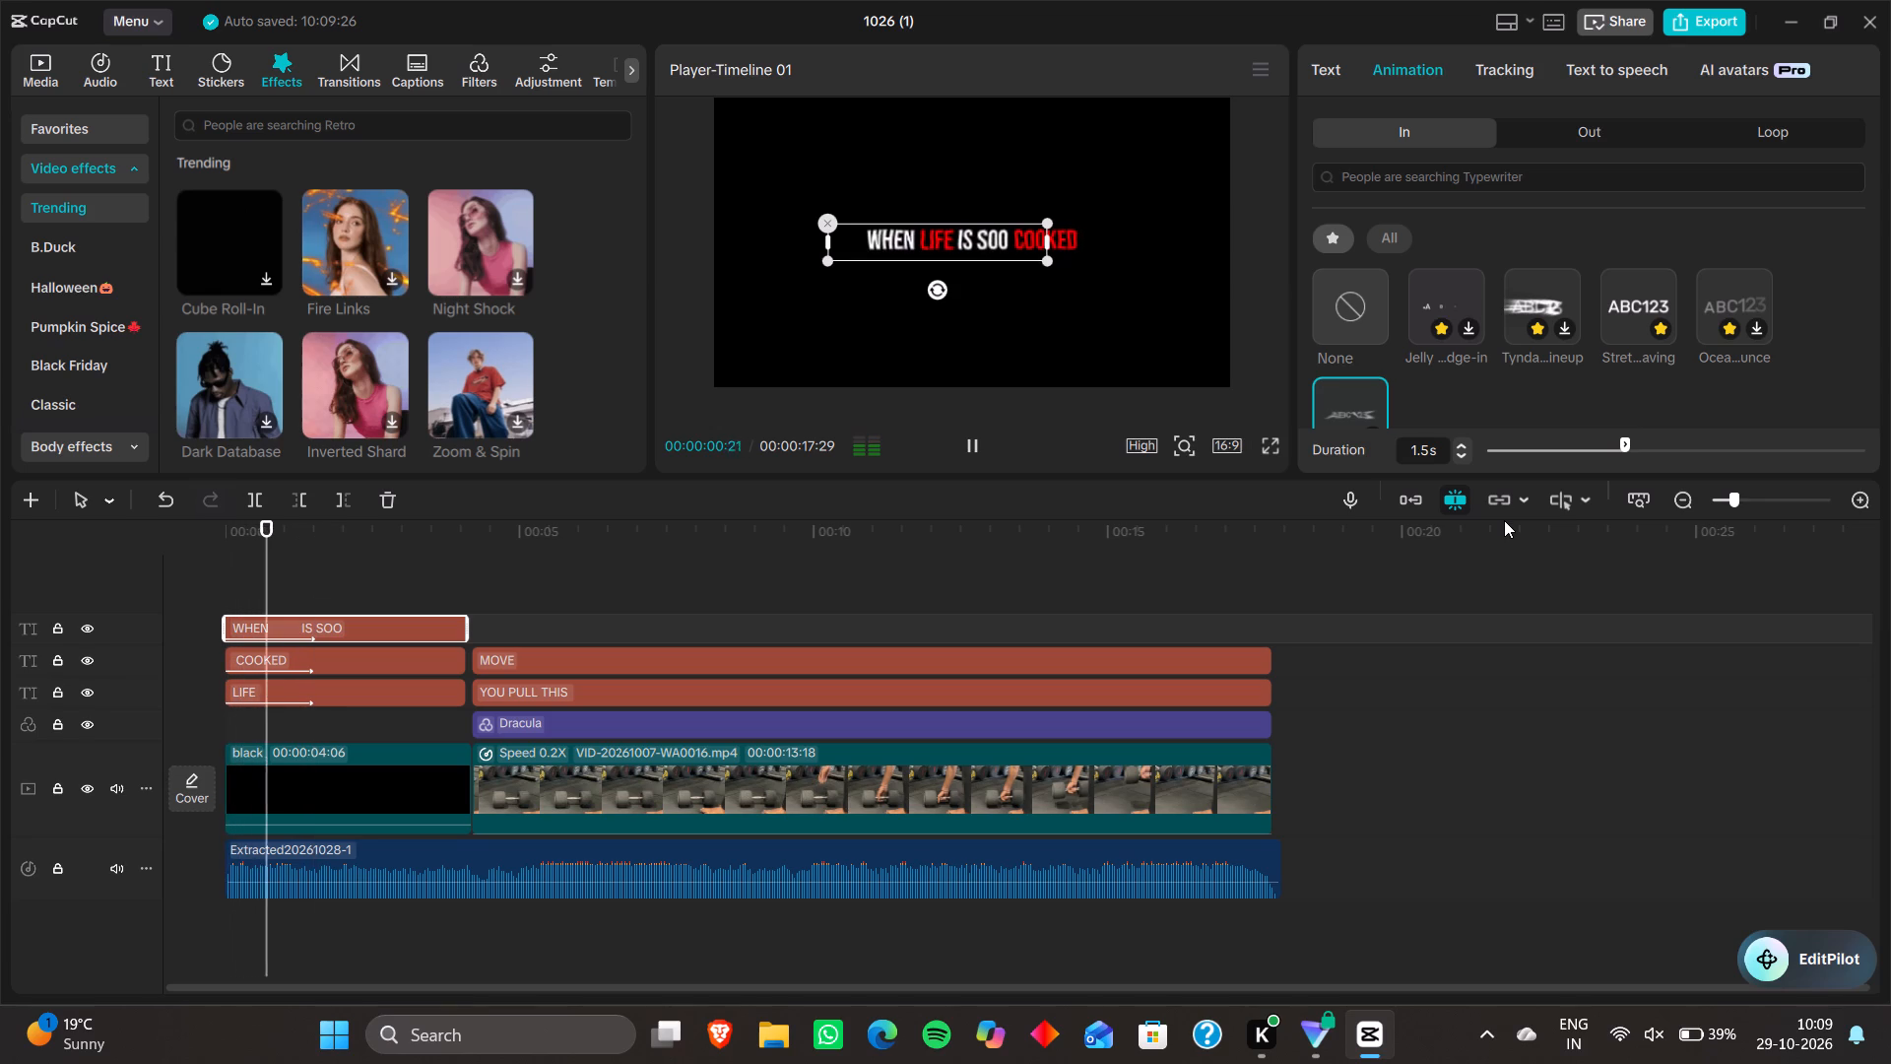
pyautogui.press('space')
pyautogui.press('Up')
pyautogui.press('Down')
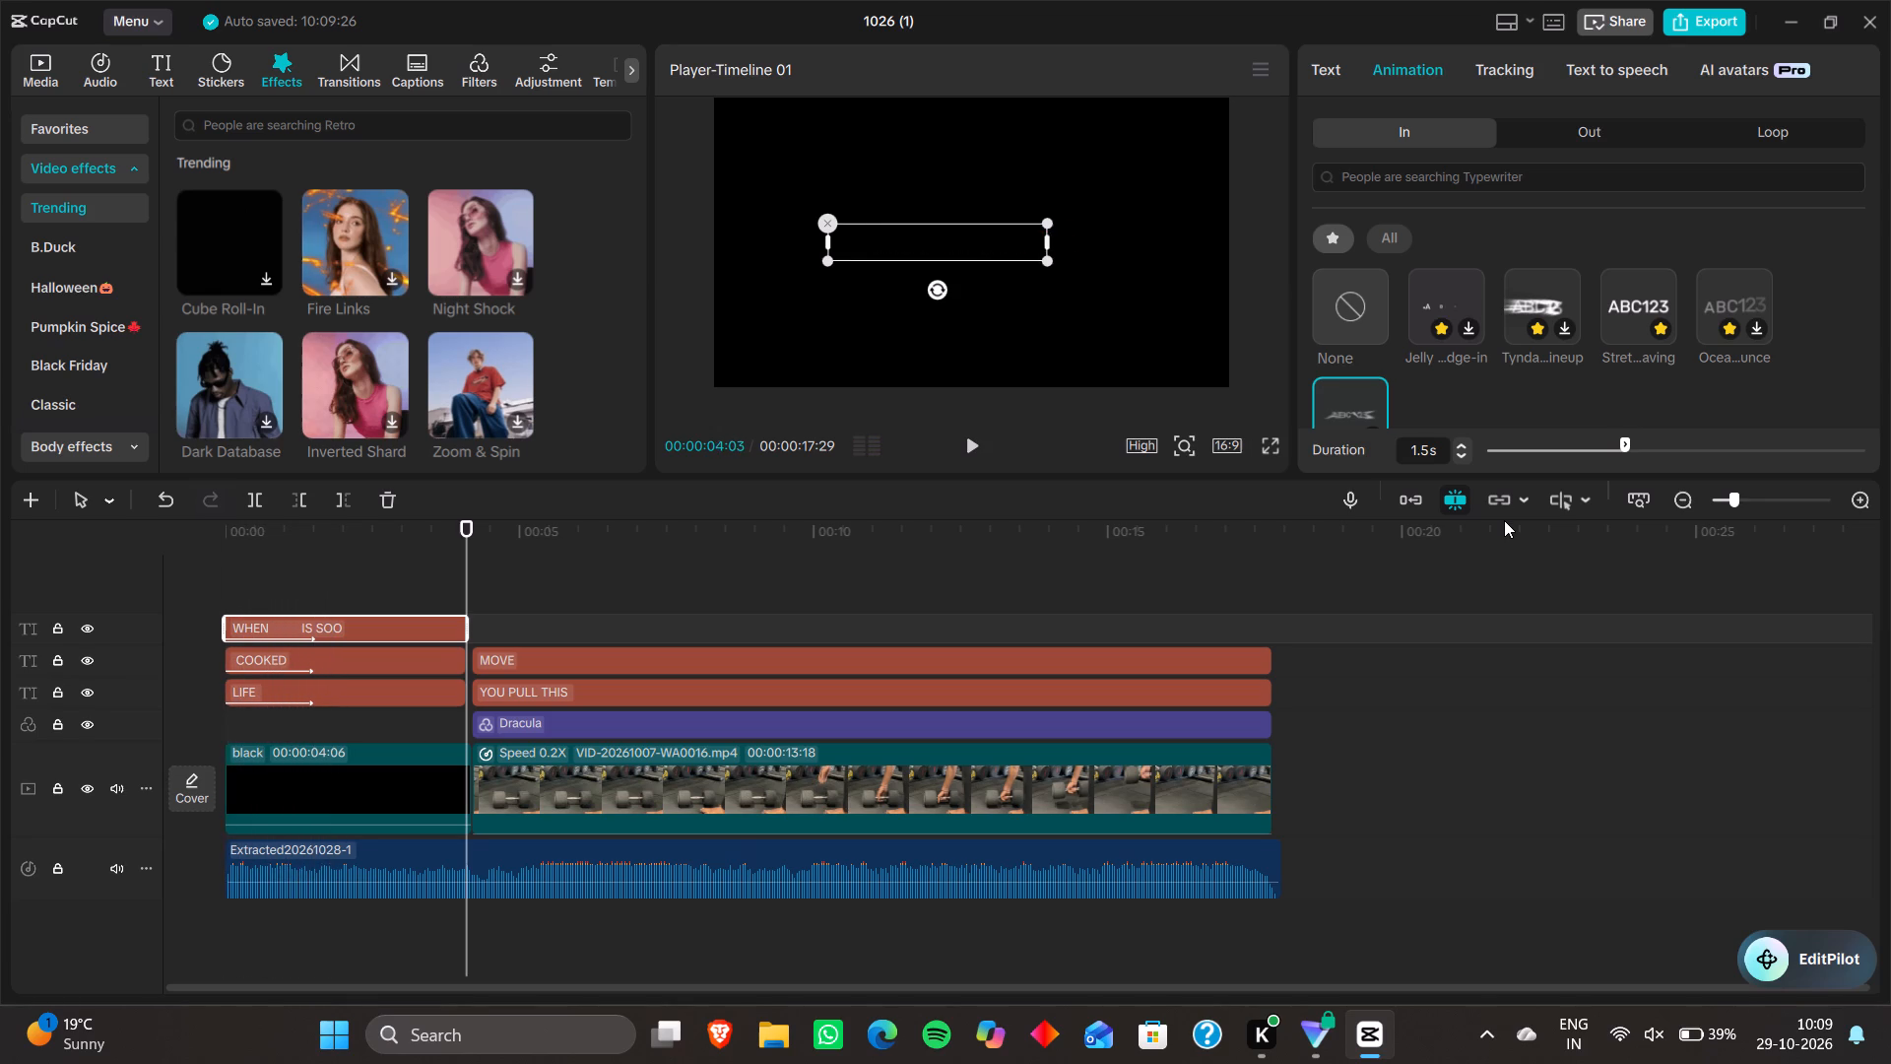
pyautogui.press('Up')
pyautogui.press('space')
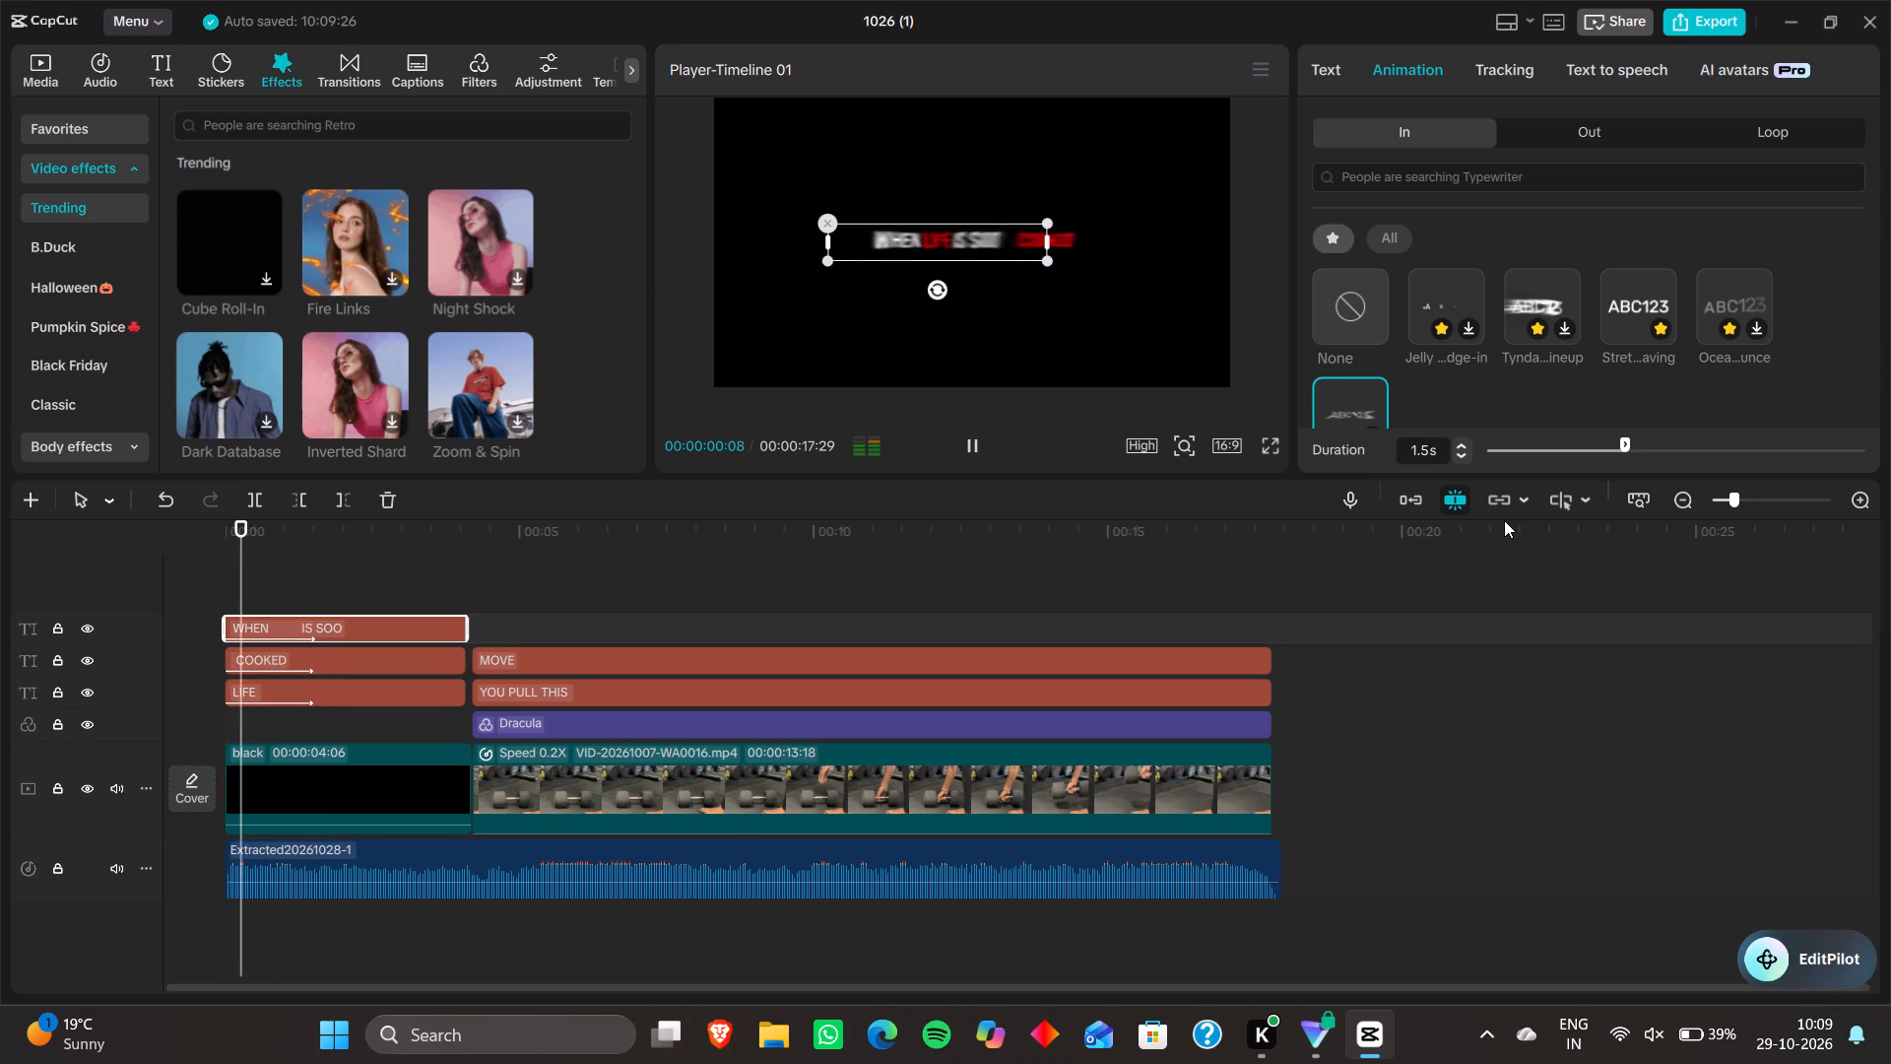
pyautogui.press('space')
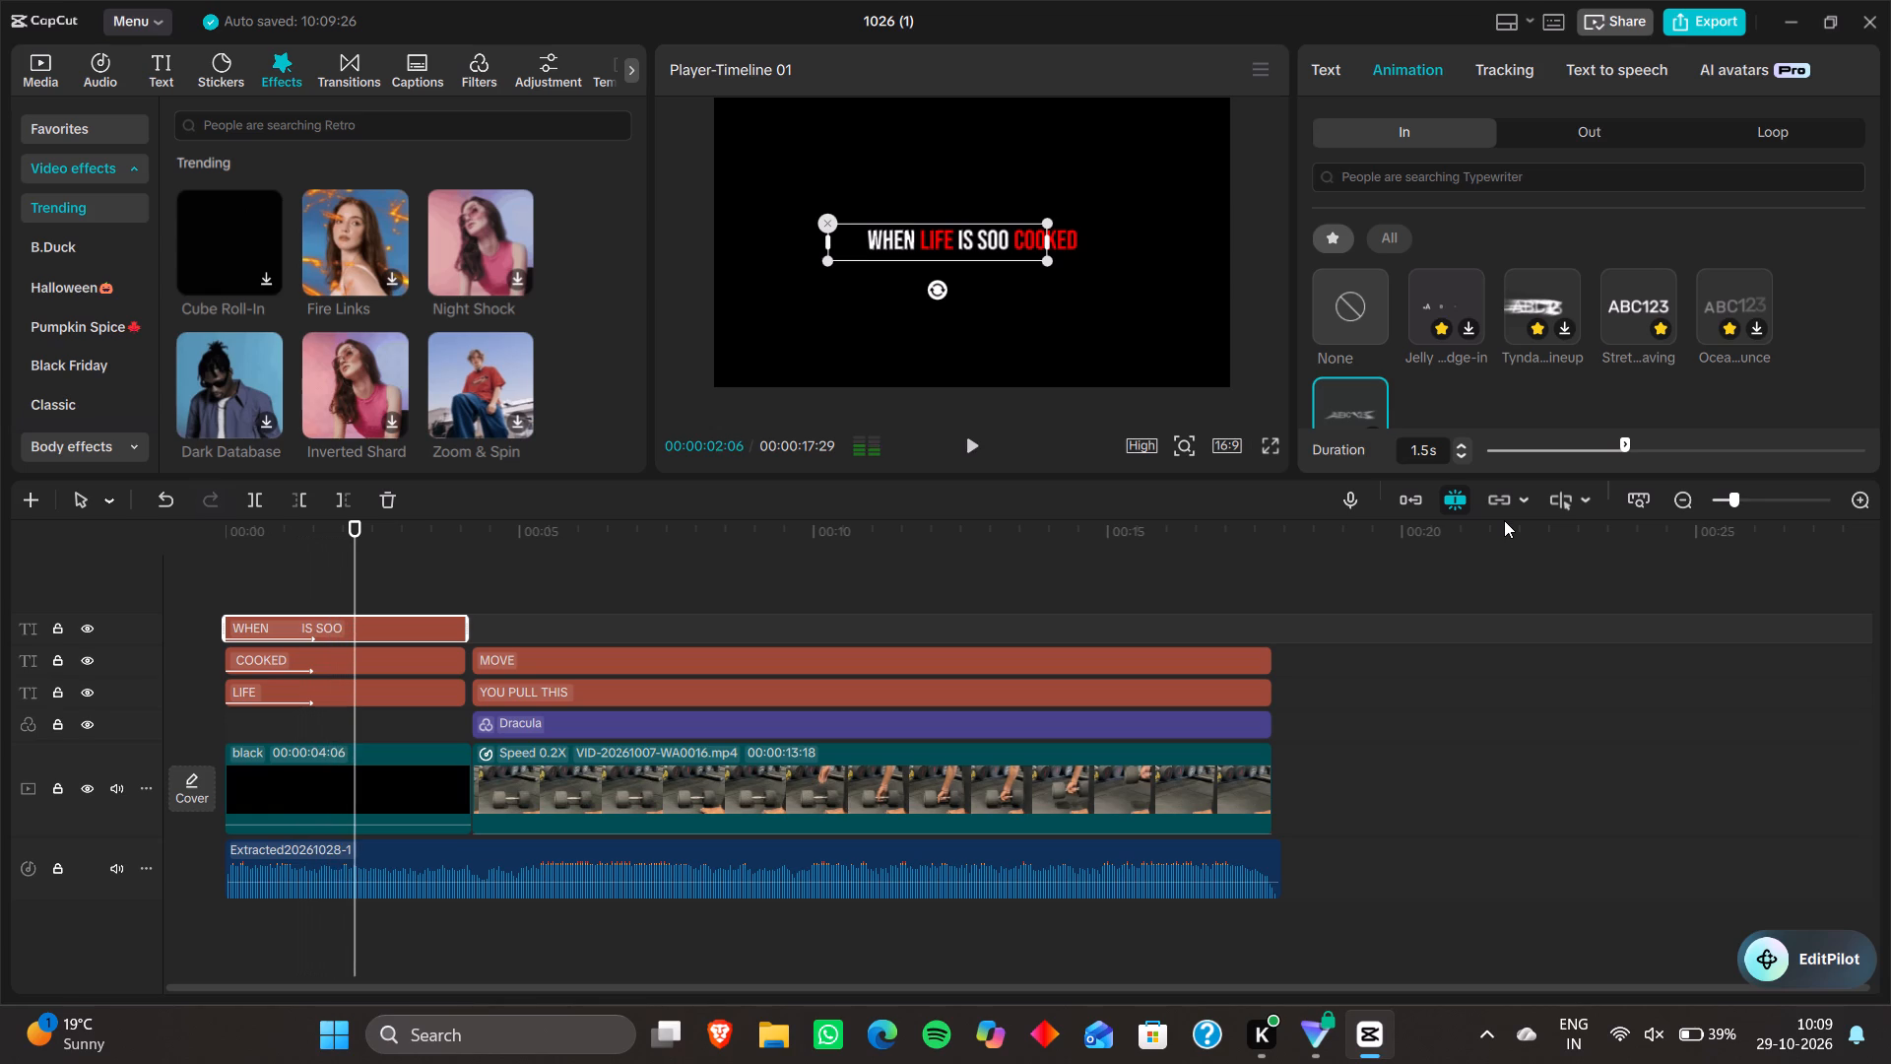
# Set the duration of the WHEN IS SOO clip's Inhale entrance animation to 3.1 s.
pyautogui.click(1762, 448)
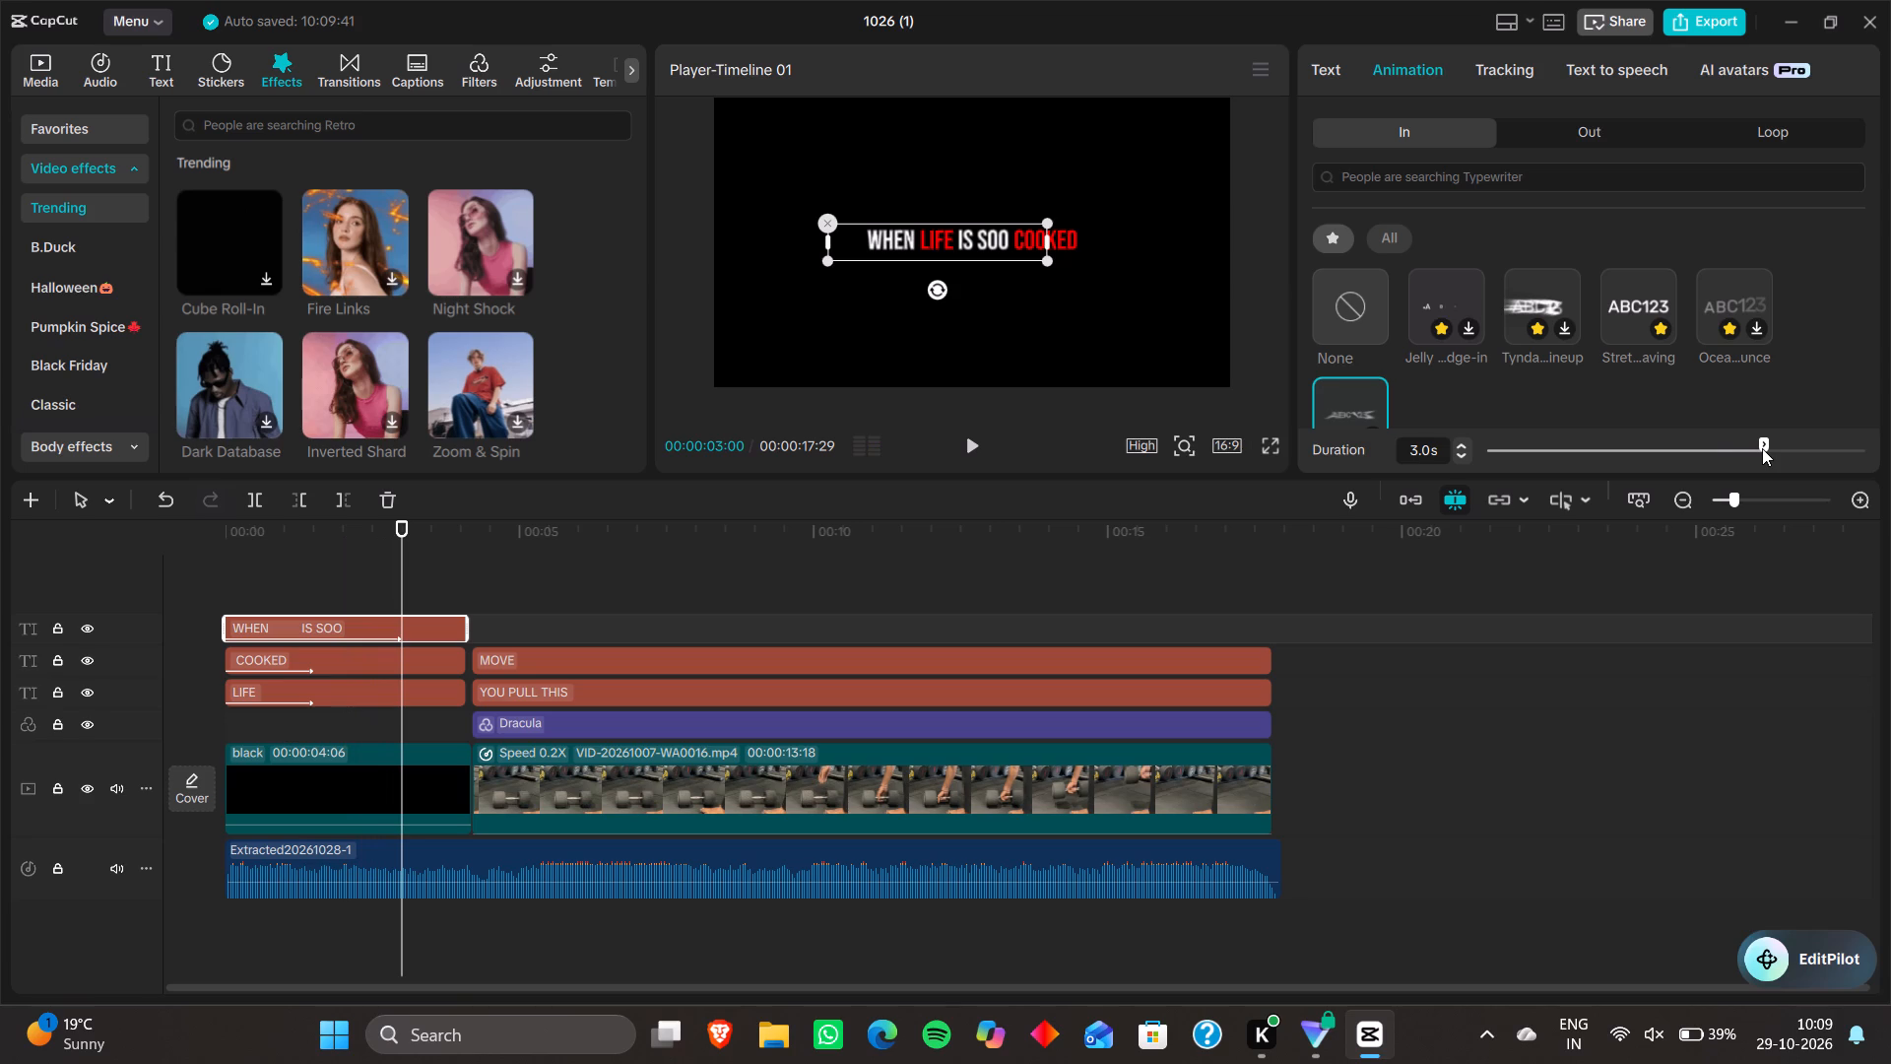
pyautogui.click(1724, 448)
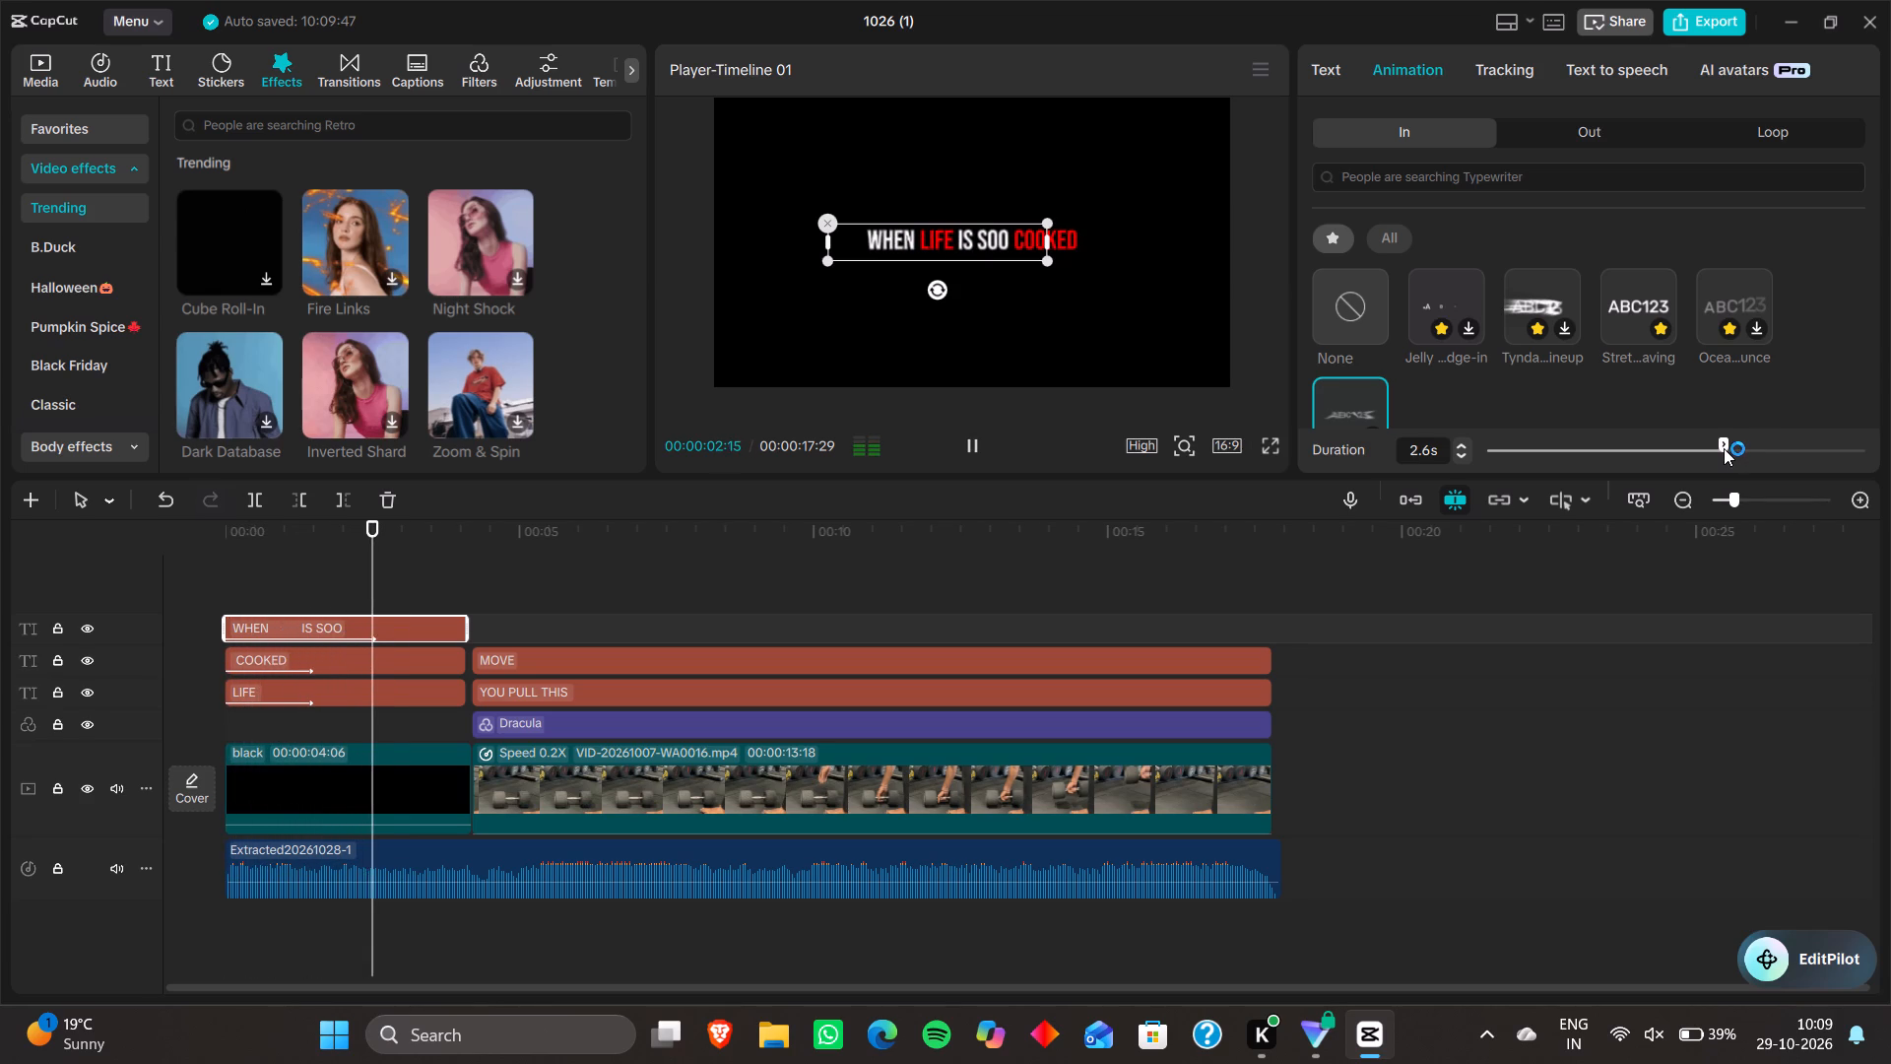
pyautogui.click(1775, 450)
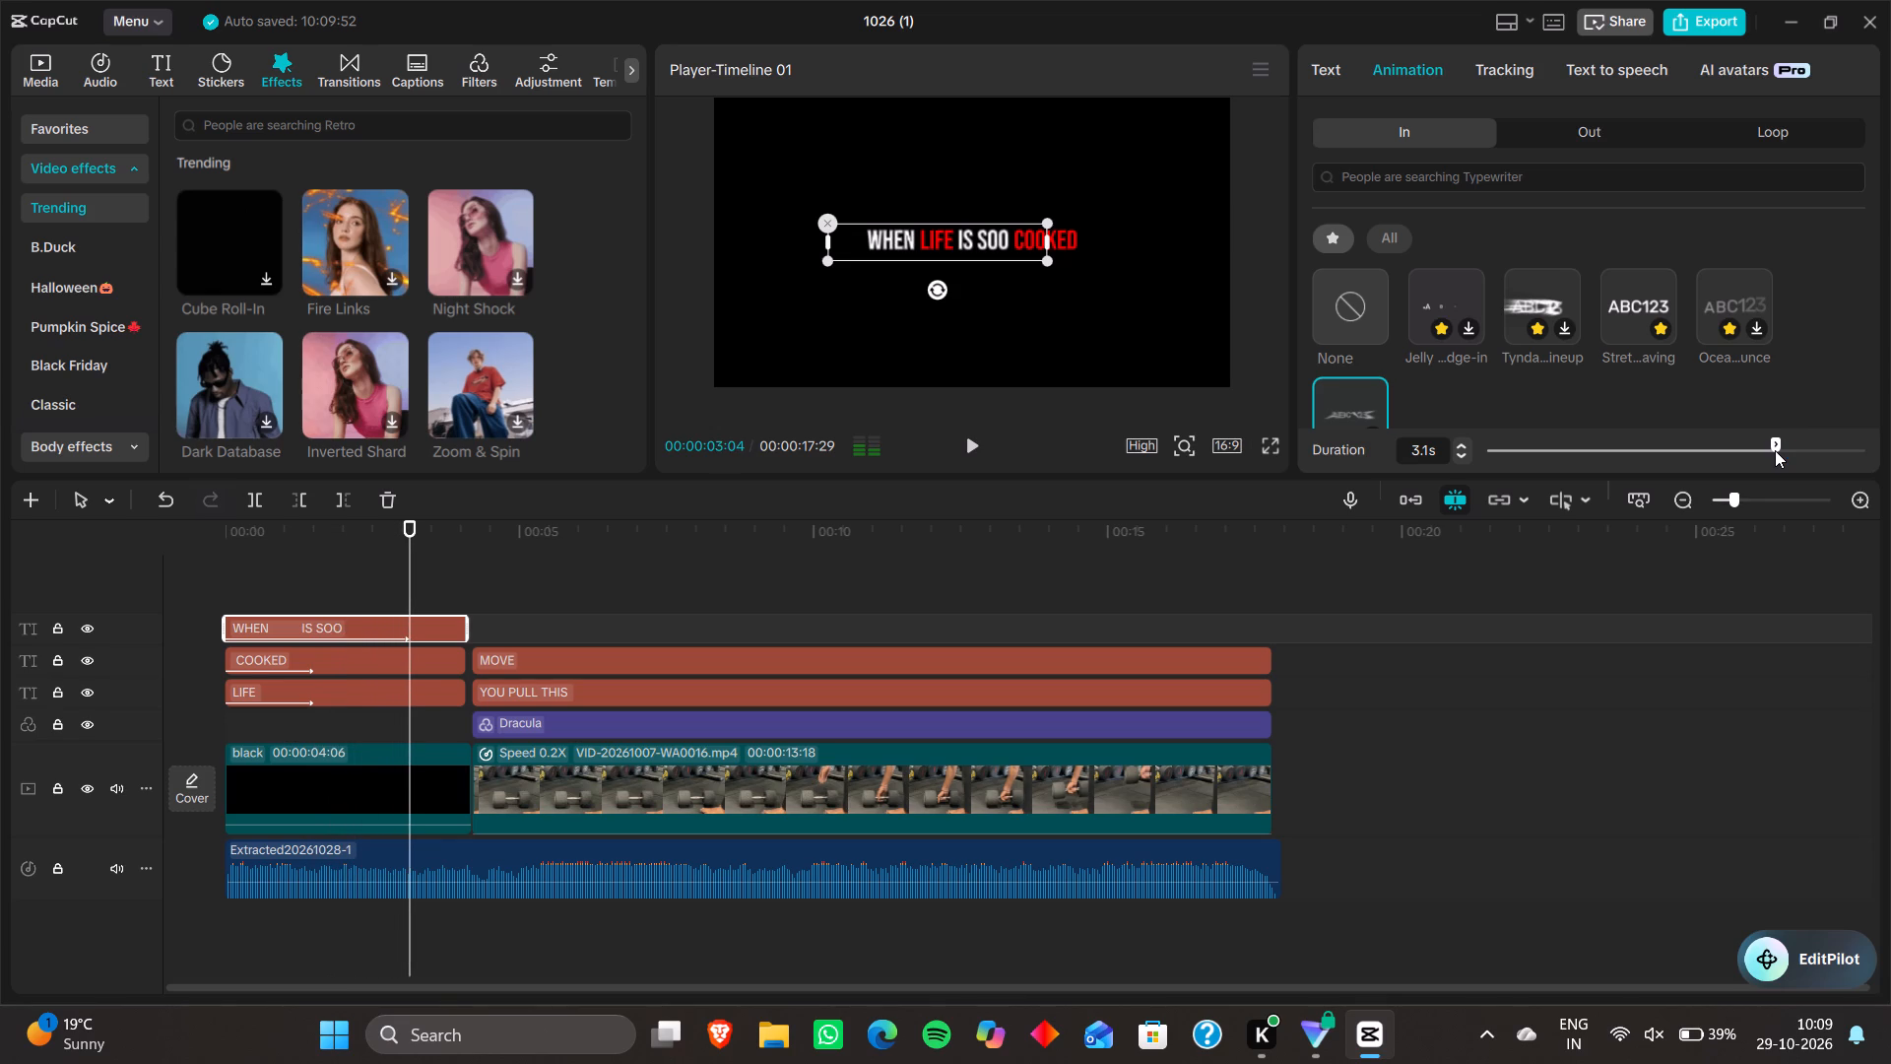
# Replay the opening title through to the YOU PULL THIS MOVE title to check the entrance animation timing.
pyautogui.press('space')
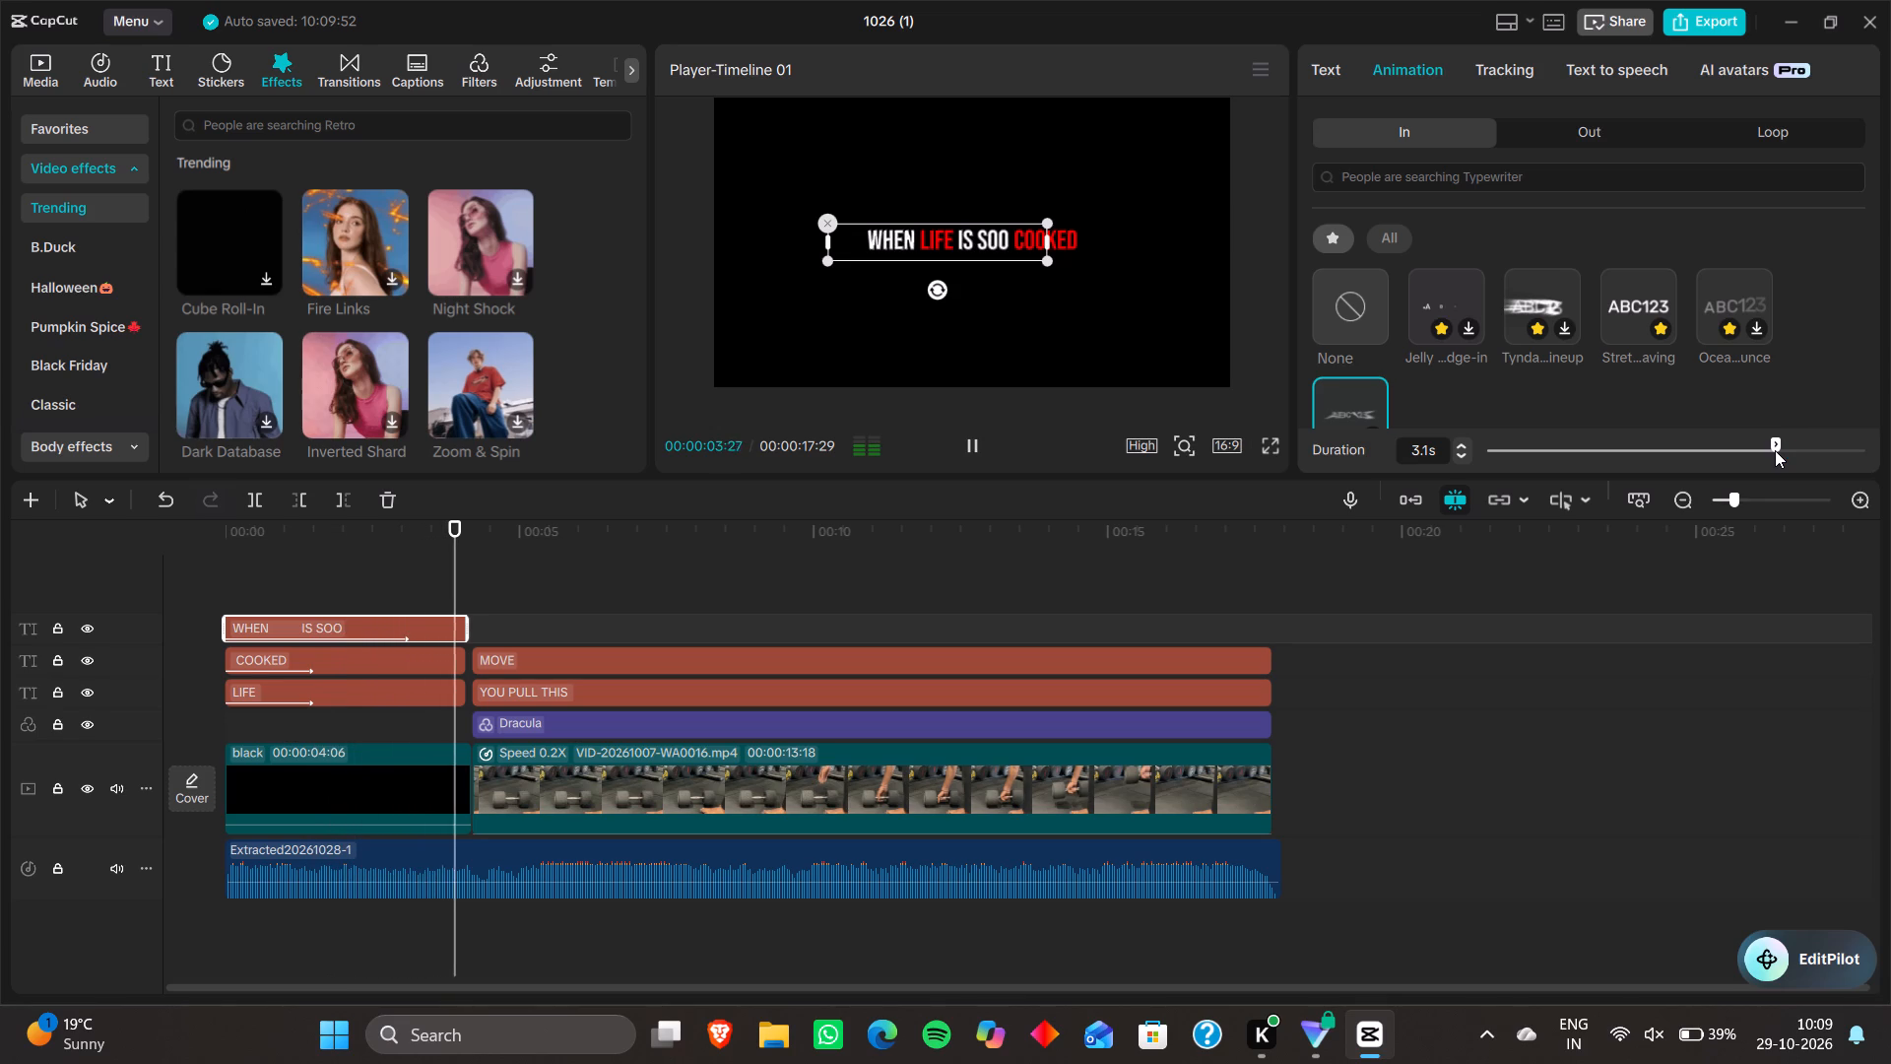
pyautogui.press('Up')
pyautogui.press('Up')
pyautogui.press('Up')
pyautogui.press('space')
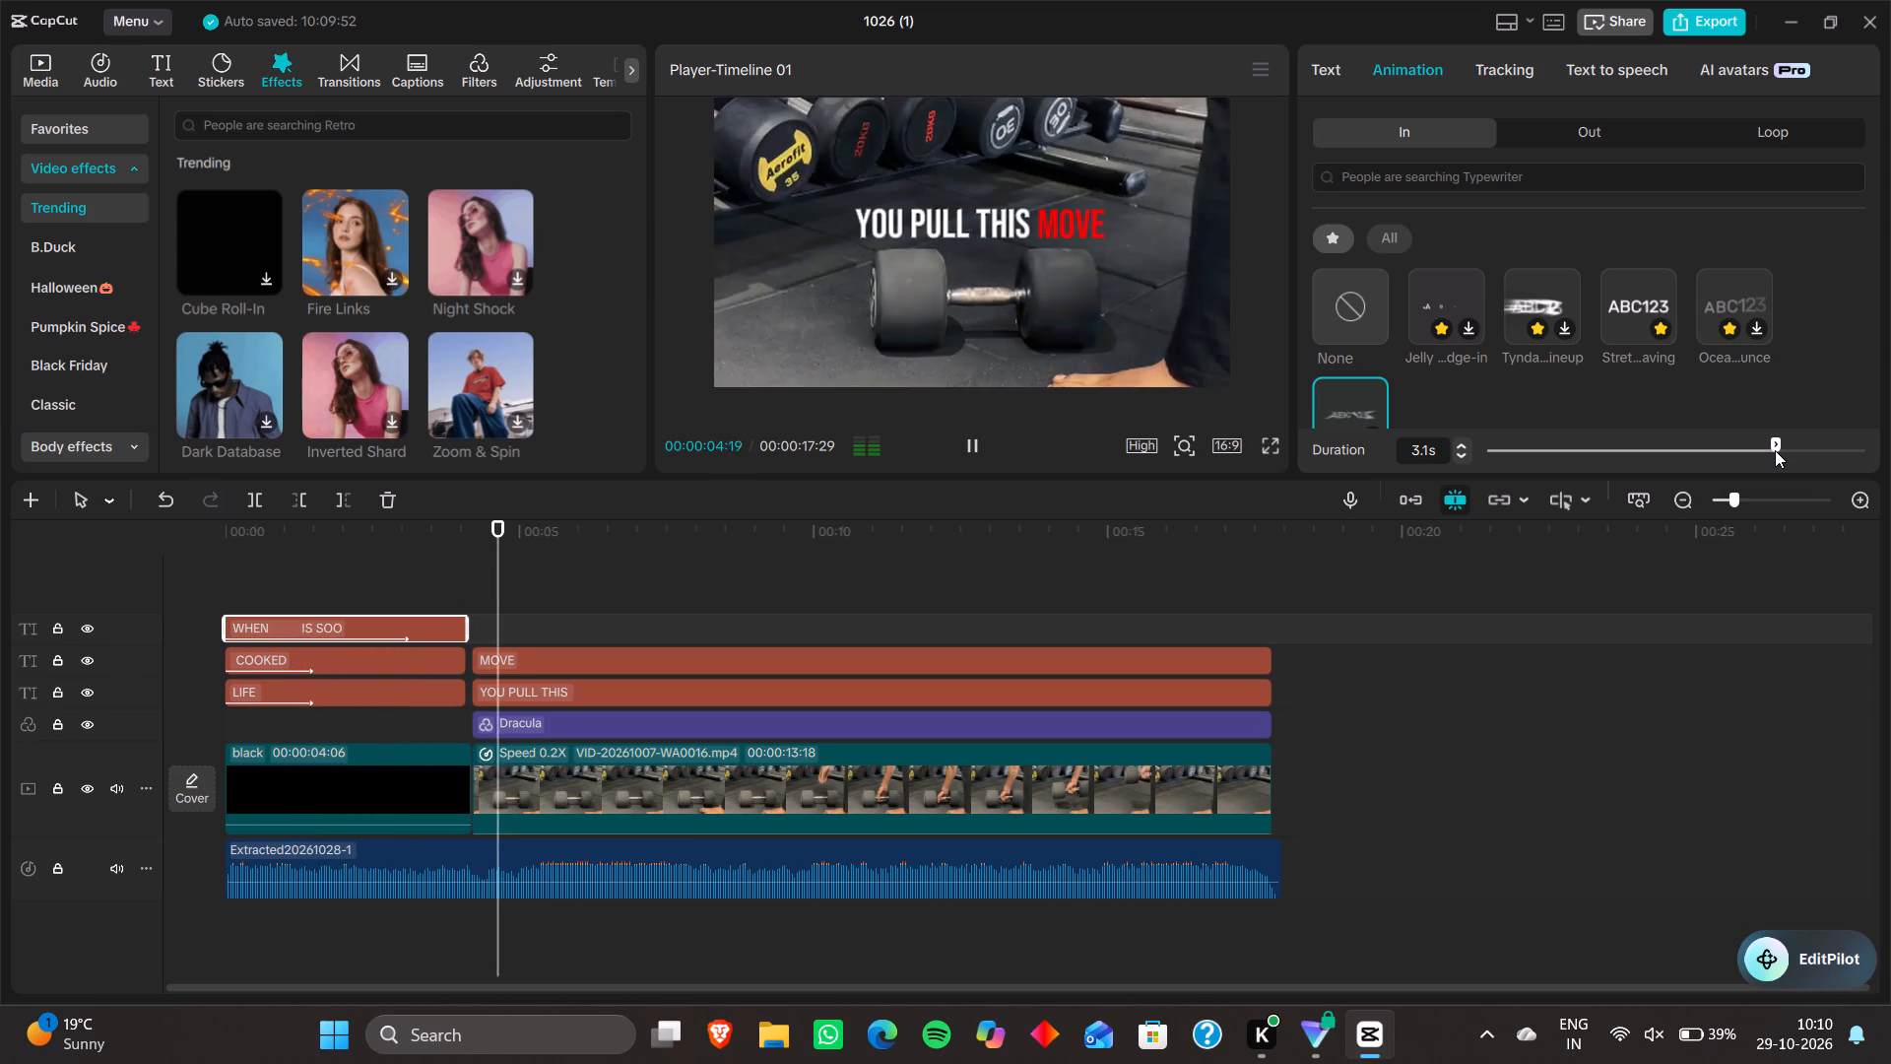
pyautogui.press('space')
pyautogui.press('Up')
pyautogui.press('Up')
pyautogui.press('Up')
pyautogui.press('Up')
pyautogui.press('Up')
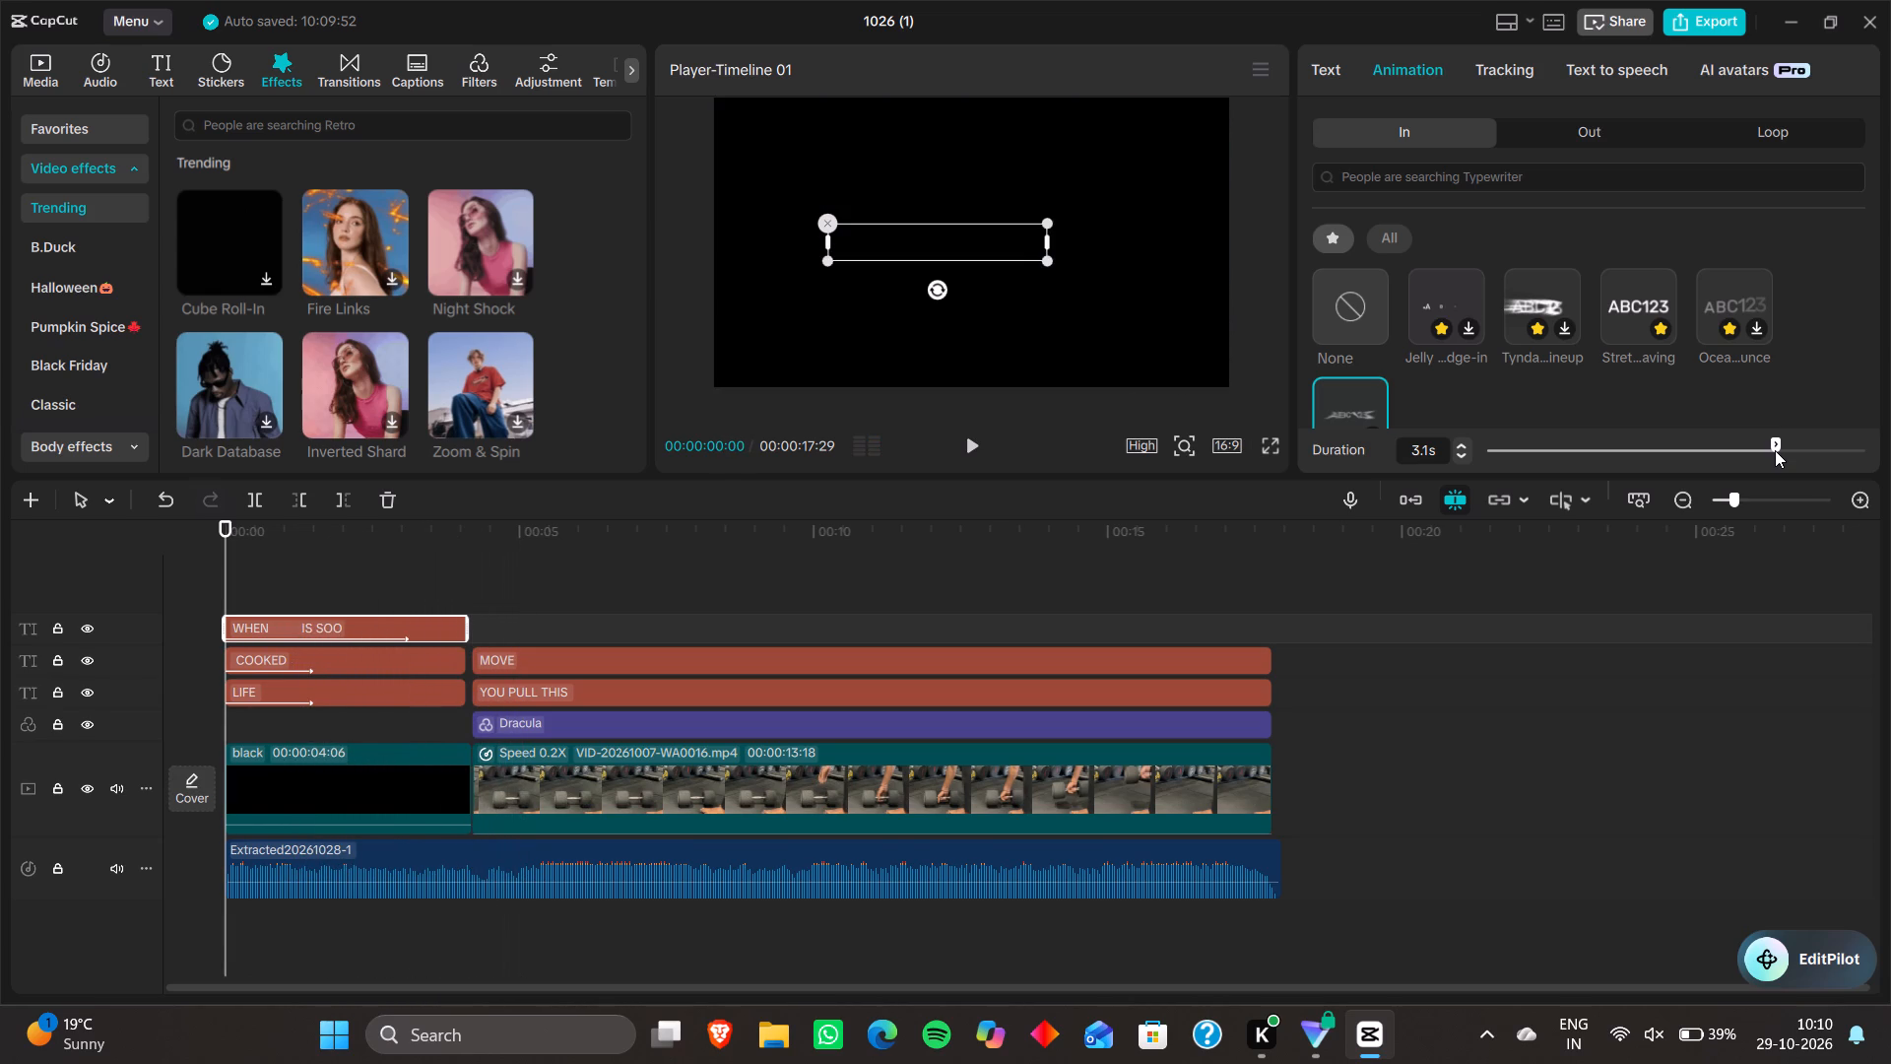
pyautogui.press('Up')
# Set the duration of the WHEN IS SOO clip's Inhale entrance animation to 2.0 s.
pyautogui.click(1679, 448)
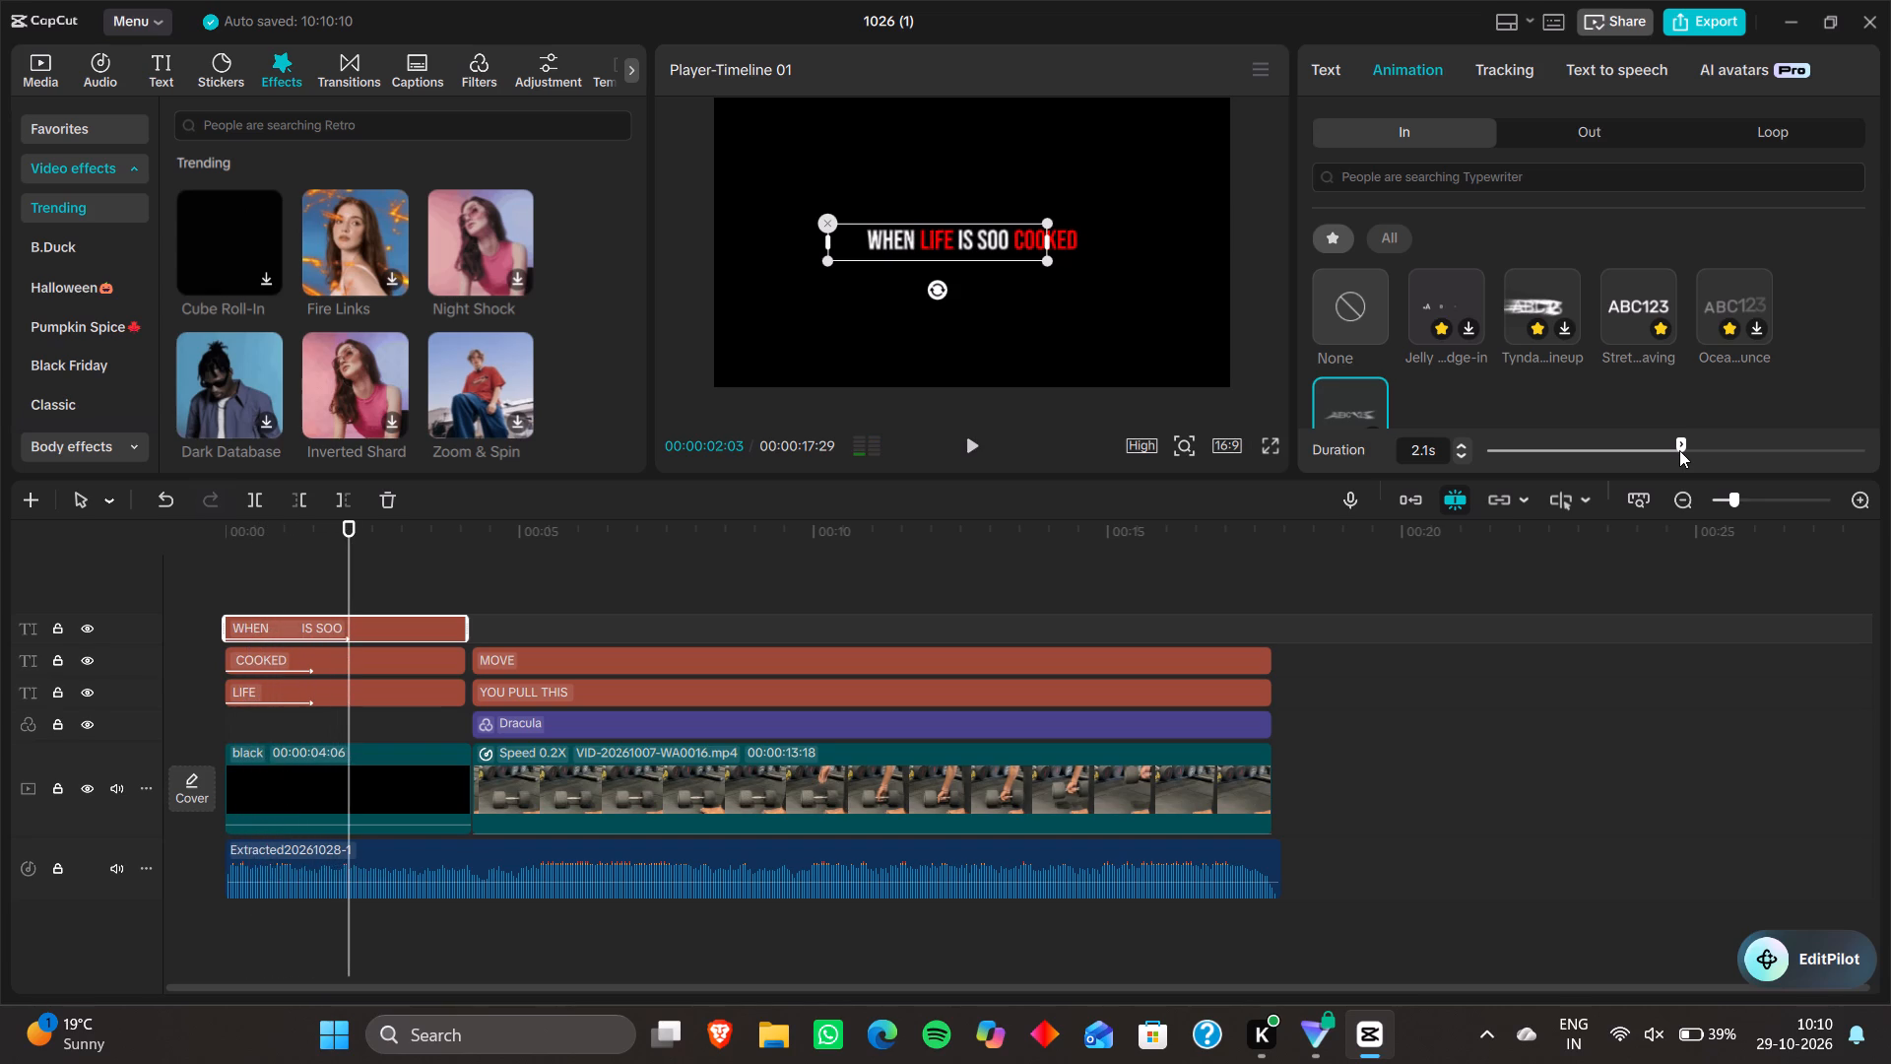
pyautogui.click(1457, 442)
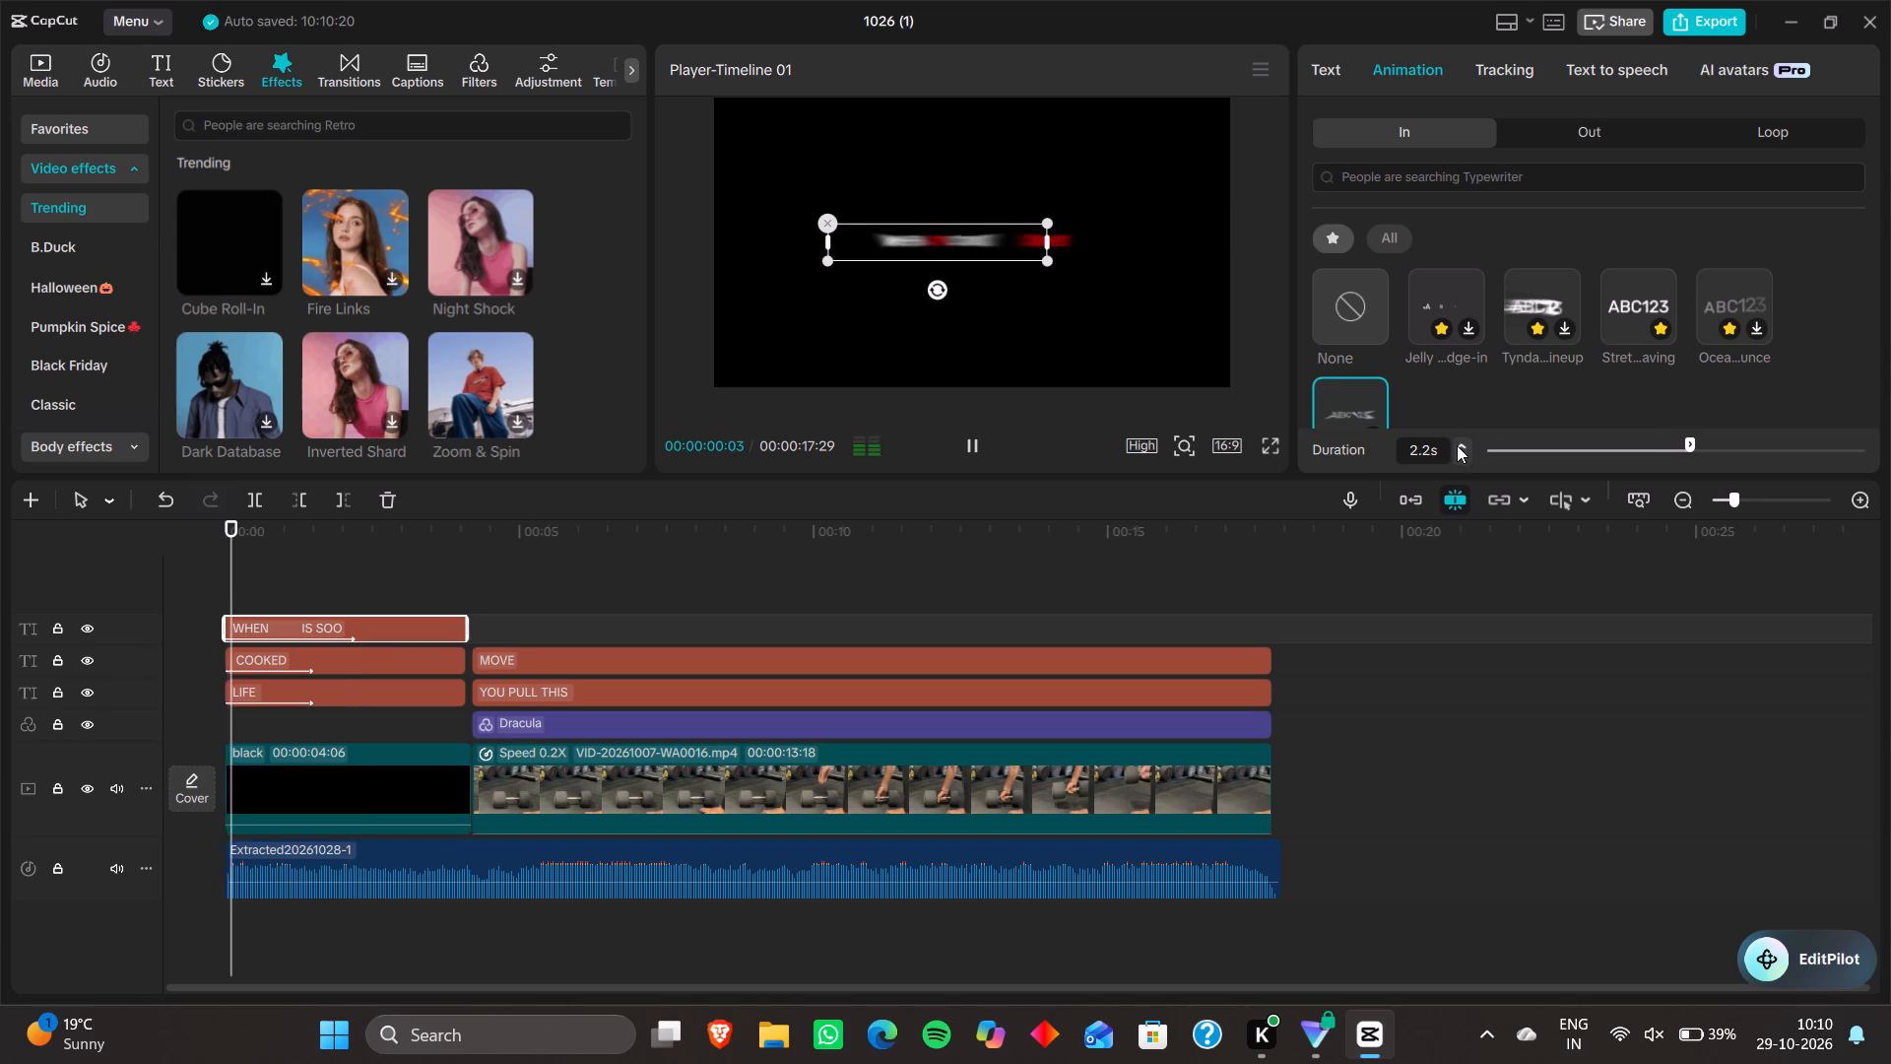
pyautogui.click(1462, 453)
pyautogui.click(1462, 453)
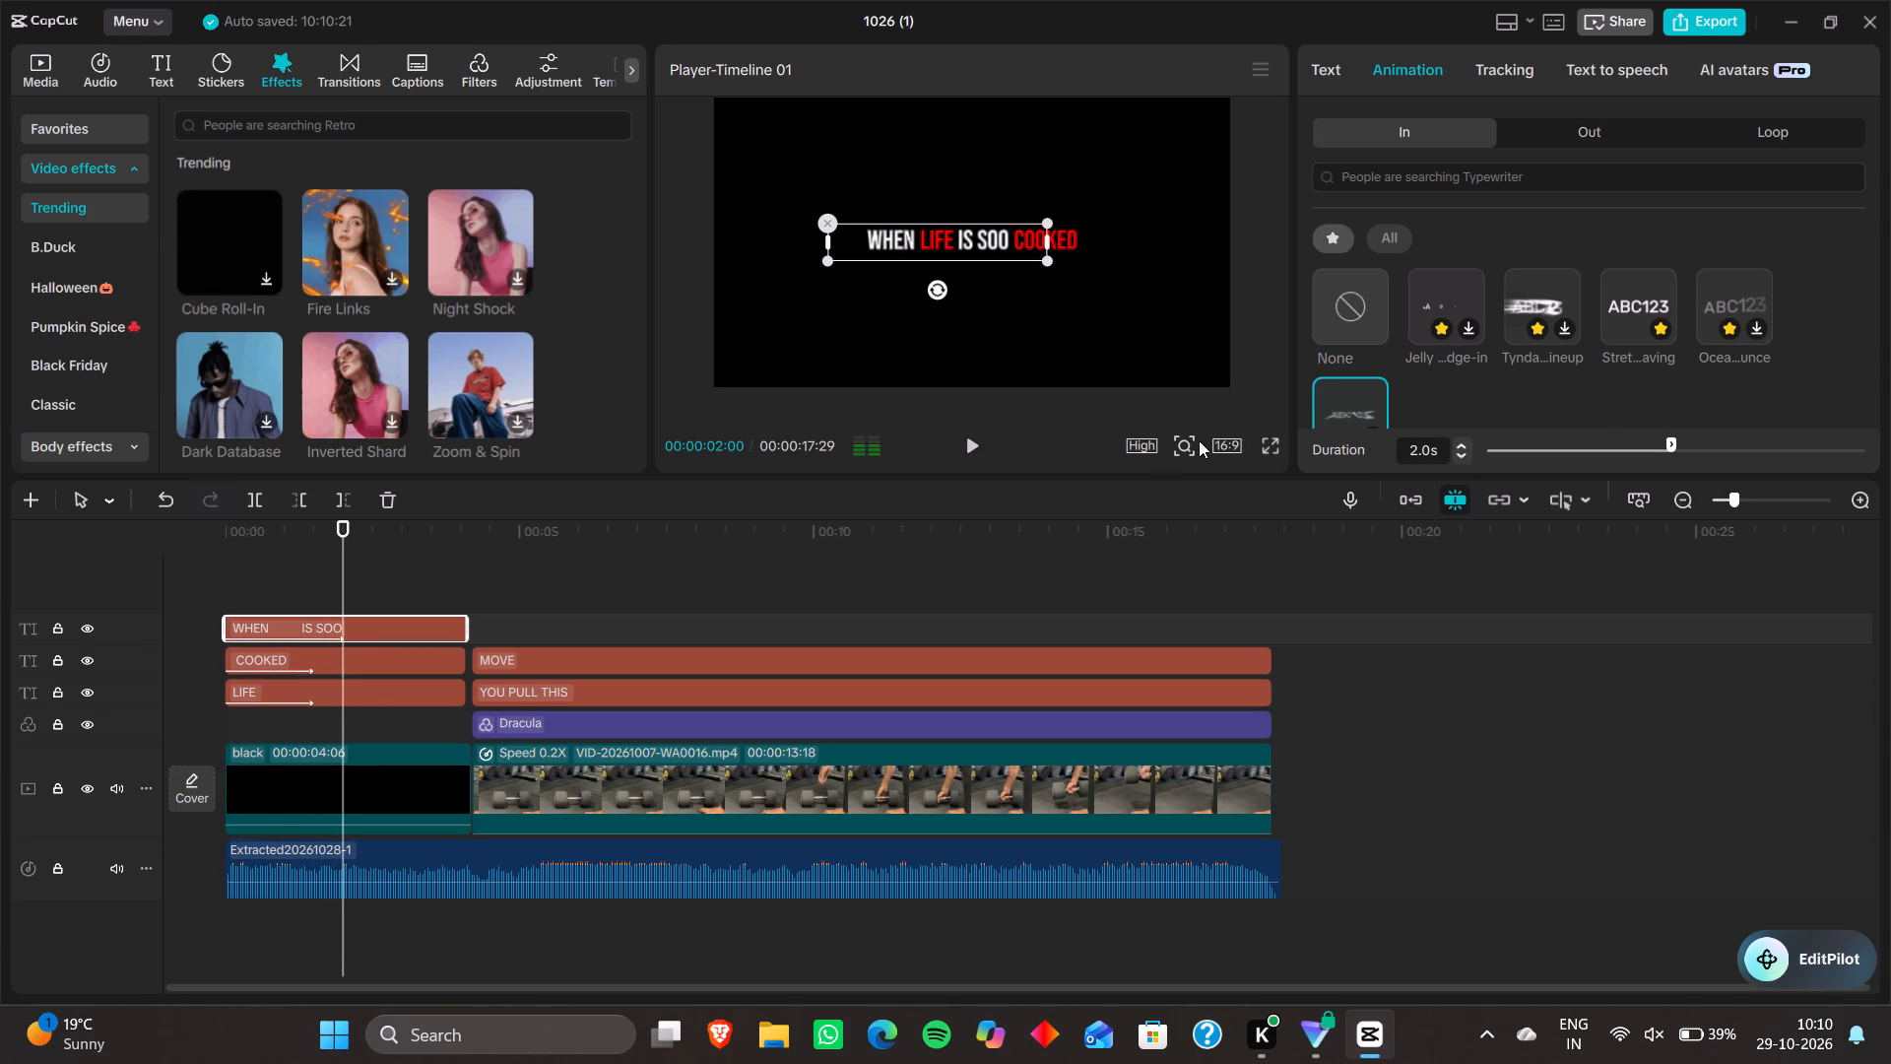
# Set the duration of the COOKED clip's Inhale entrance animation to 2.0 s.
pyautogui.click(370, 662)
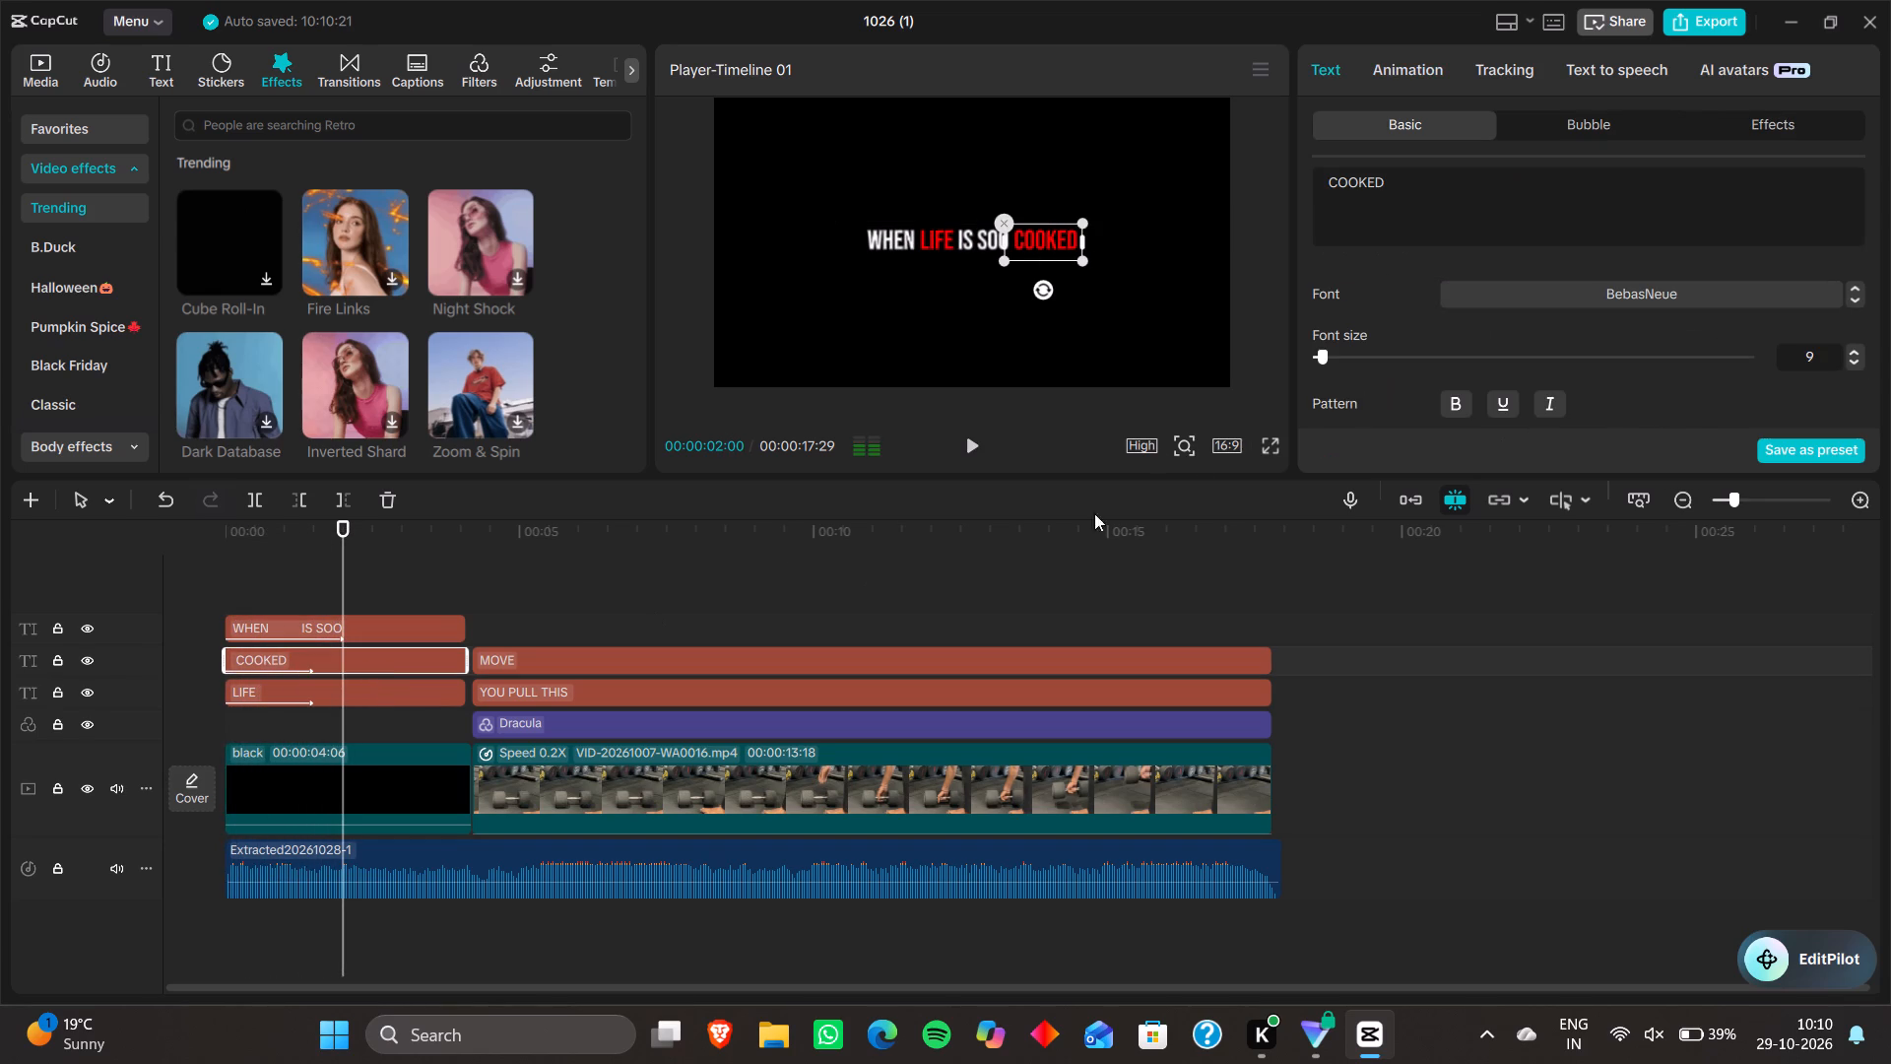
pyautogui.click(1396, 64)
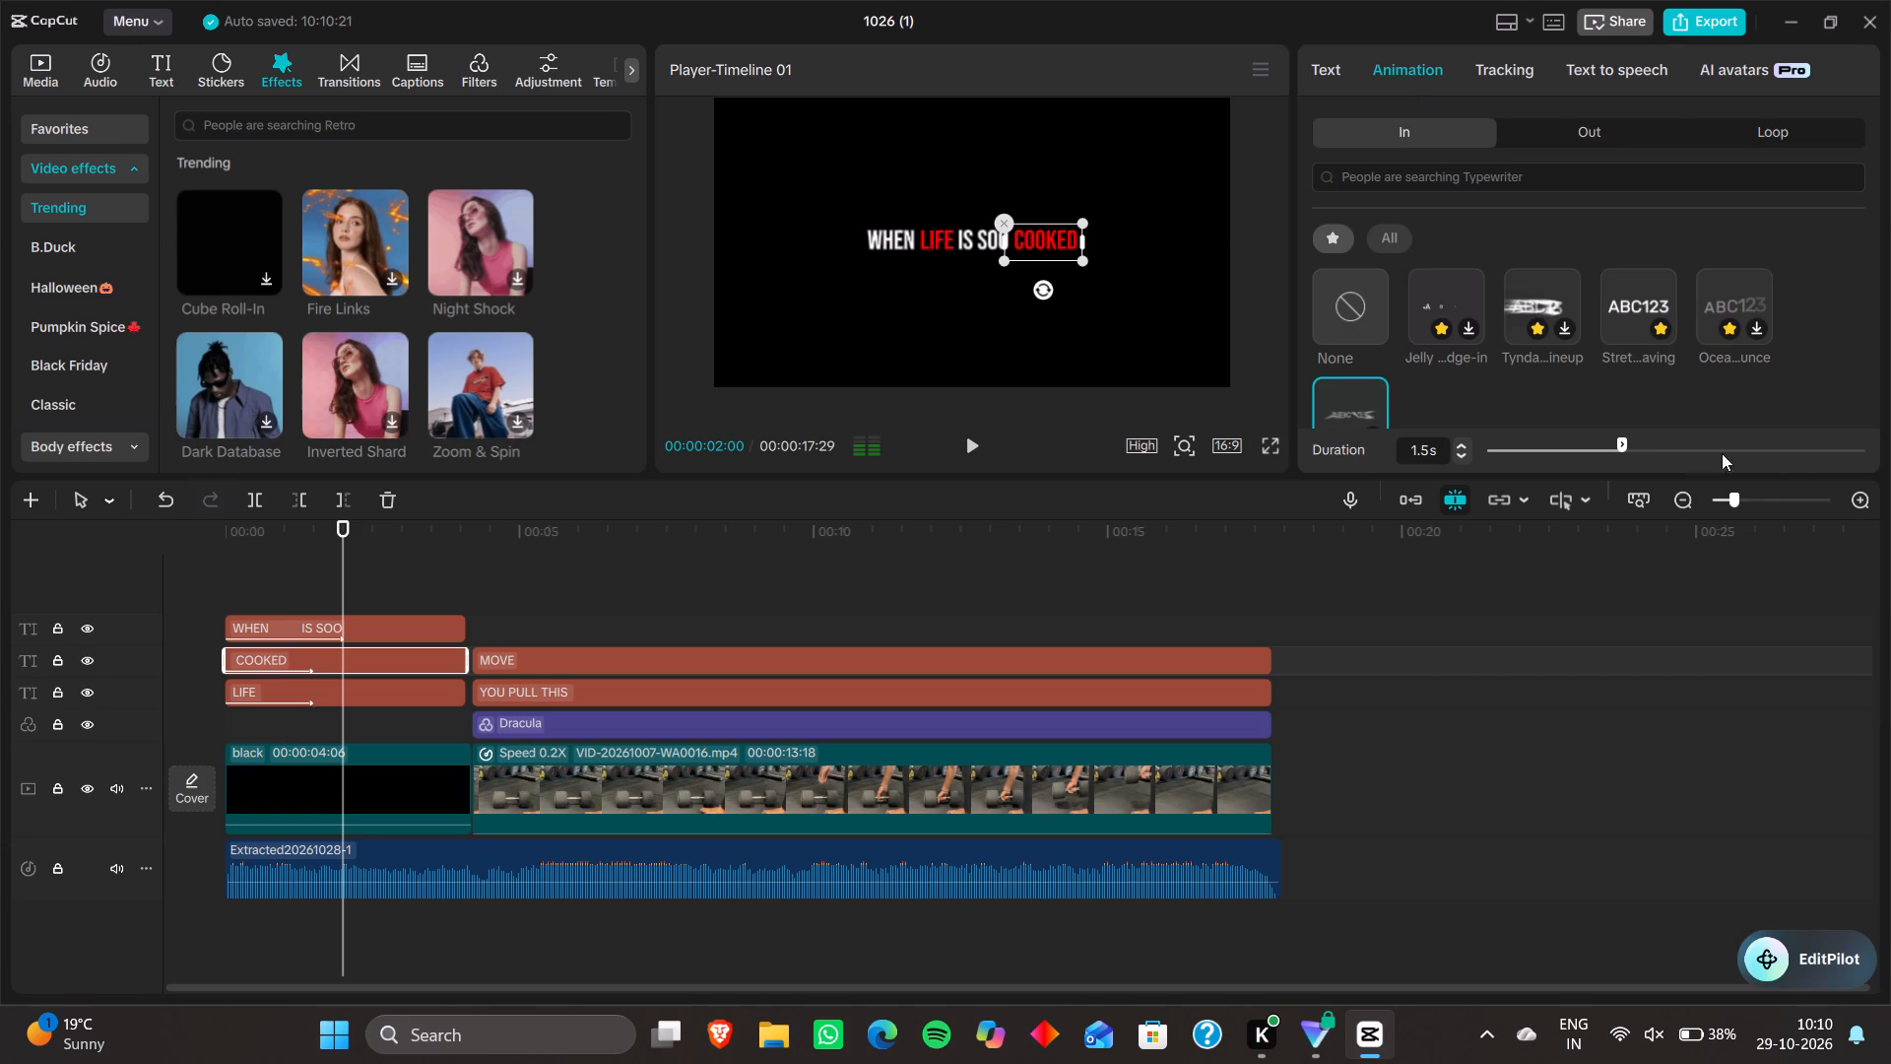
pyautogui.click(1663, 445)
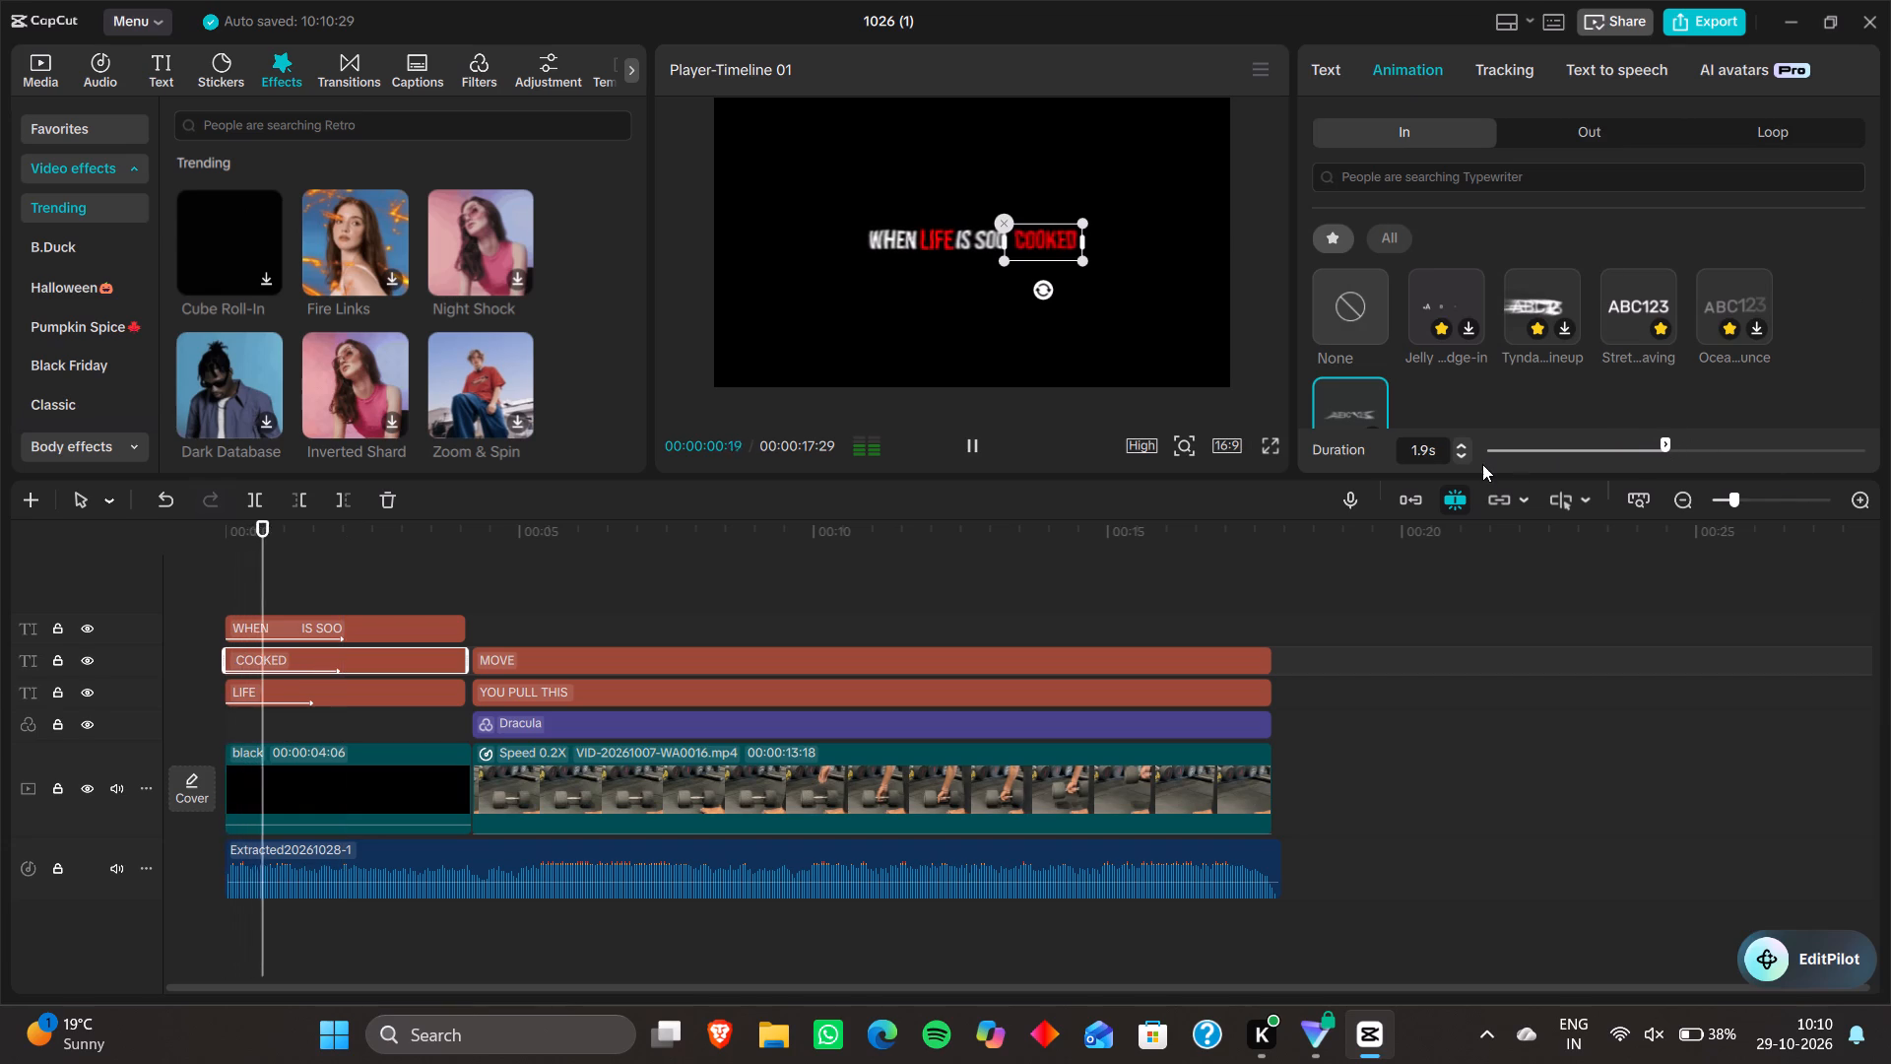
pyautogui.click(1467, 460)
pyautogui.doubleClick(1463, 447)
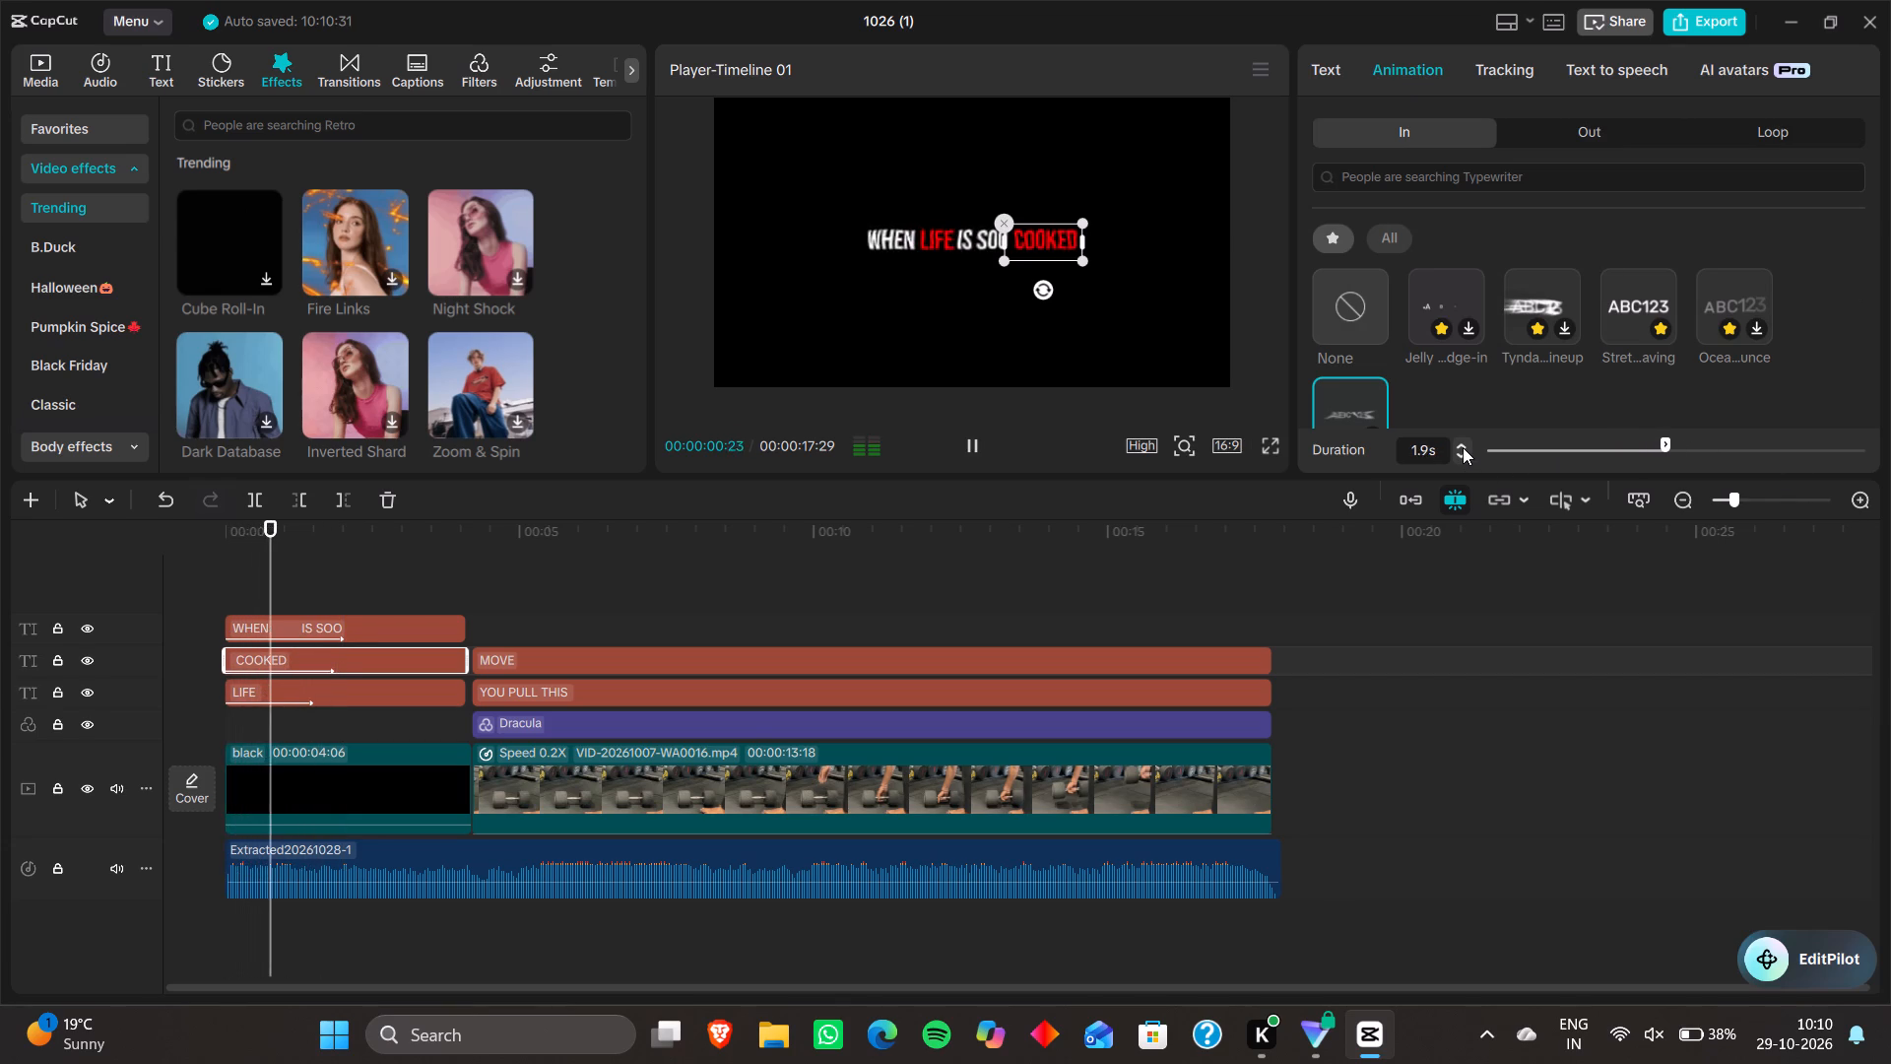
# Set the duration of the LIFE clip's Inhale entrance animation to 2.0 s.
pyautogui.click(391, 681)
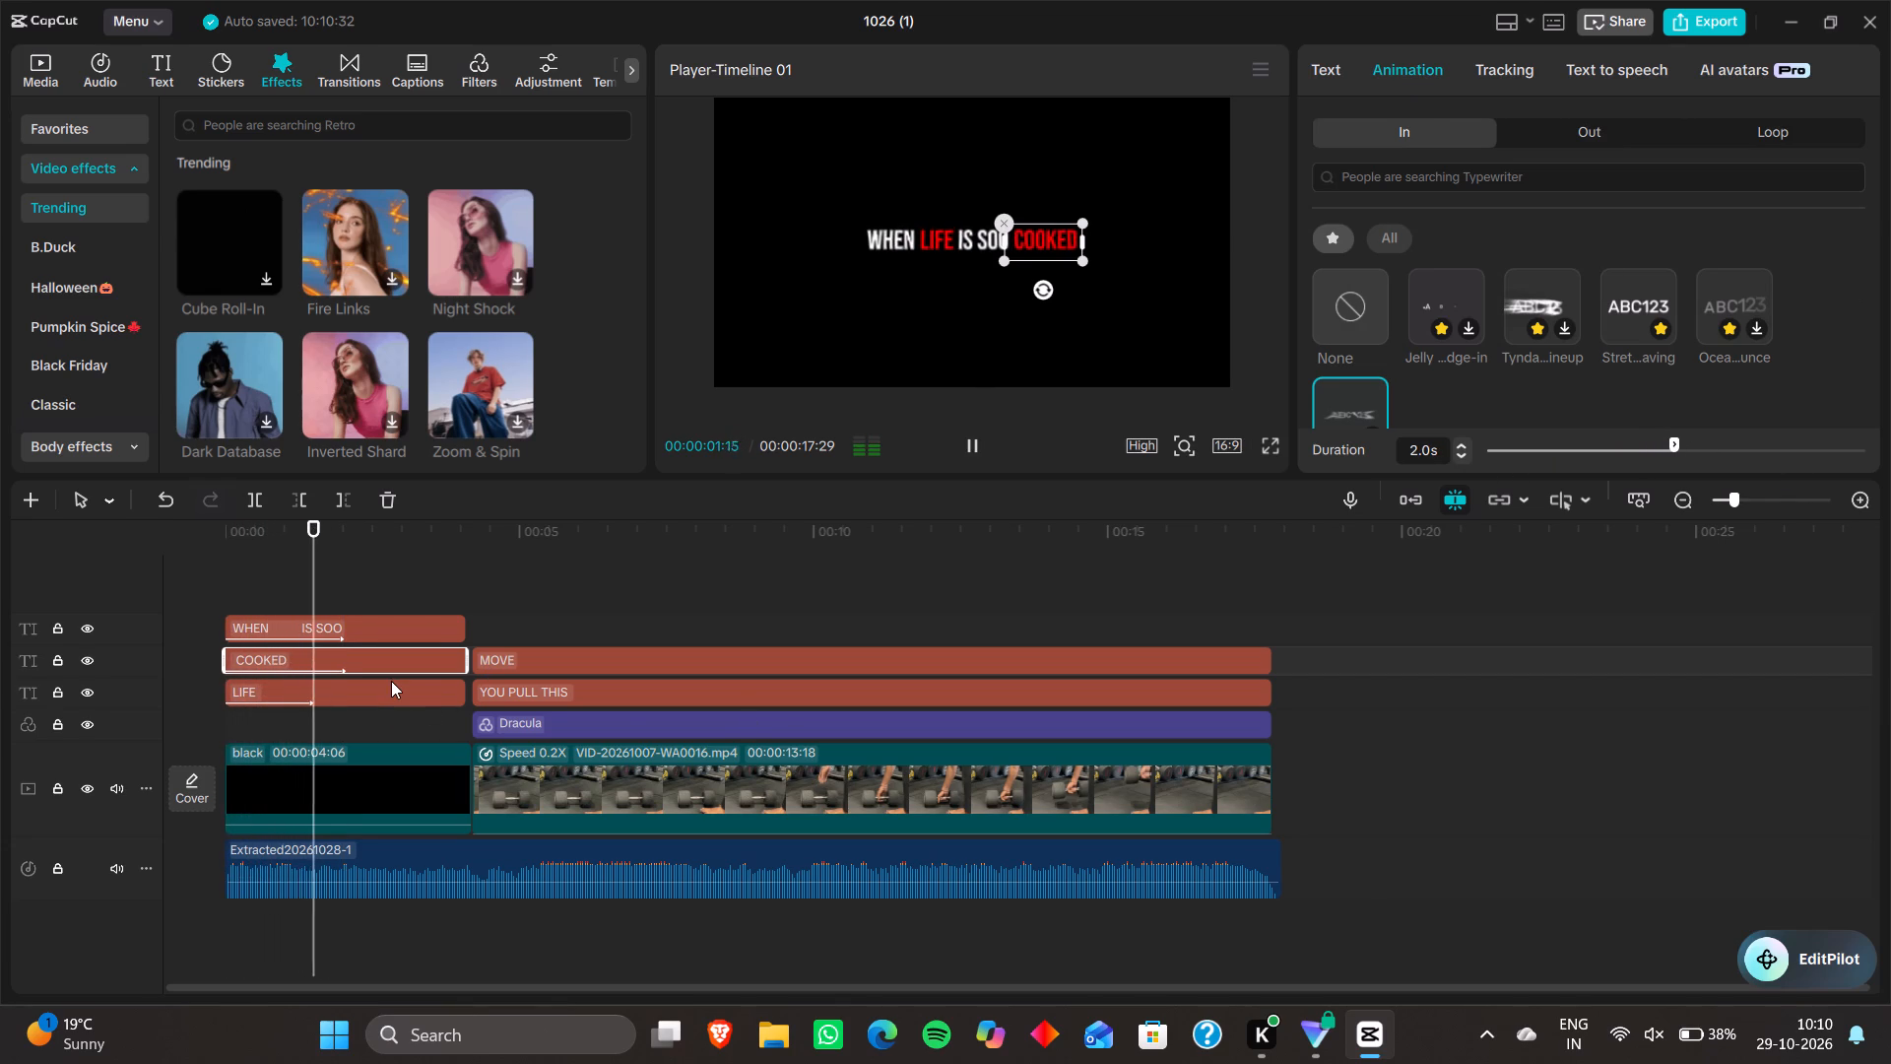
pyautogui.moveTo(1392, 63); pyautogui.dragTo(1627, 374)
pyautogui.click(1436, 74)
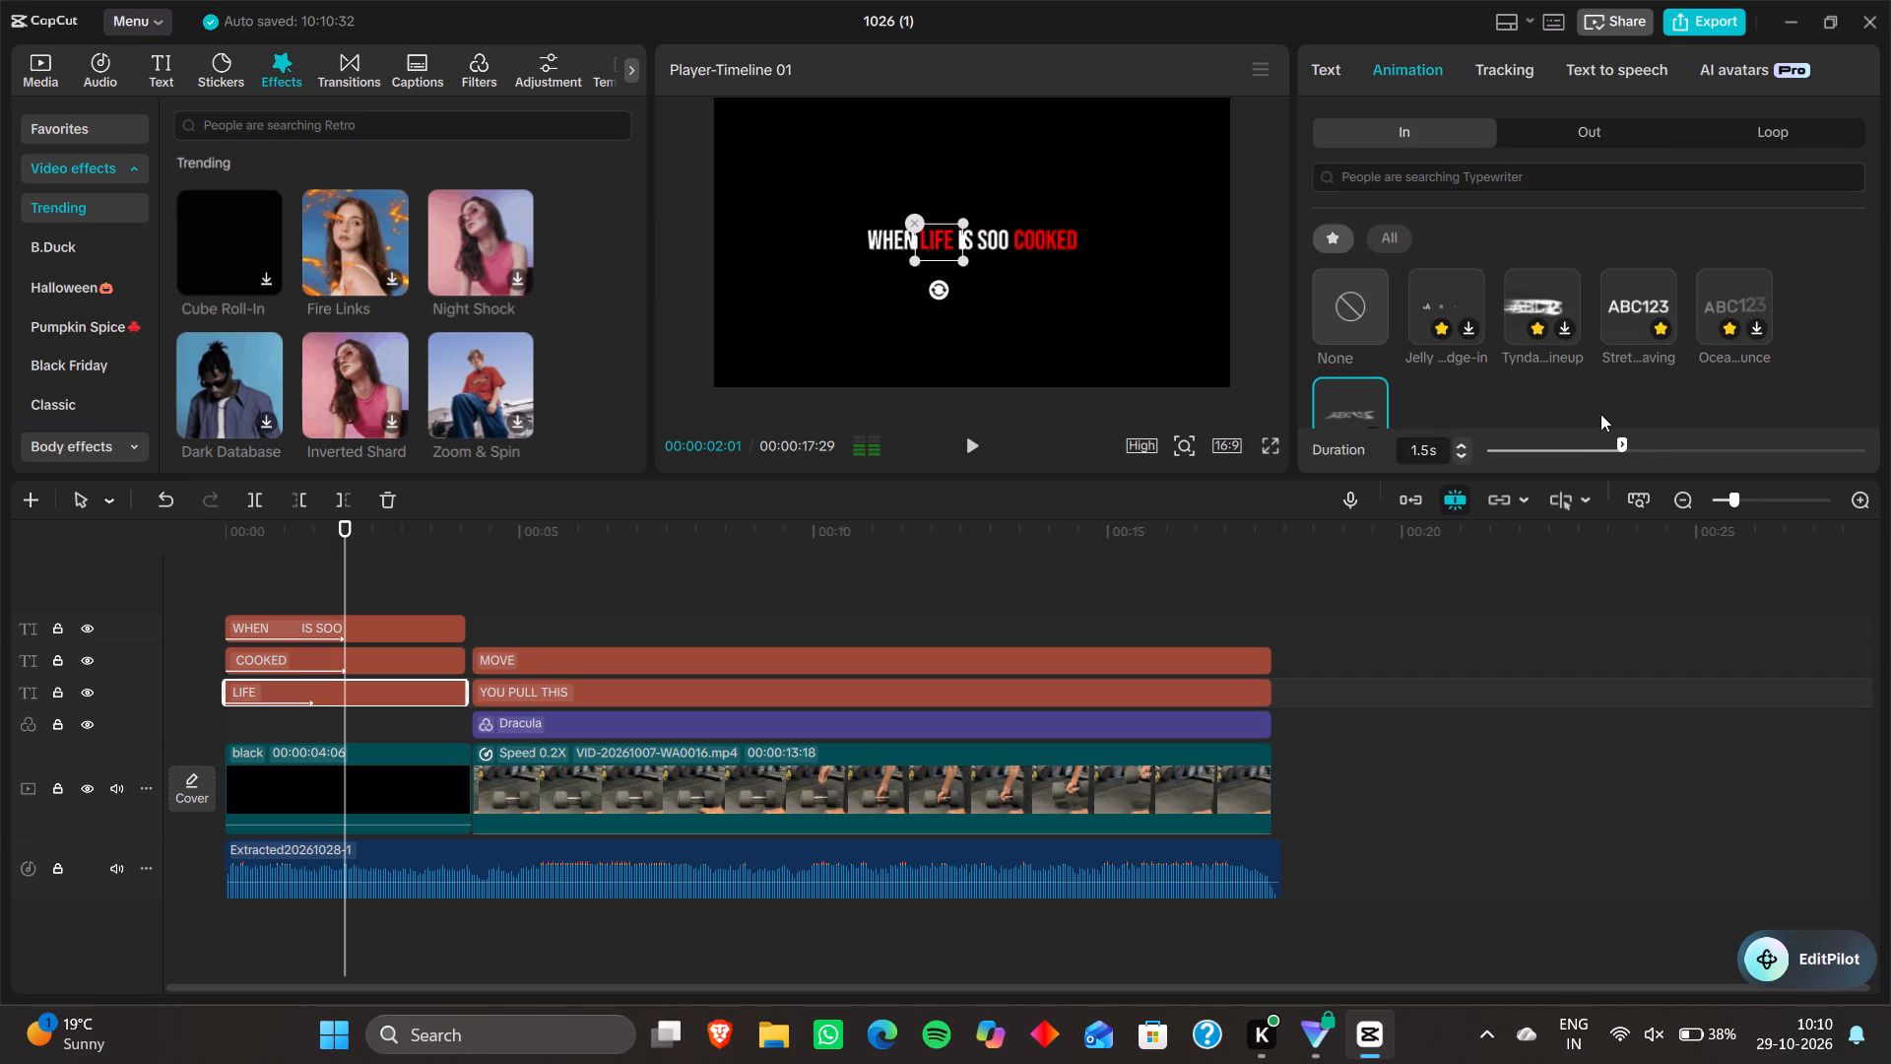
pyautogui.click(1678, 450)
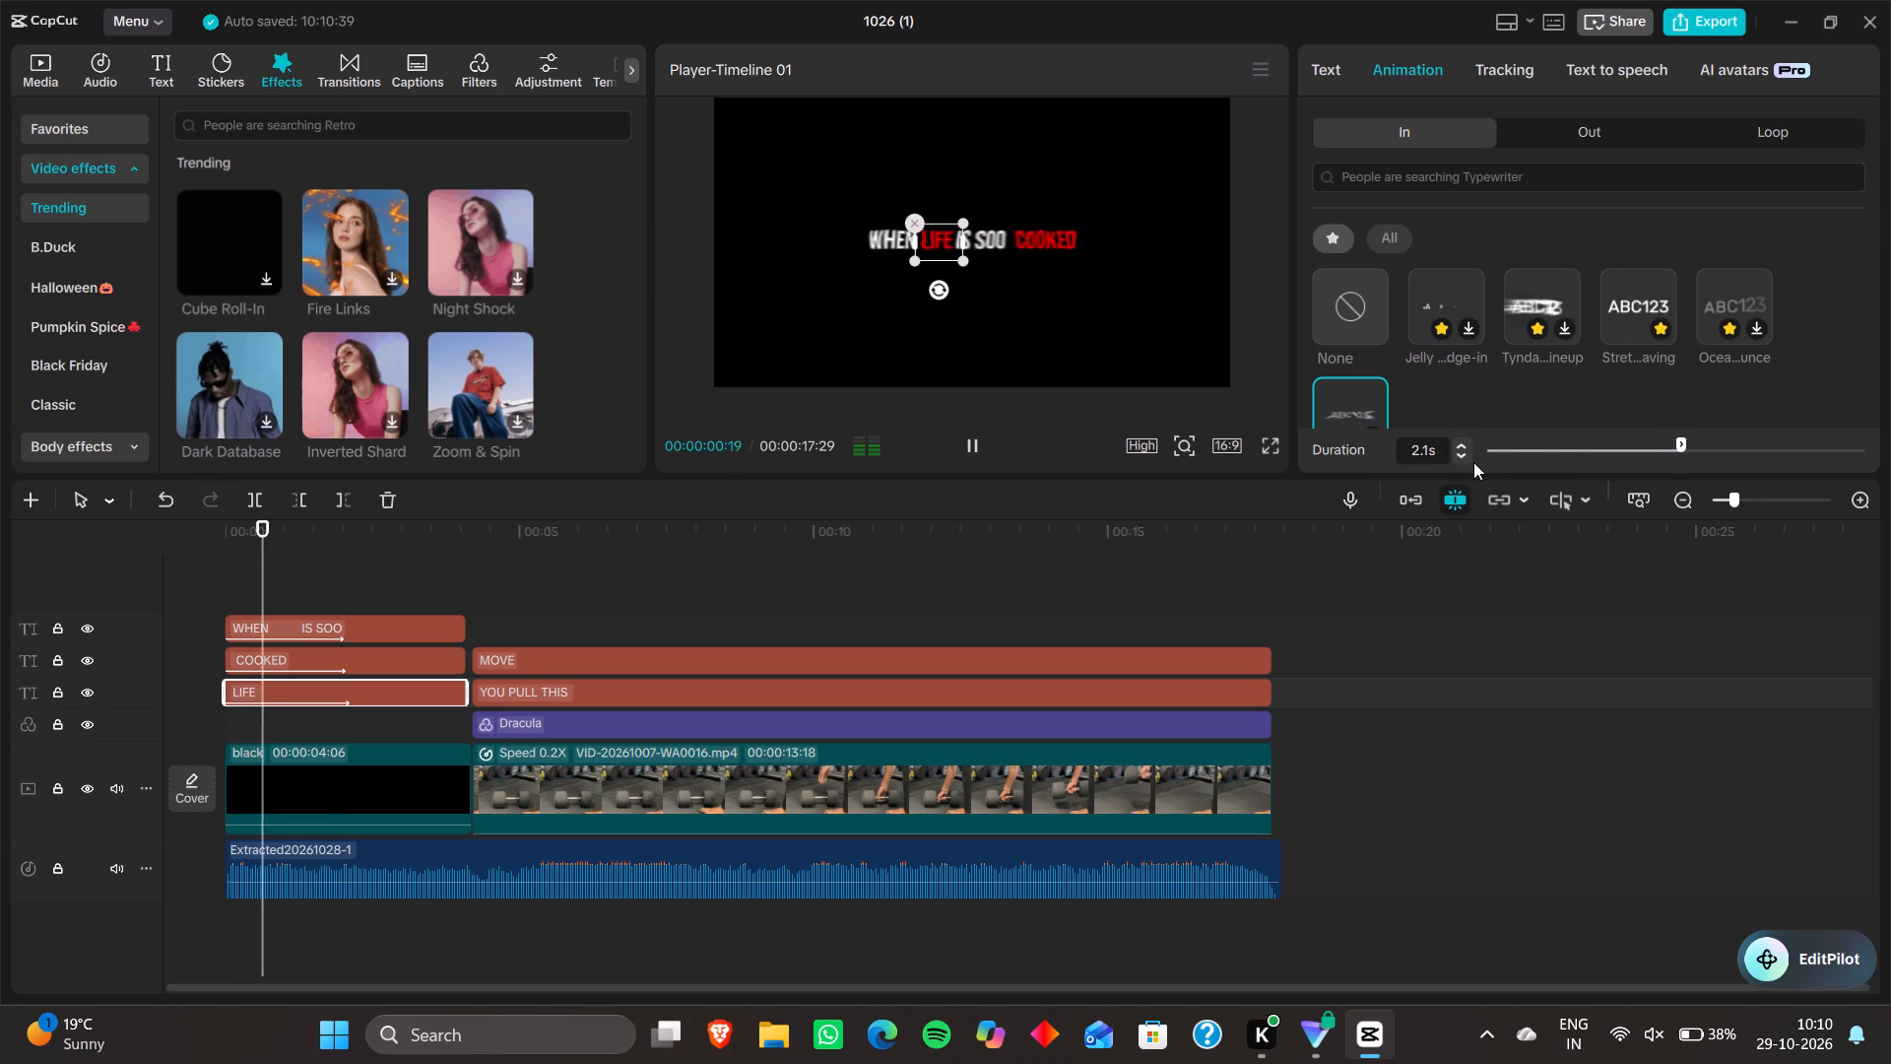
pyautogui.click(1463, 443)
pyautogui.doubleClick(1463, 454)
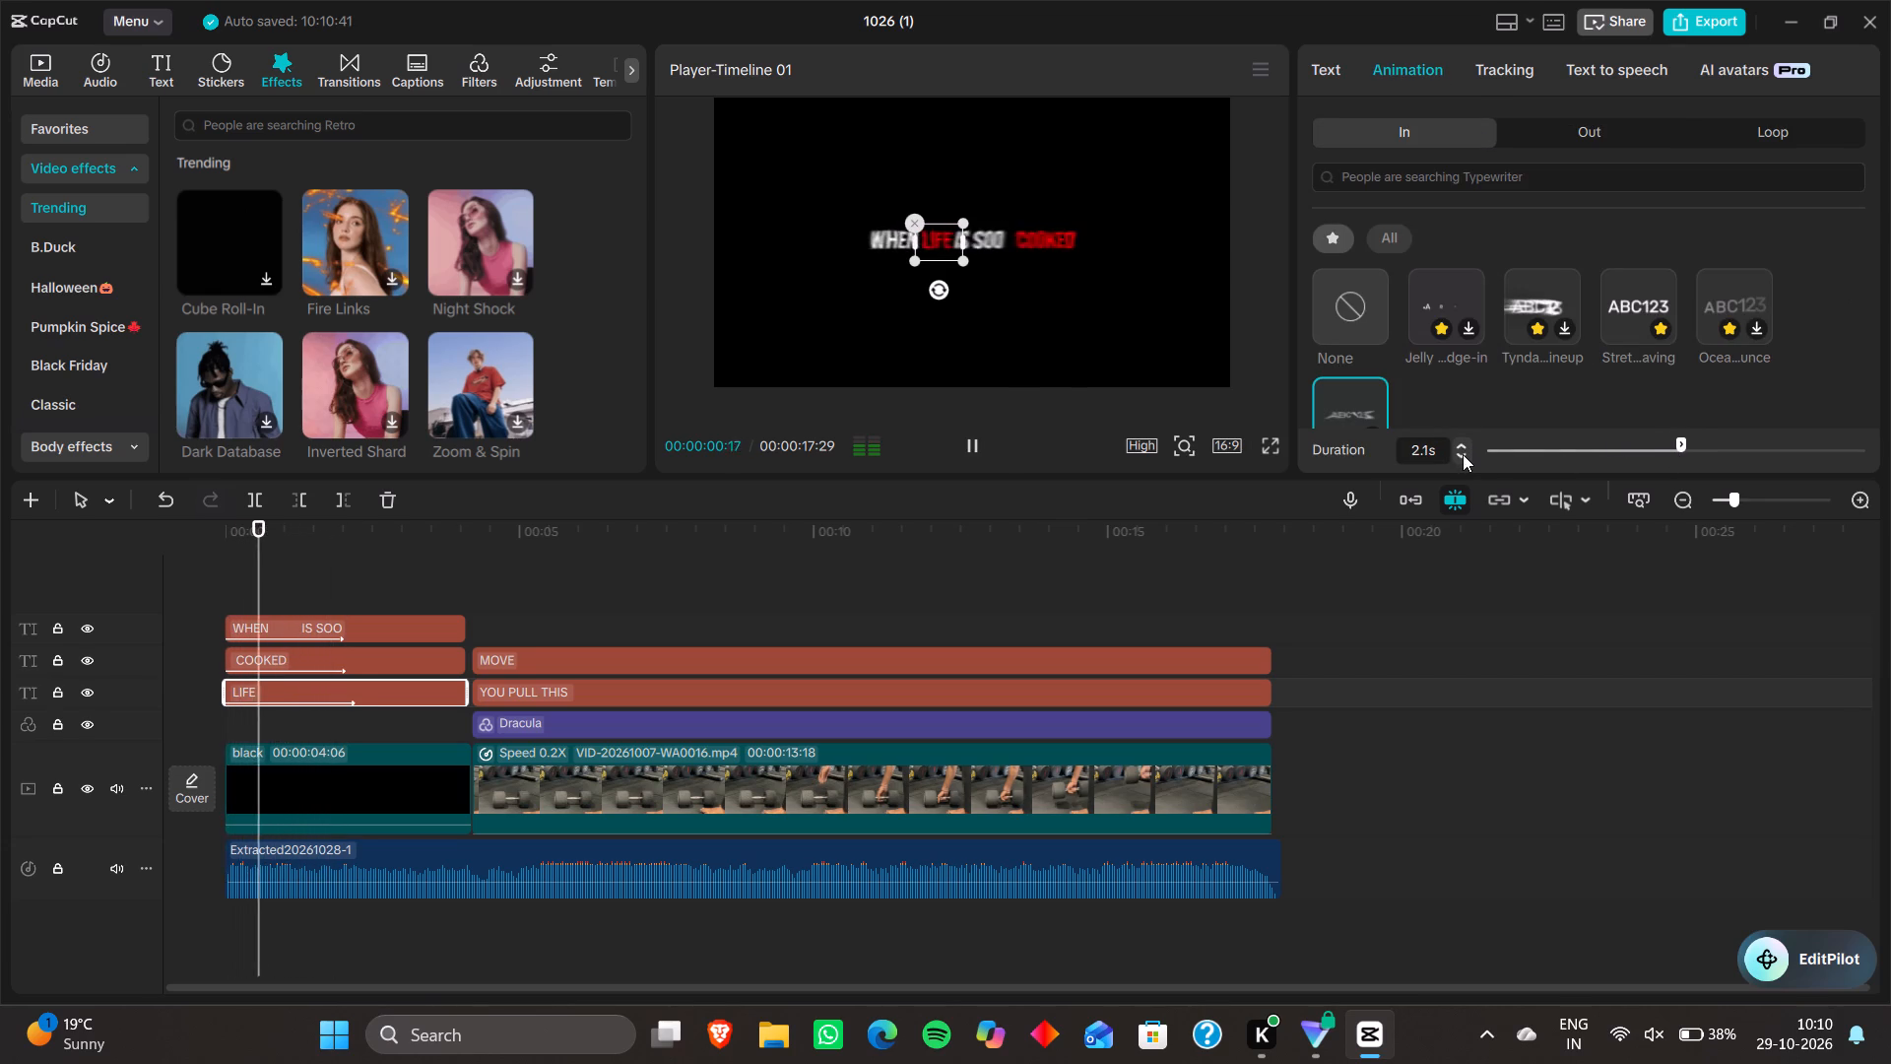
# Search the exit animations for inhale and apply Fade Out to the LIFE clip.
pyautogui.click(1597, 140)
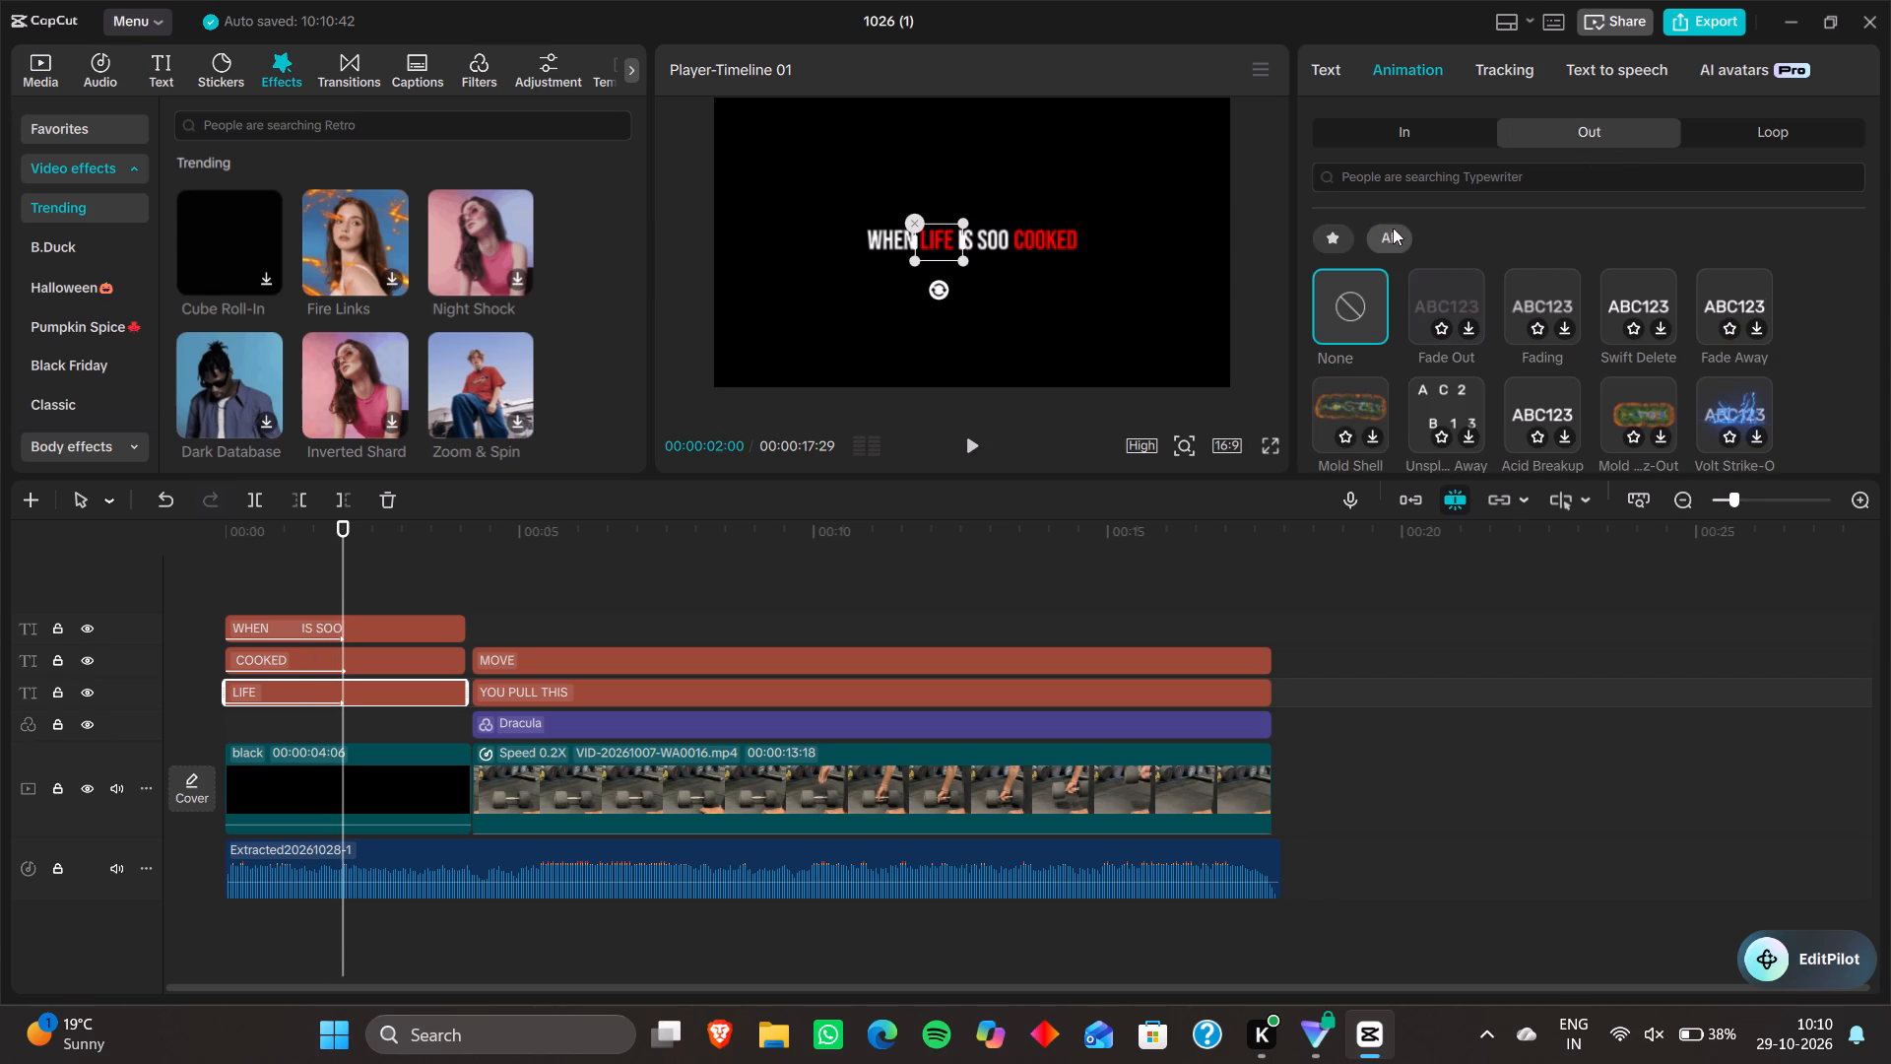
pyautogui.click(1334, 231)
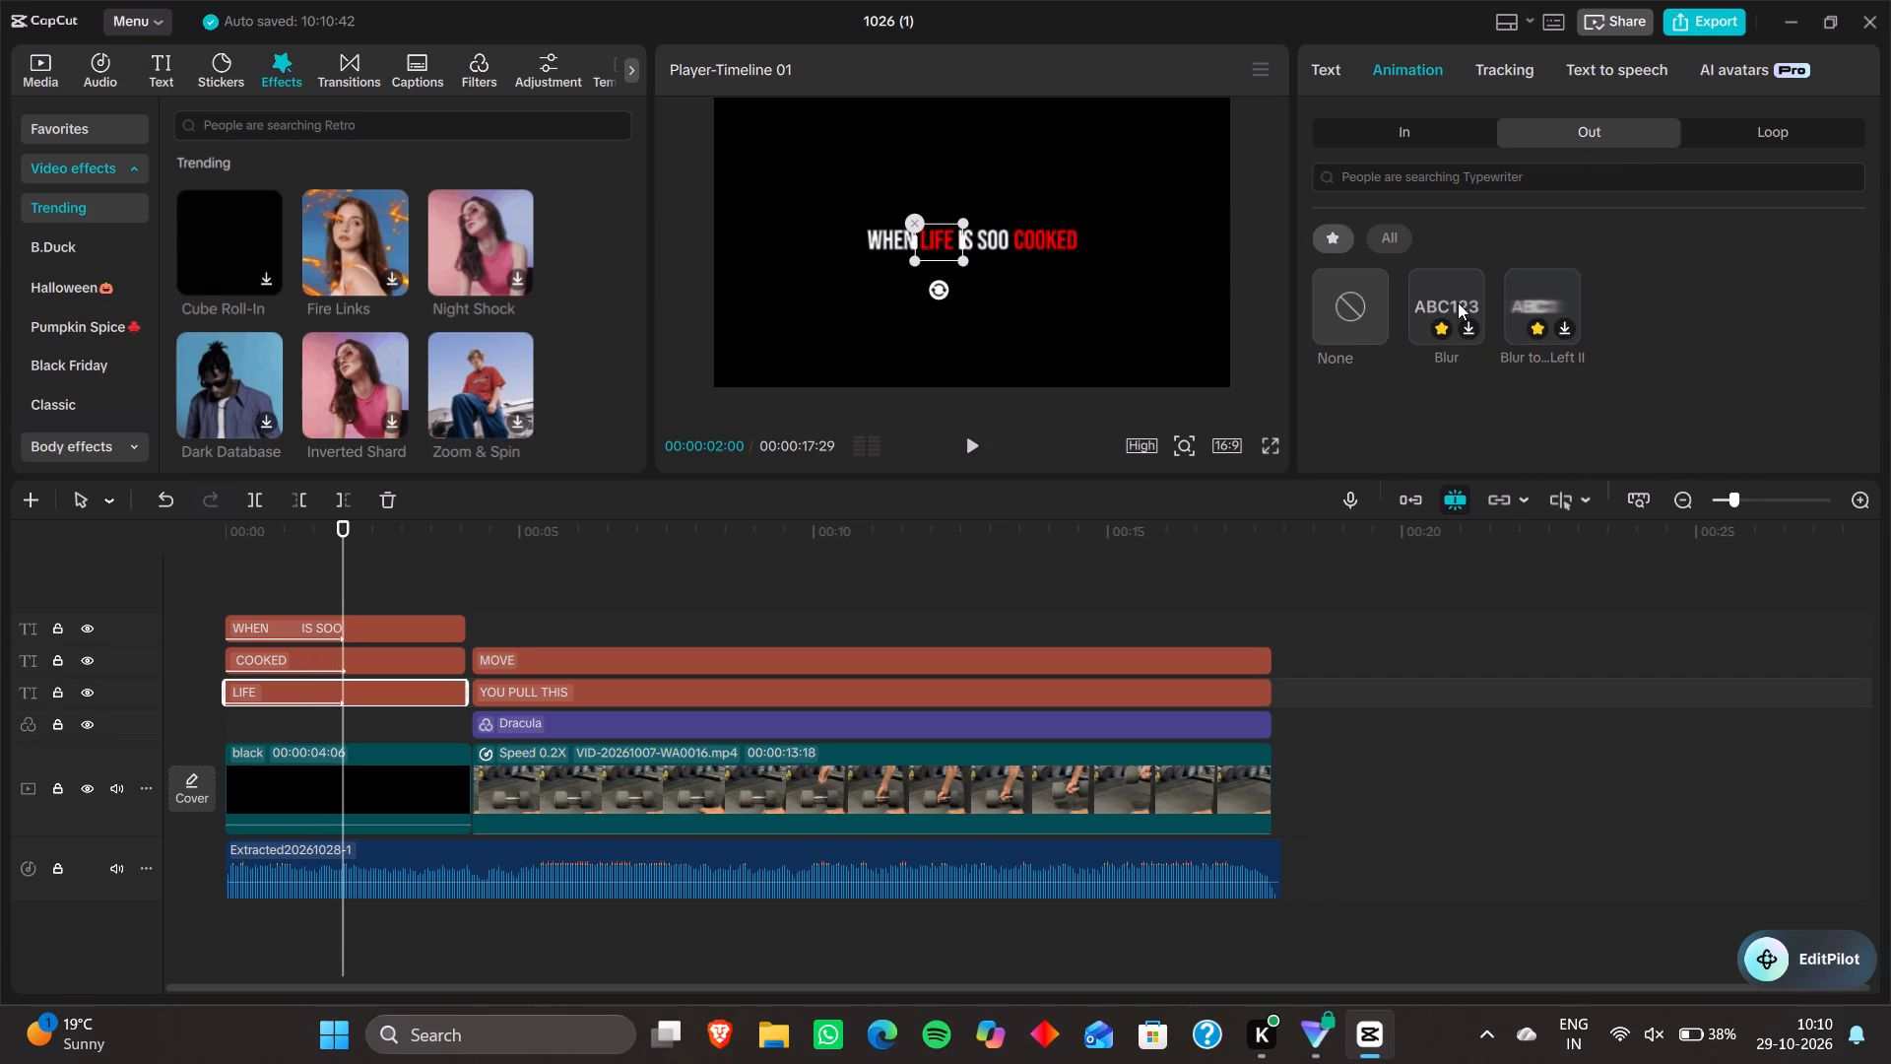
pyautogui.click(1434, 176)
pyautogui.write('inhale')
pyautogui.press('Return')
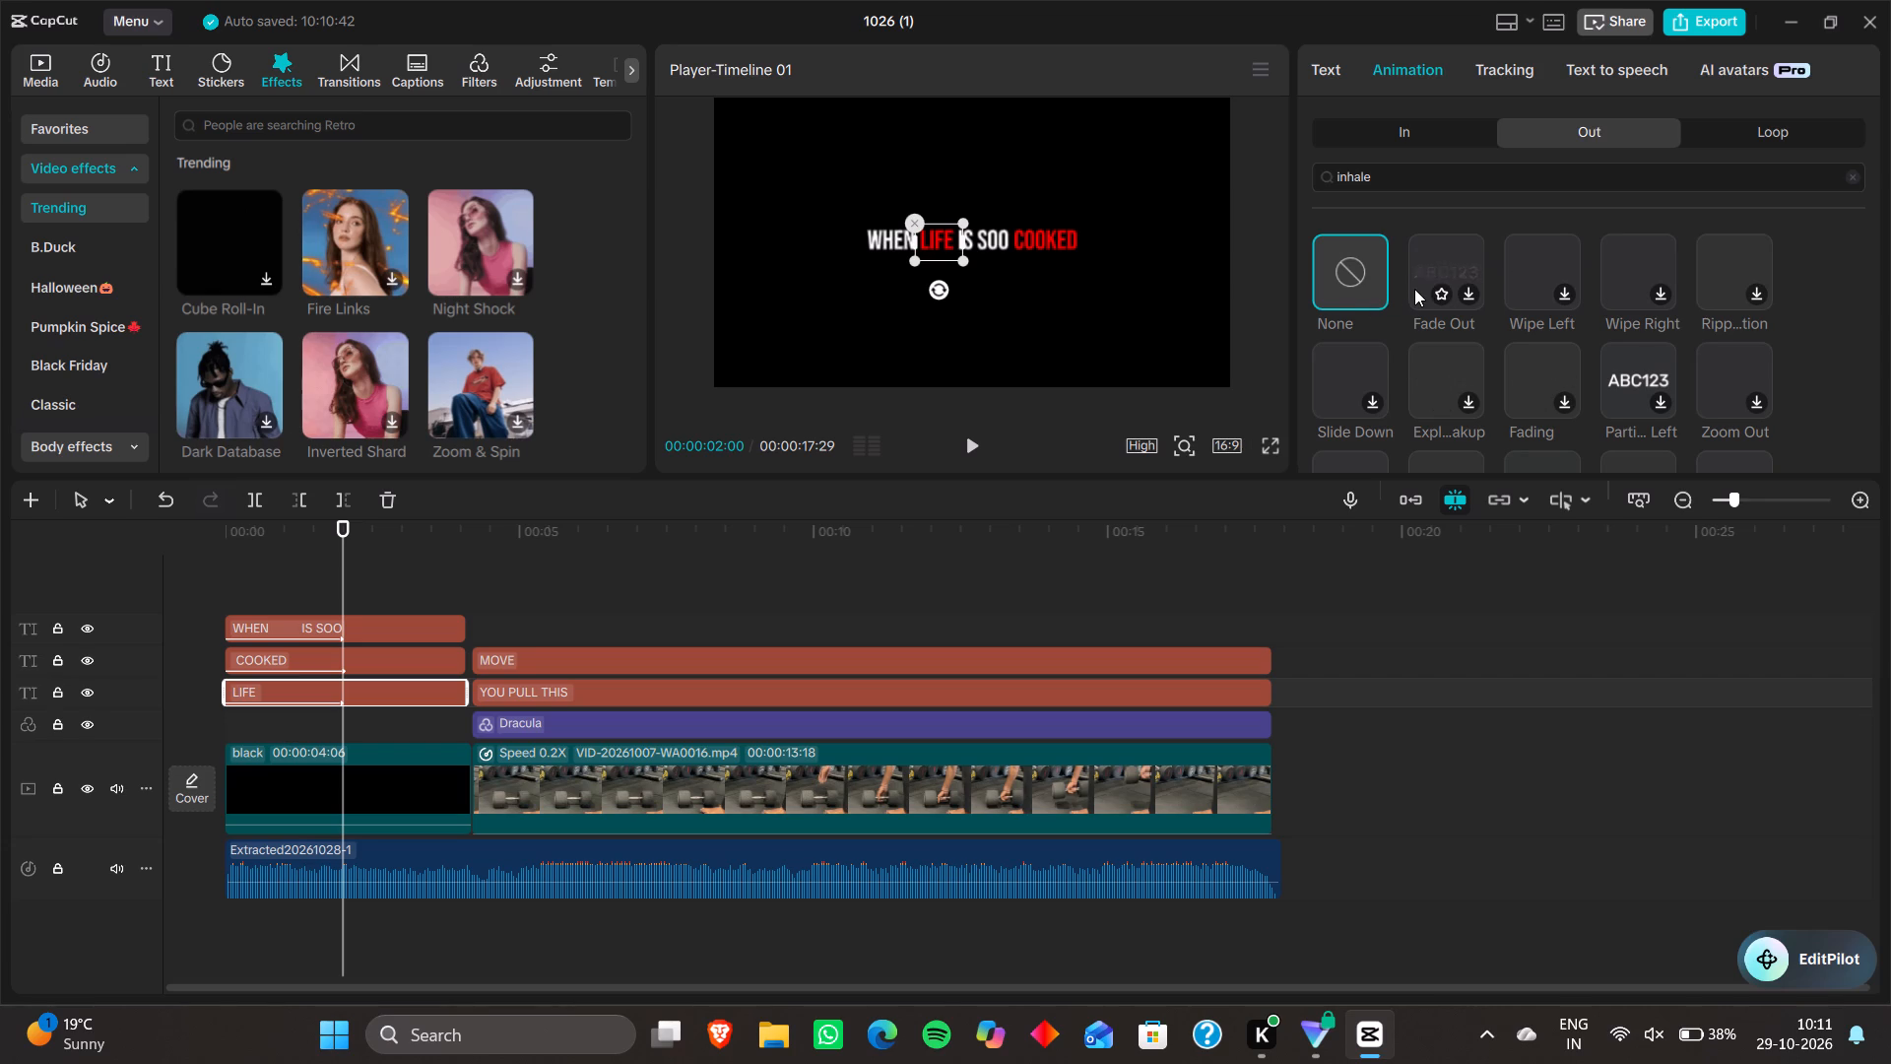
pyautogui.click(1465, 293)
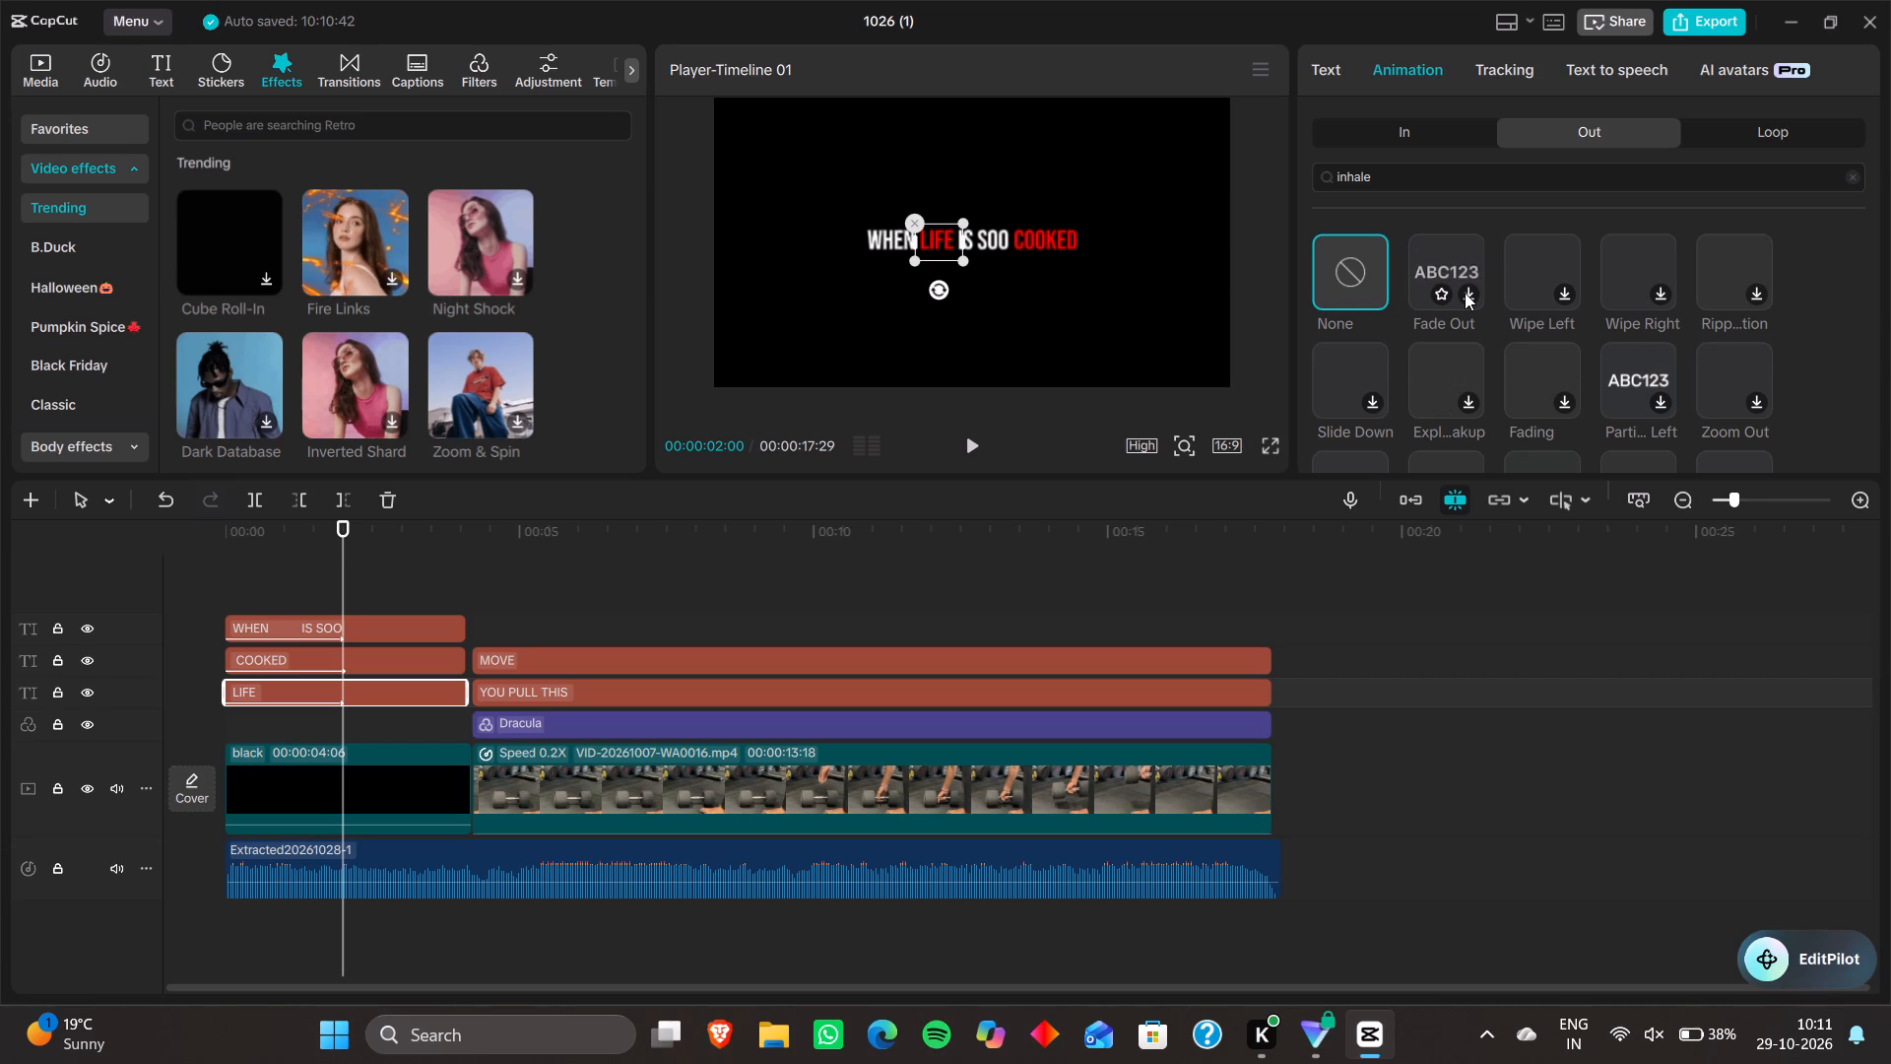
pyautogui.click(1465, 293)
pyautogui.rightClick(1465, 293)
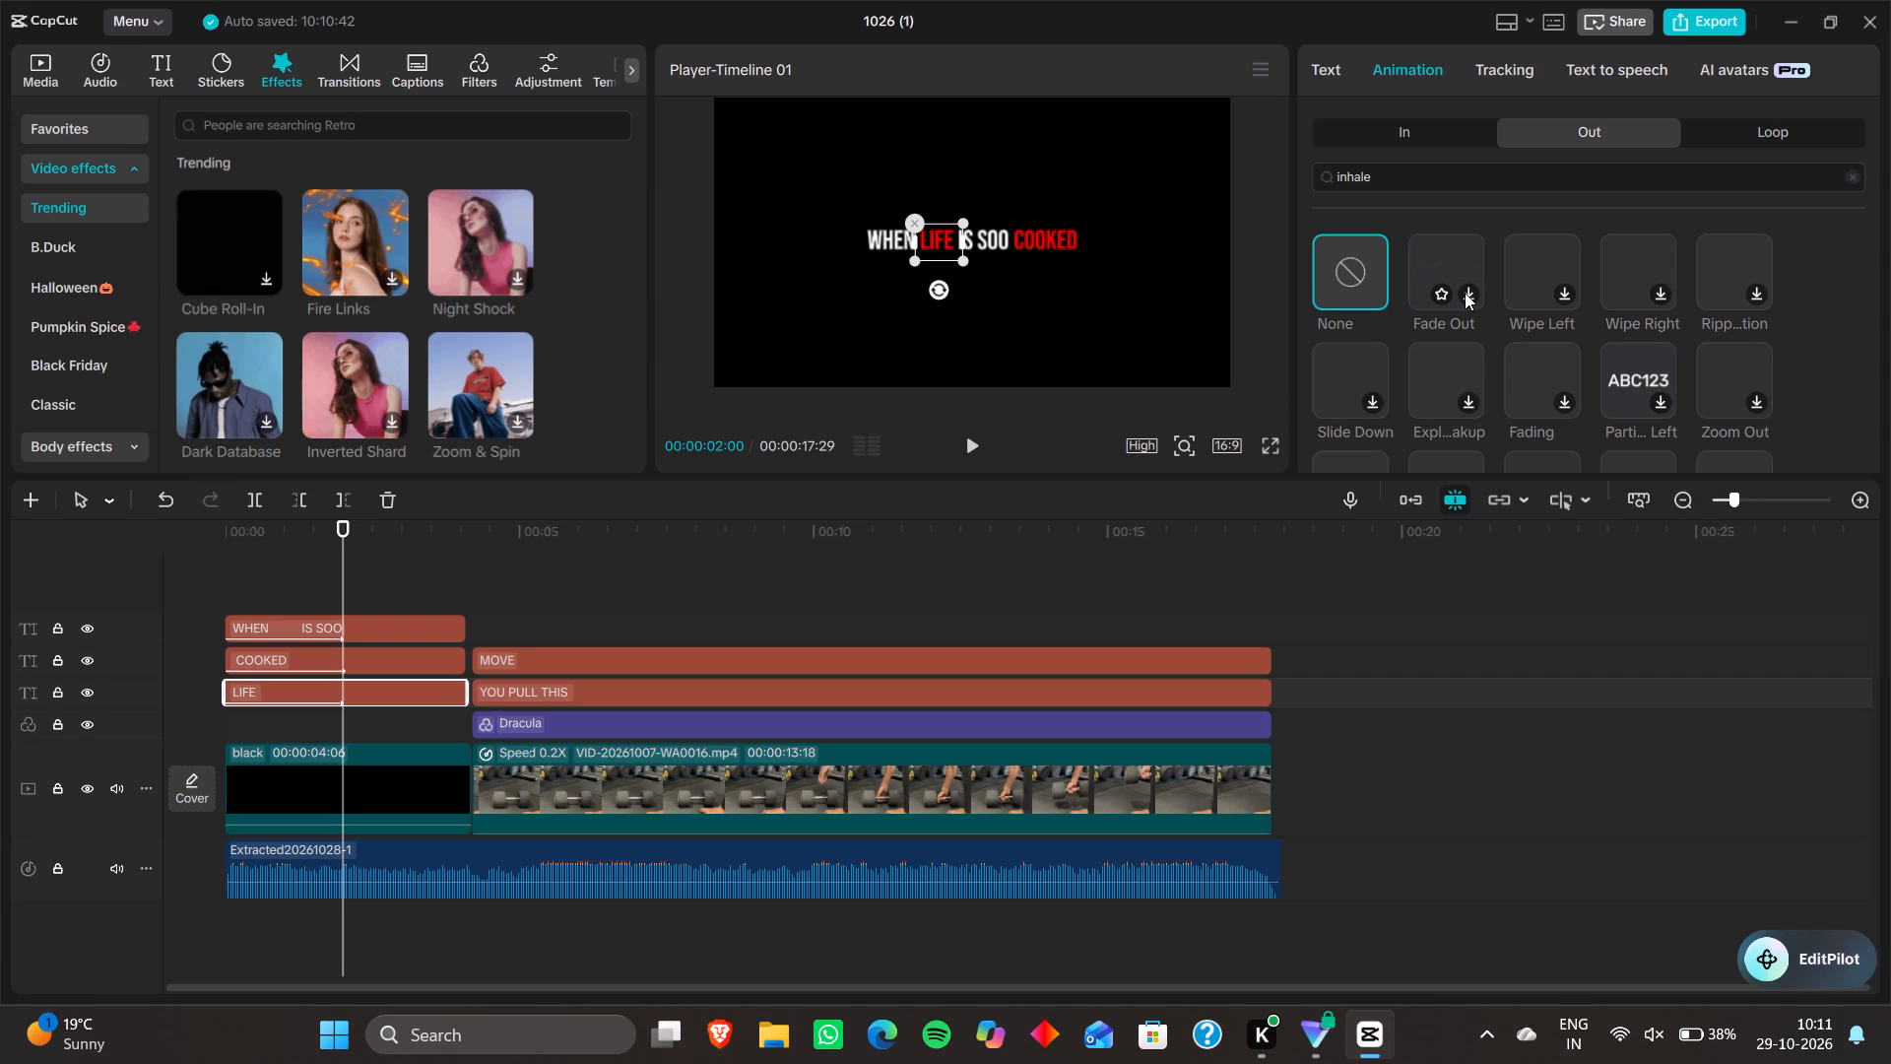
pyautogui.doubleClick(1462, 296)
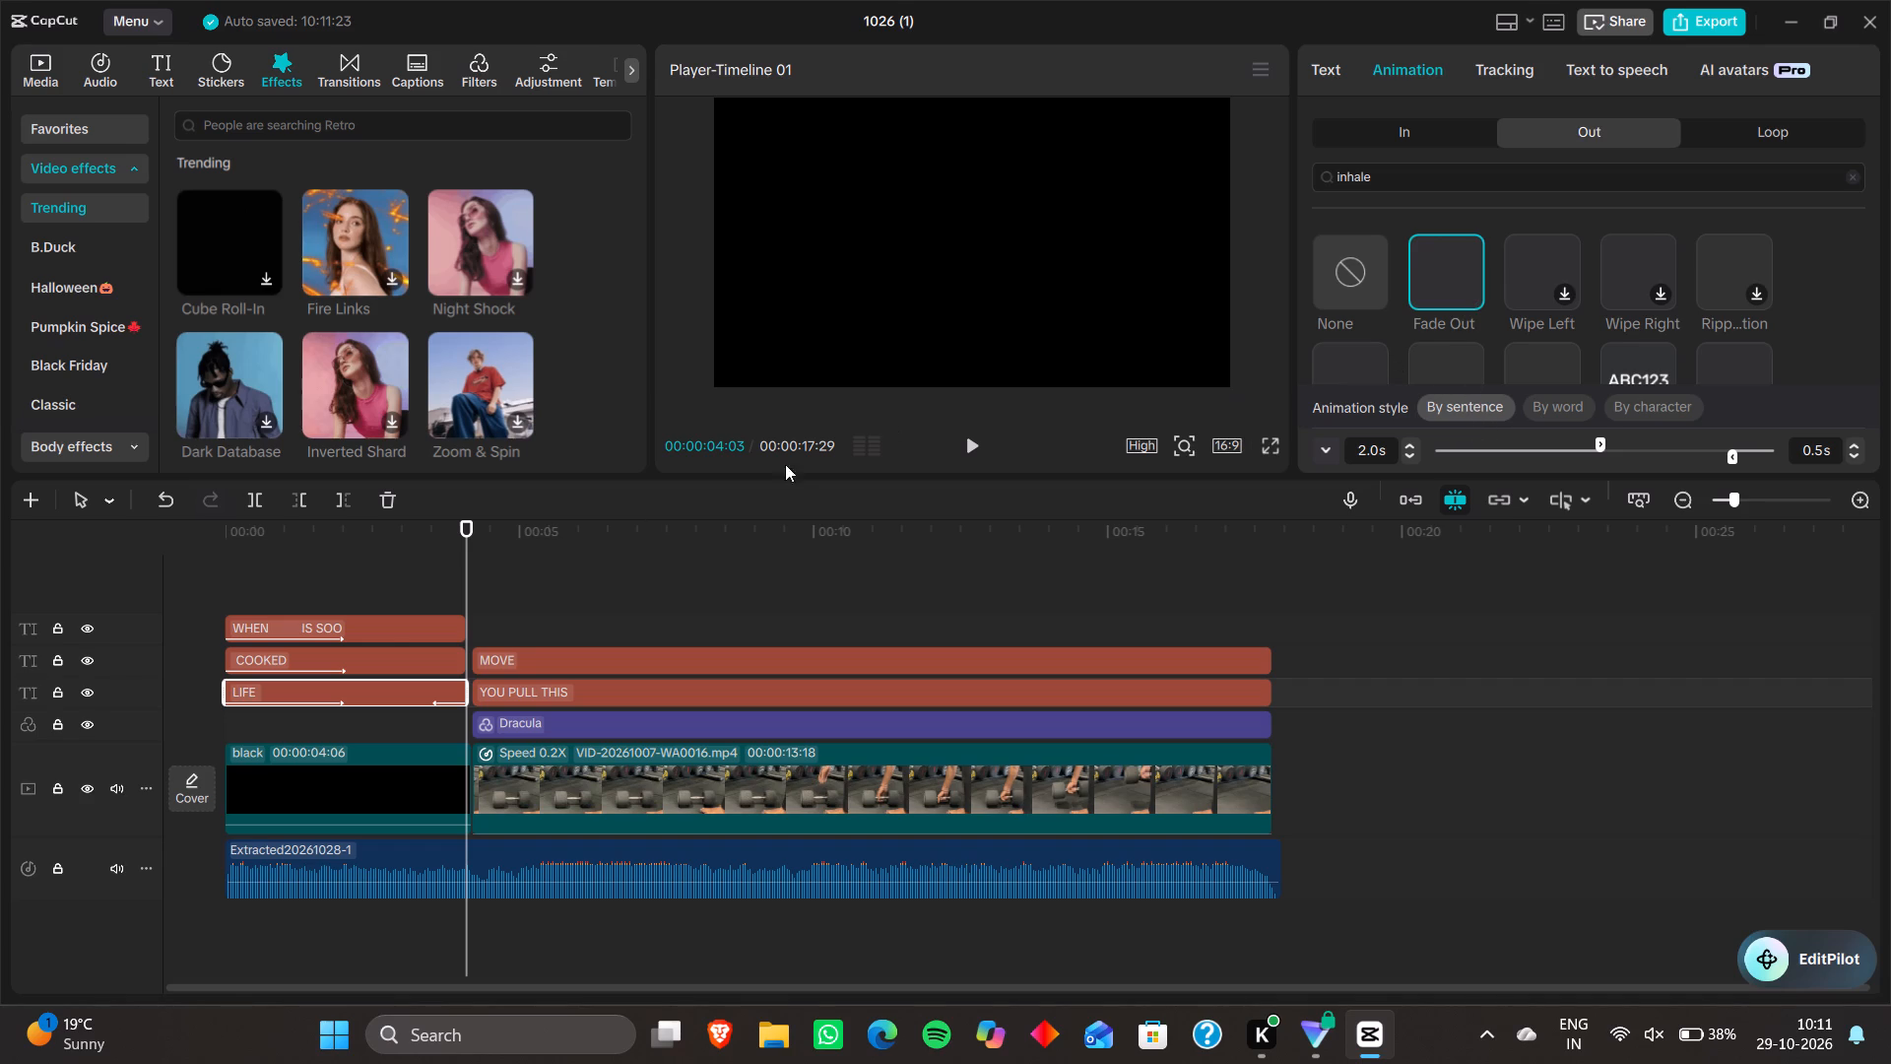
# Apply the Fade Out exit animation to the WHEN IS SOO clip.
pyautogui.click(388, 618)
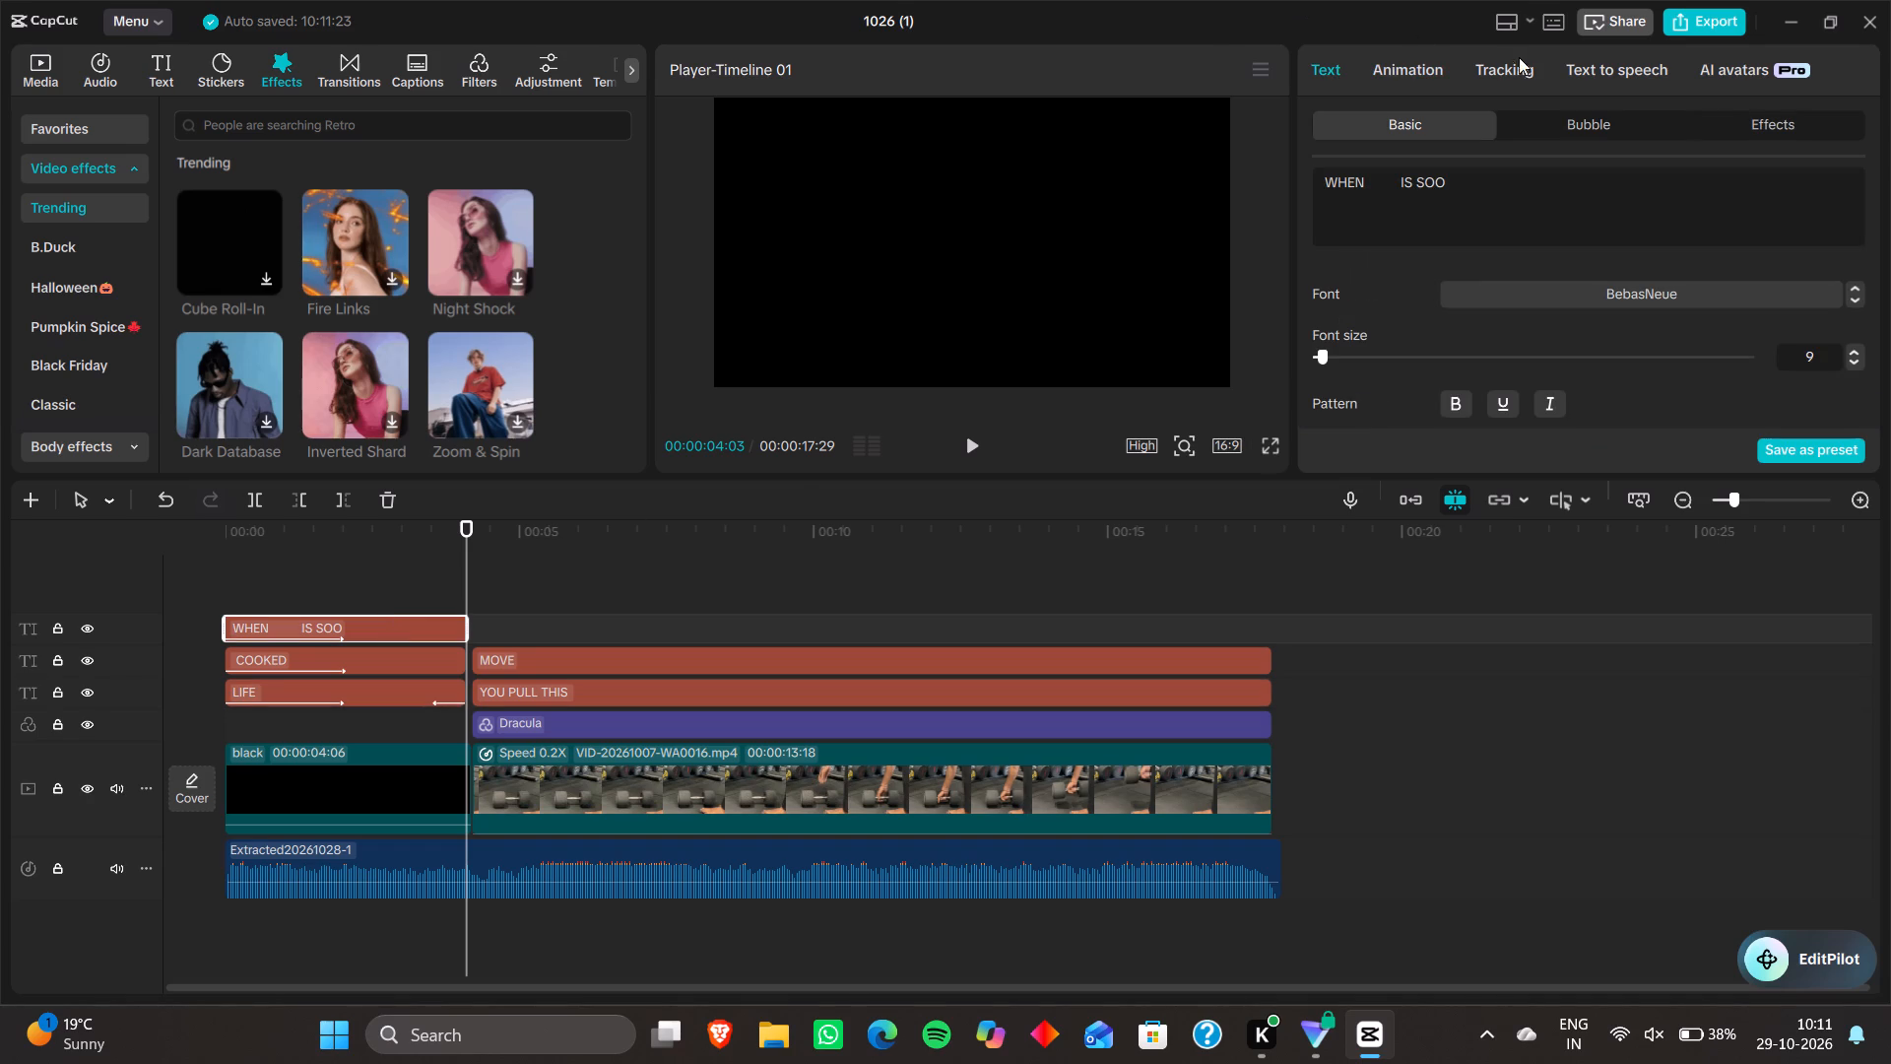
pyautogui.click(1421, 76)
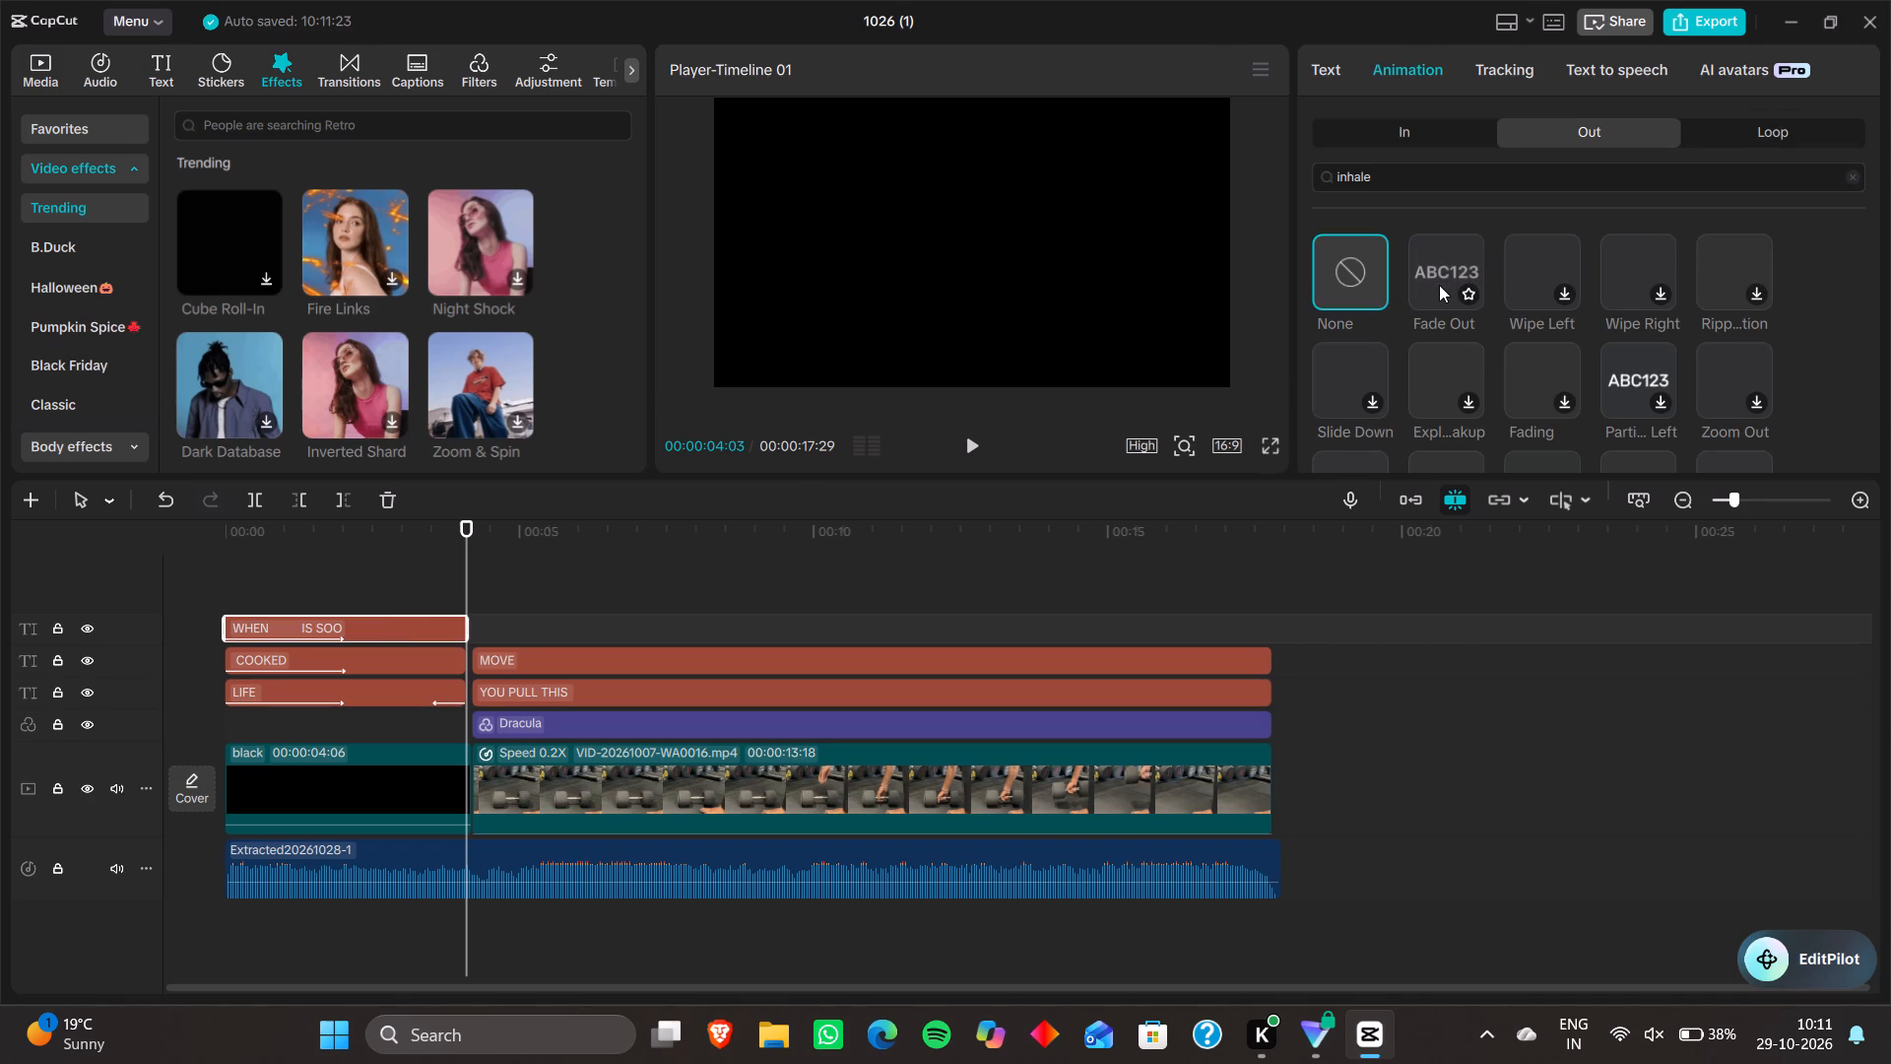
pyautogui.click(1439, 285)
pyautogui.doubleClick(1439, 285)
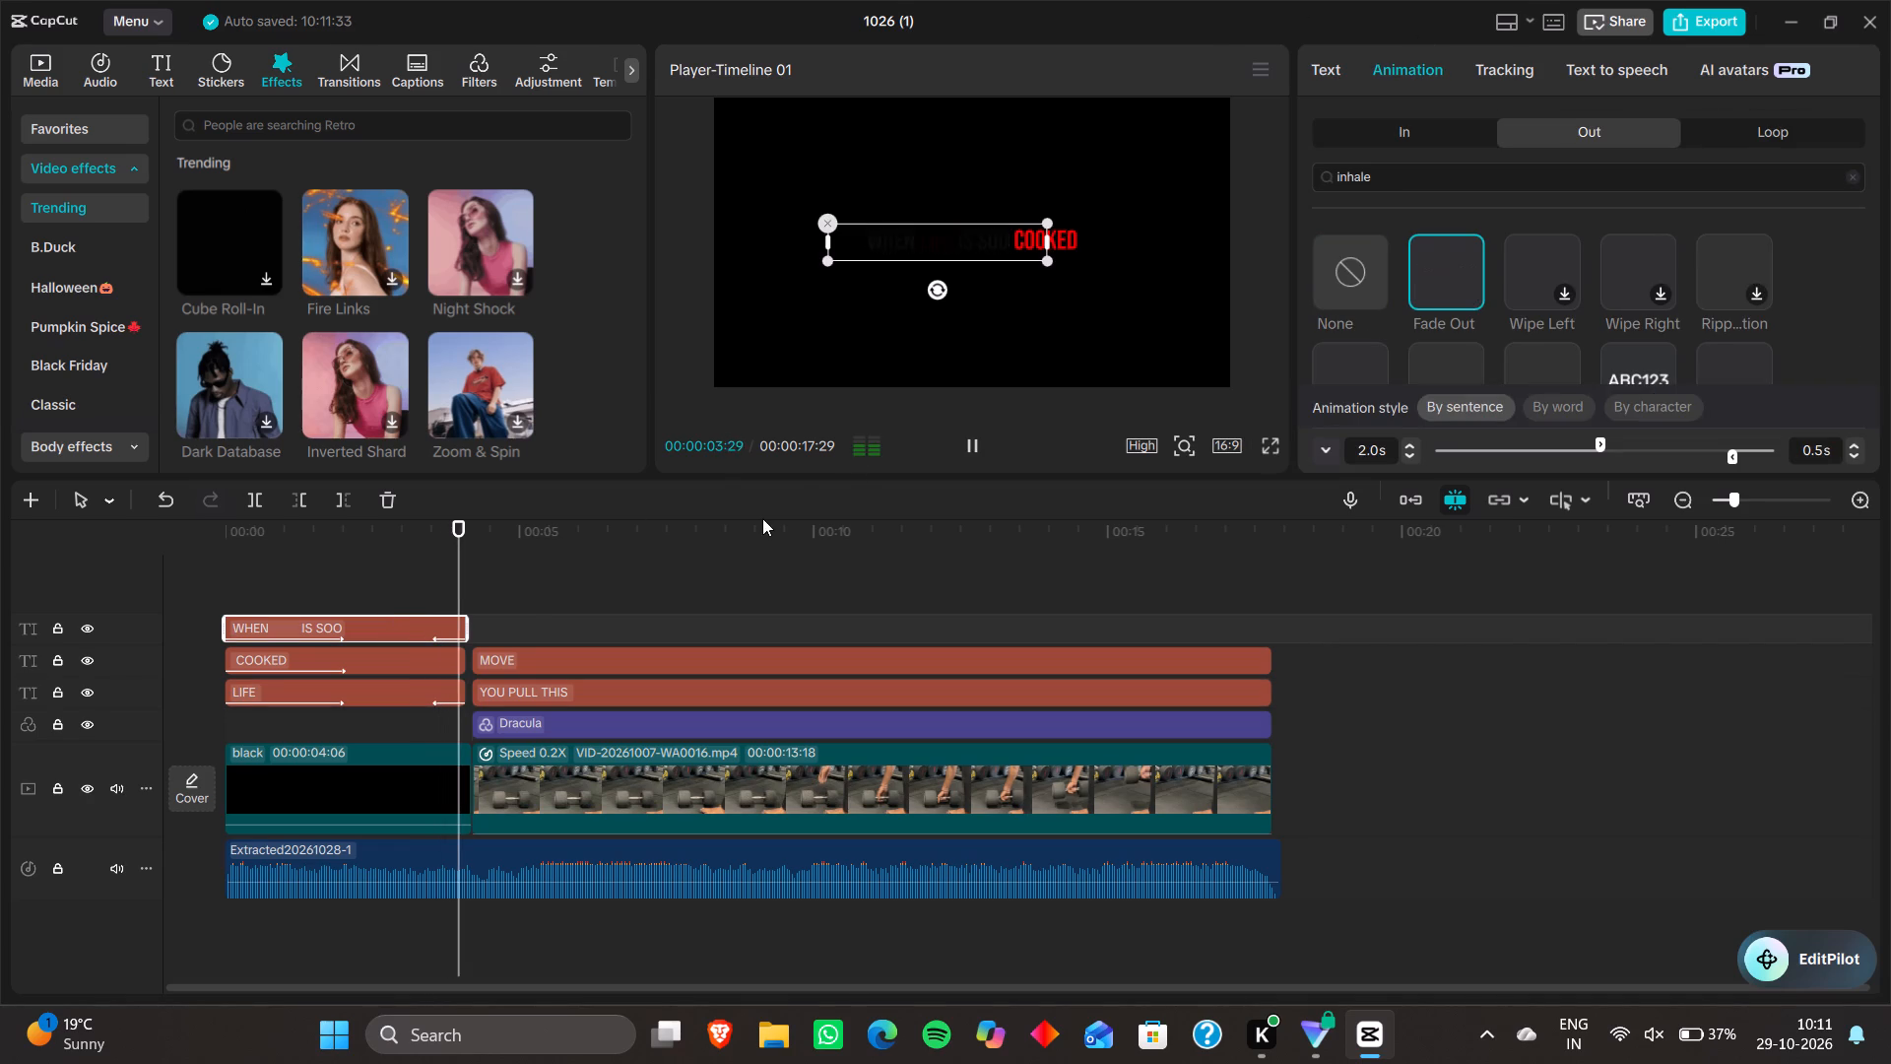
# Apply the Fade Out exit animation to the COOKED clip.
pyautogui.click(431, 661)
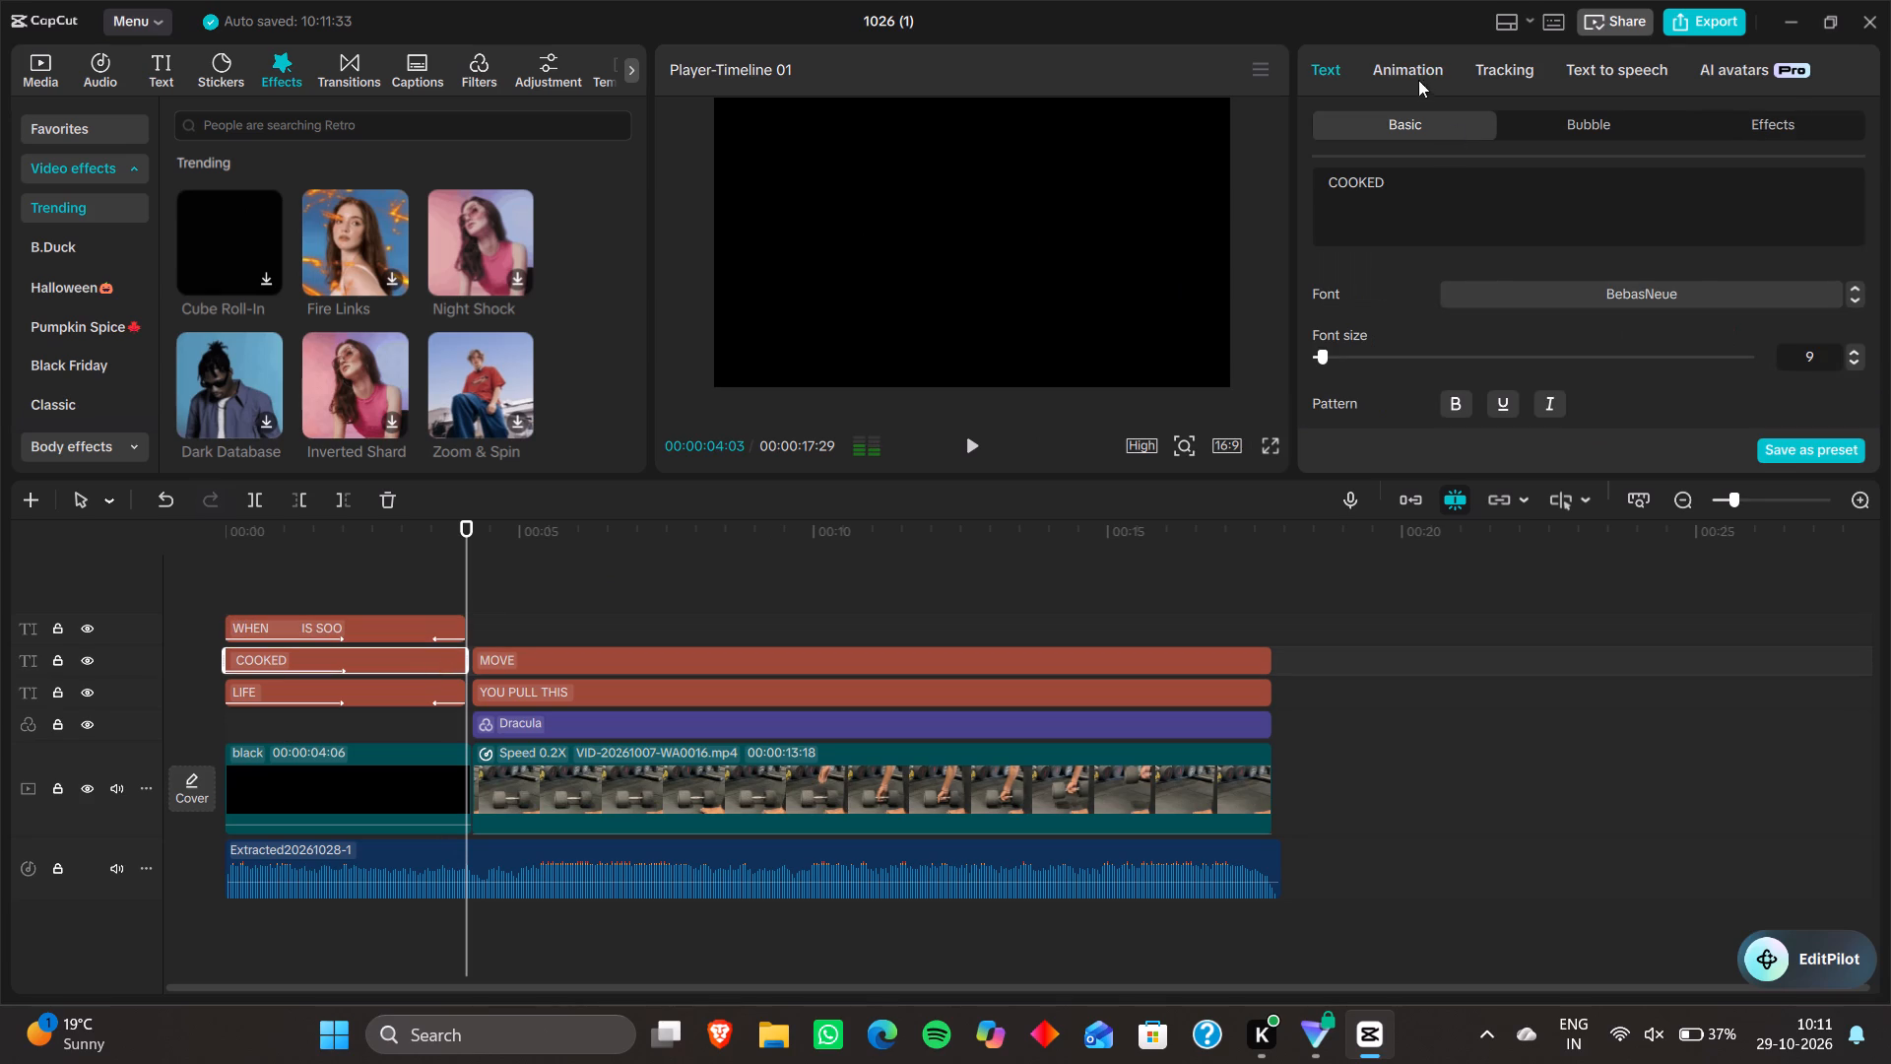
pyautogui.click(1410, 69)
pyautogui.doubleClick(1441, 265)
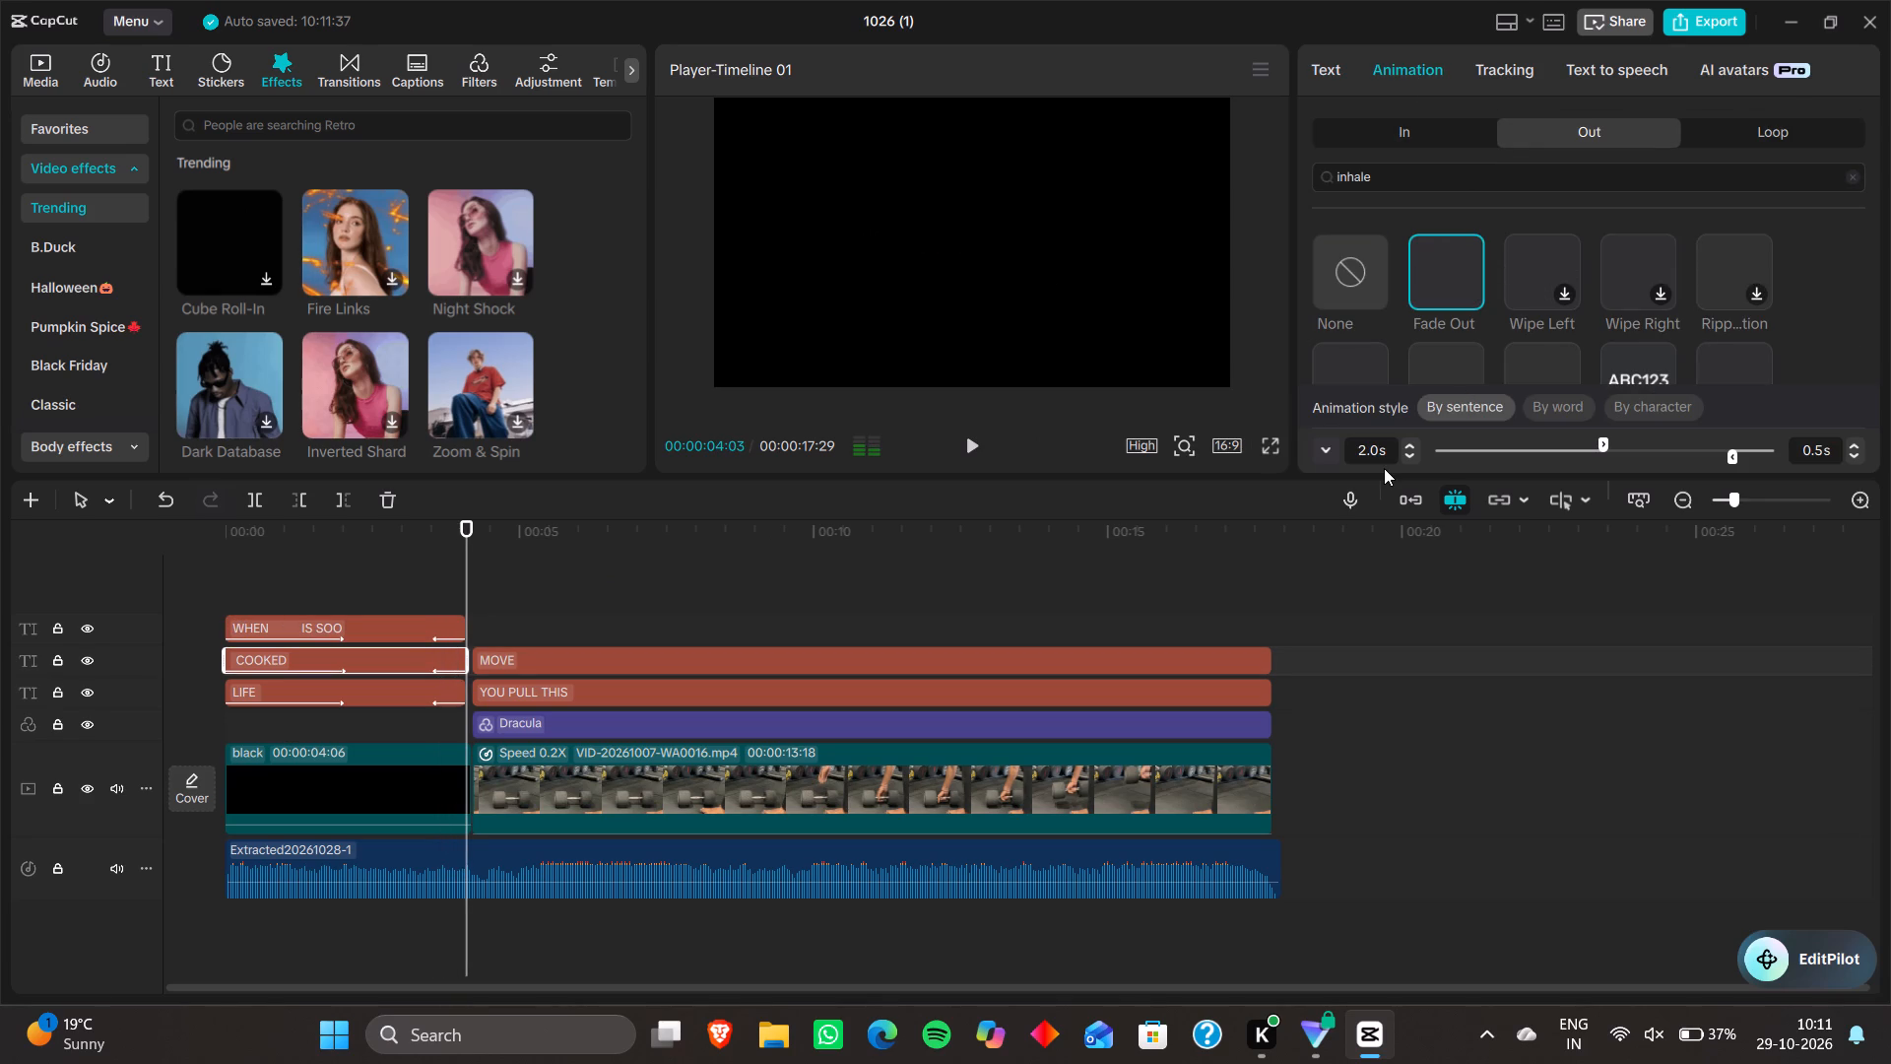
# Replay the video from the start through the YOU PULL THIS MOVE title to check the opening title's entrance and exit animations.
pyautogui.press('Up')
pyautogui.press('Up')
pyautogui.press('Up')
pyautogui.press('Up')
pyautogui.press('Up')
pyautogui.press('Up')
pyautogui.press('Up')
pyautogui.press('space')
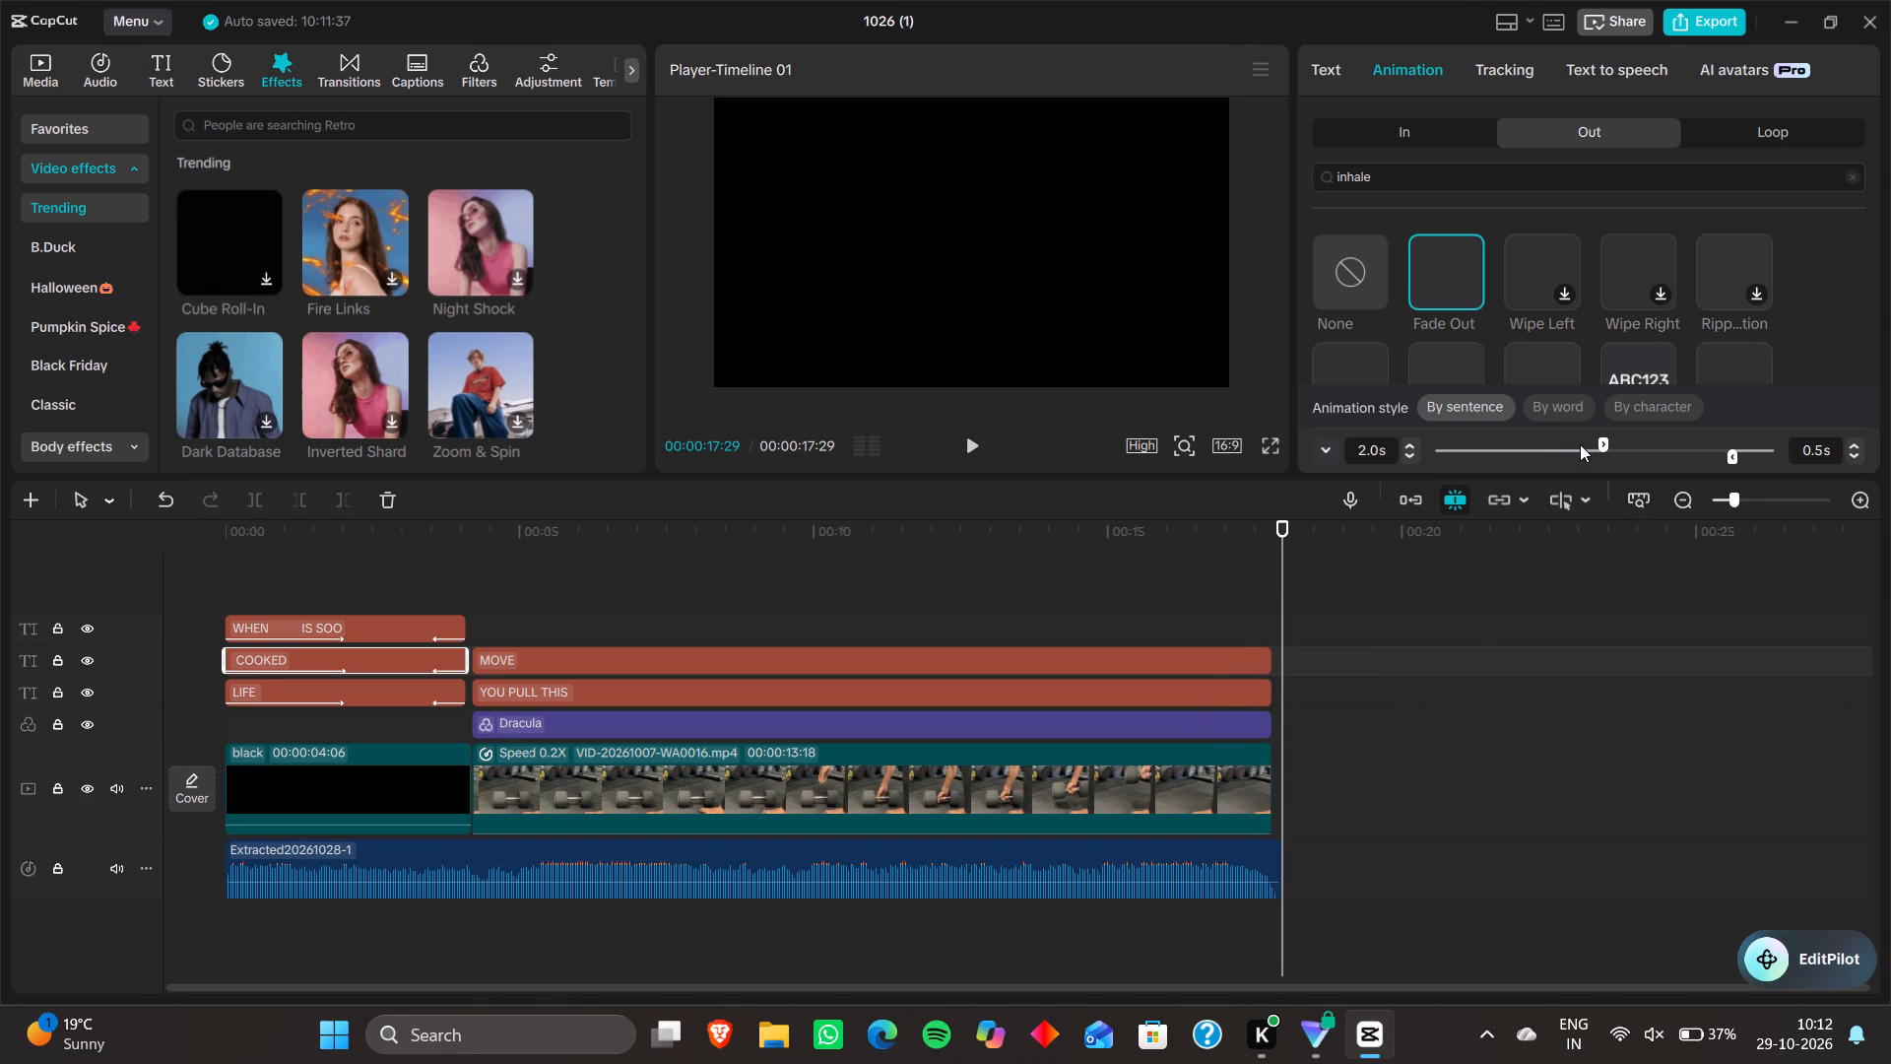
pyautogui.press('space')
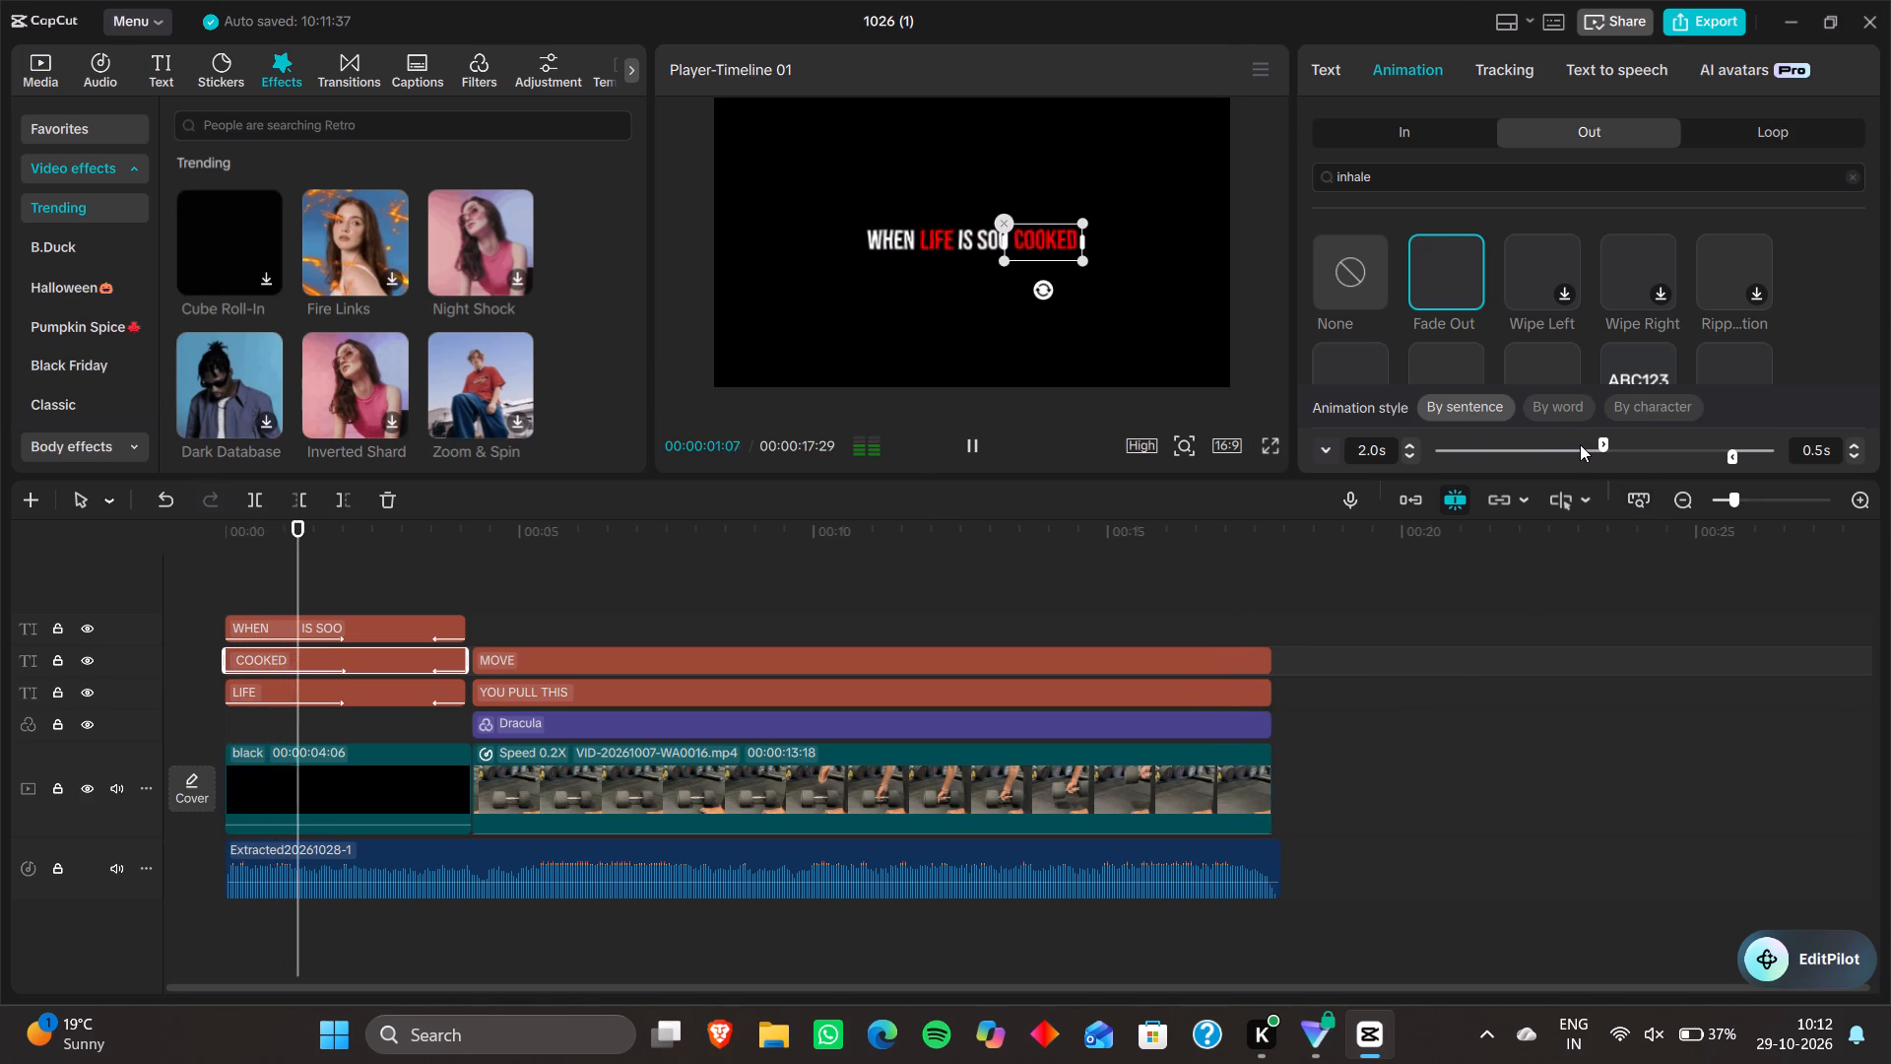
pyautogui.click(1601, 555)
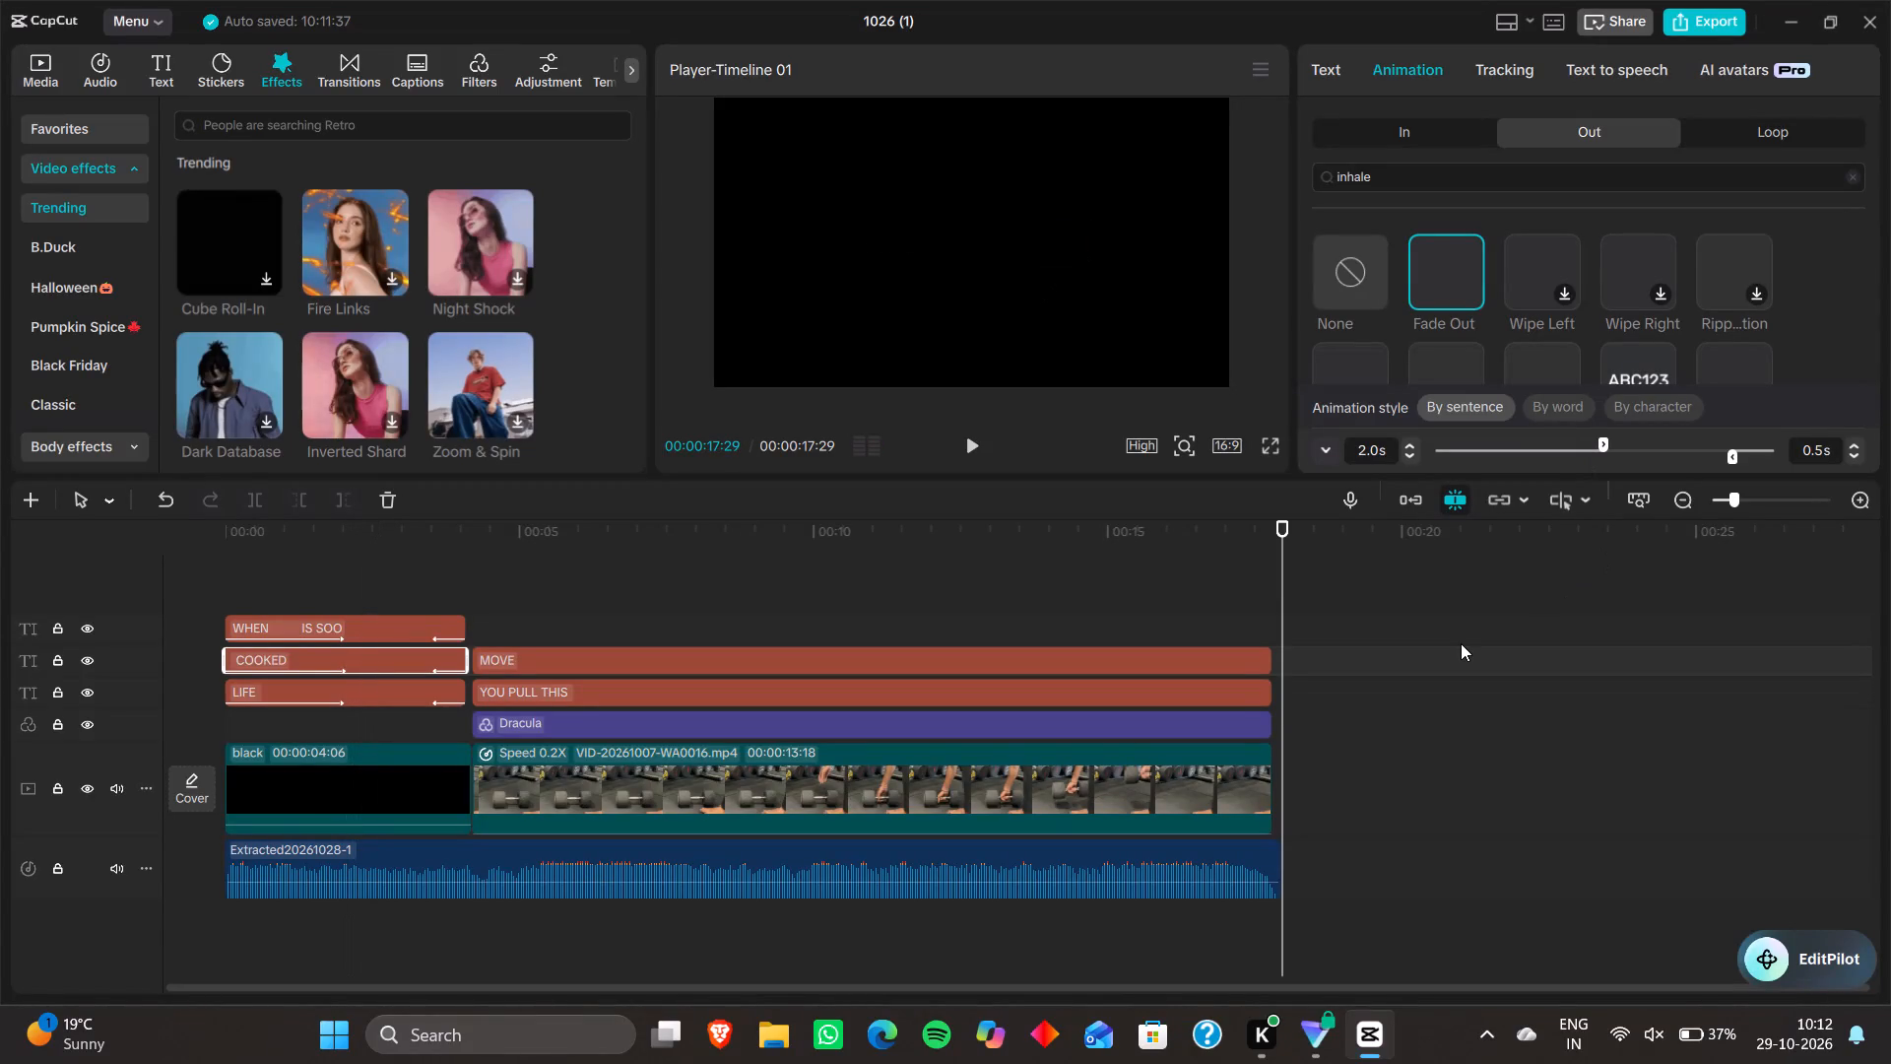
pyautogui.press('Up')
pyautogui.press('Up')
pyautogui.press('Up')
pyautogui.press('Up')
pyautogui.press('Up')
pyautogui.press('Up')
pyautogui.press('space')
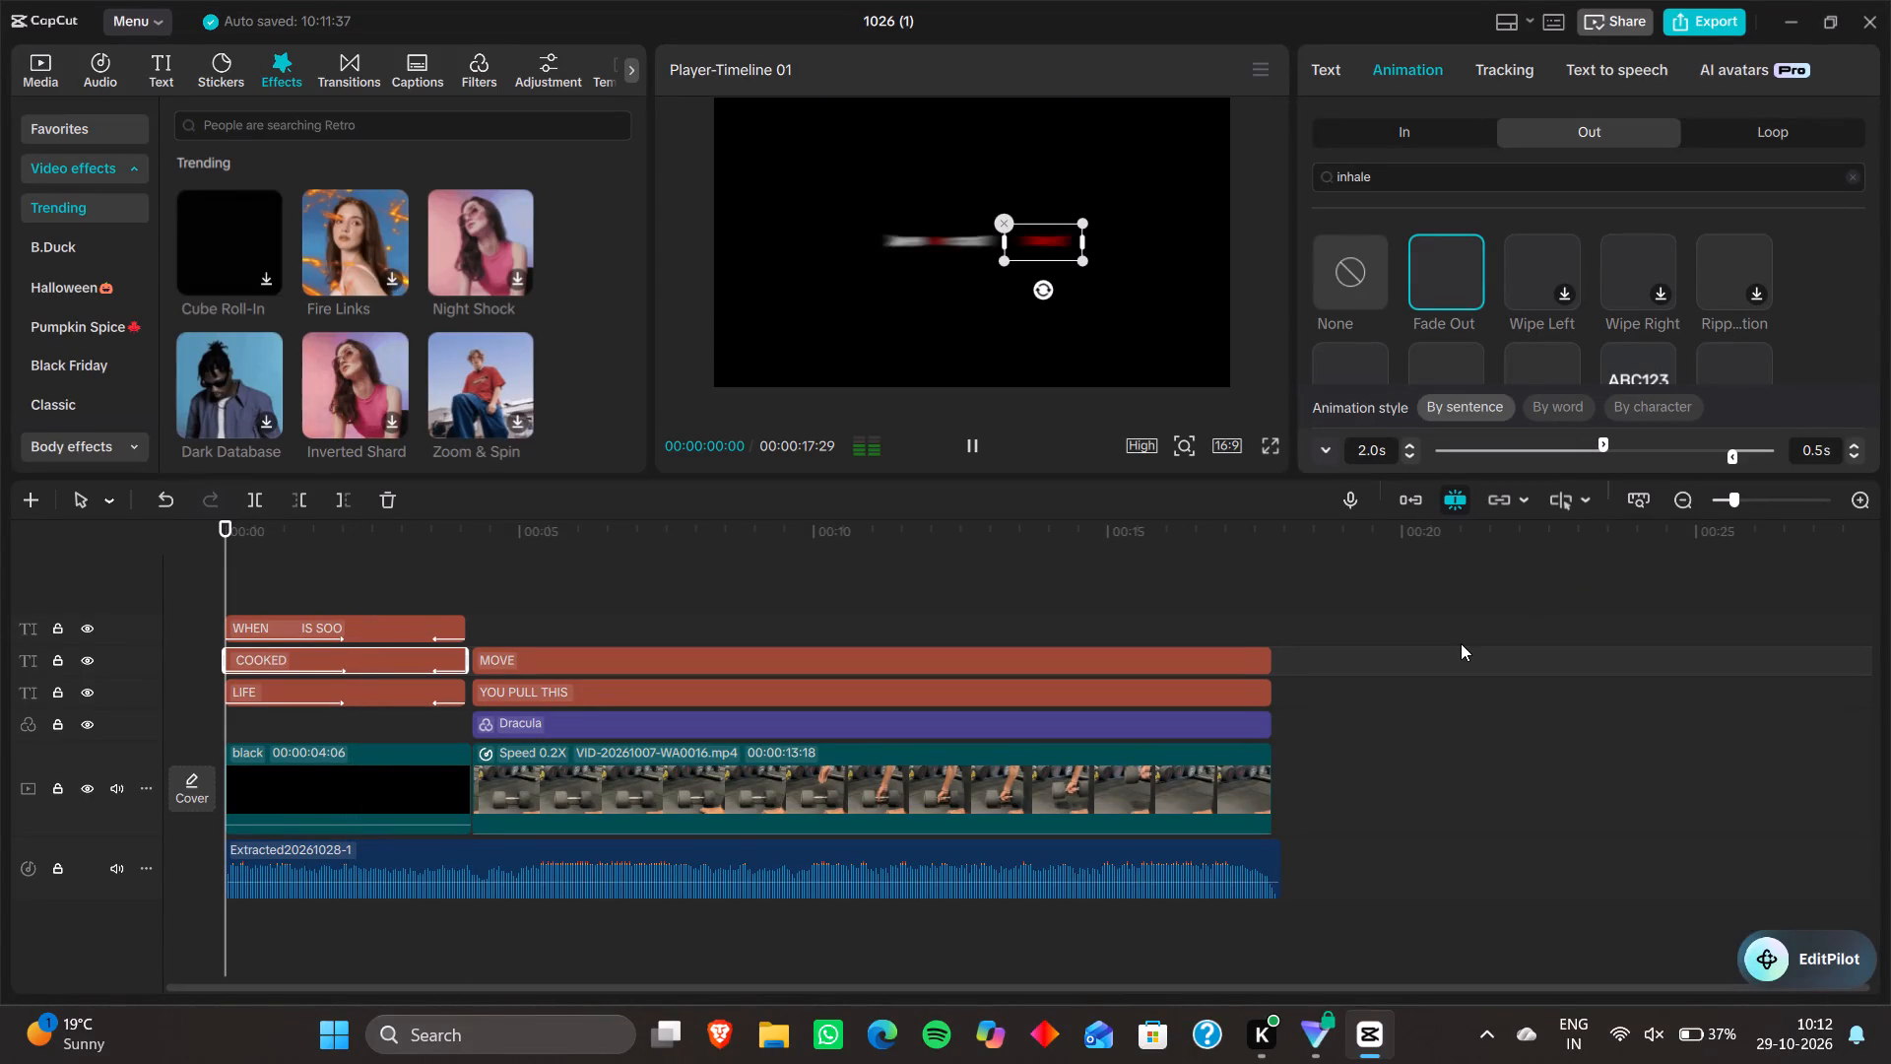
pyautogui.click(1461, 643)
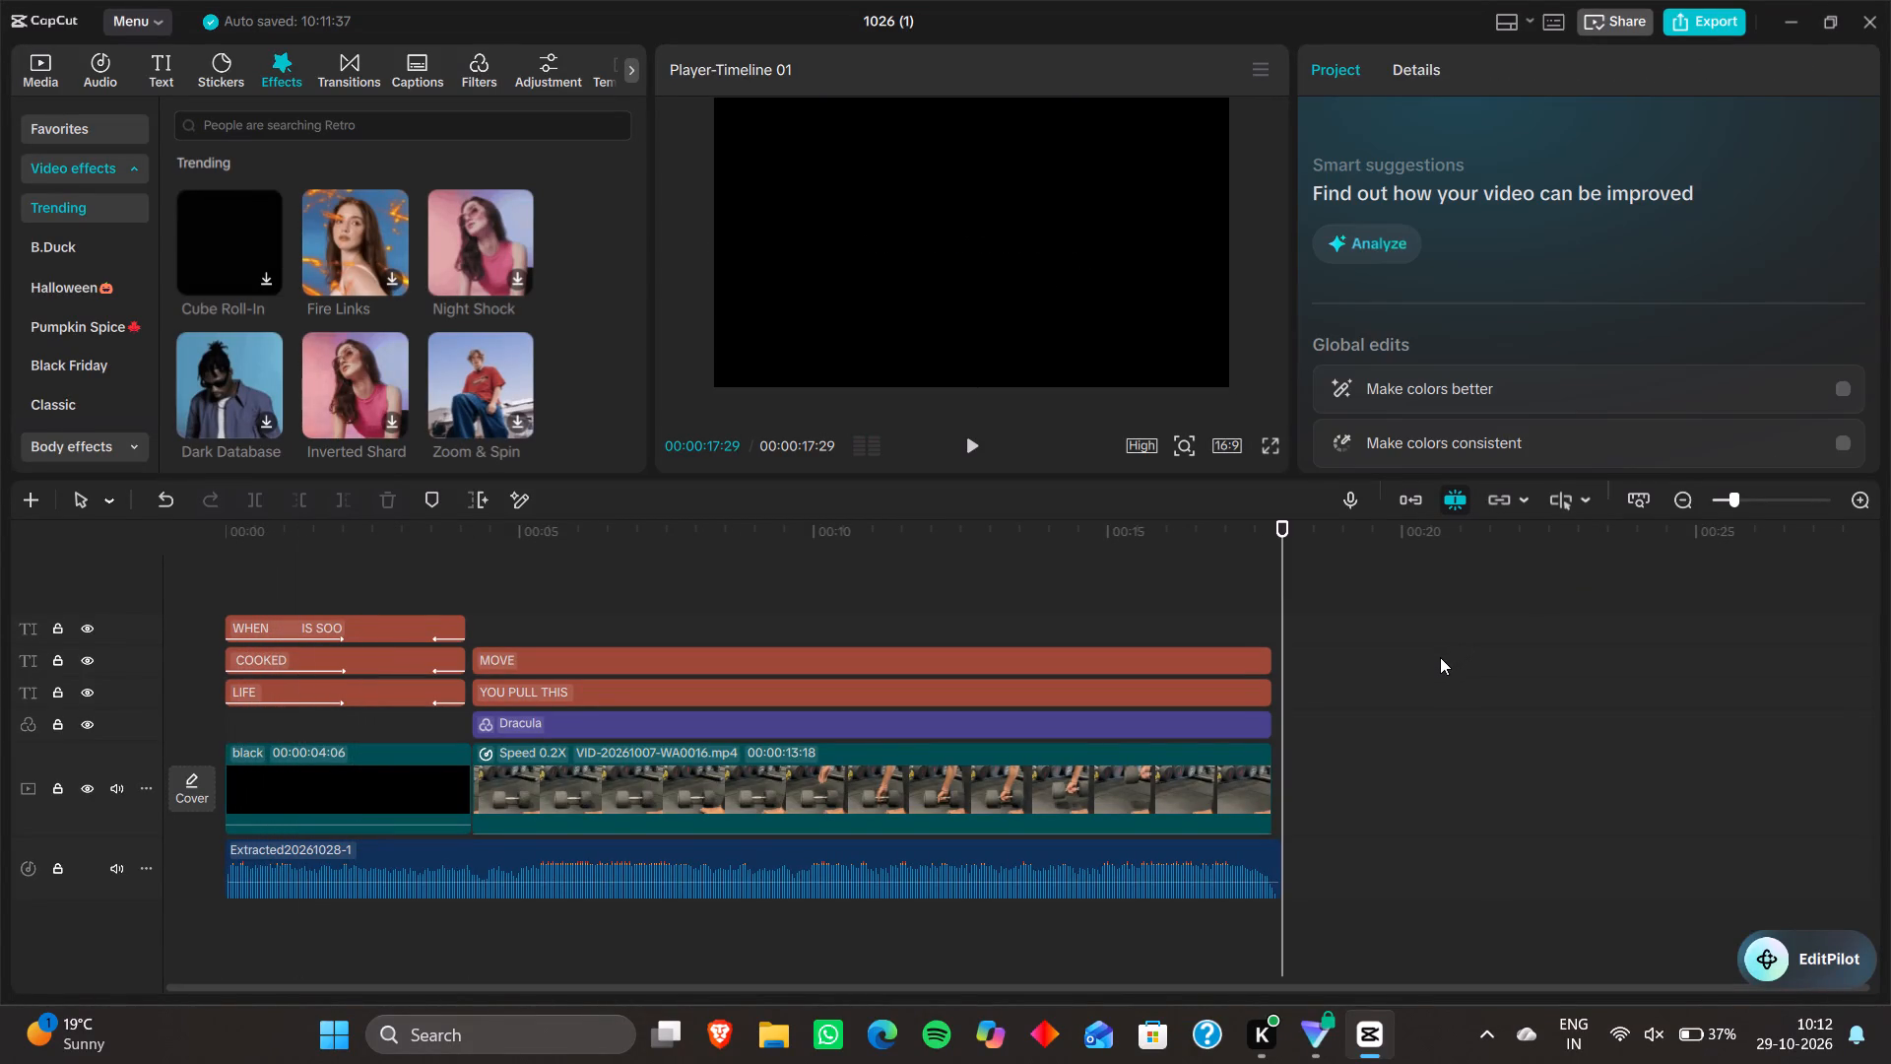
pyautogui.press('space')
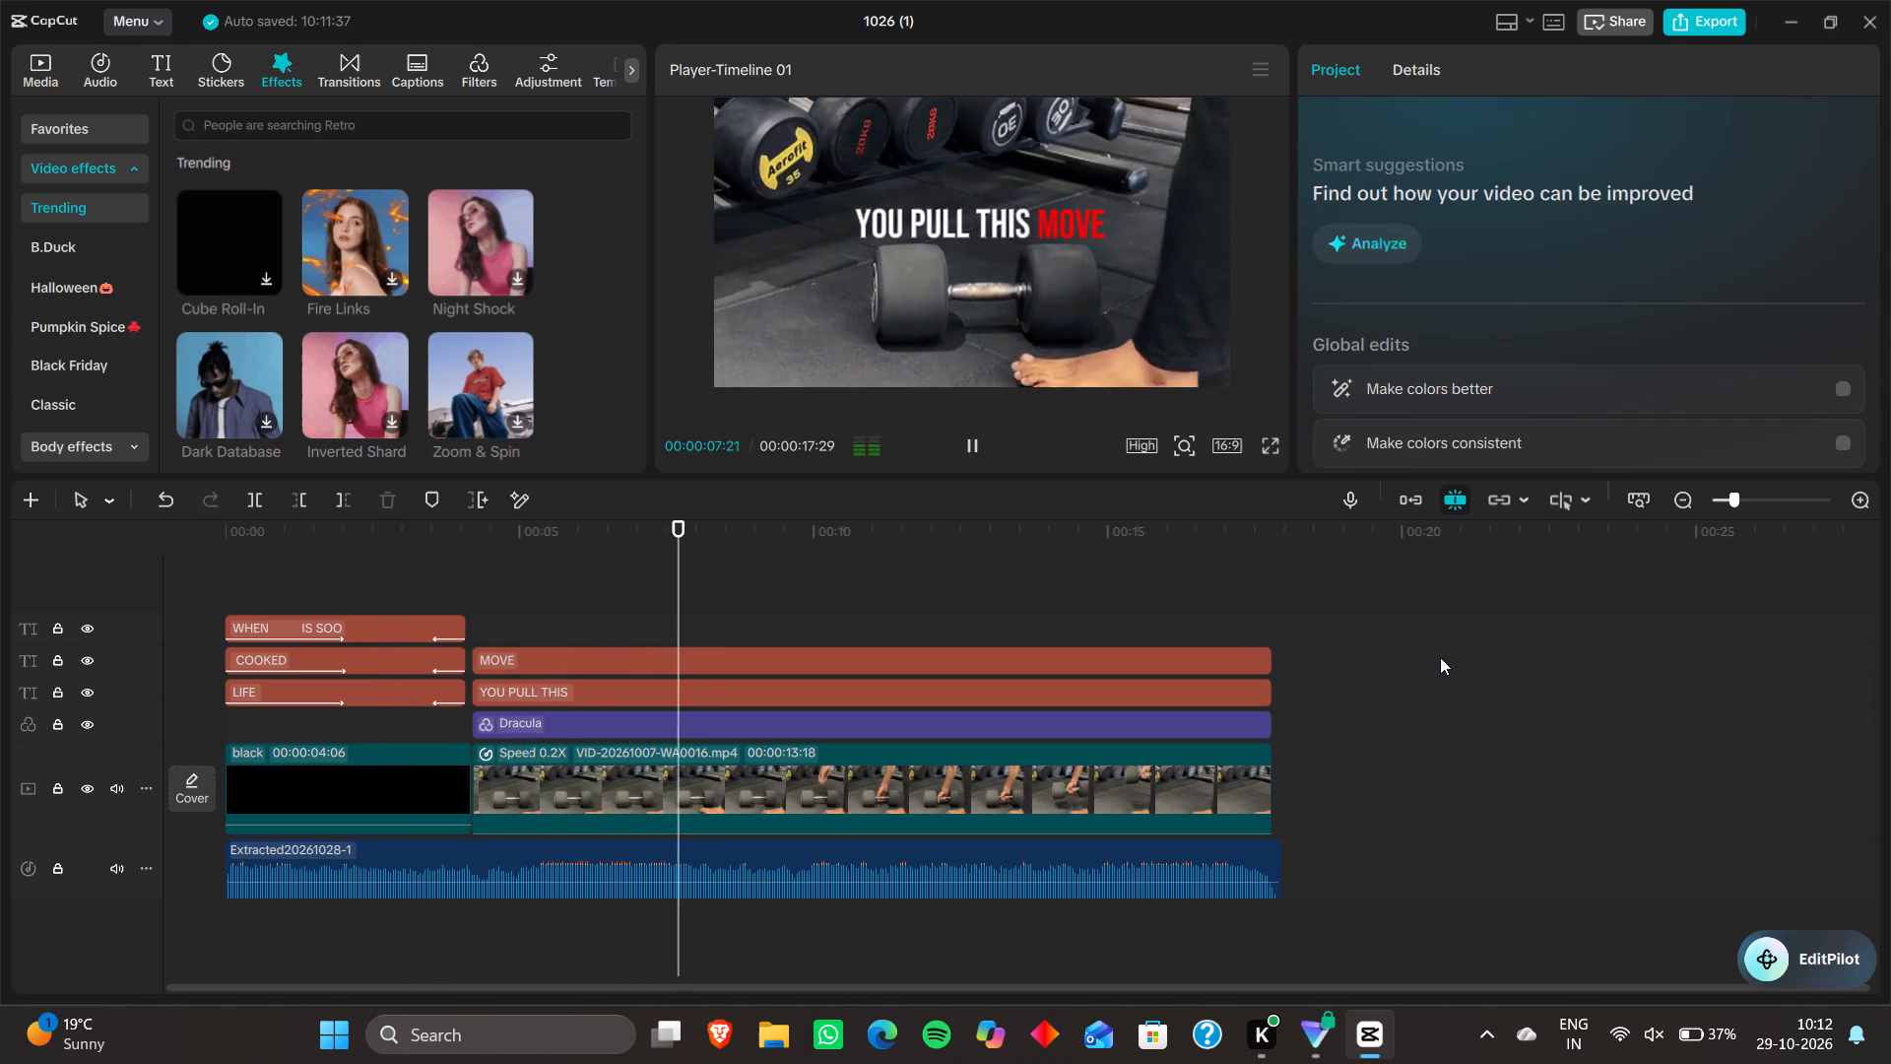
pyautogui.press('space')
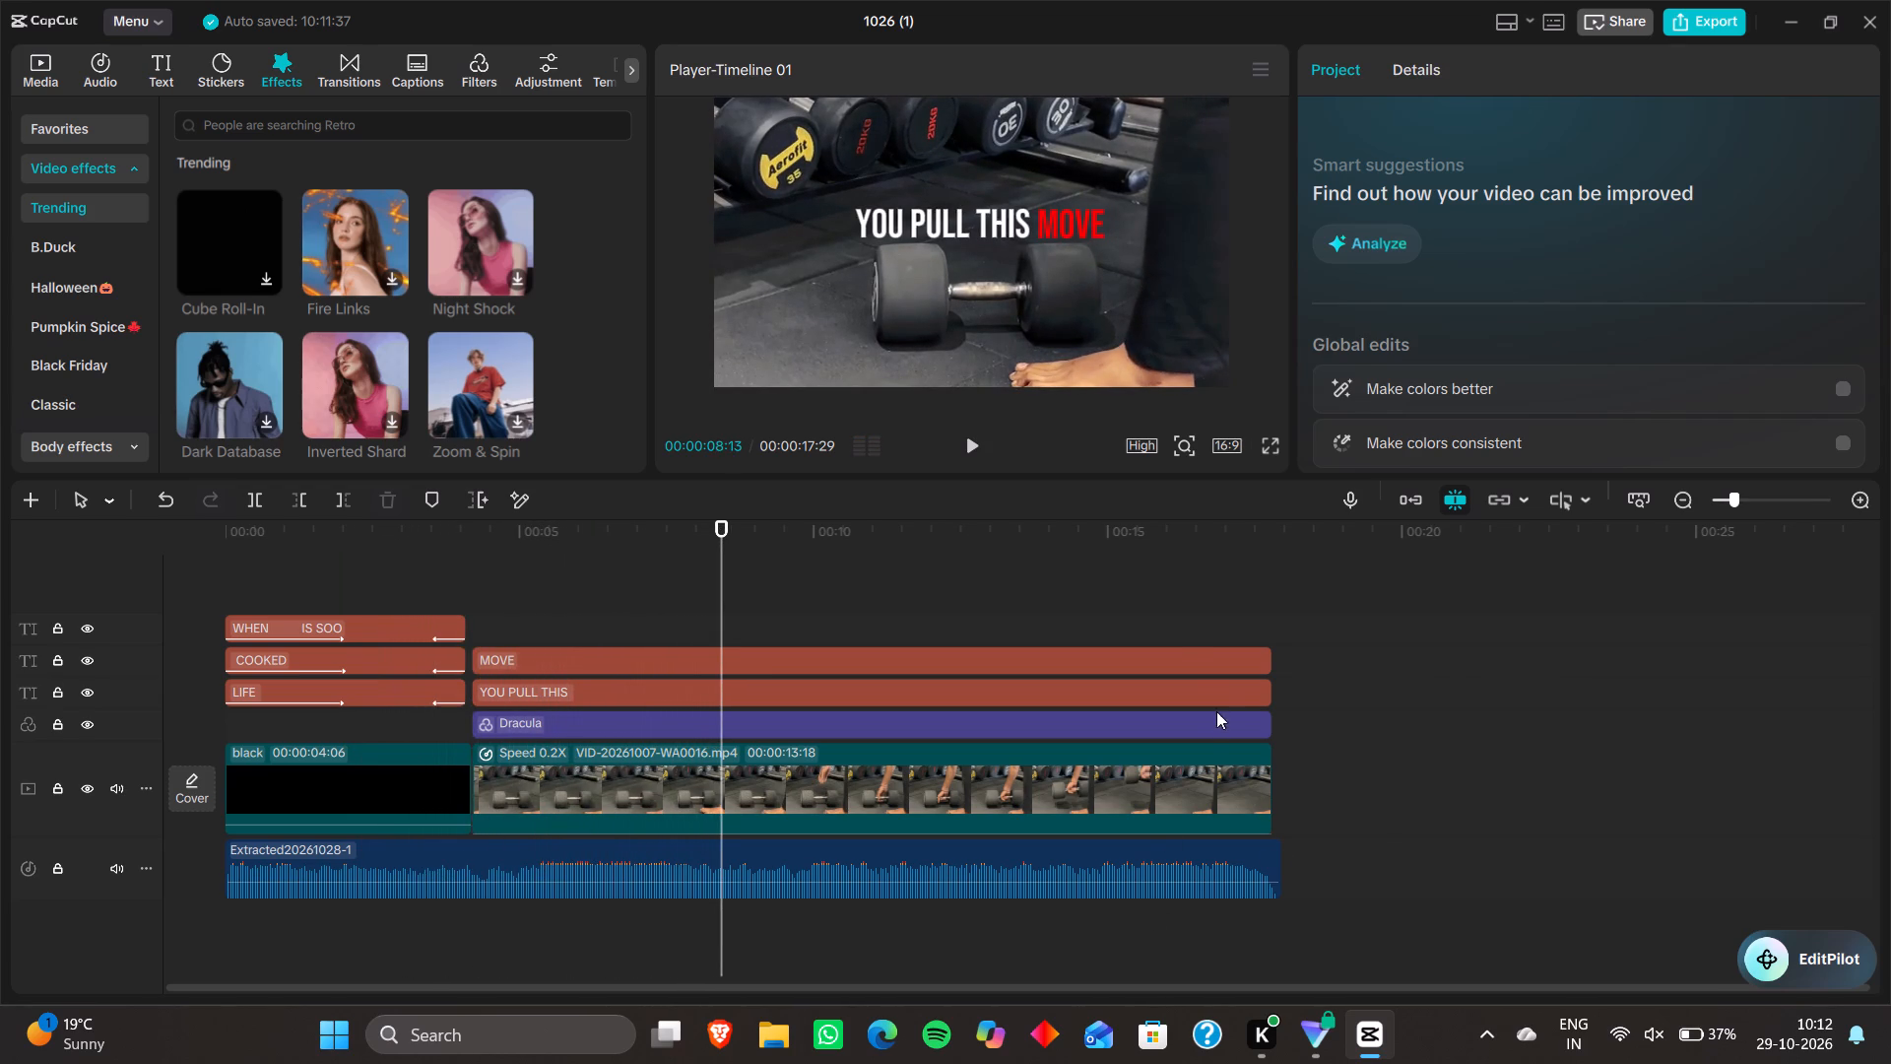
# Search the entrance animations for blur and apply Blur to the MOVE clip.
pyautogui.click(1172, 651)
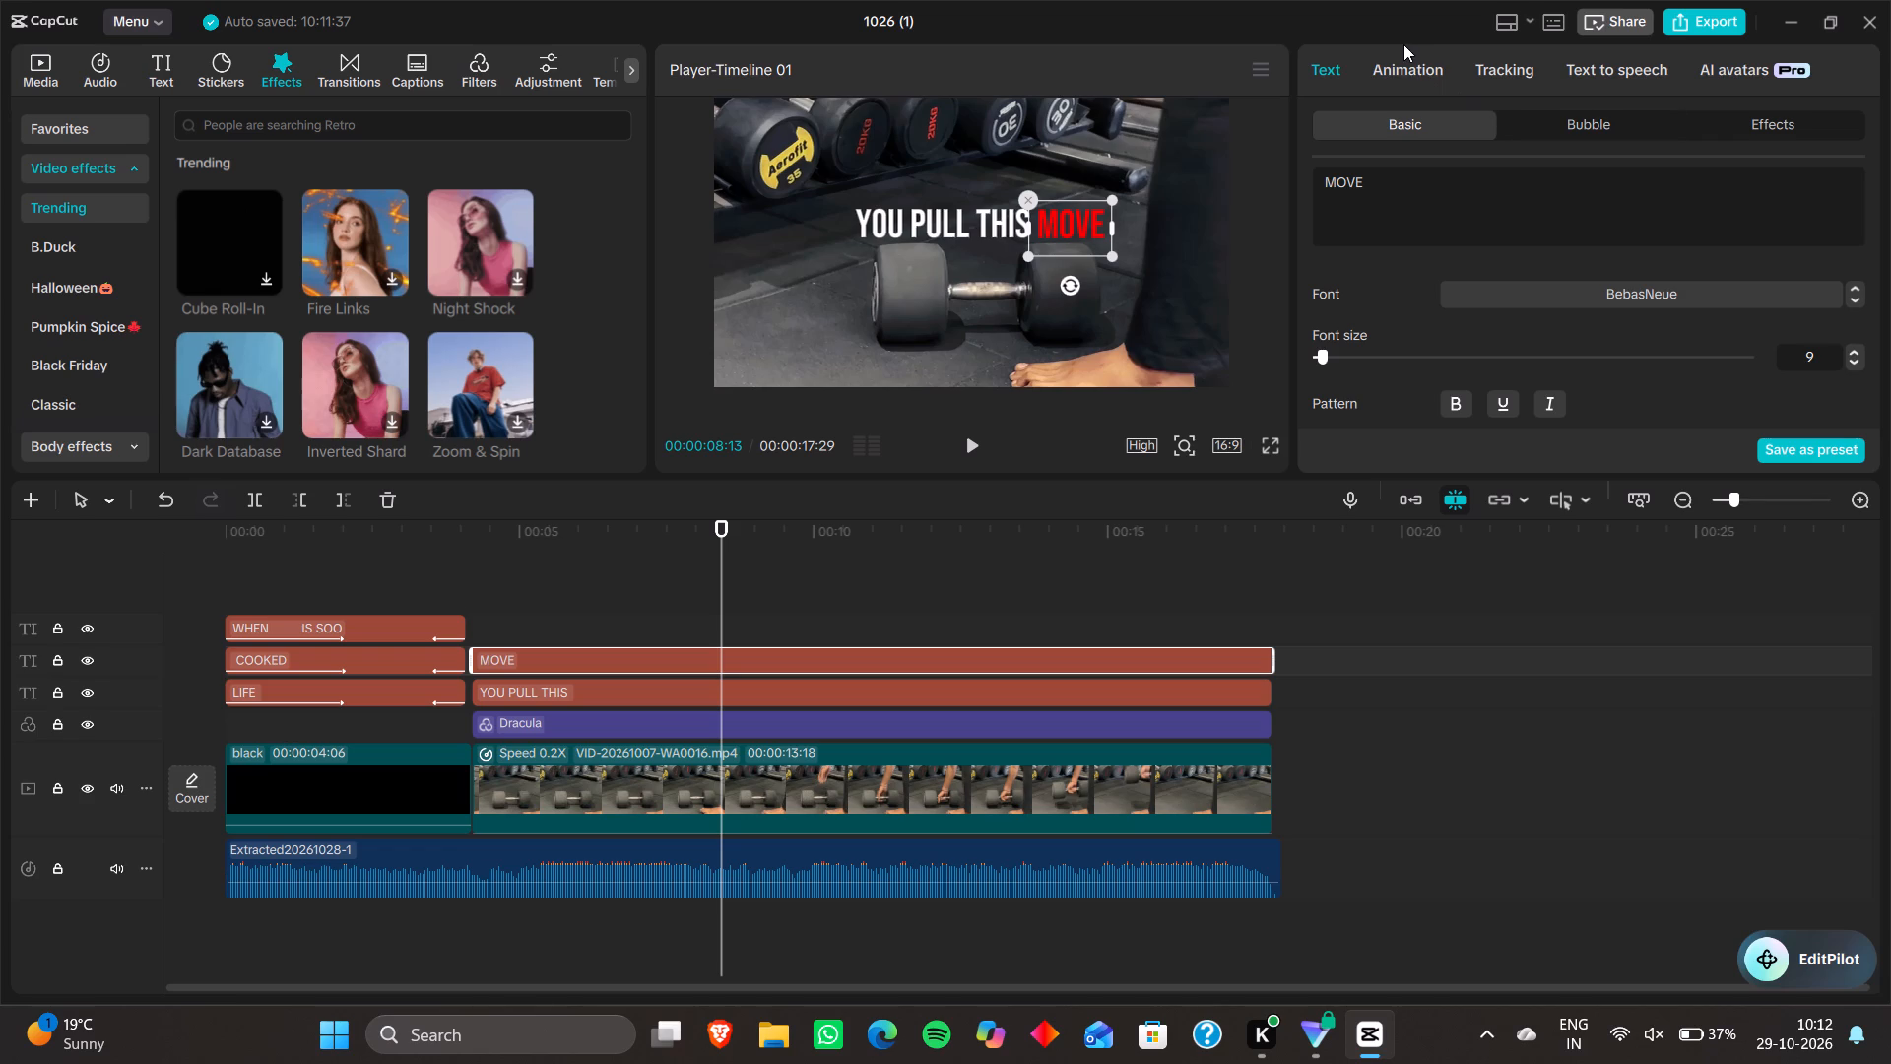
pyautogui.click(1400, 66)
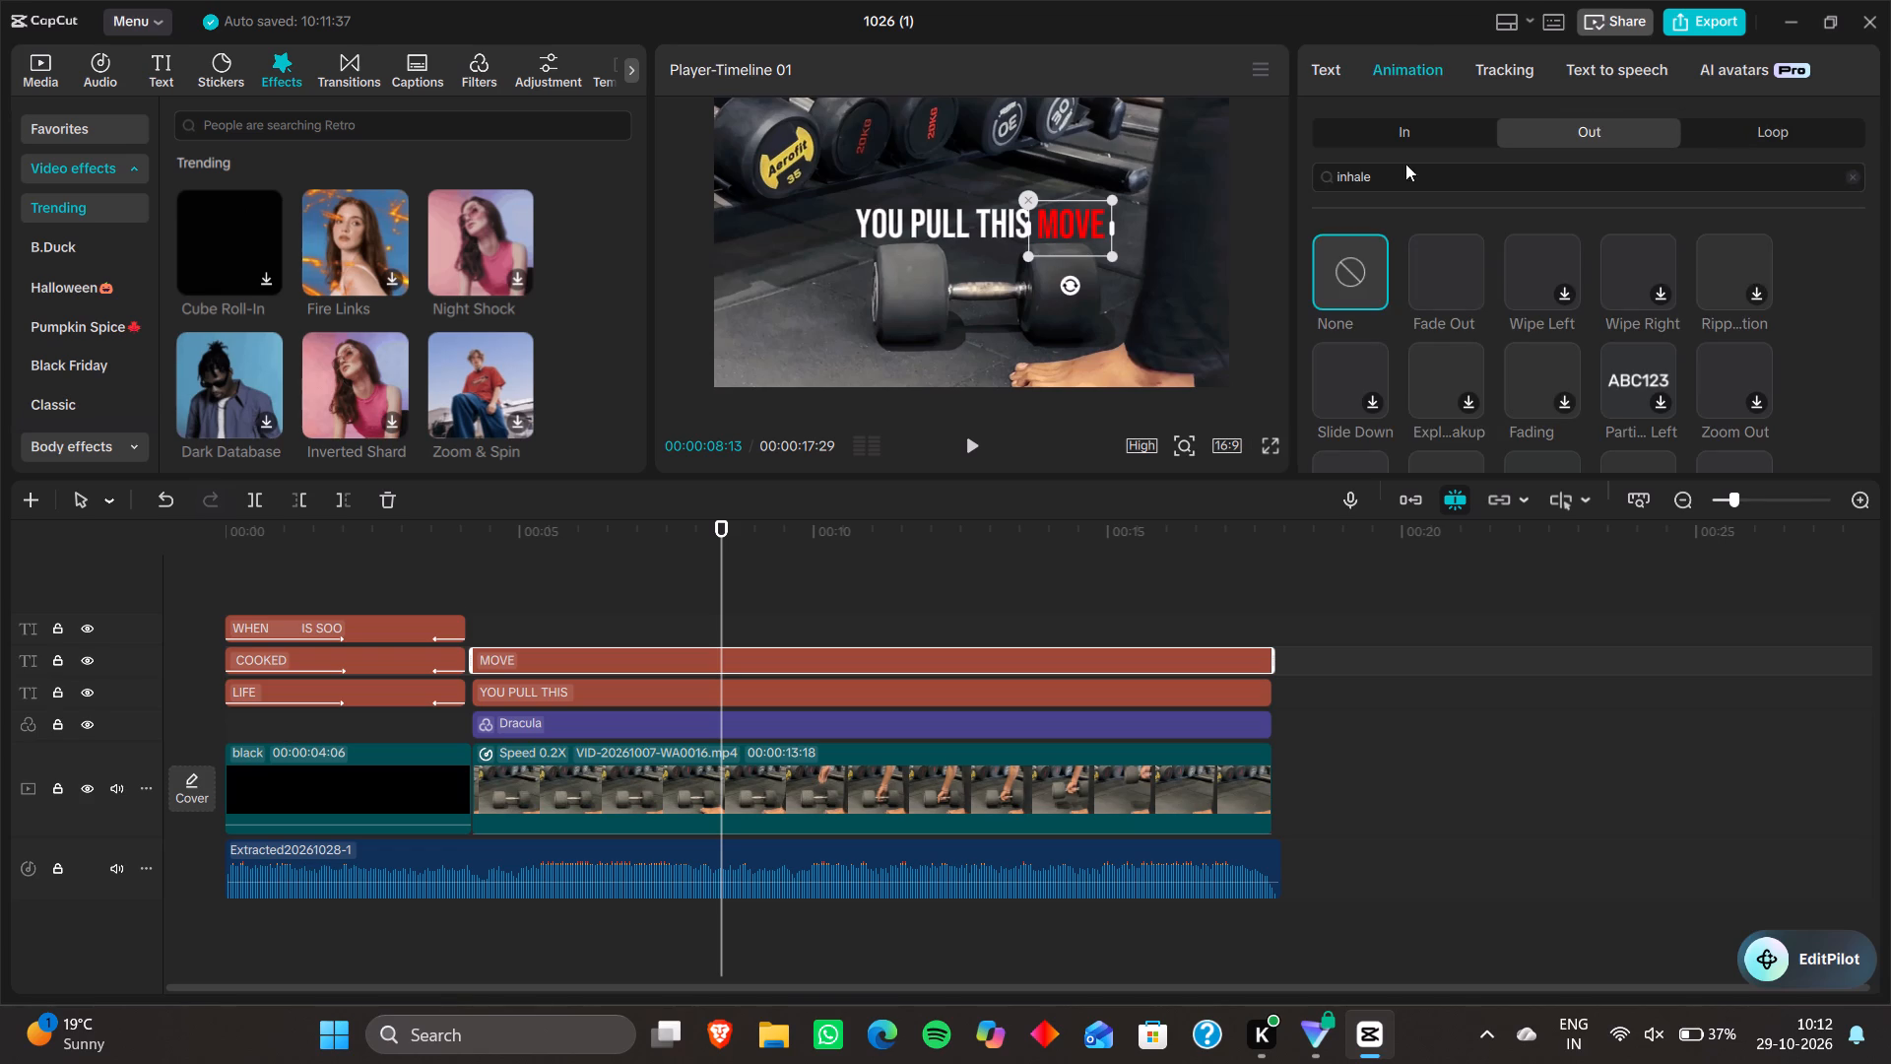
pyautogui.click(1405, 114)
pyautogui.click(1408, 125)
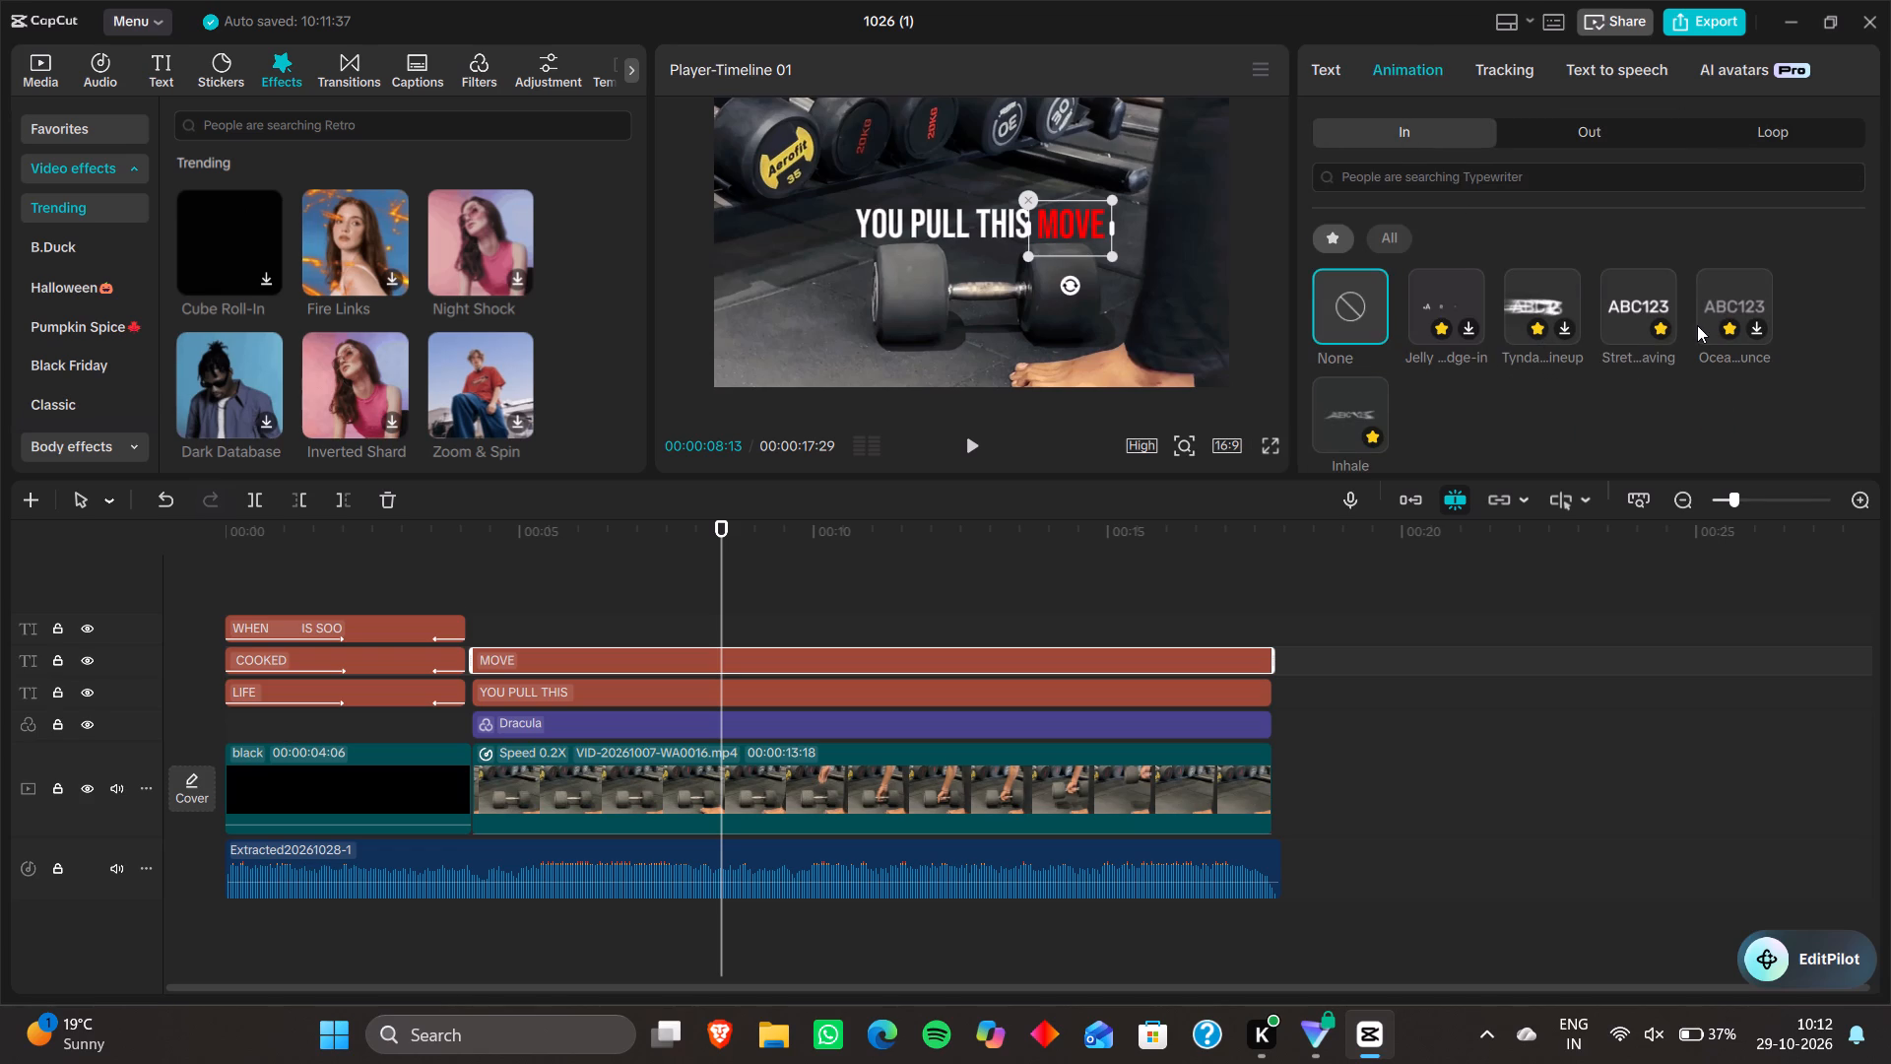
pyautogui.click(1396, 169)
pyautogui.write('blur')
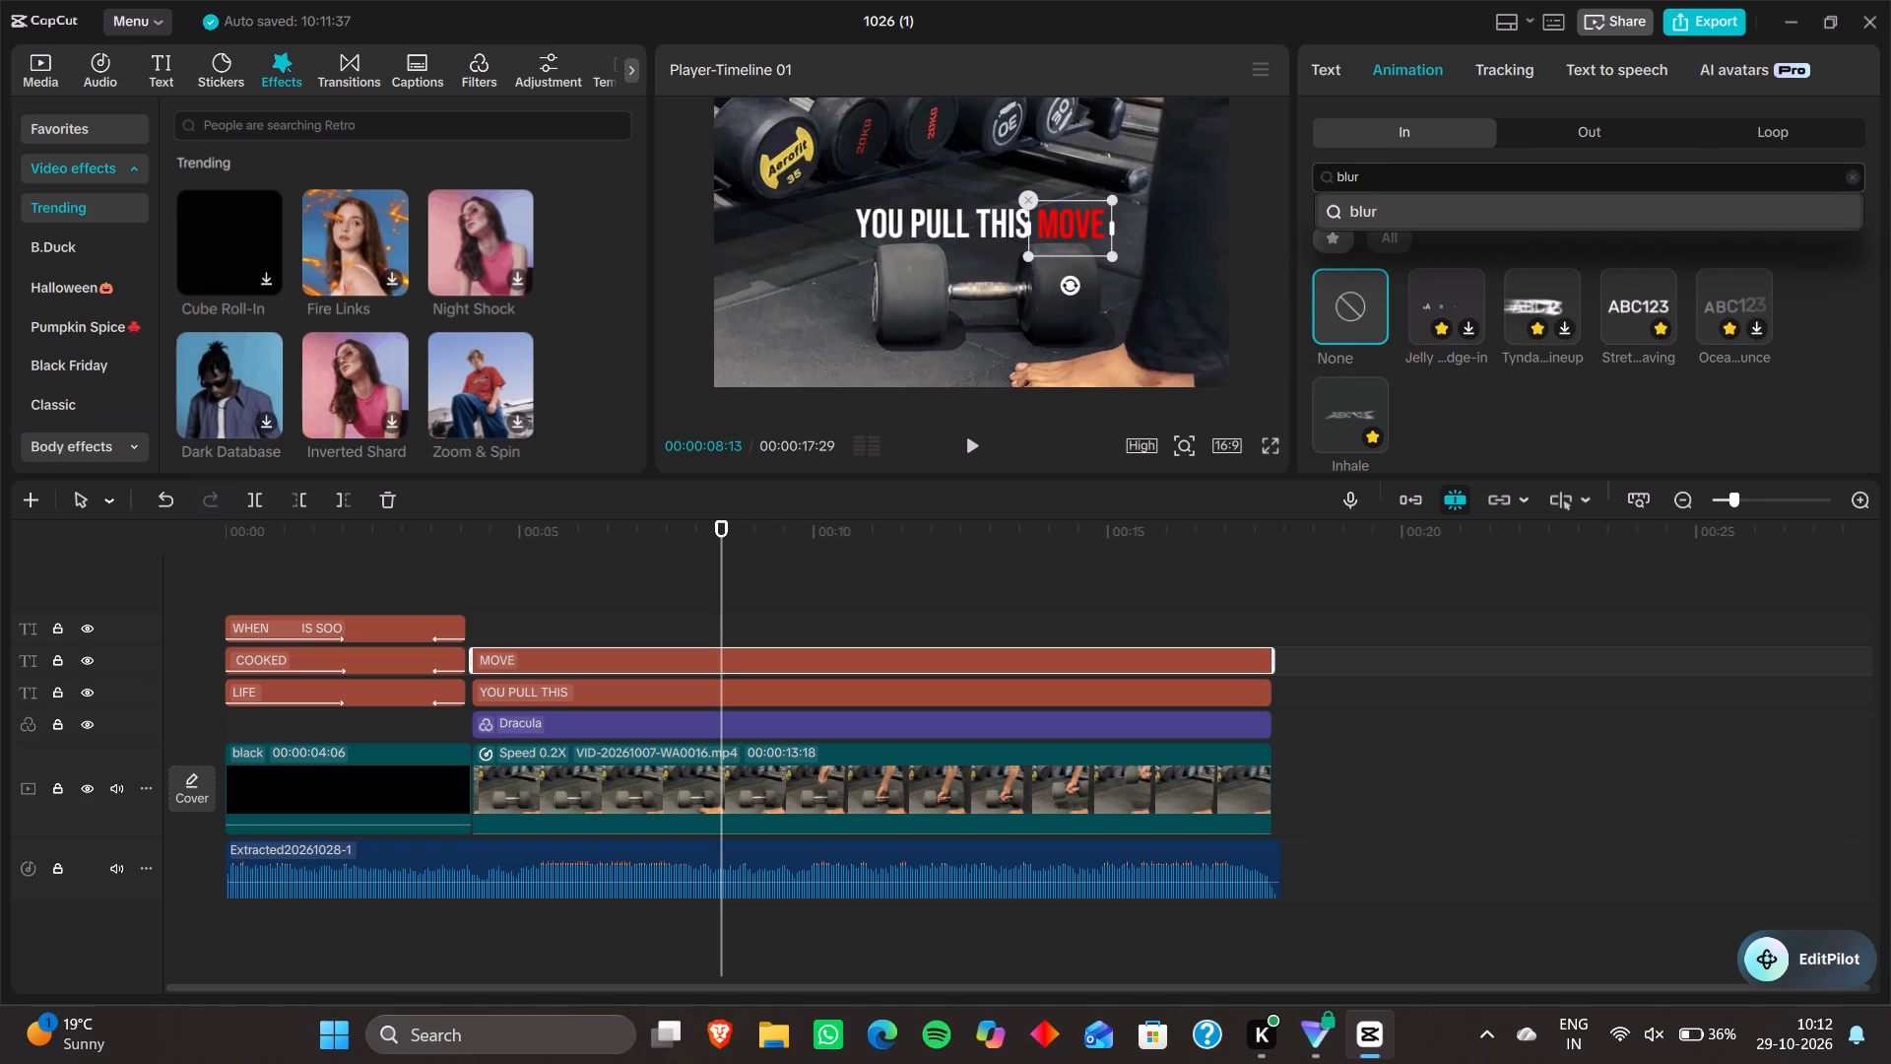
pyautogui.press('Return')
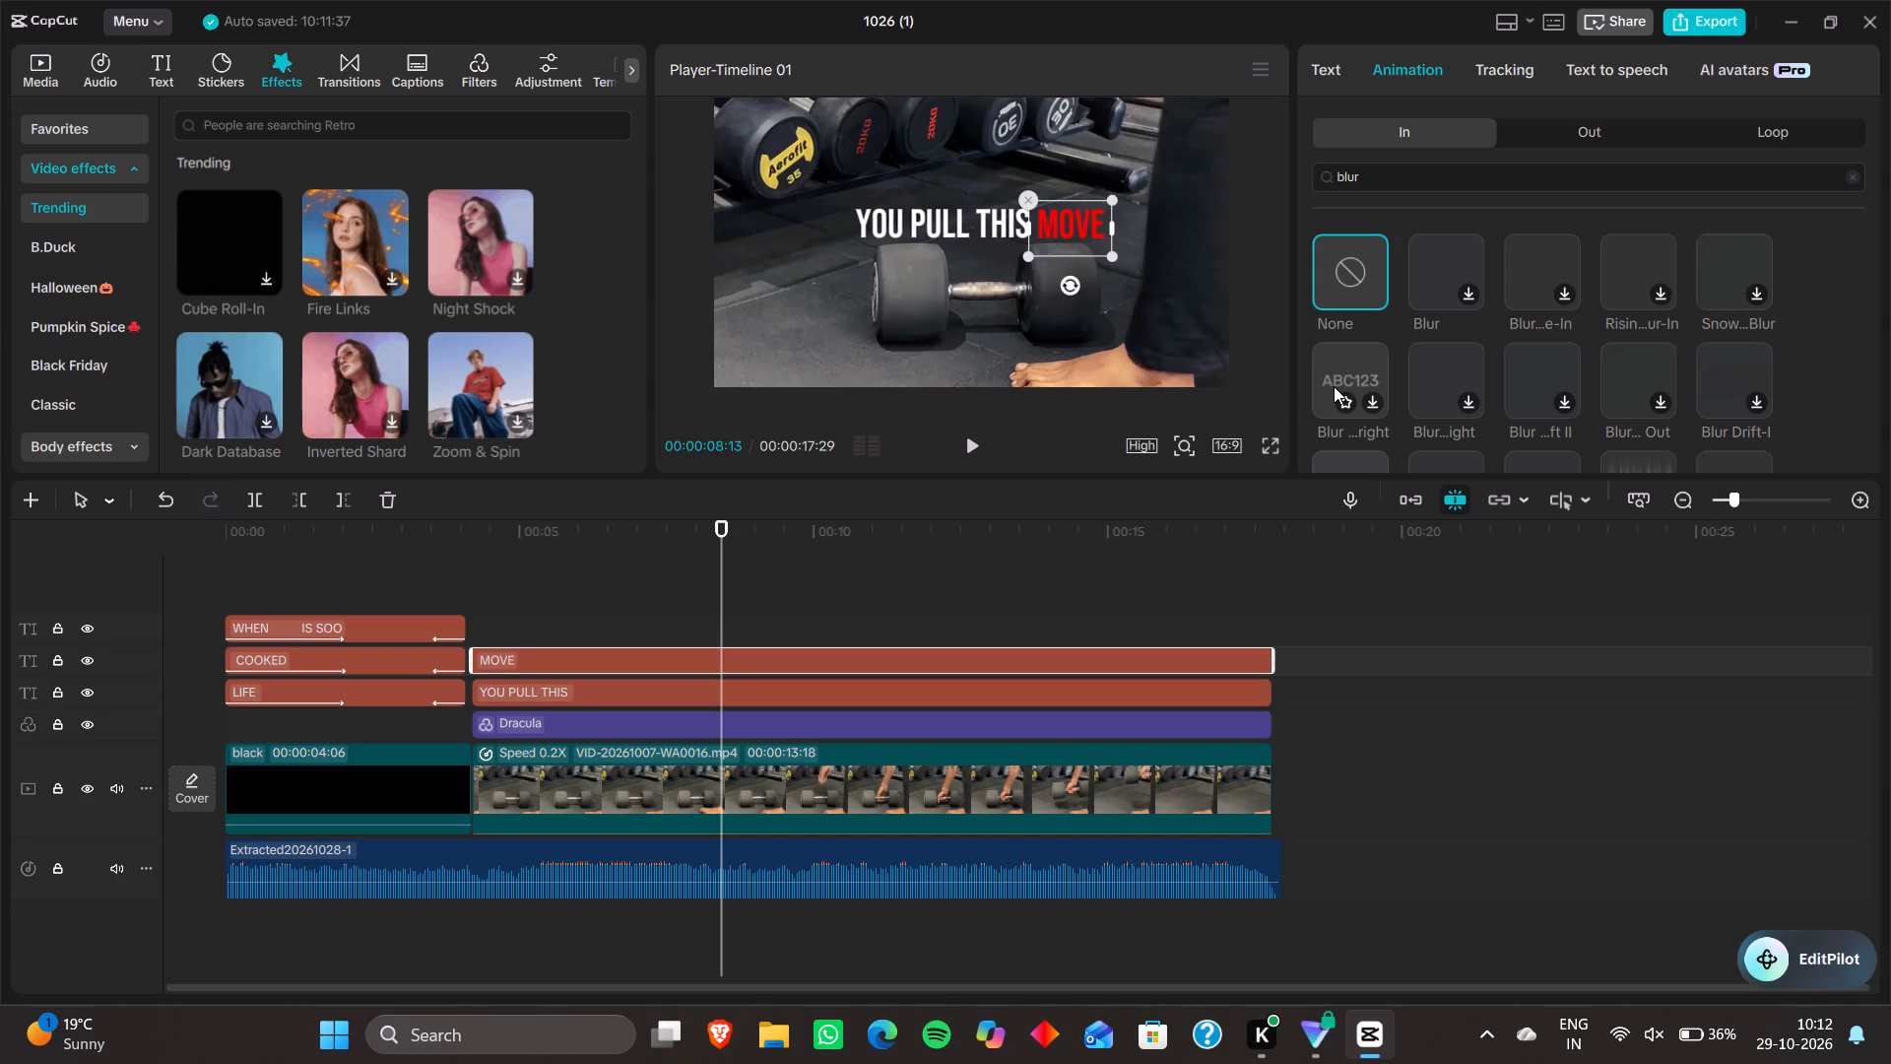
pyautogui.click(1470, 297)
pyautogui.click(1470, 297)
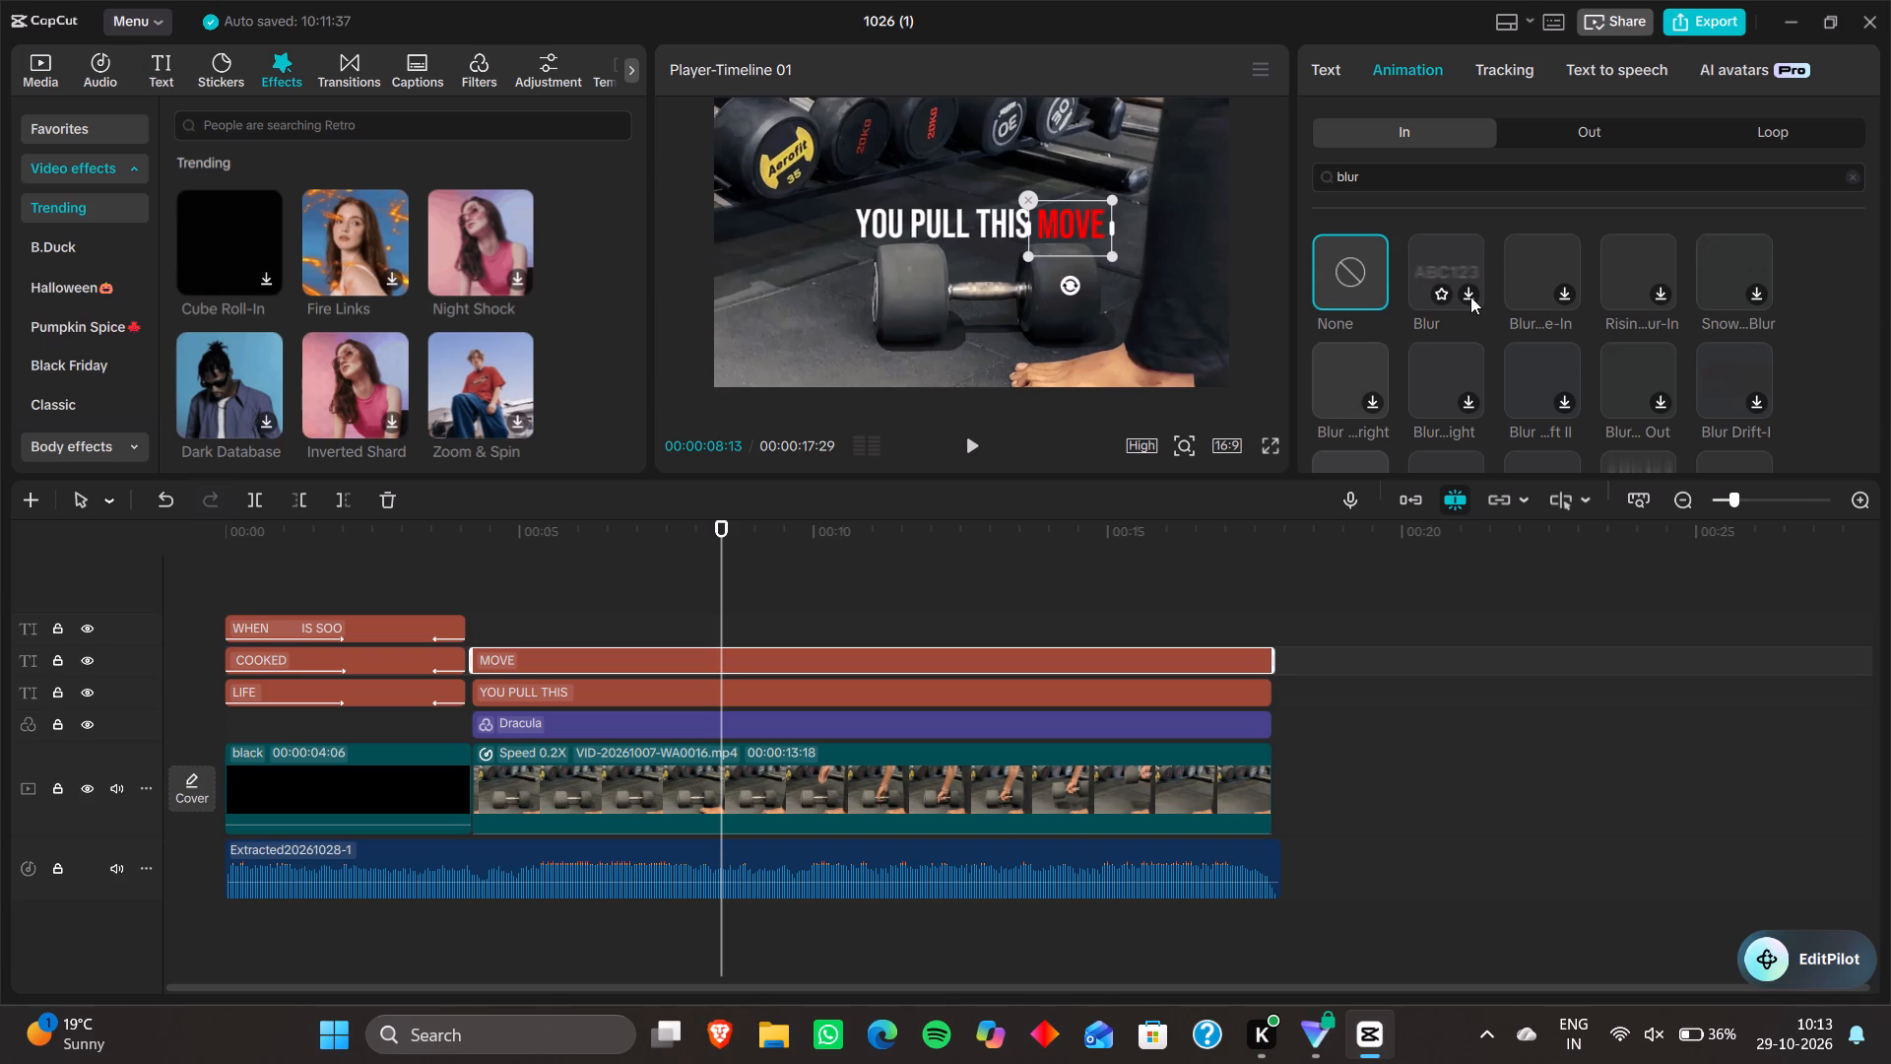
pyautogui.click(1470, 297)
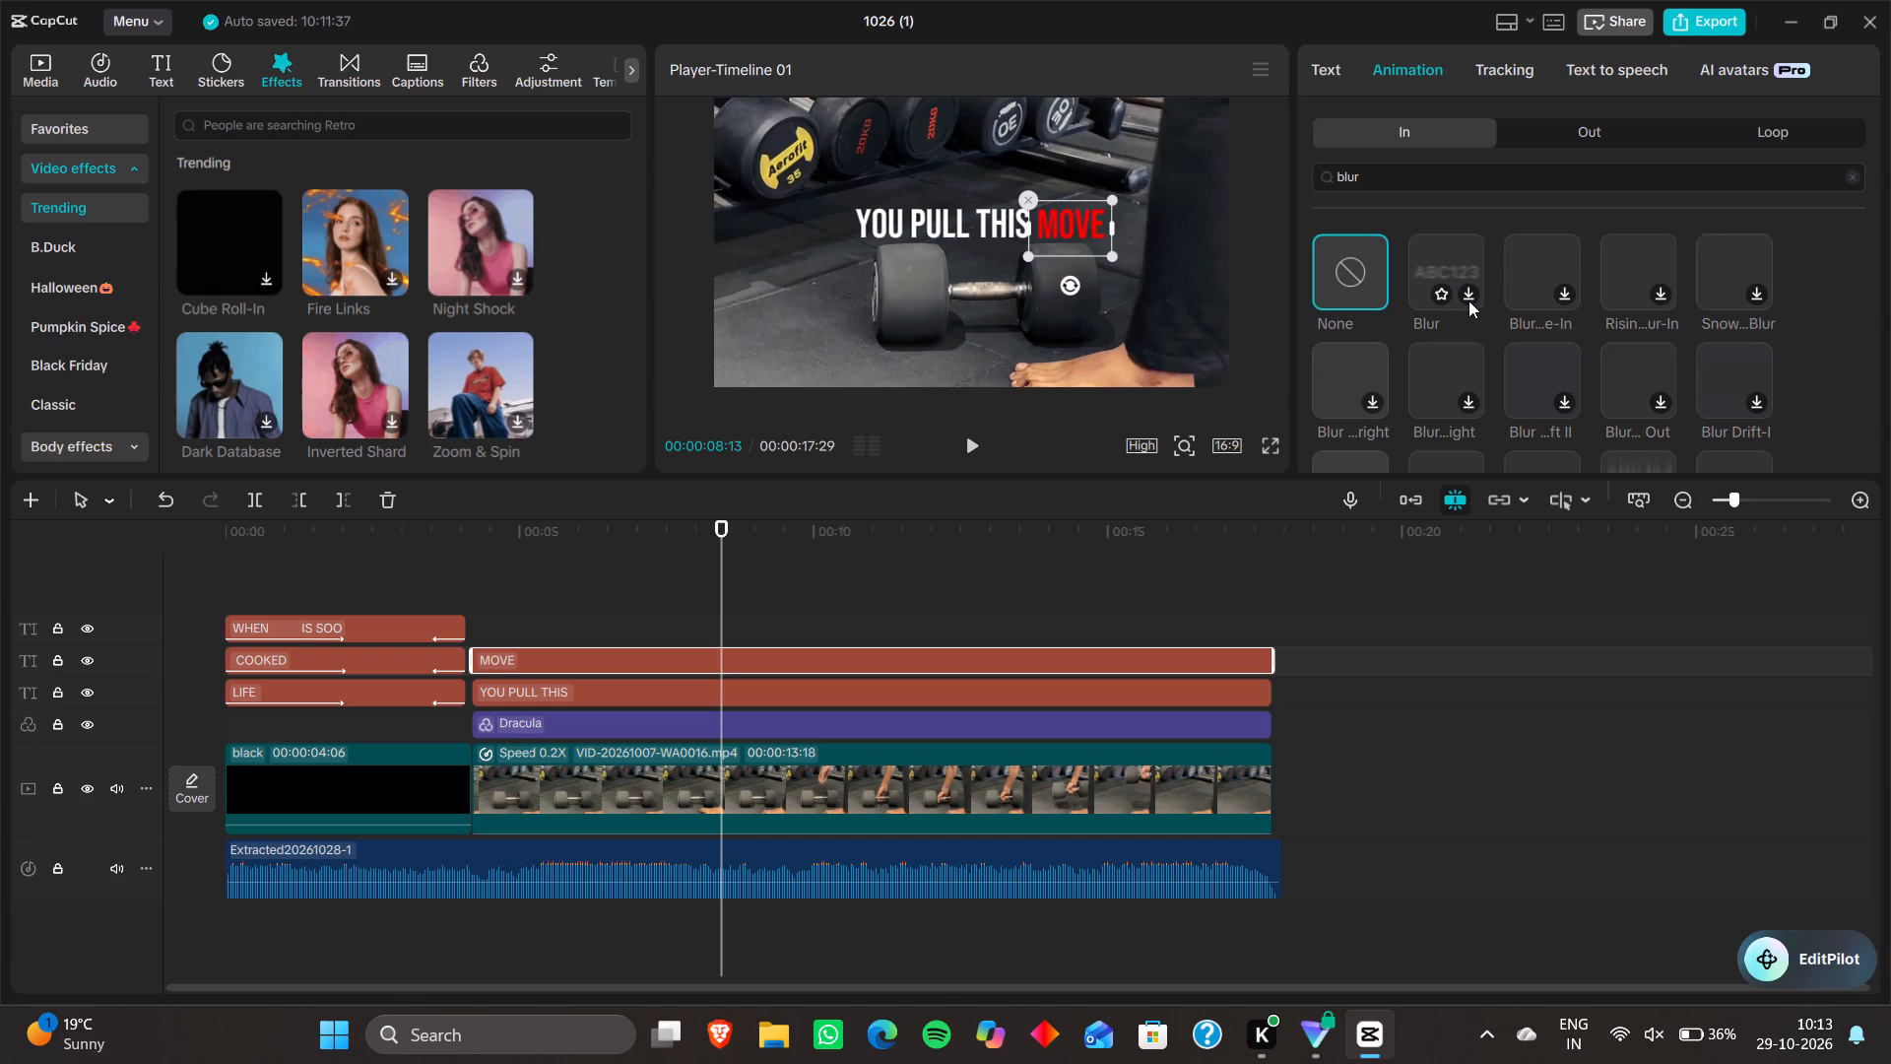
pyautogui.doubleClick(1468, 300)
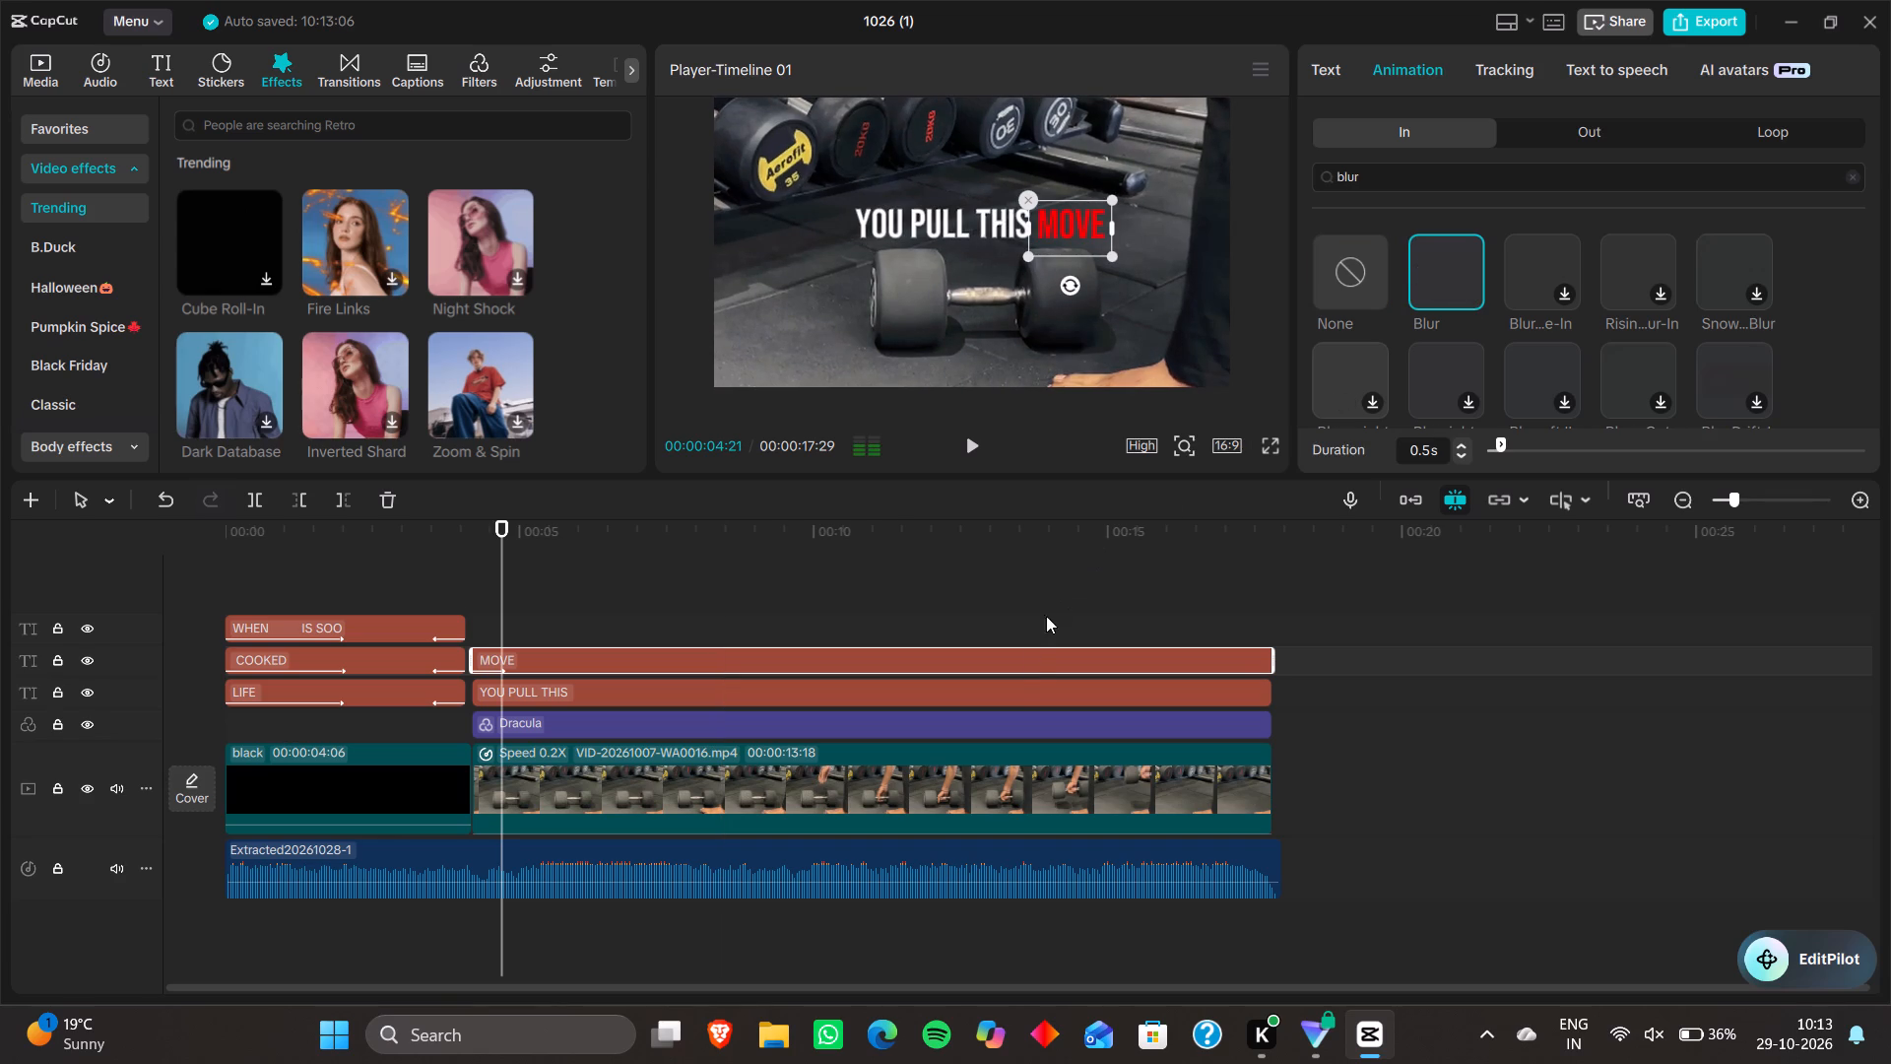
# Apply the Blur entrance animation to the YOU PULL THIS clip.
pyautogui.click(1010, 695)
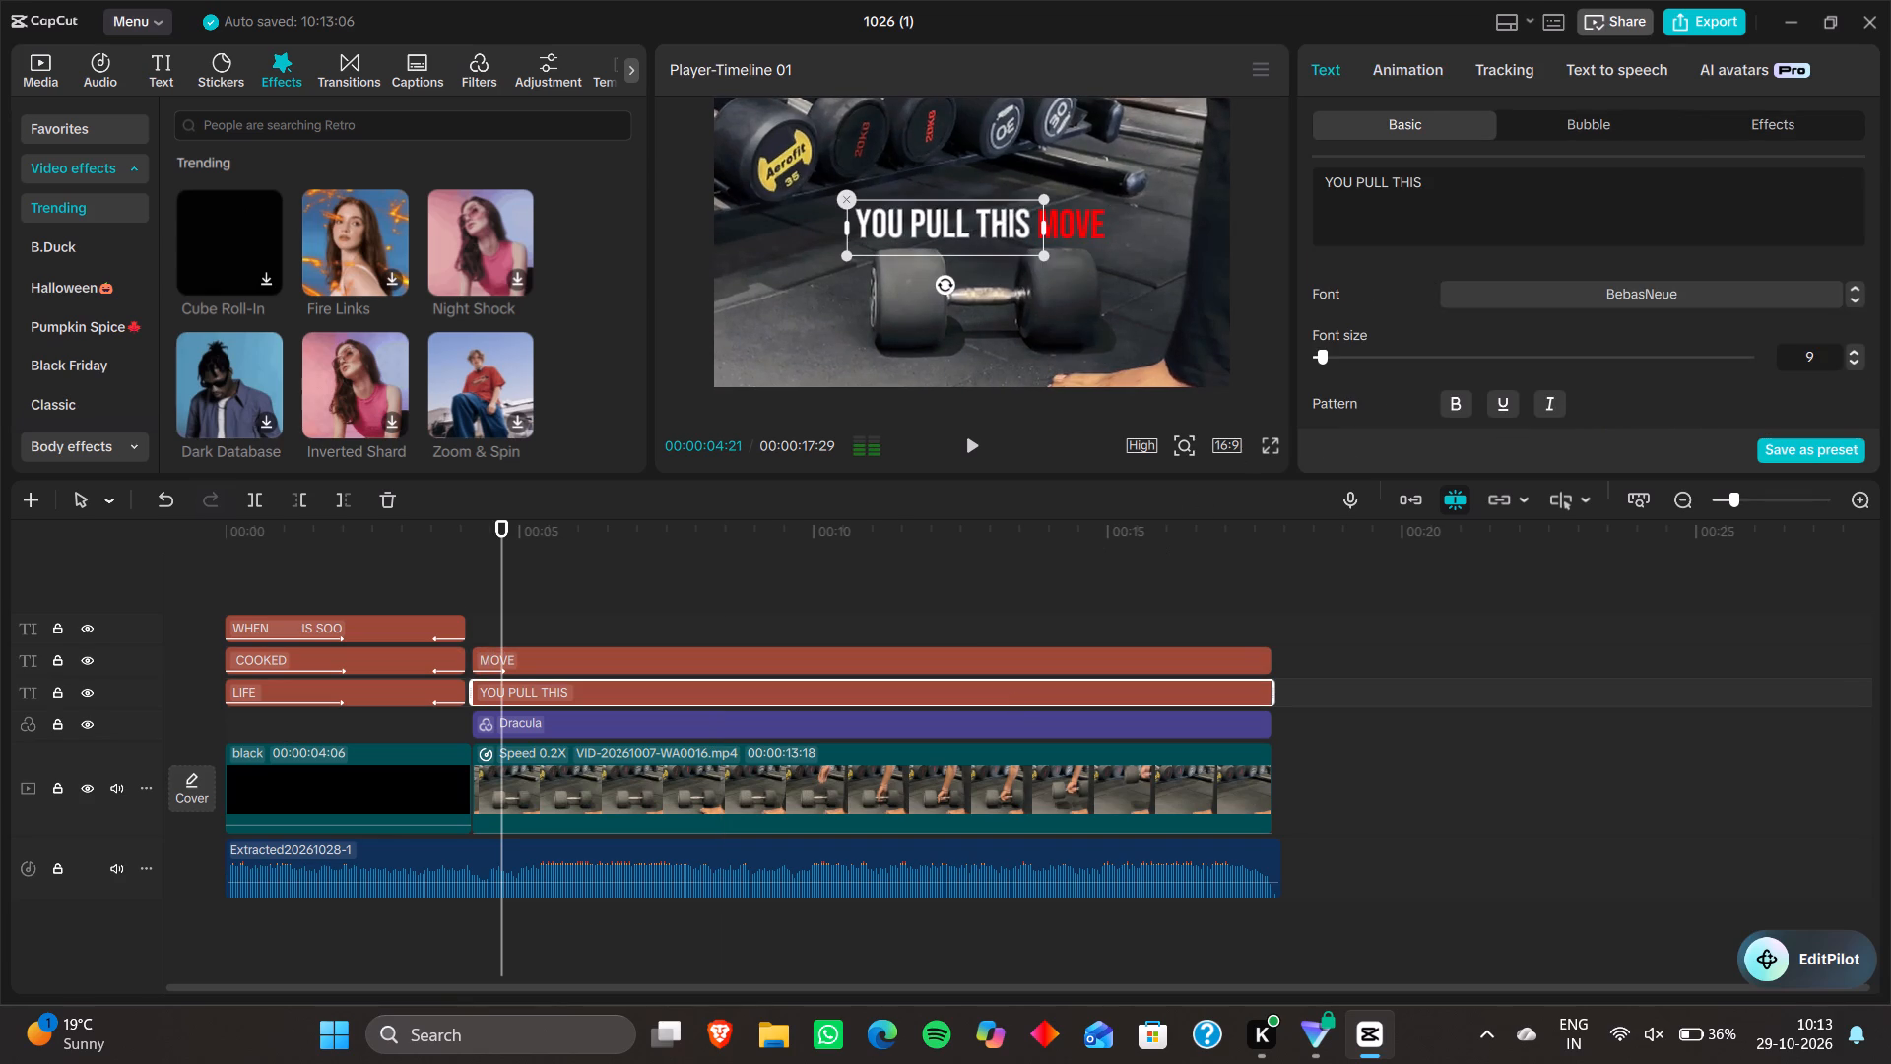
pyautogui.click(1405, 78)
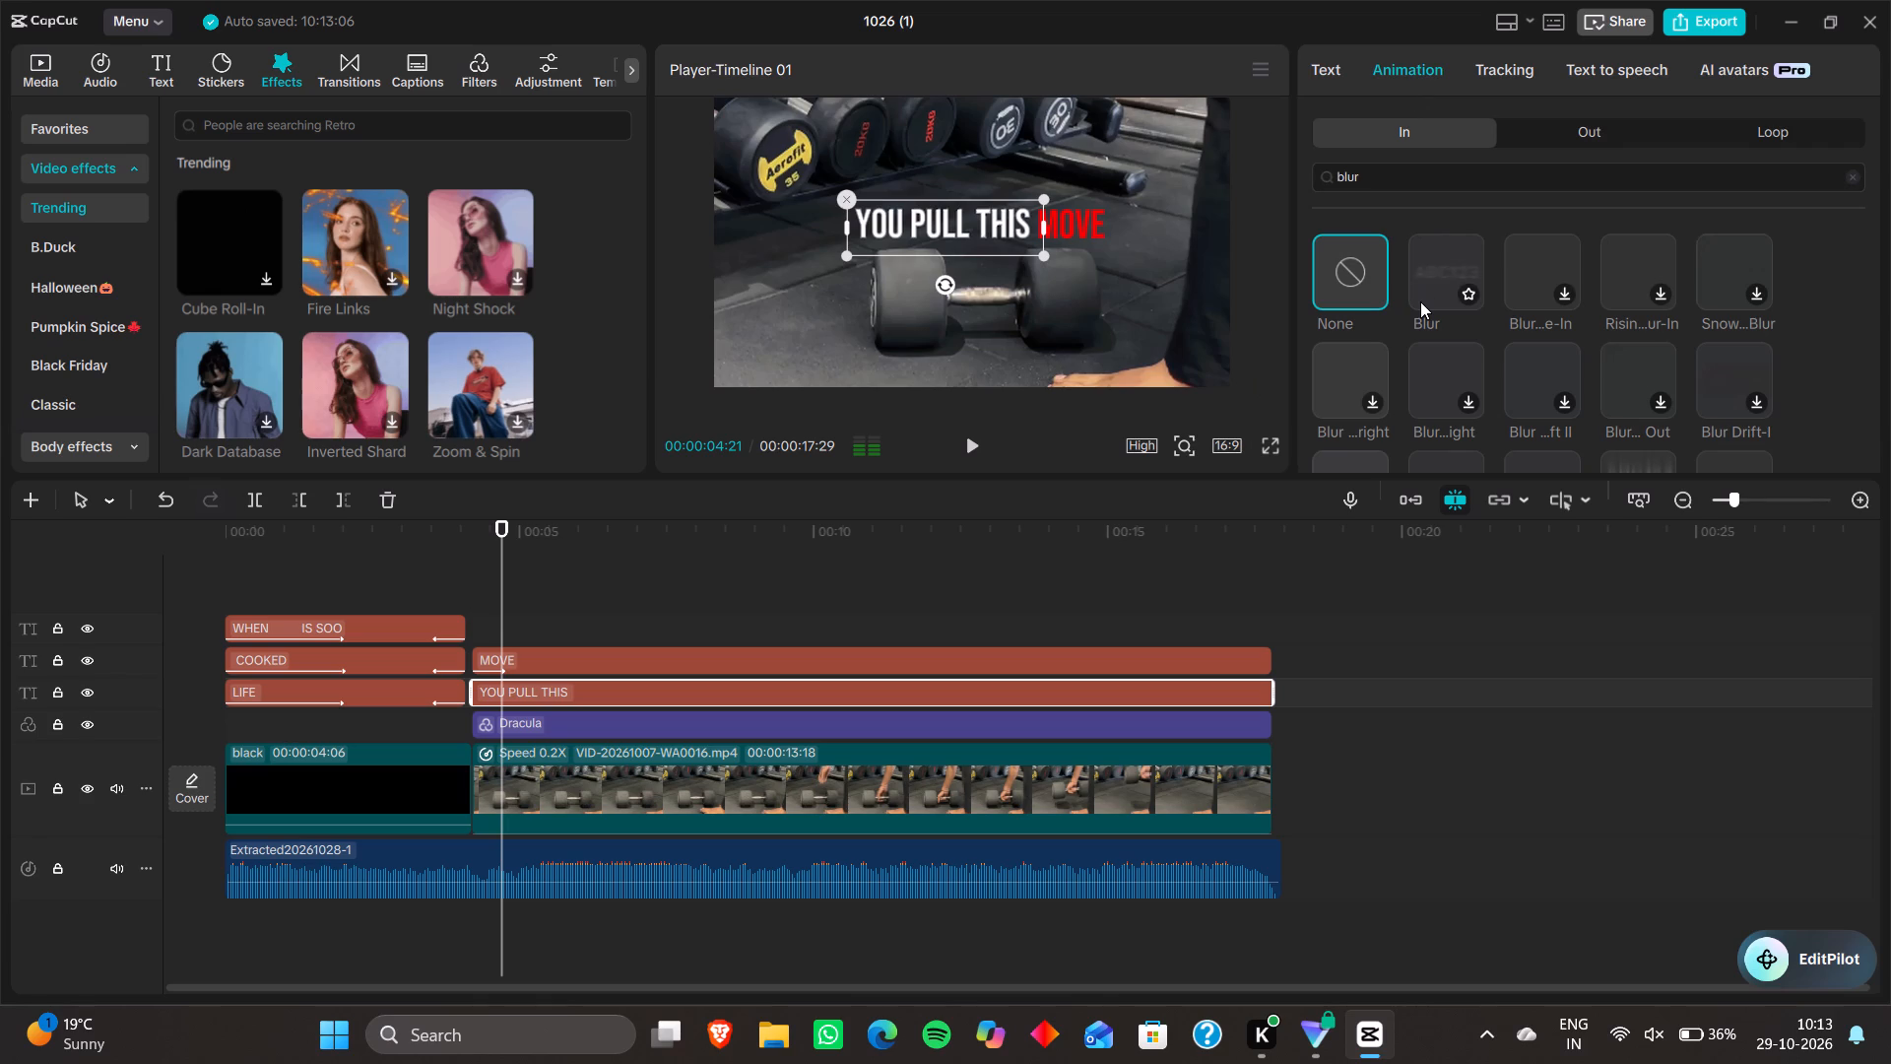
pyautogui.doubleClick(1420, 301)
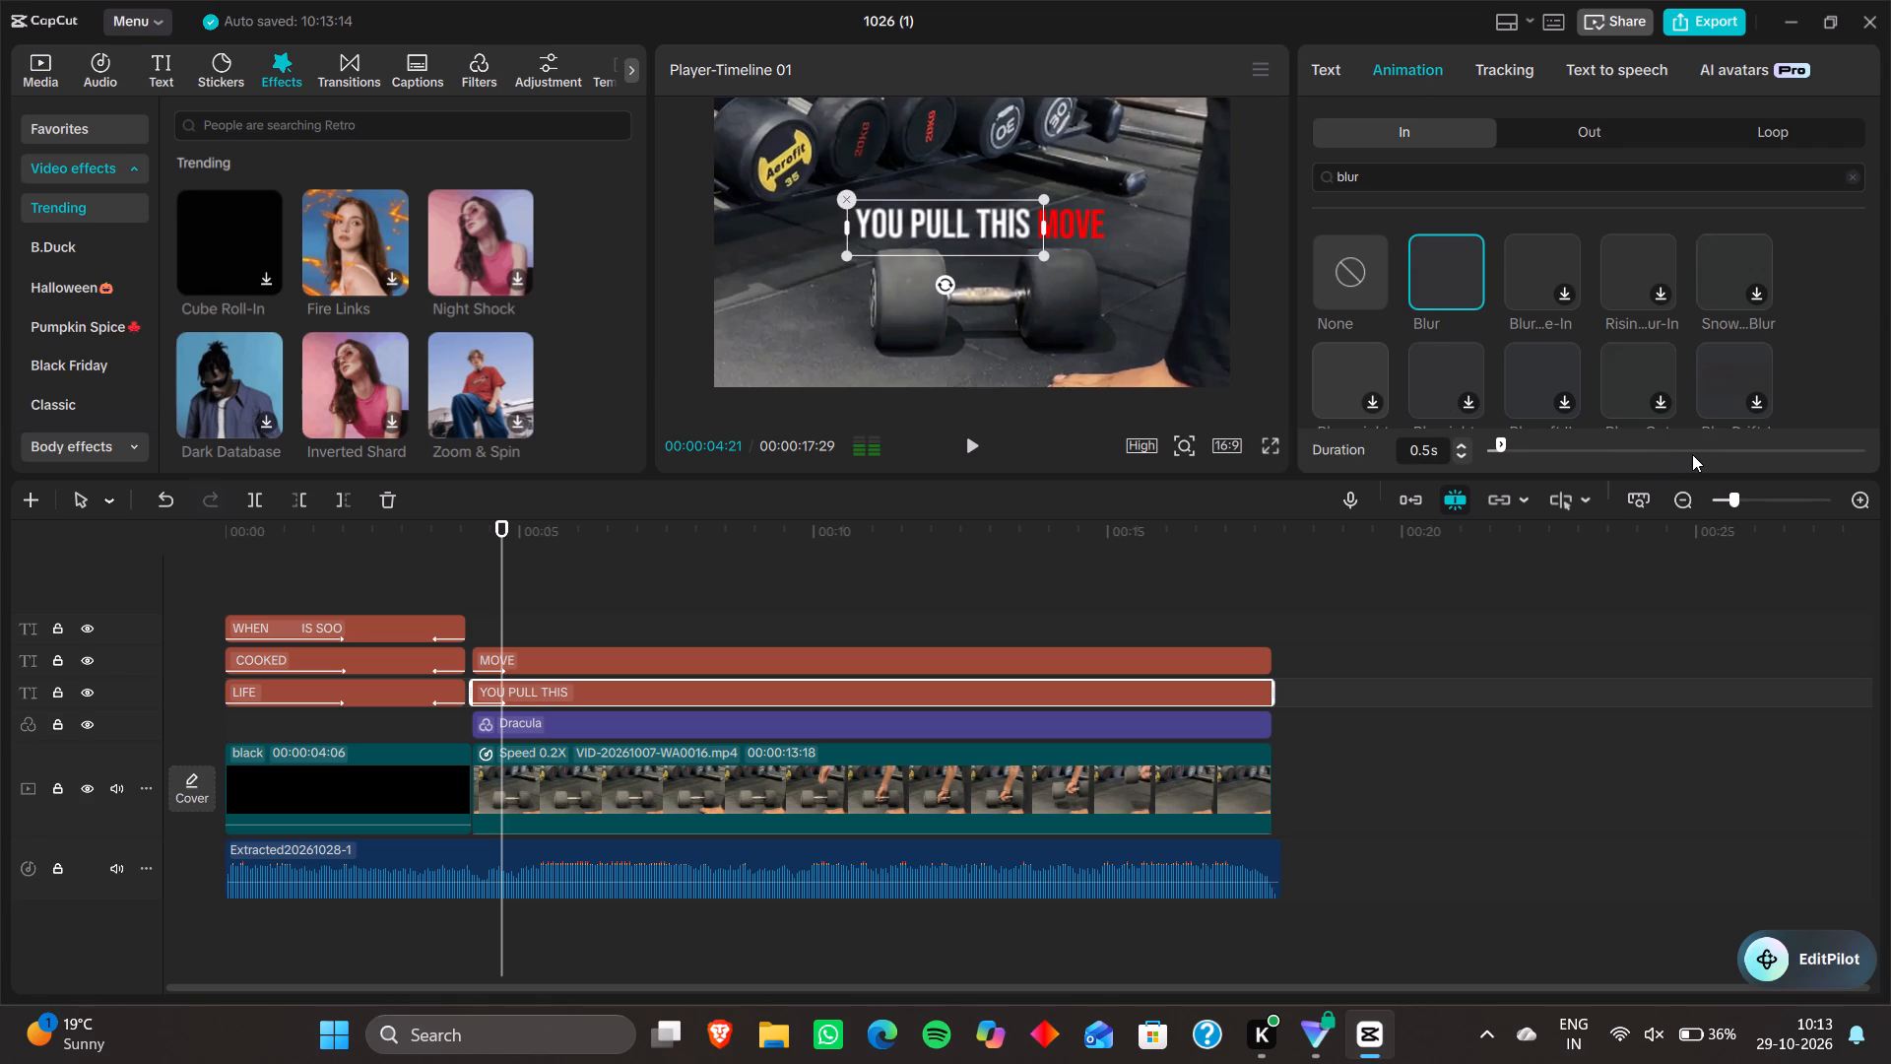
# Set the duration of the YOU PULL THIS clip's Blur entrance animation to 4.5 s.
pyautogui.click(1692, 454)
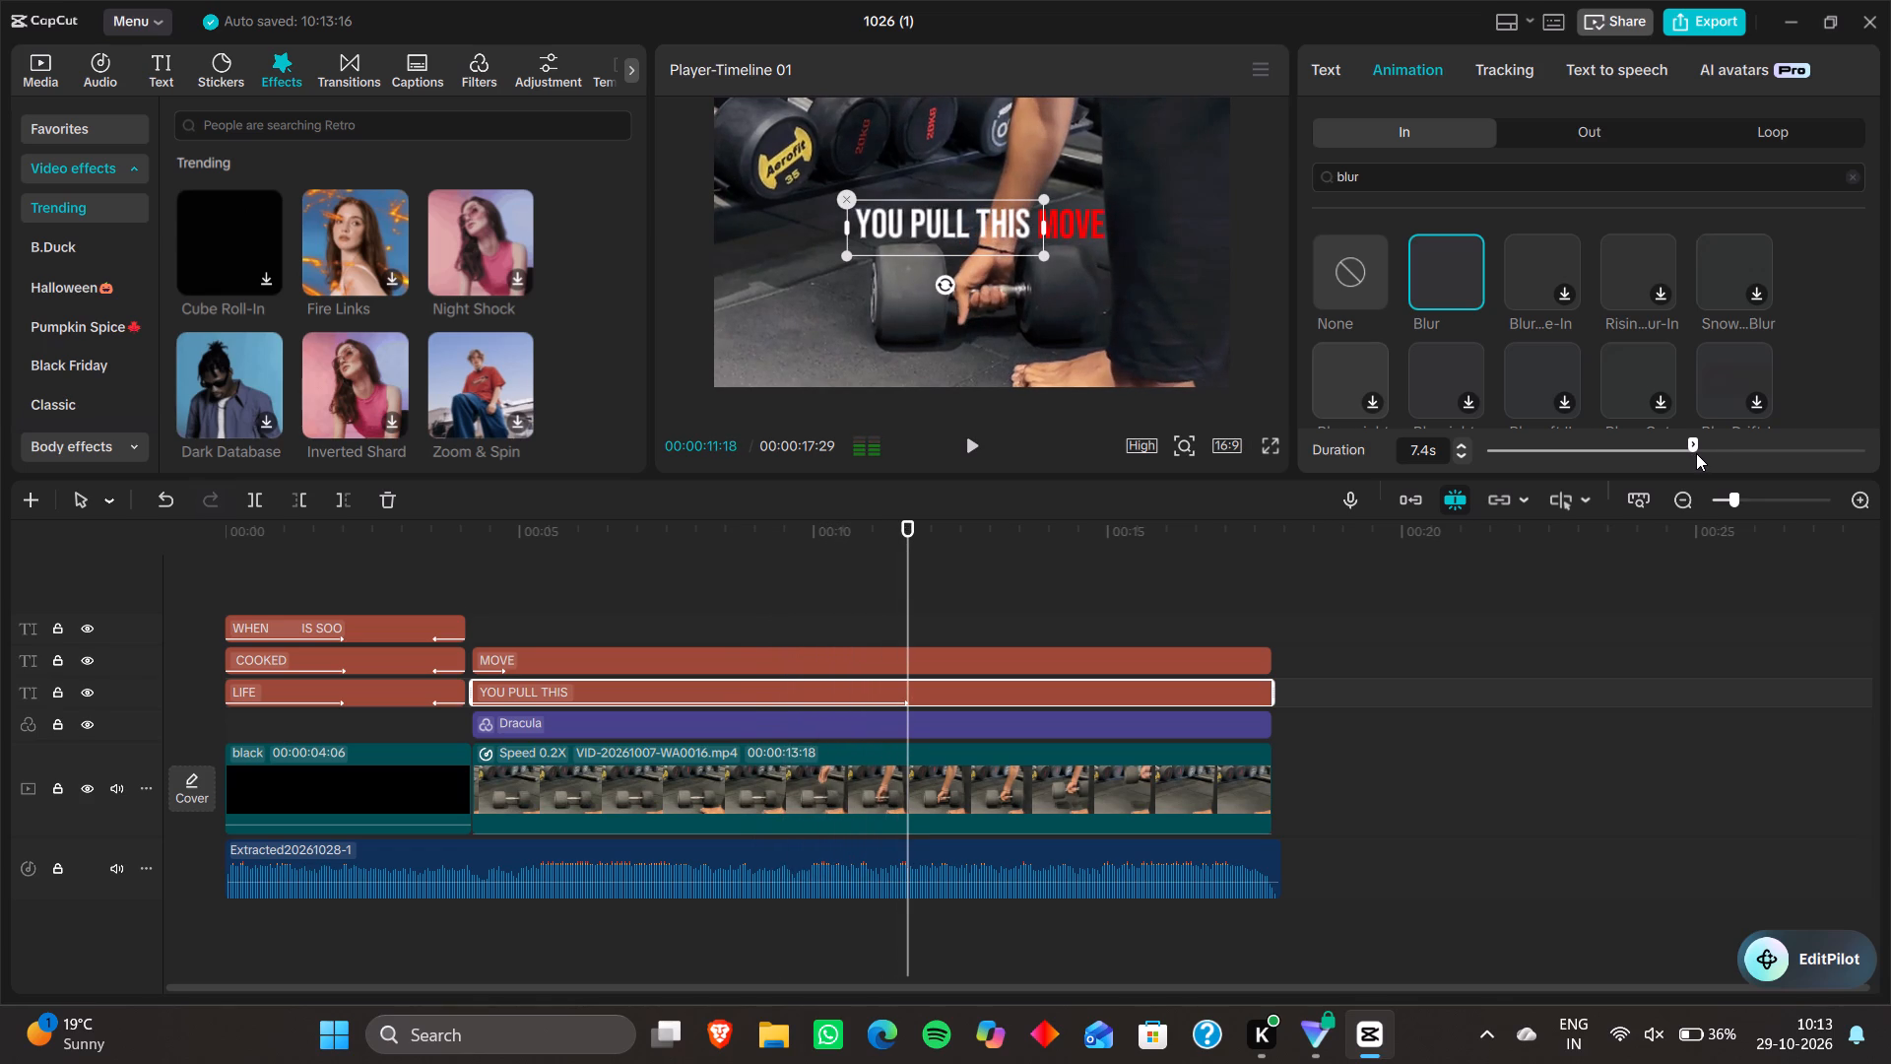
pyautogui.click(1703, 446)
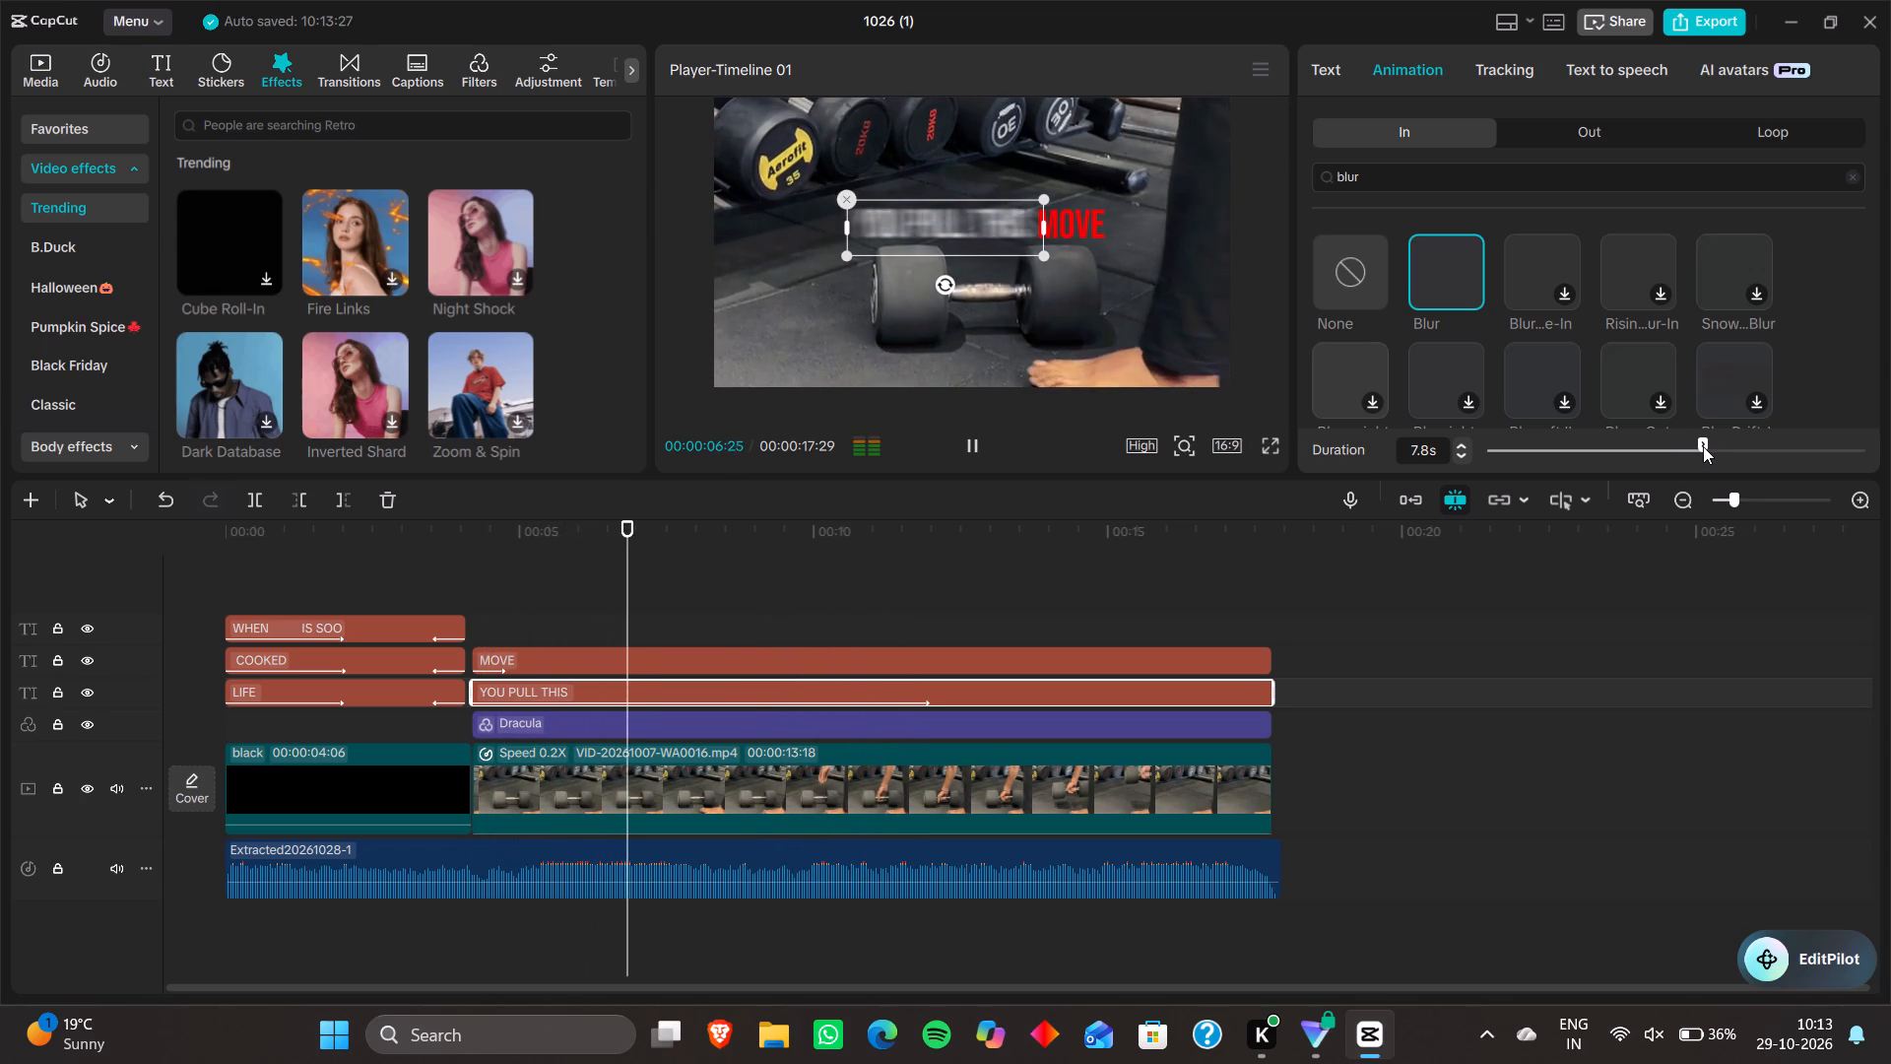
pyautogui.click(1614, 452)
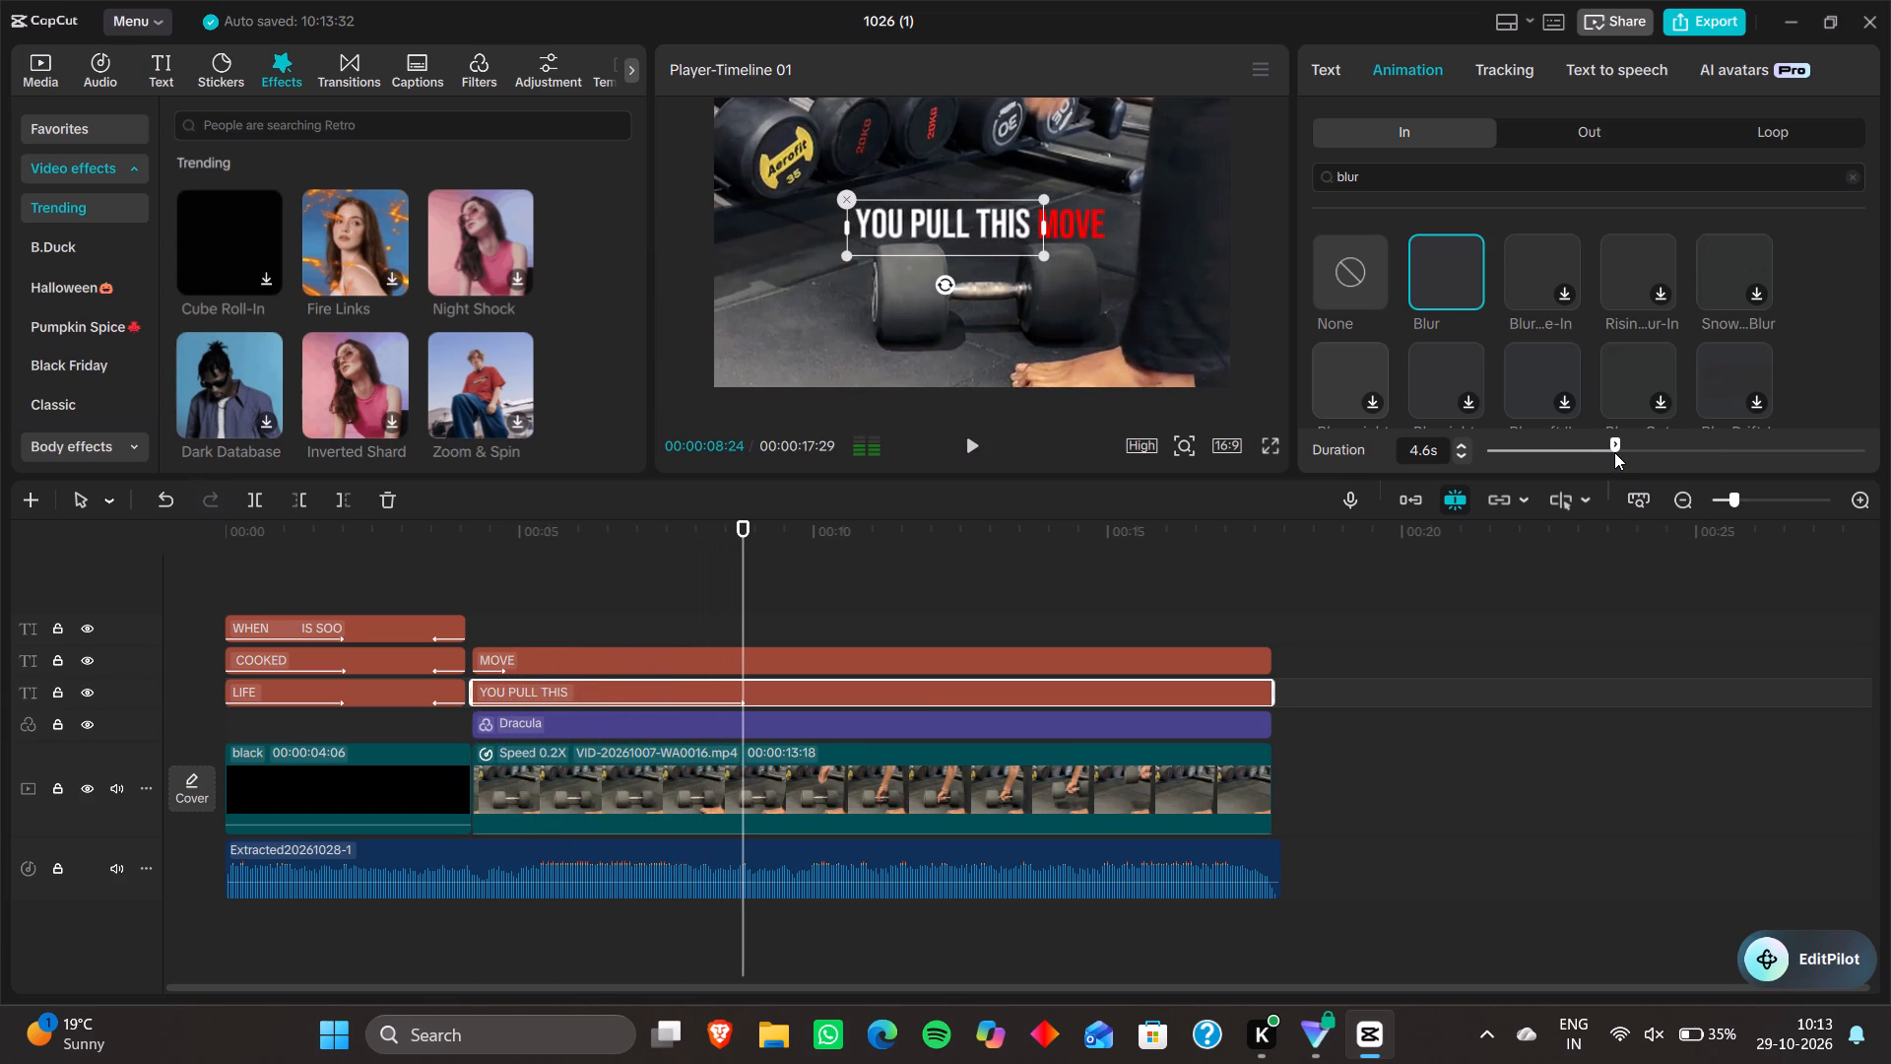
pyautogui.click(1461, 451)
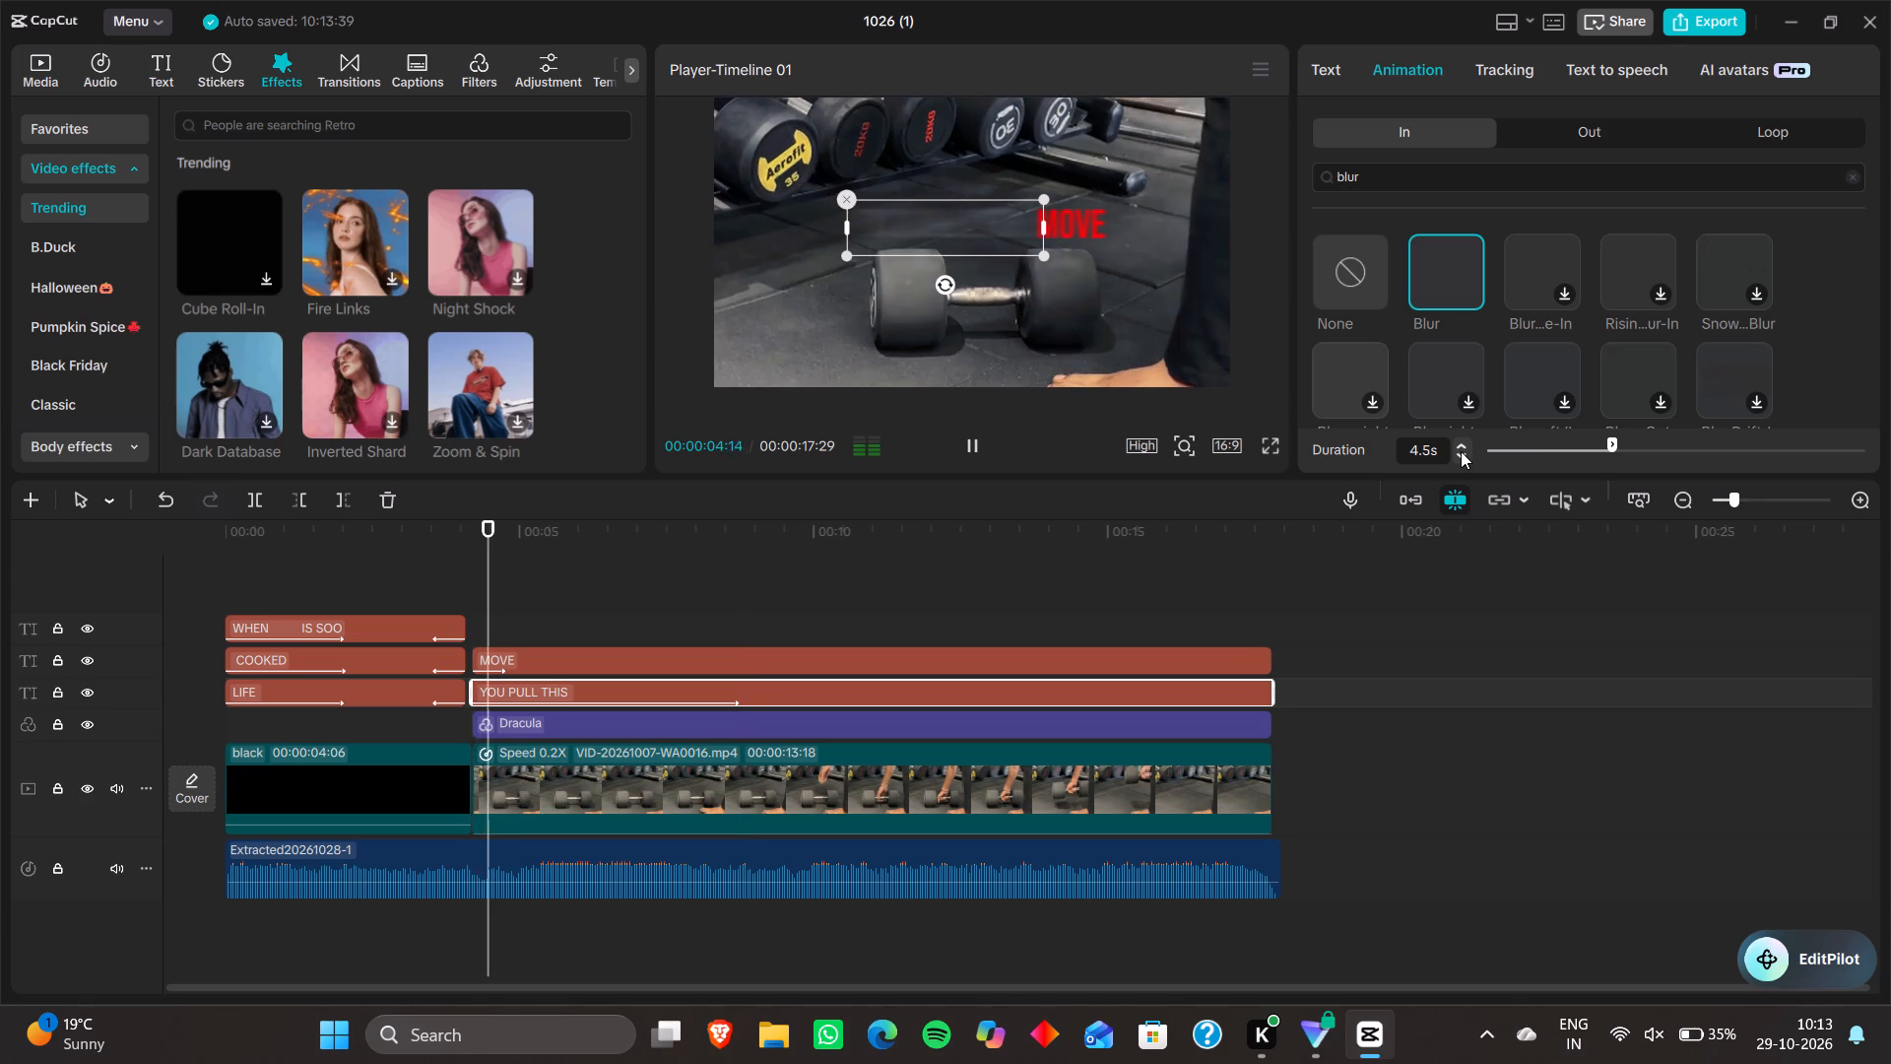
# Set the duration of the MOVE clip's Blur entrance animation to 4.5 s and play the rest of the video.
pyautogui.click(961, 658)
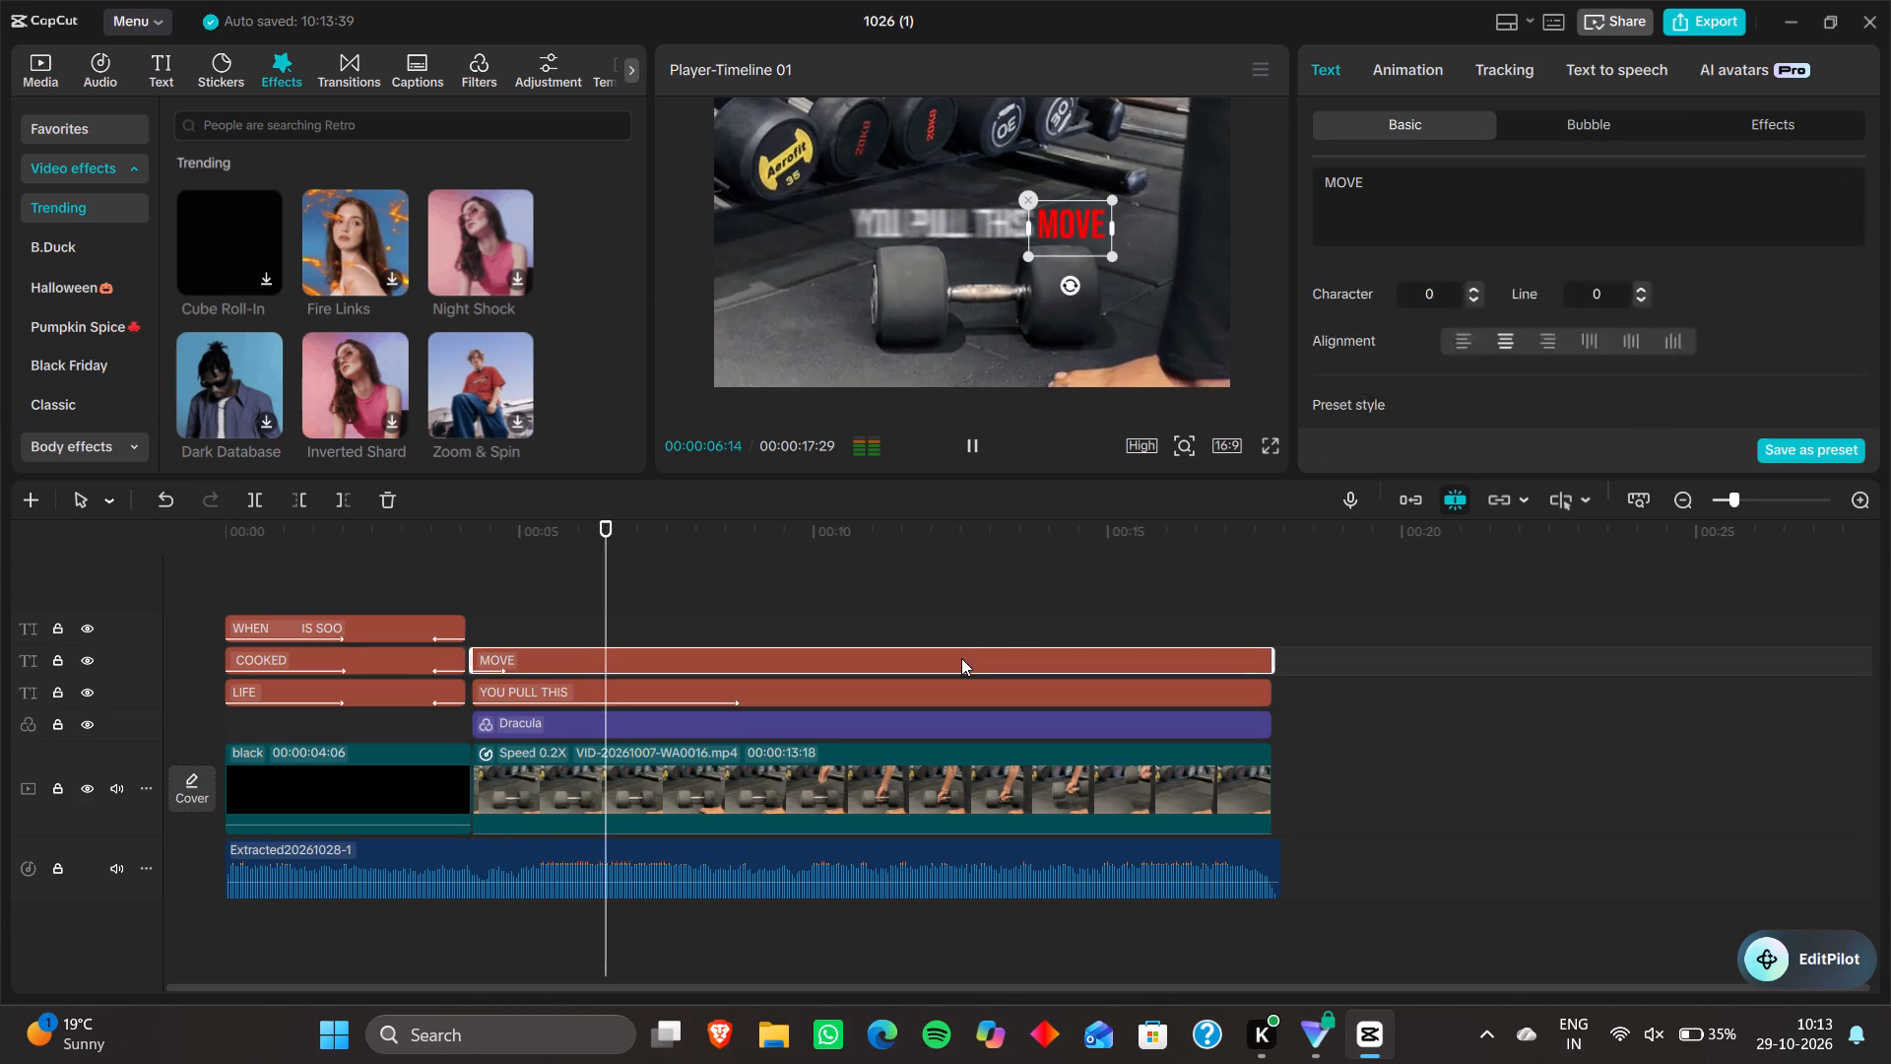
pyautogui.click(1404, 75)
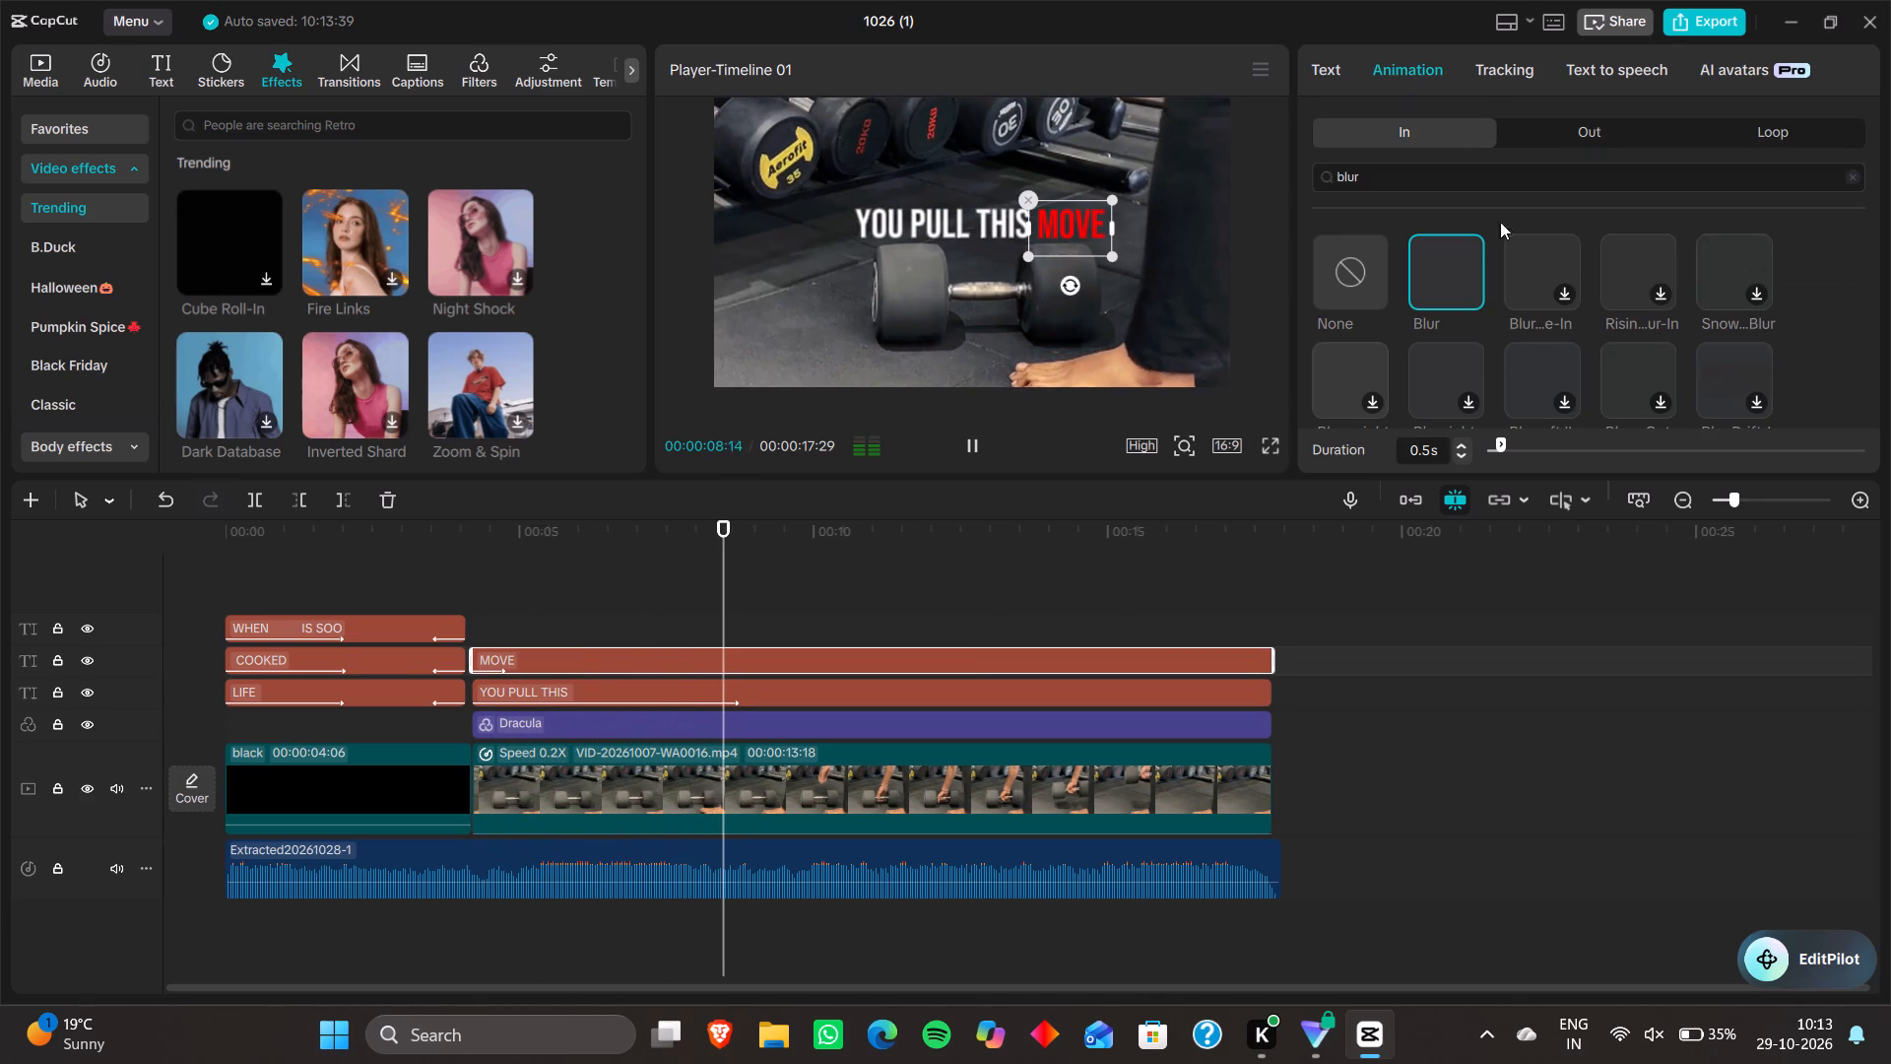
pyautogui.click(1619, 454)
pyautogui.click(1462, 447)
pyautogui.moveTo(1462, 447); pyautogui.dragTo(1462, 456)
pyautogui.tripleClick(1462, 456)
pyautogui.click(1462, 456)
pyautogui.click(1462, 456)
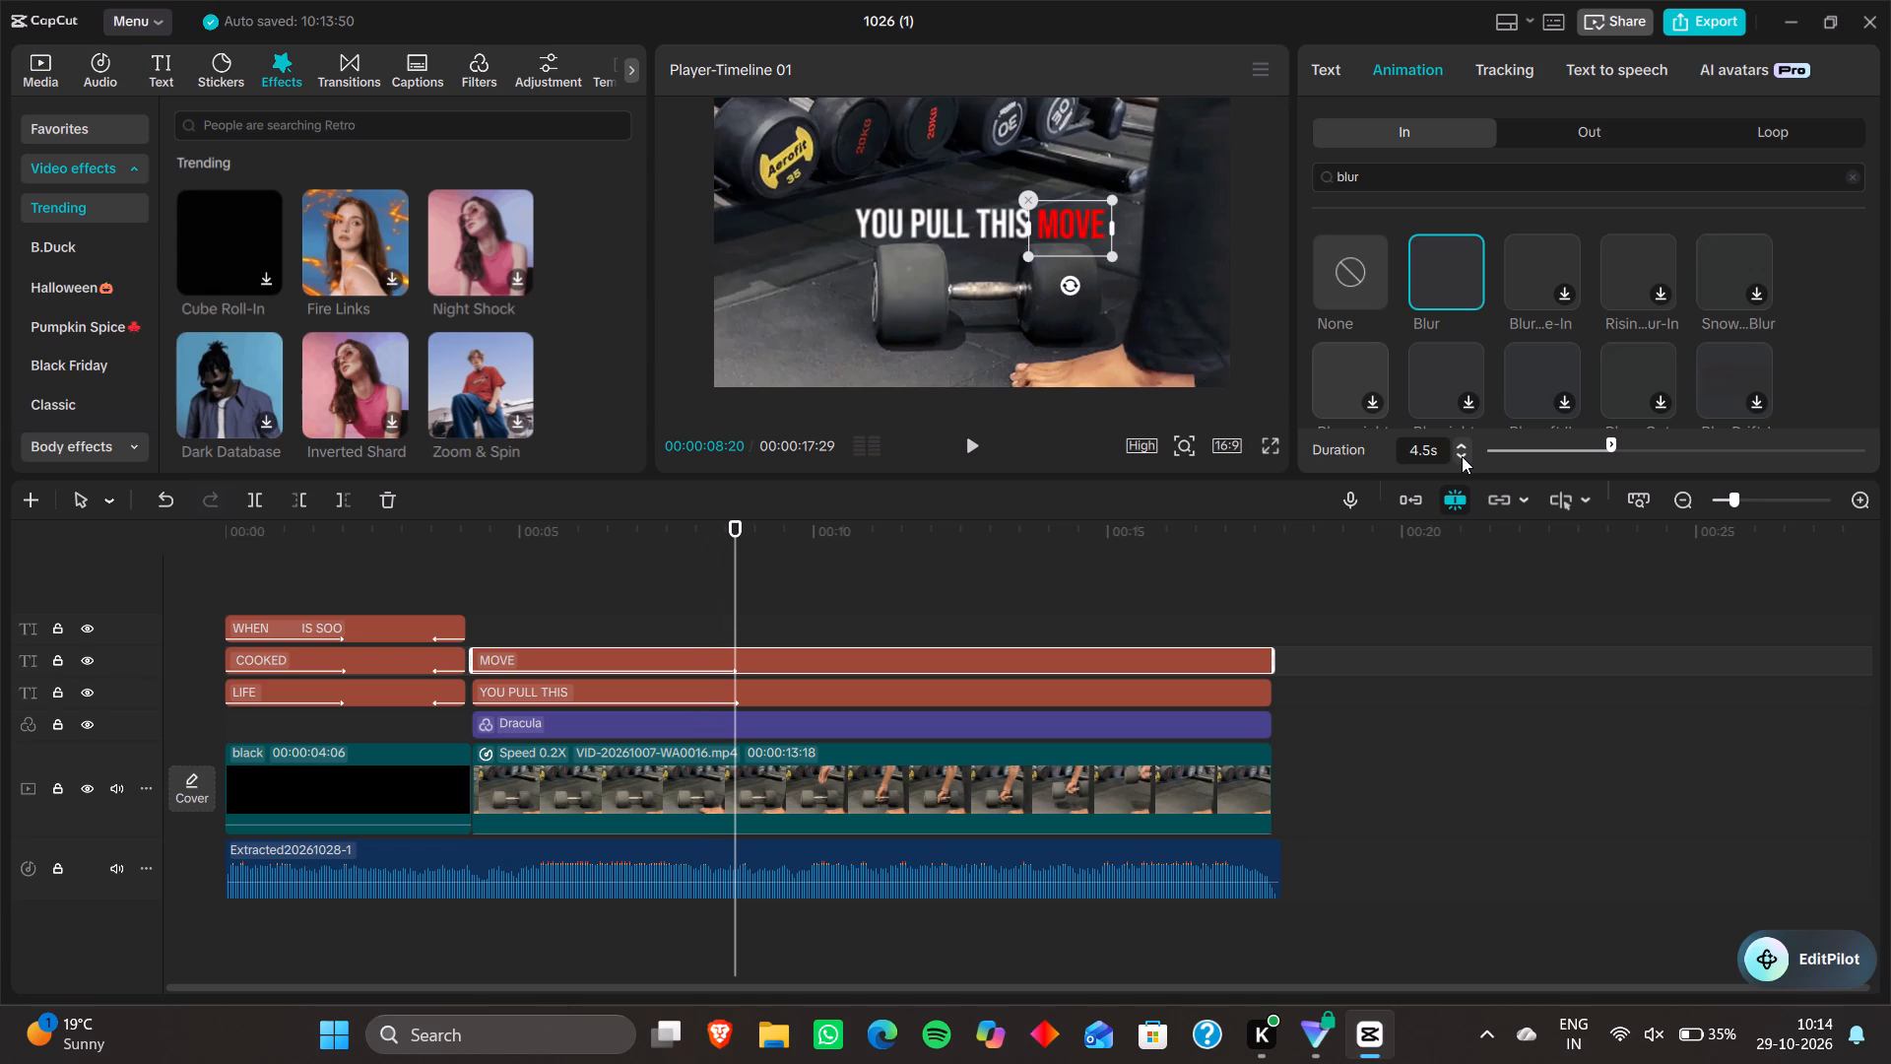
pyautogui.press('space')
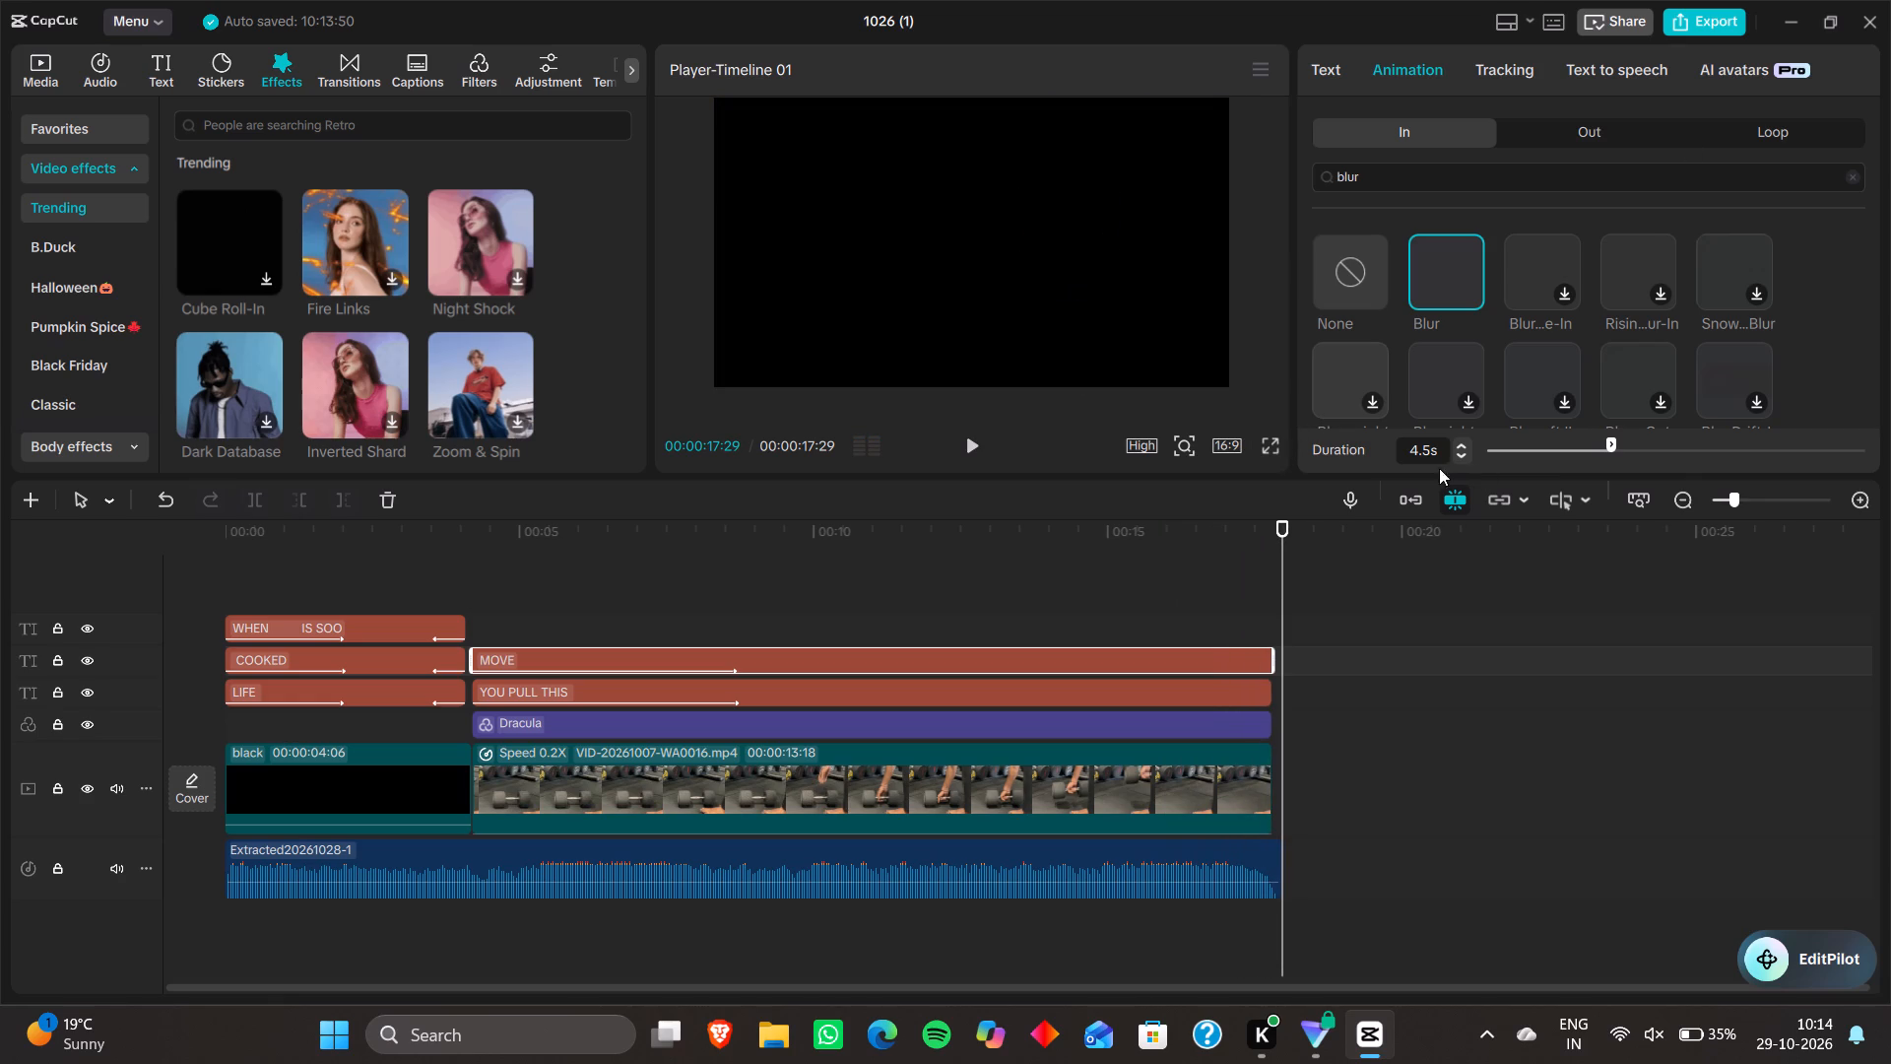
# Apply the Blur exit animation to the MOVE clip.
pyautogui.click(1587, 129)
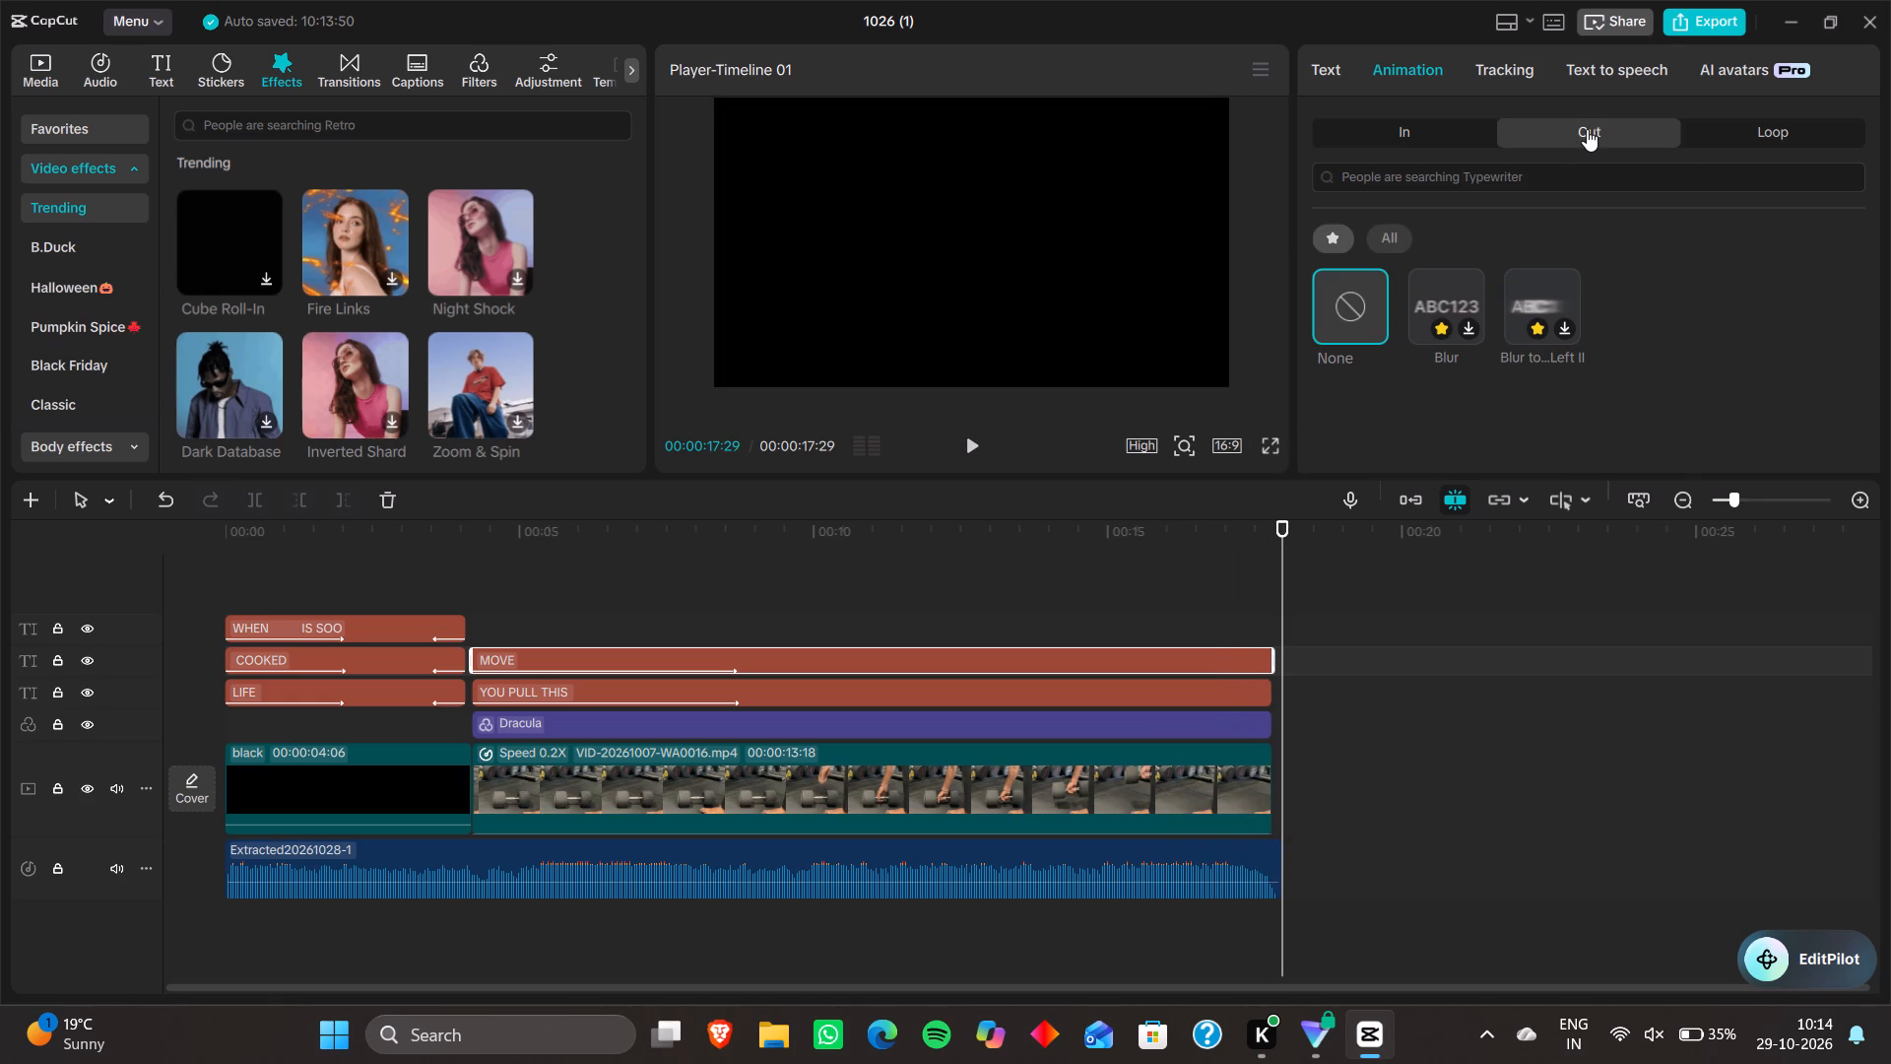
pyautogui.click(1437, 298)
pyautogui.tripleClick(1471, 327)
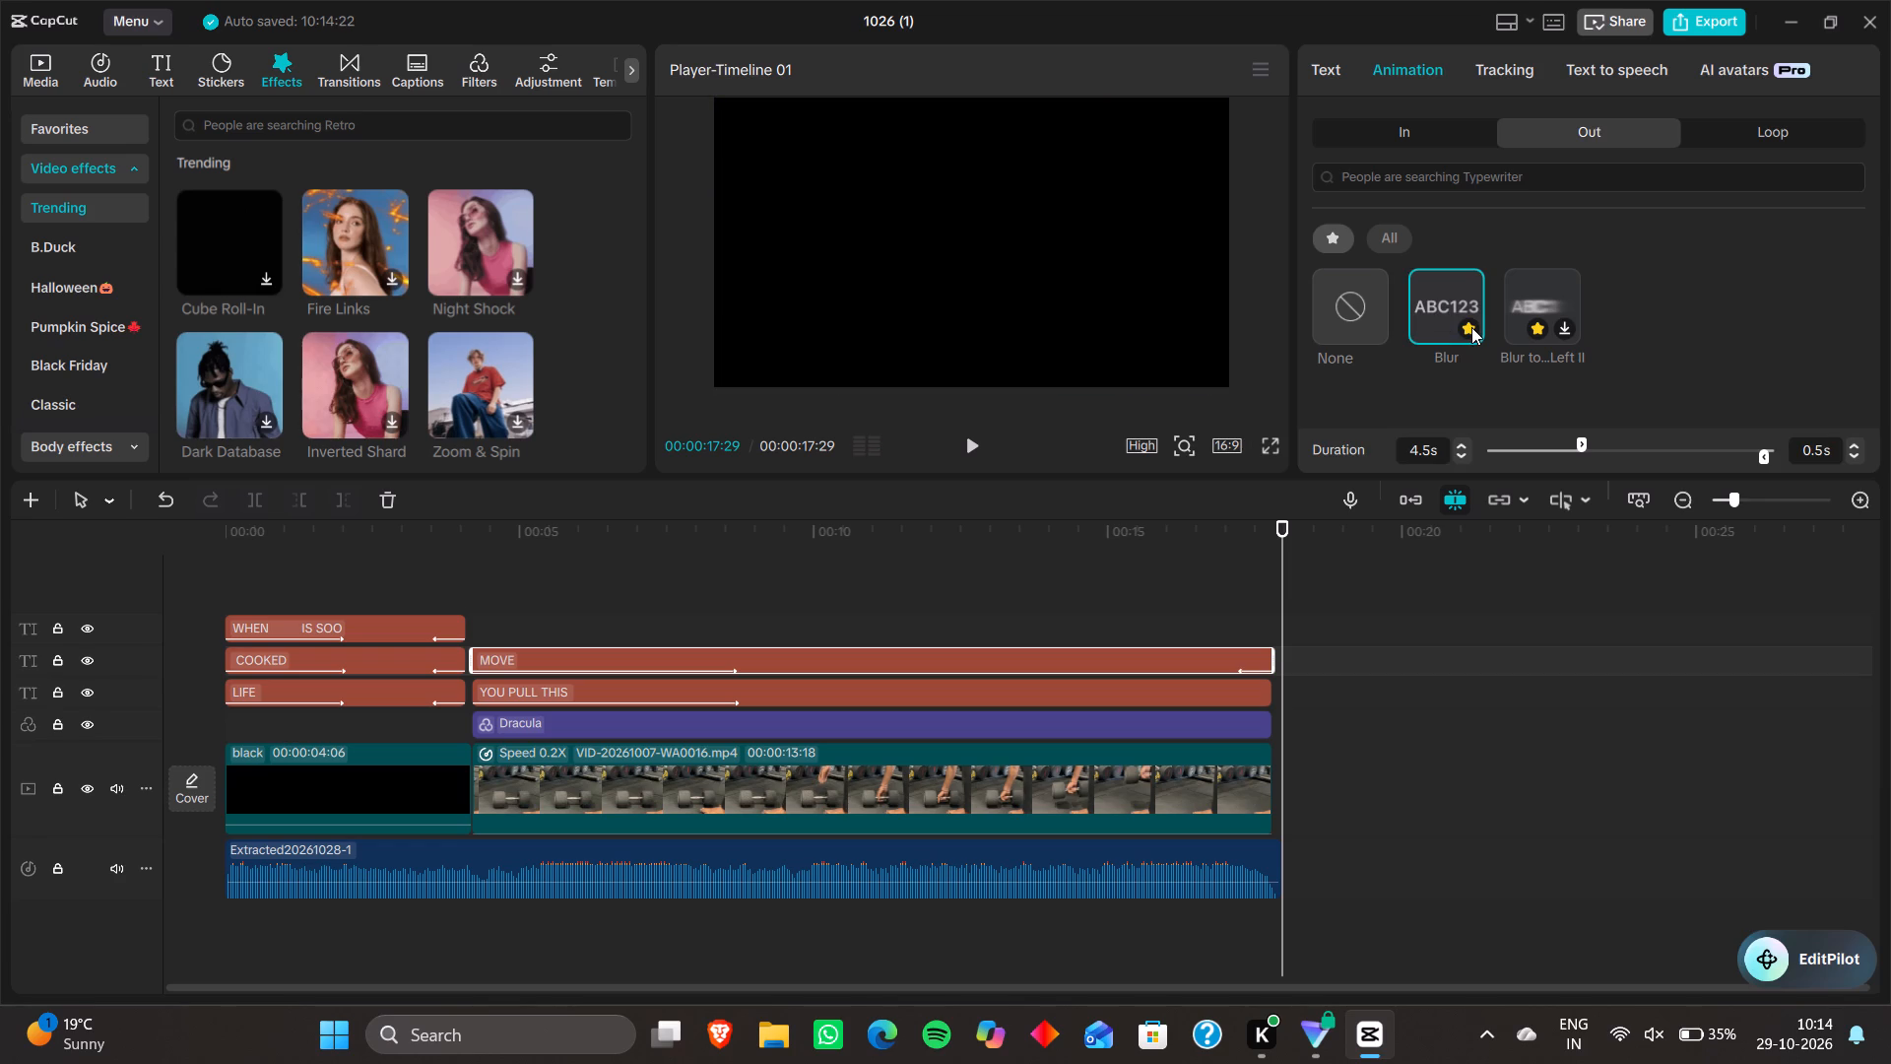
# Apply the Blur exit animation to the YOU PULL THIS clip with a duration of 1.5 s.
pyautogui.click(1254, 698)
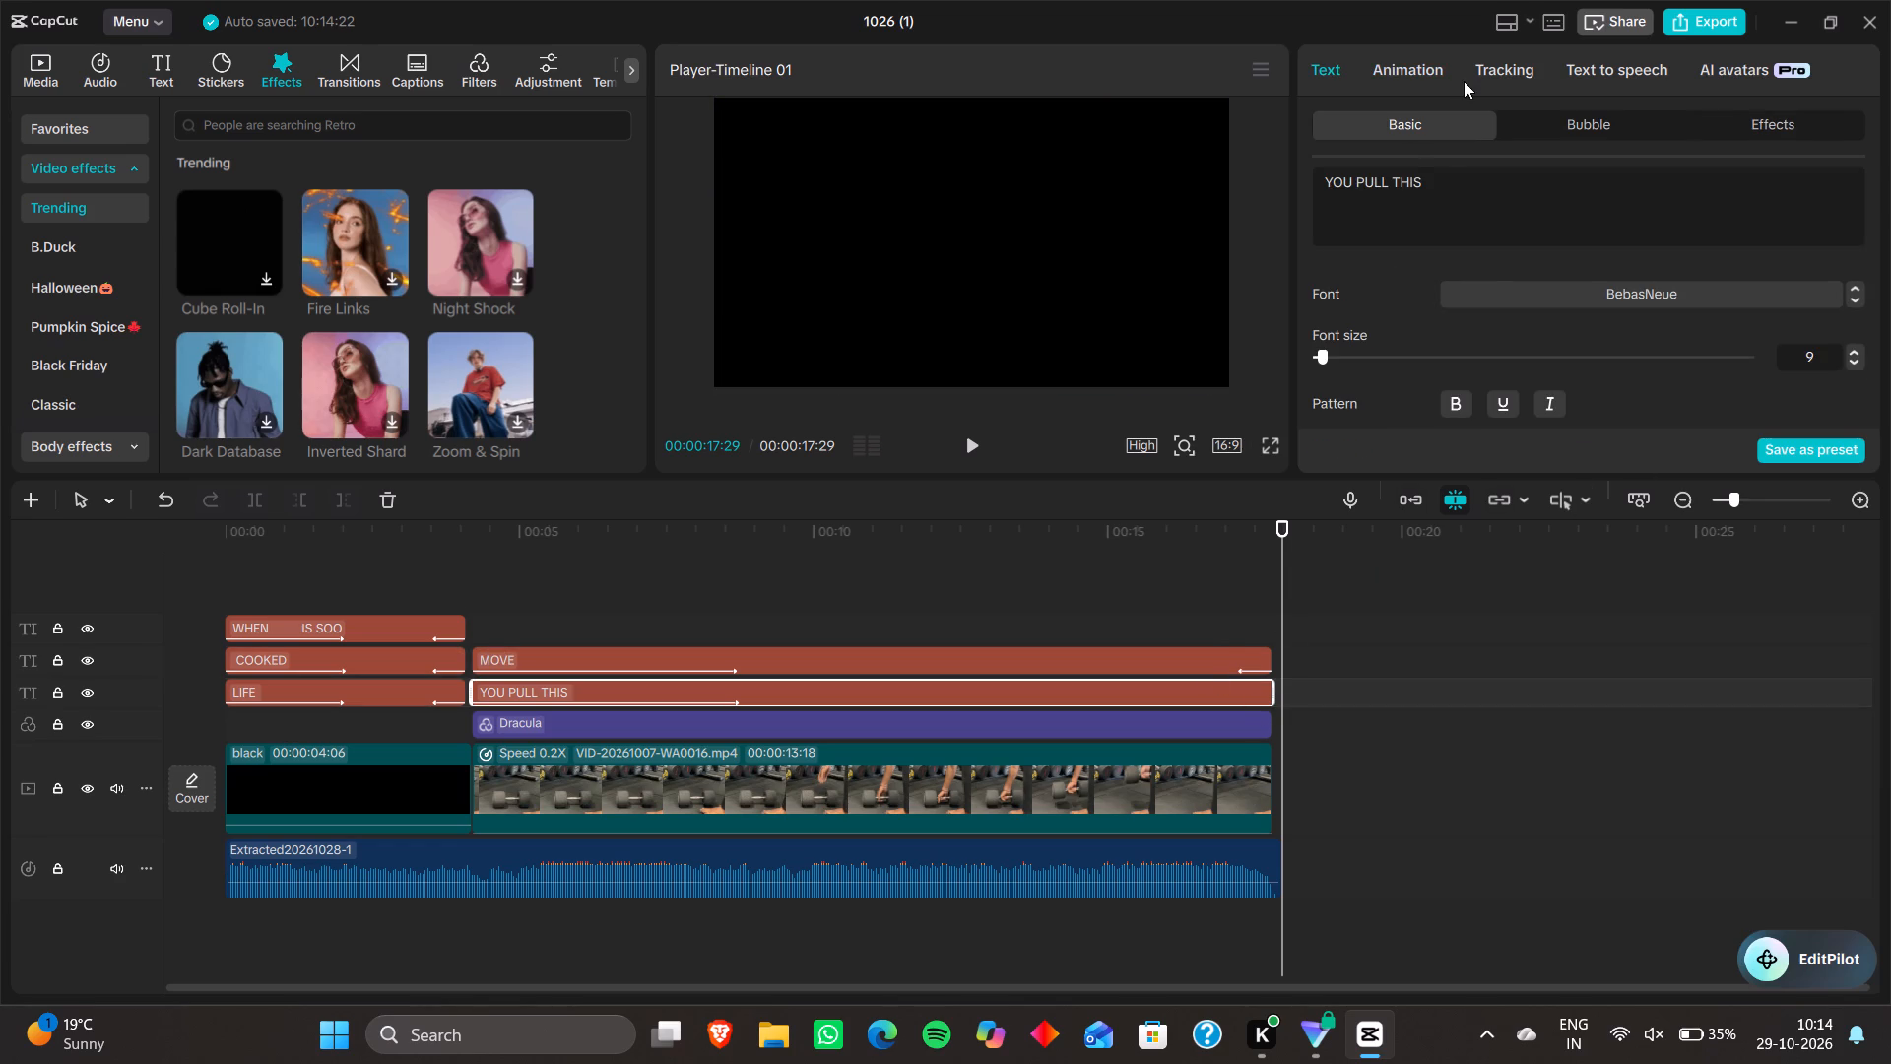
pyautogui.click(1412, 73)
pyautogui.tripleClick(1439, 327)
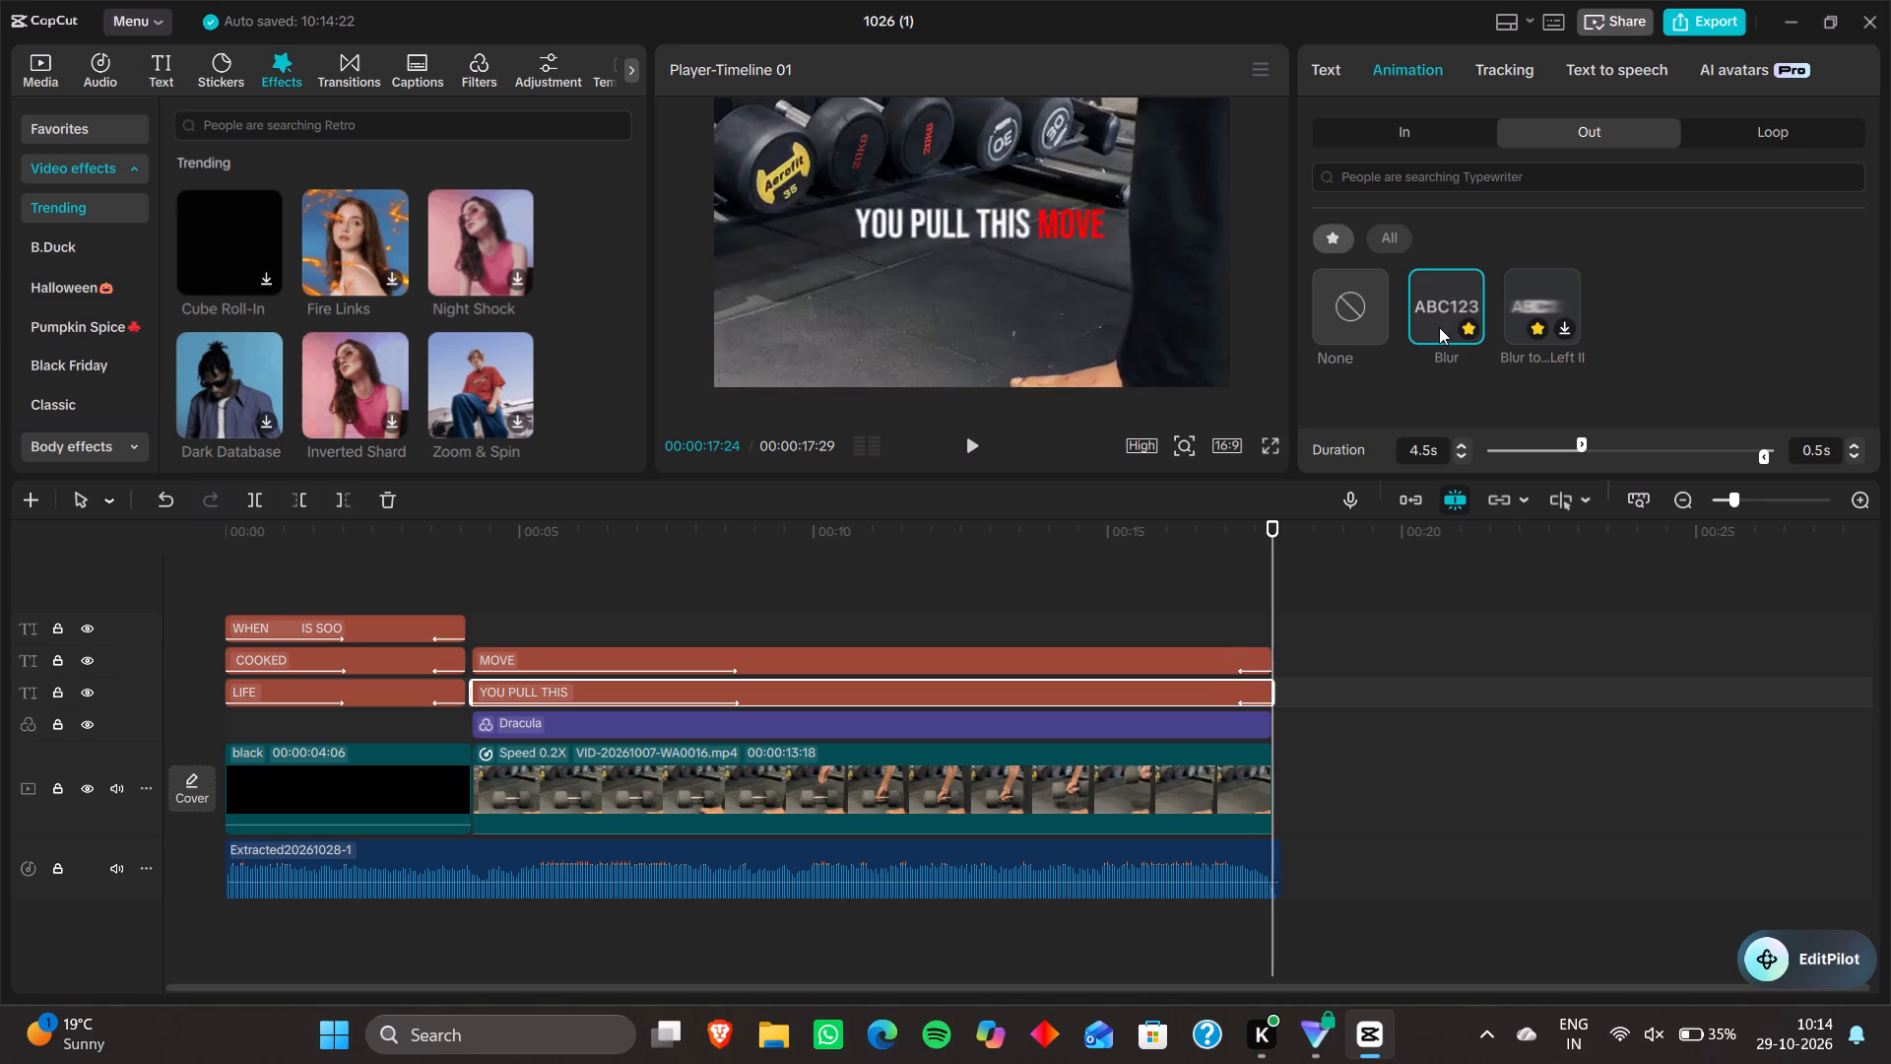
pyautogui.tripleClick(1856, 448)
pyautogui.tripleClick(1856, 448)
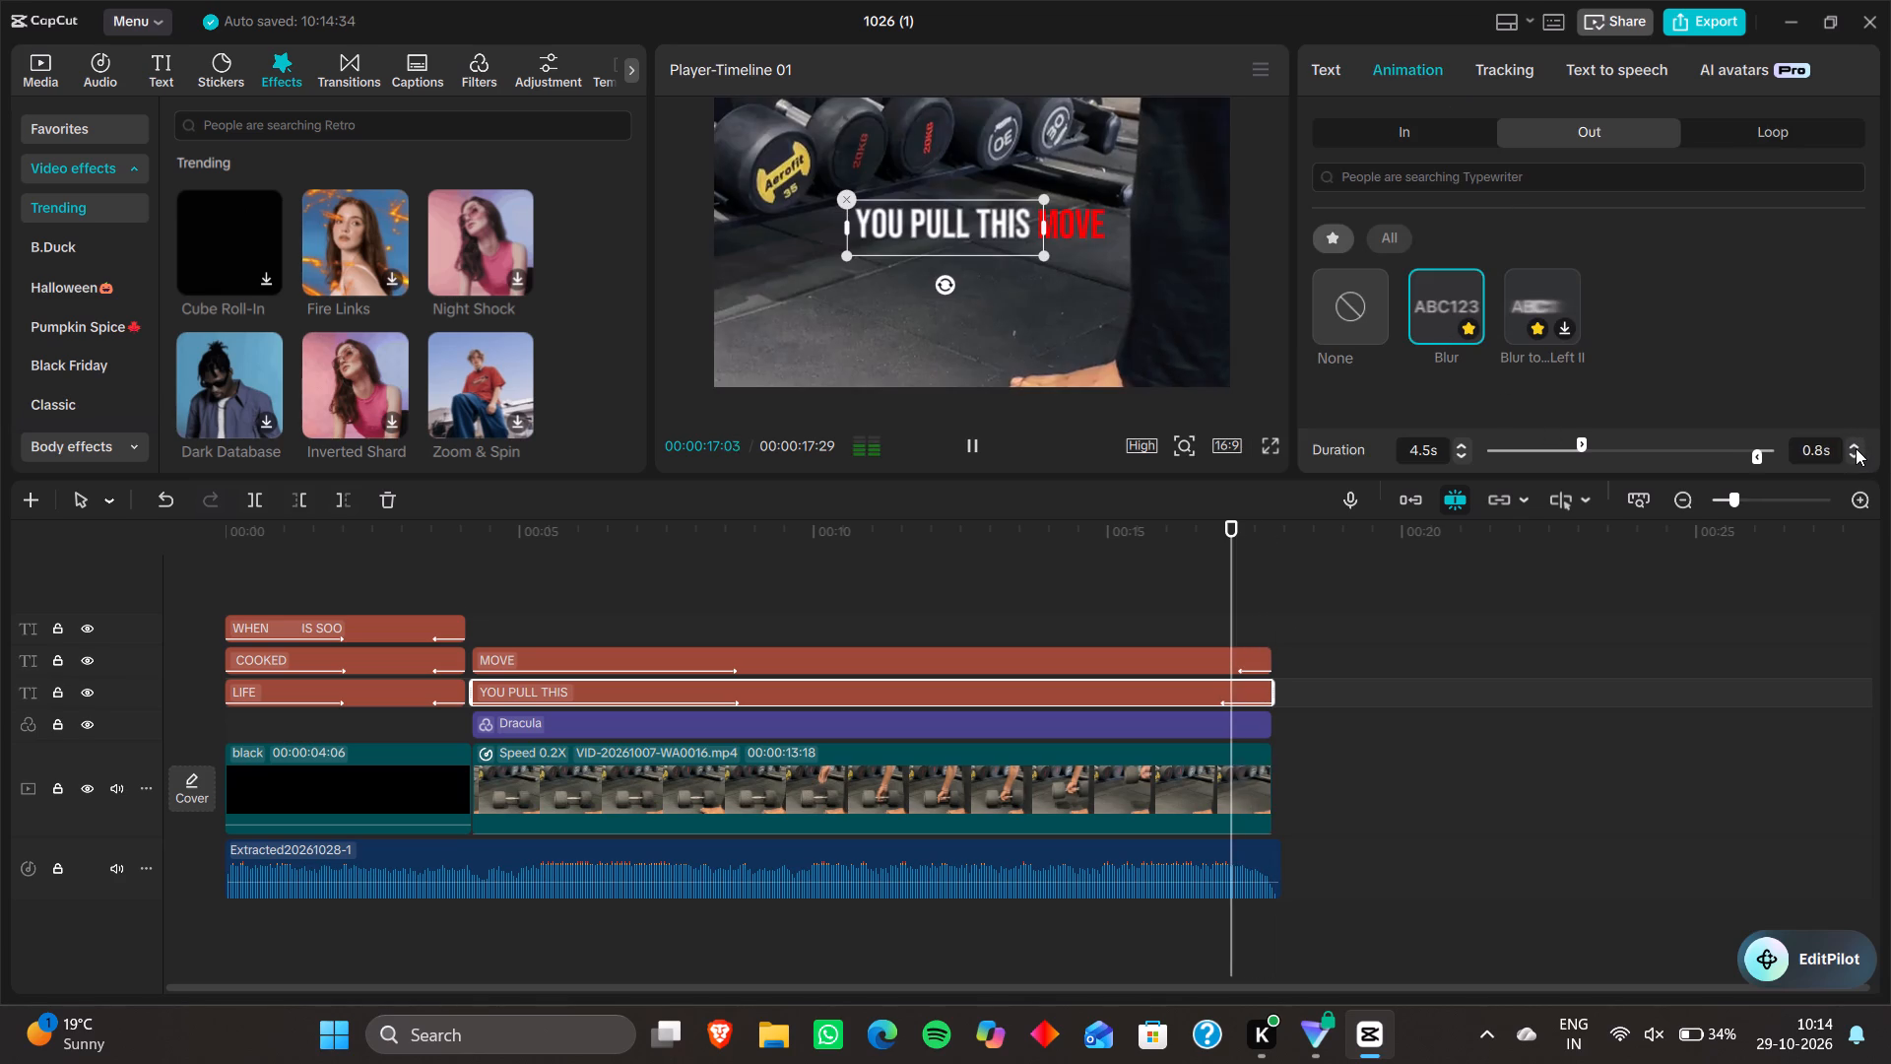
pyautogui.tripleClick(1856, 448)
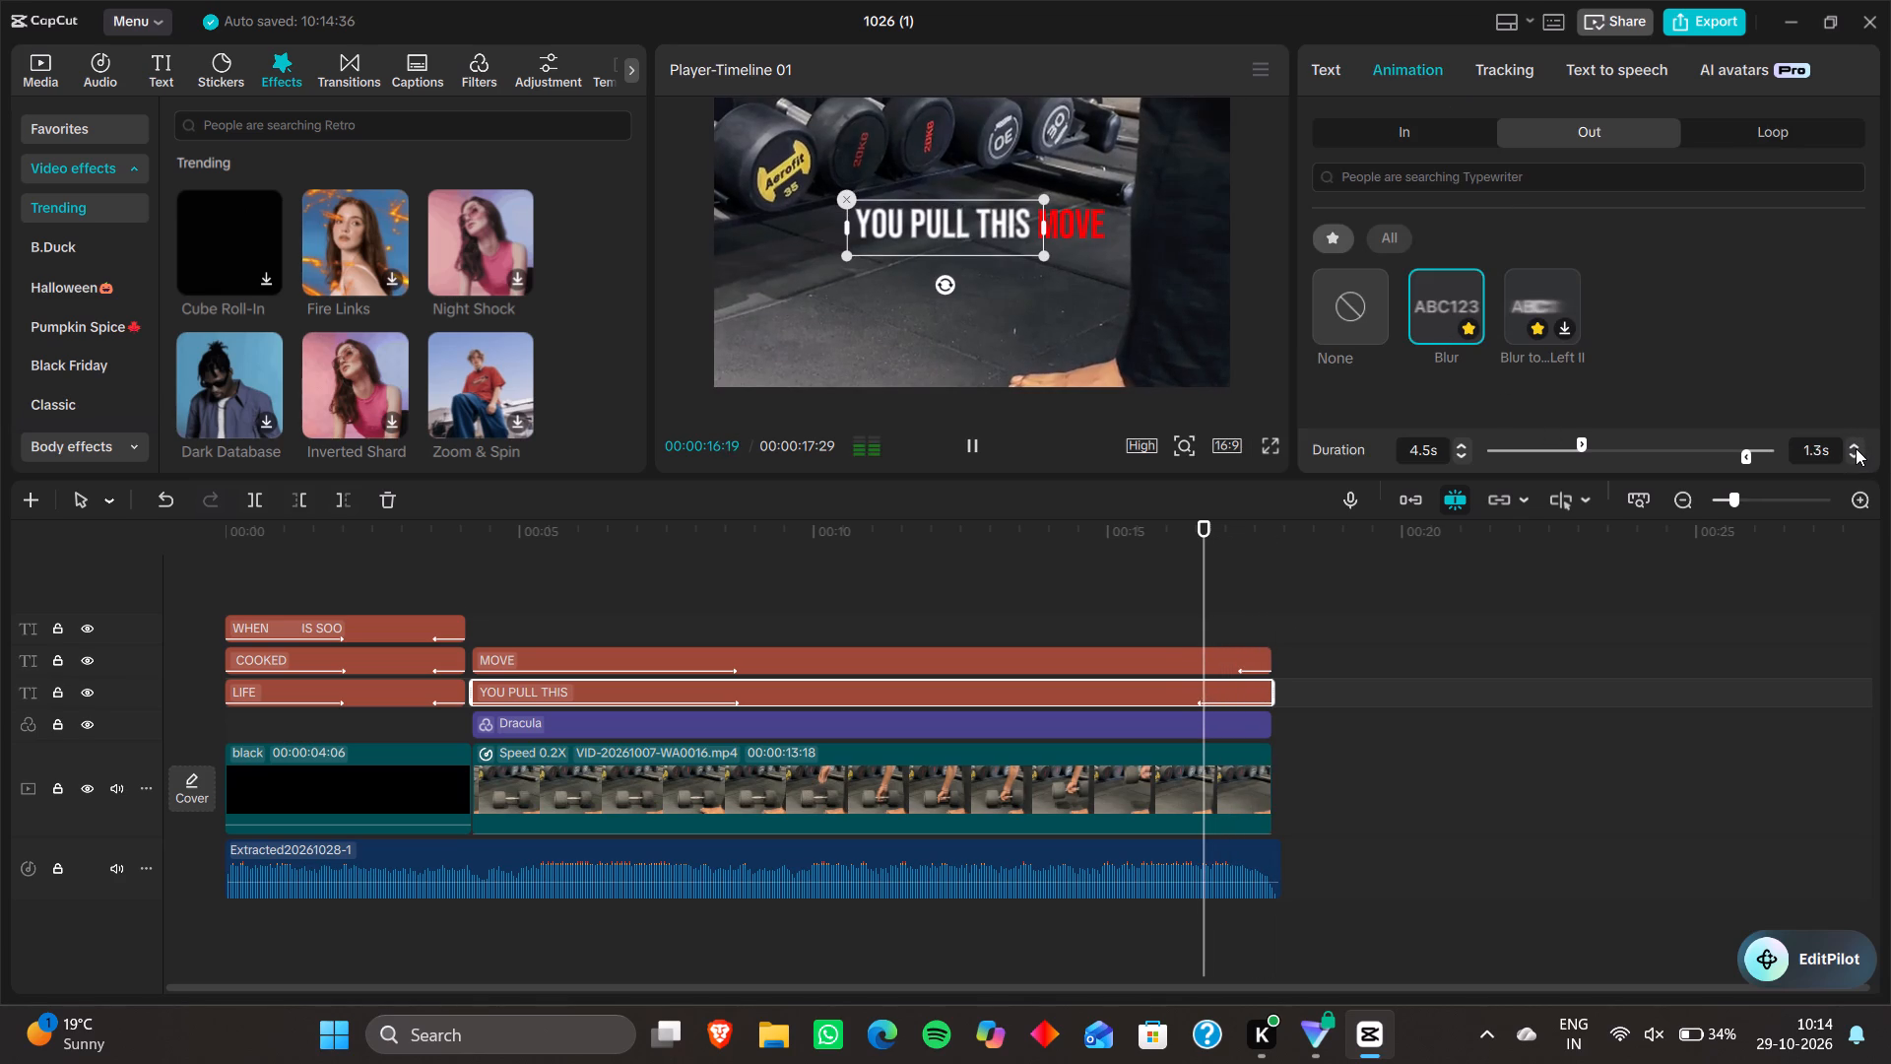
pyautogui.click(1856, 448)
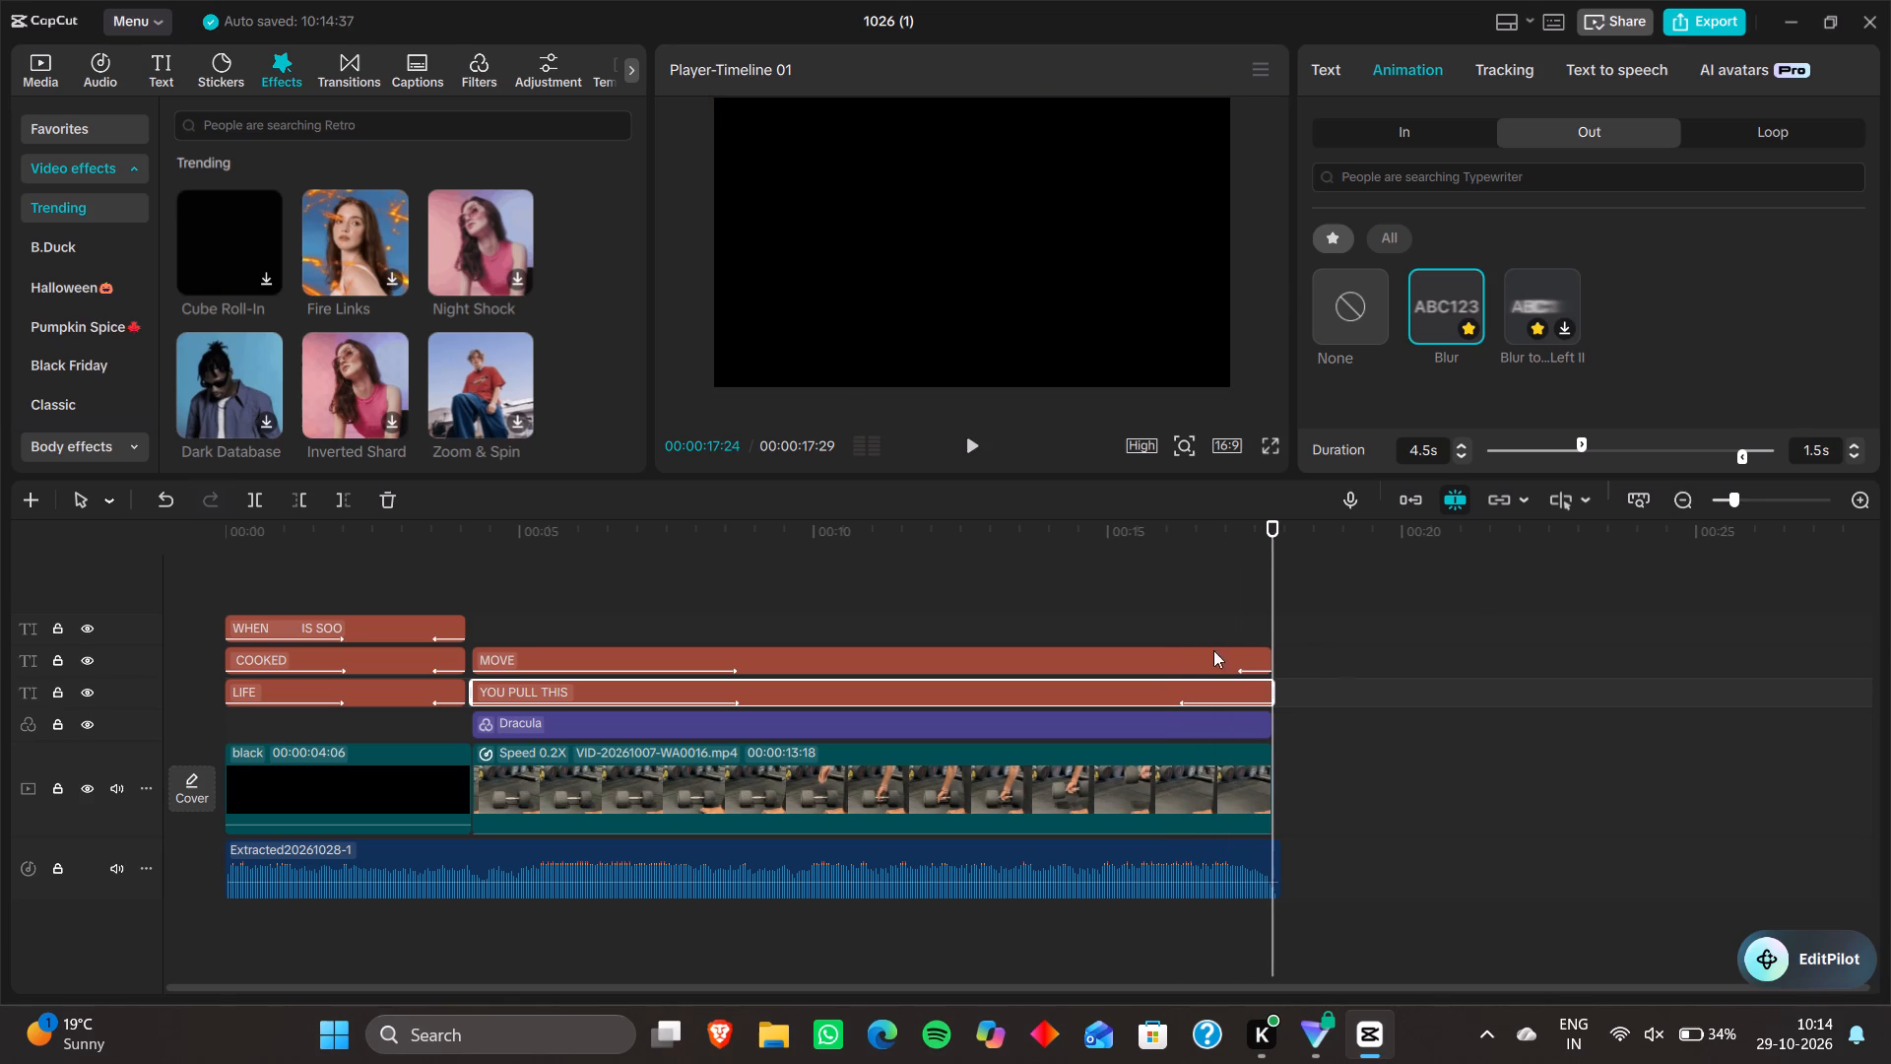
# Set the duration of the MOVE clip's Blur exit animation to 1.5 s.
pyautogui.click(1174, 652)
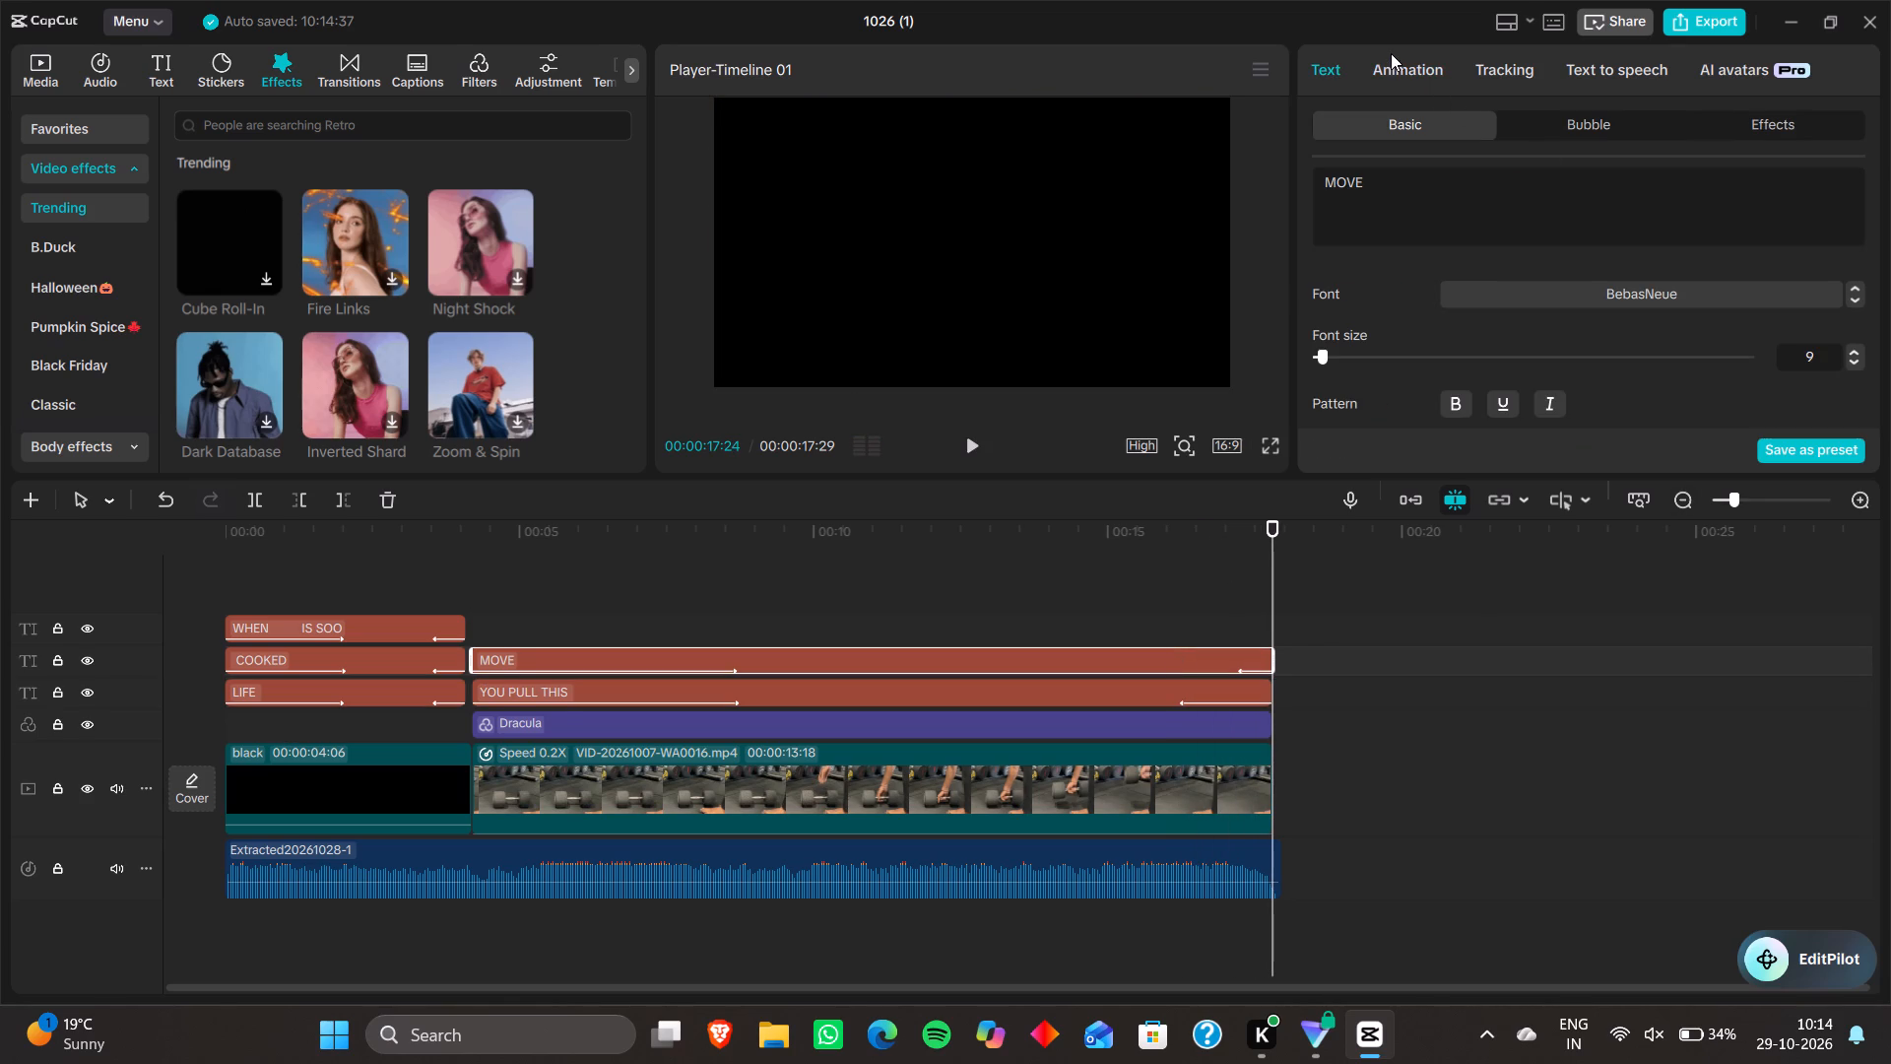
pyautogui.click(1391, 53)
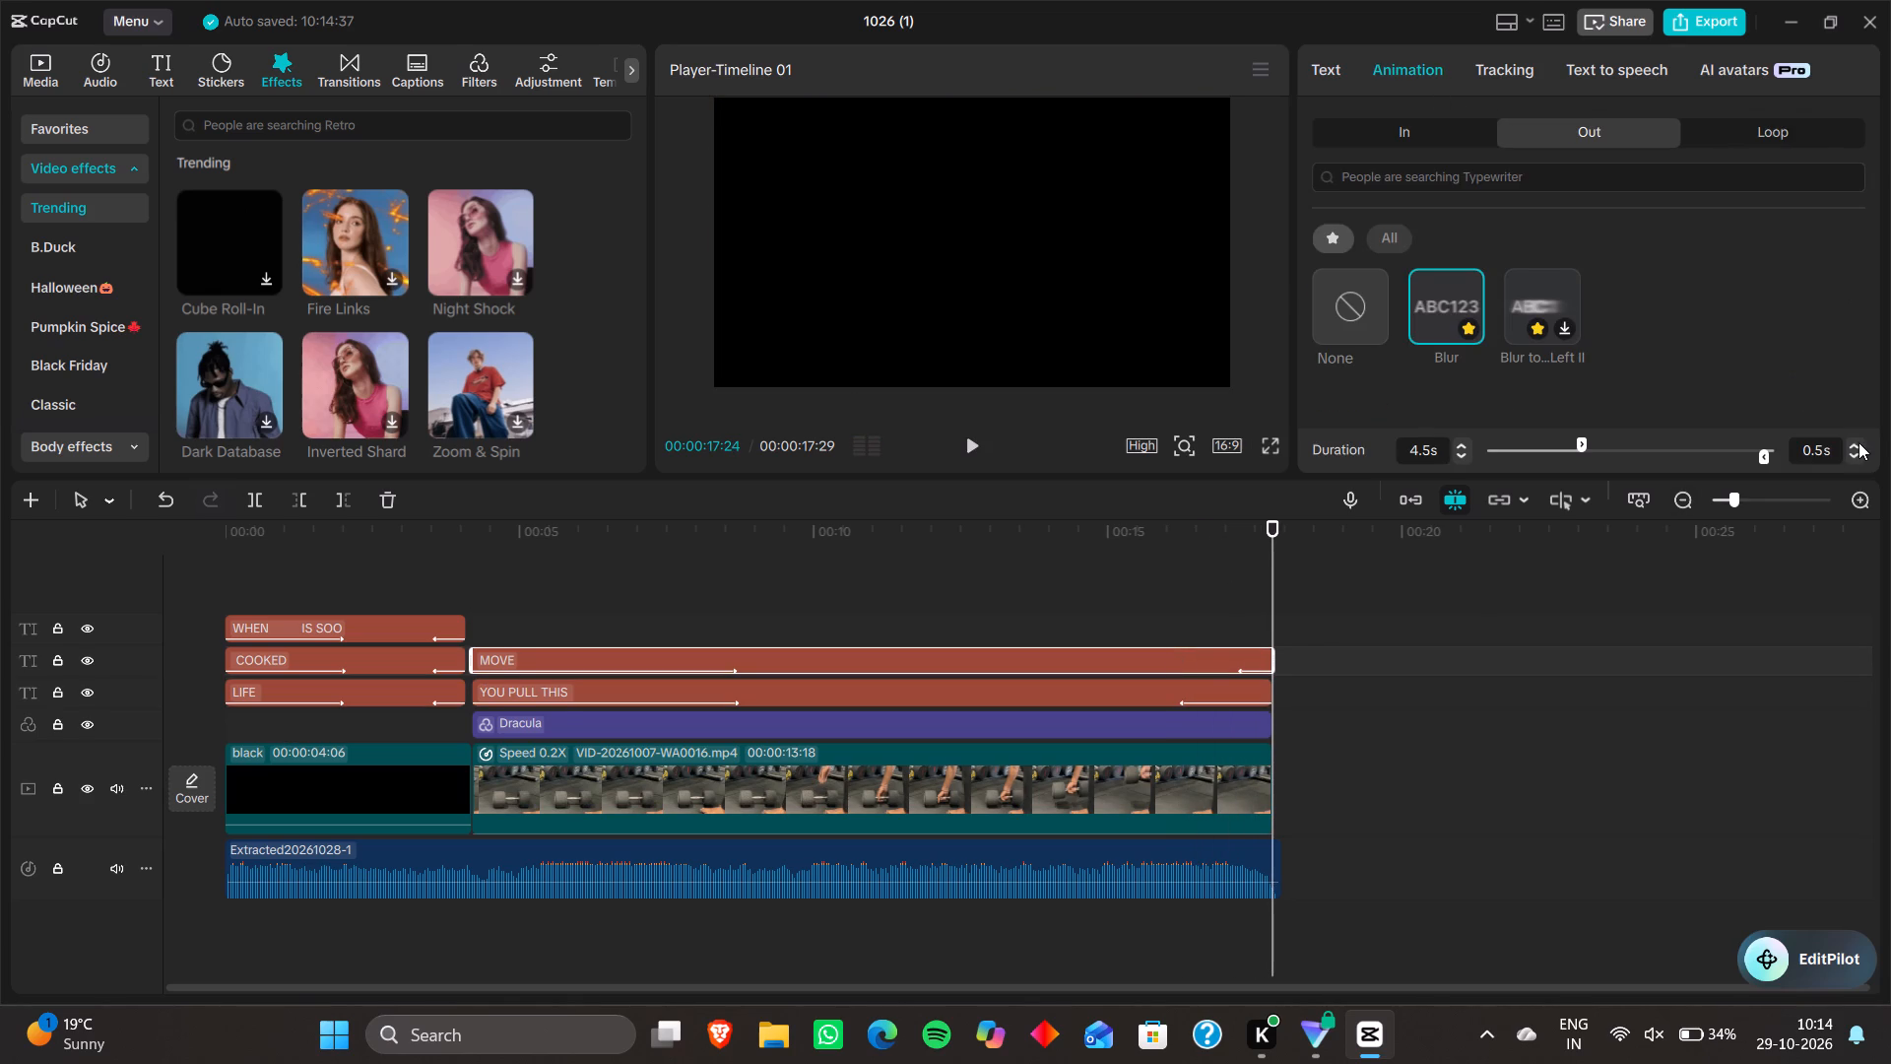
pyautogui.tripleClick(1857, 442)
pyautogui.tripleClick(1857, 442)
pyautogui.click(1857, 442)
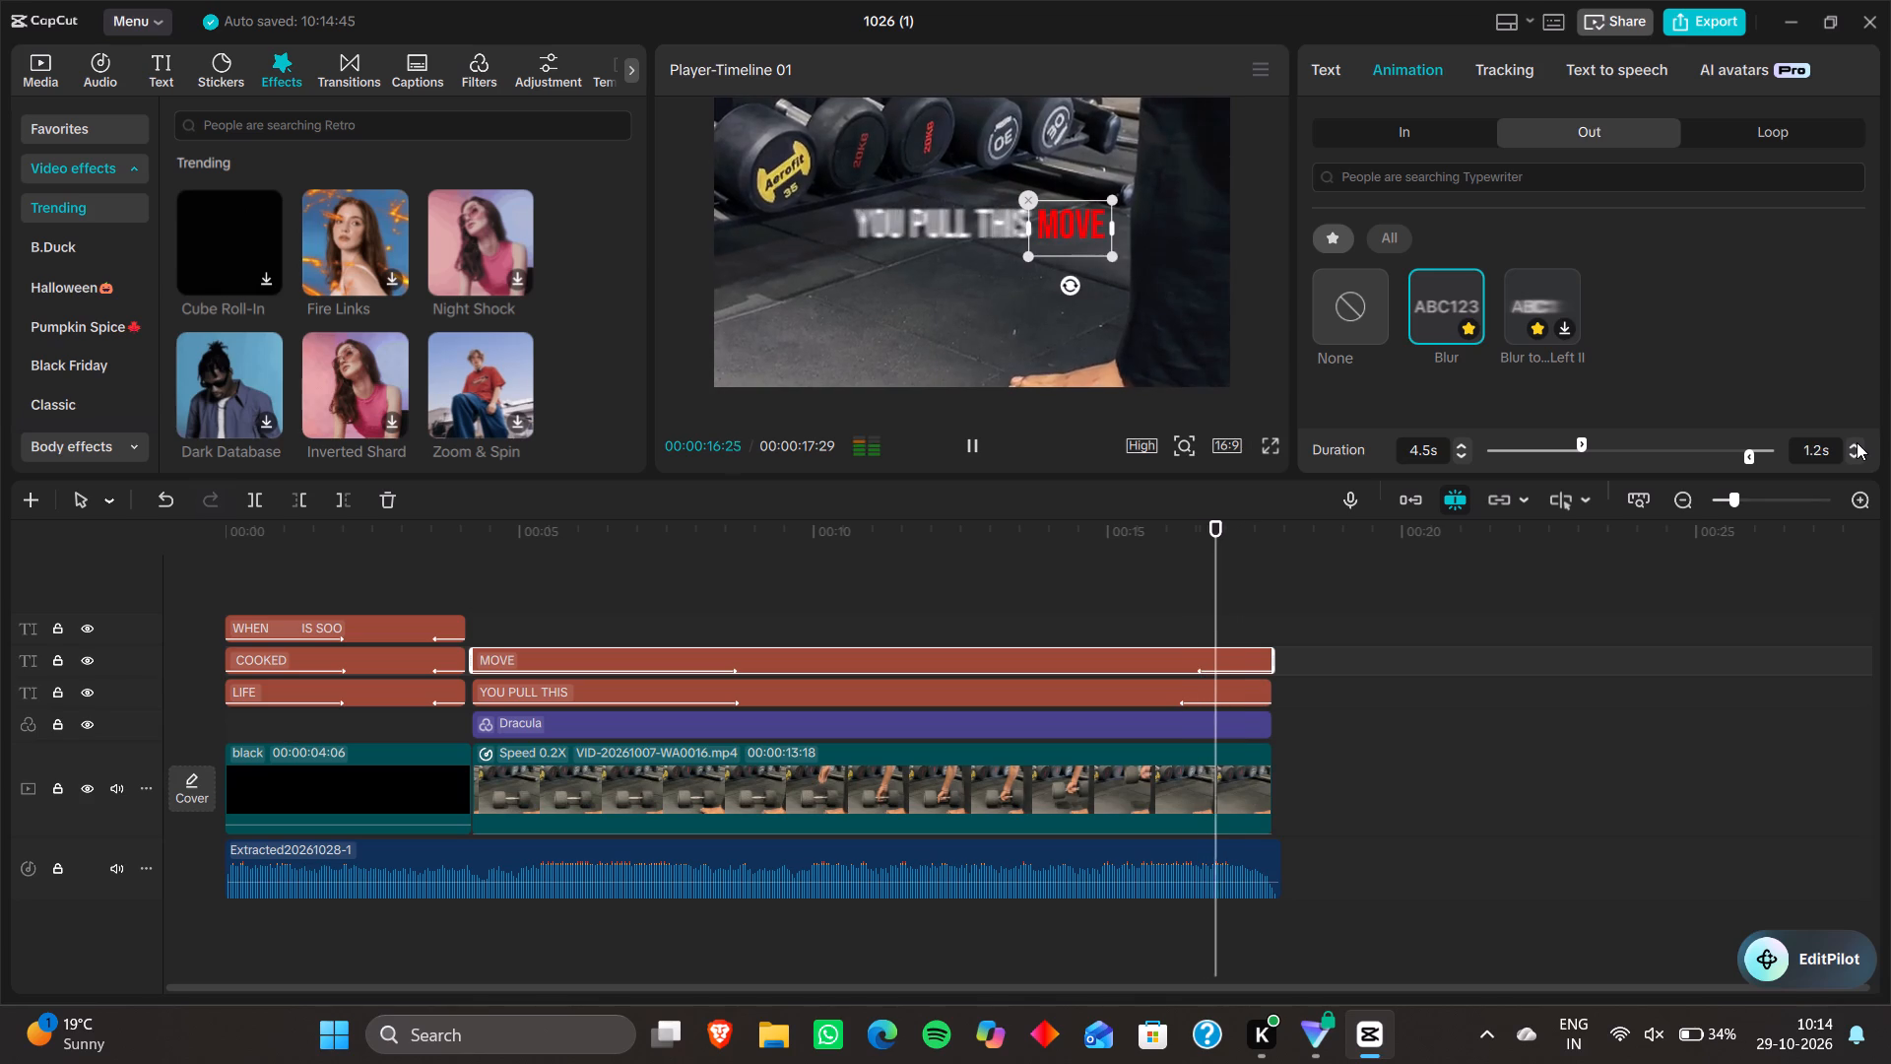
pyautogui.click(1857, 442)
pyautogui.click(1857, 442)
pyautogui.click(1857, 442)
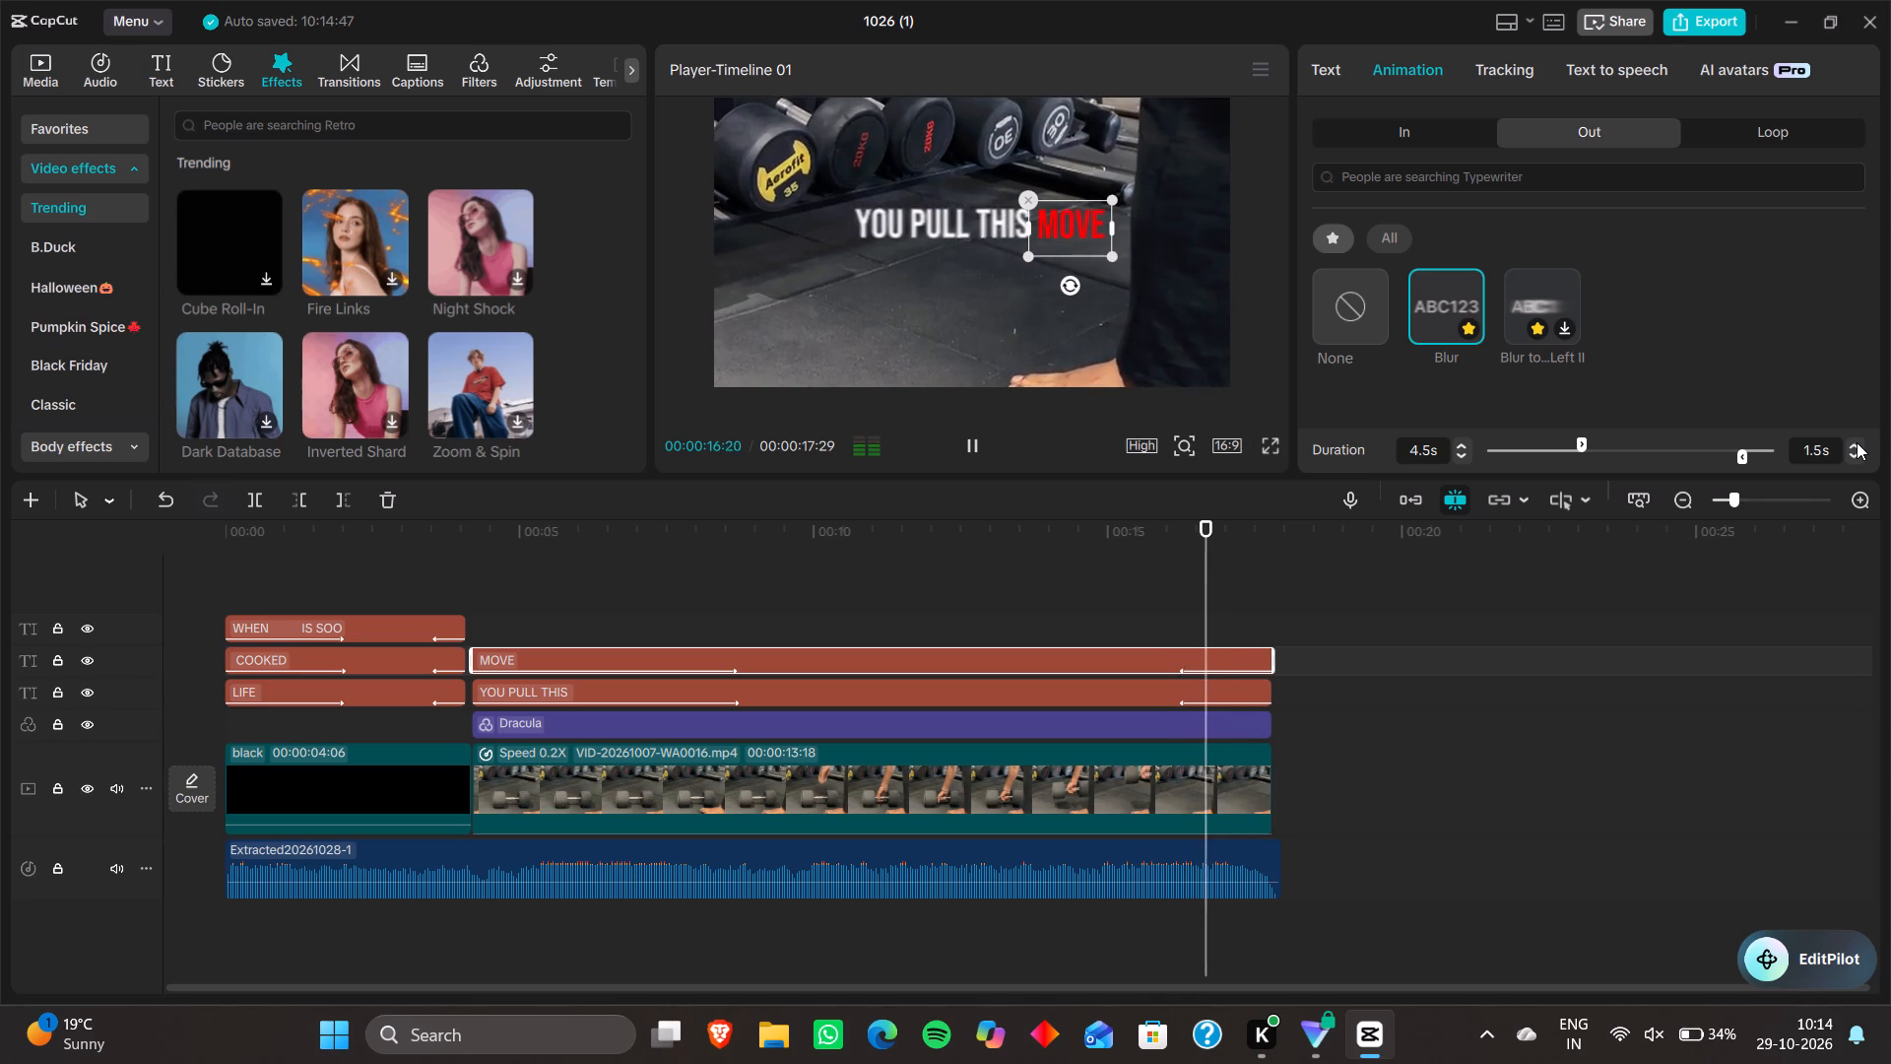
# Play the whole video from the start in full screen to check both titles' animations, then leave full screen.
pyautogui.press('Up')
pyautogui.press('Up')
pyautogui.press('Up')
pyautogui.press('Up')
pyautogui.press('Up')
pyautogui.press('Up')
pyautogui.press('Up')
pyautogui.press('Up')
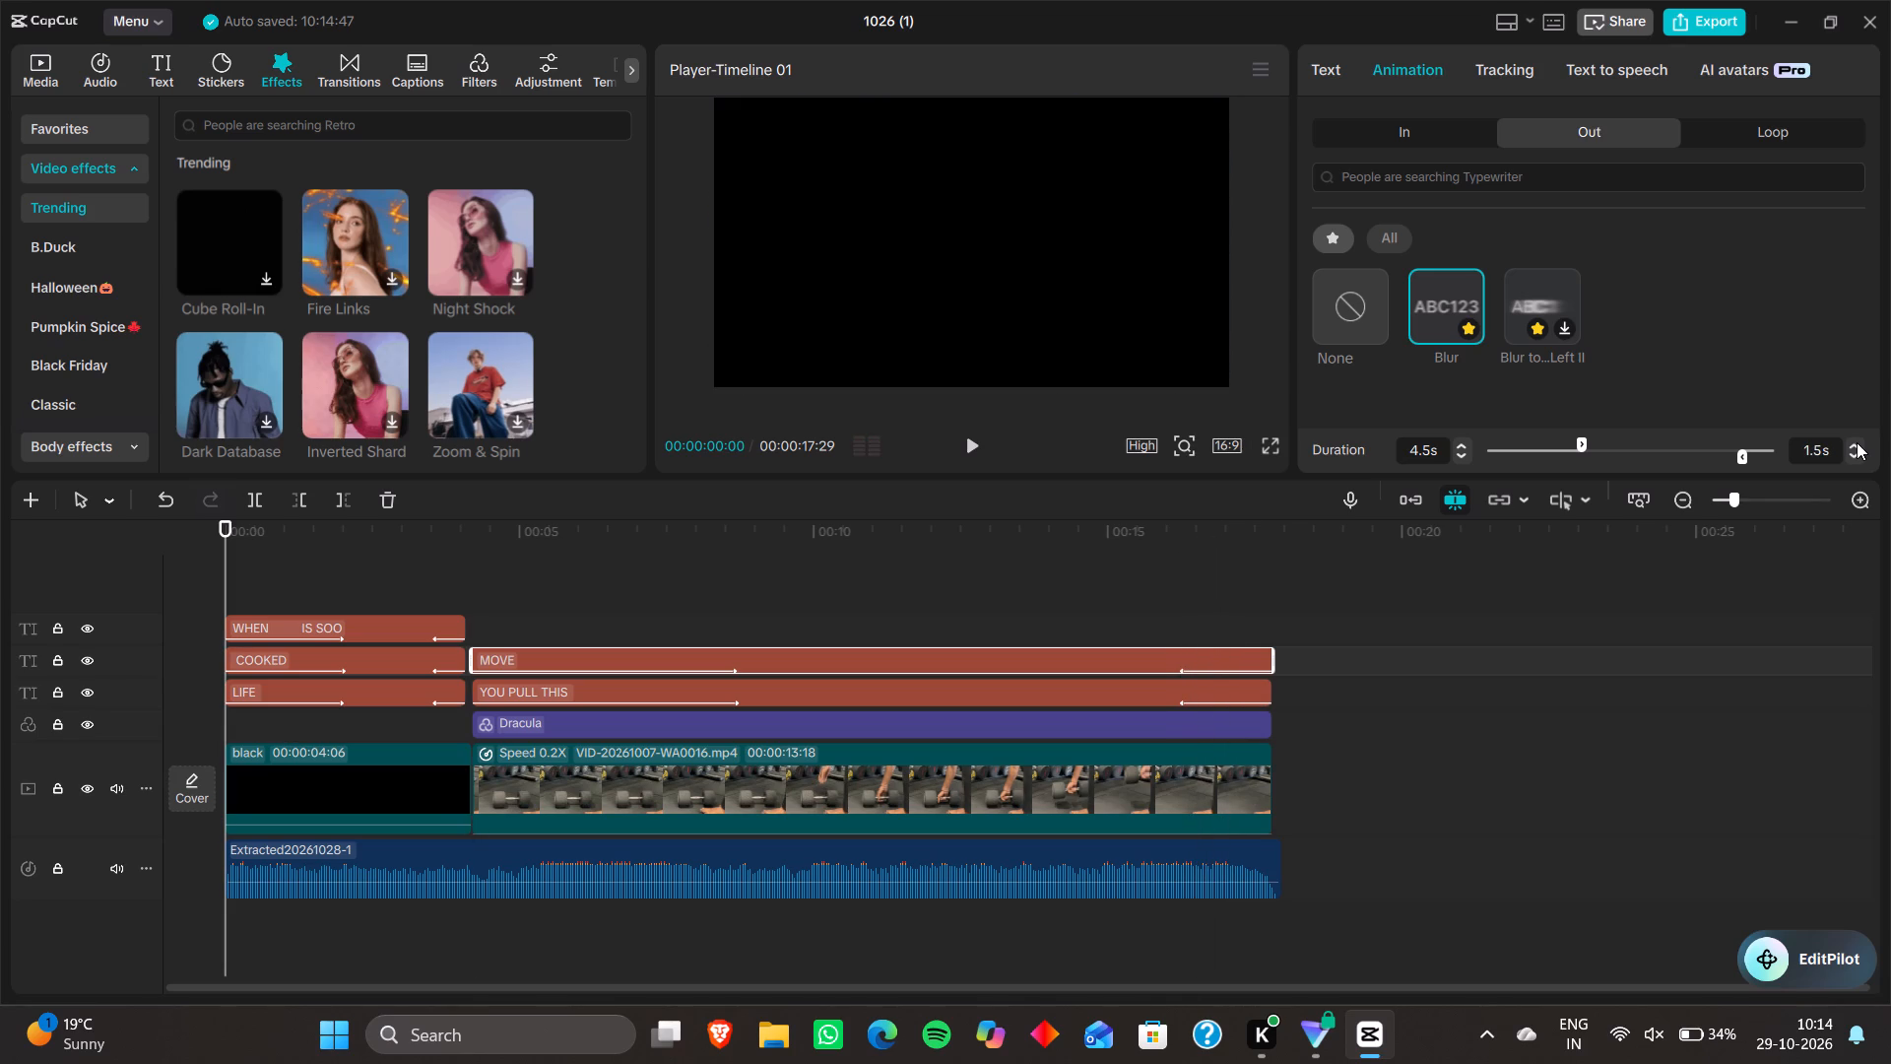
pyautogui.click(1261, 448)
pyautogui.click(1261, 448)
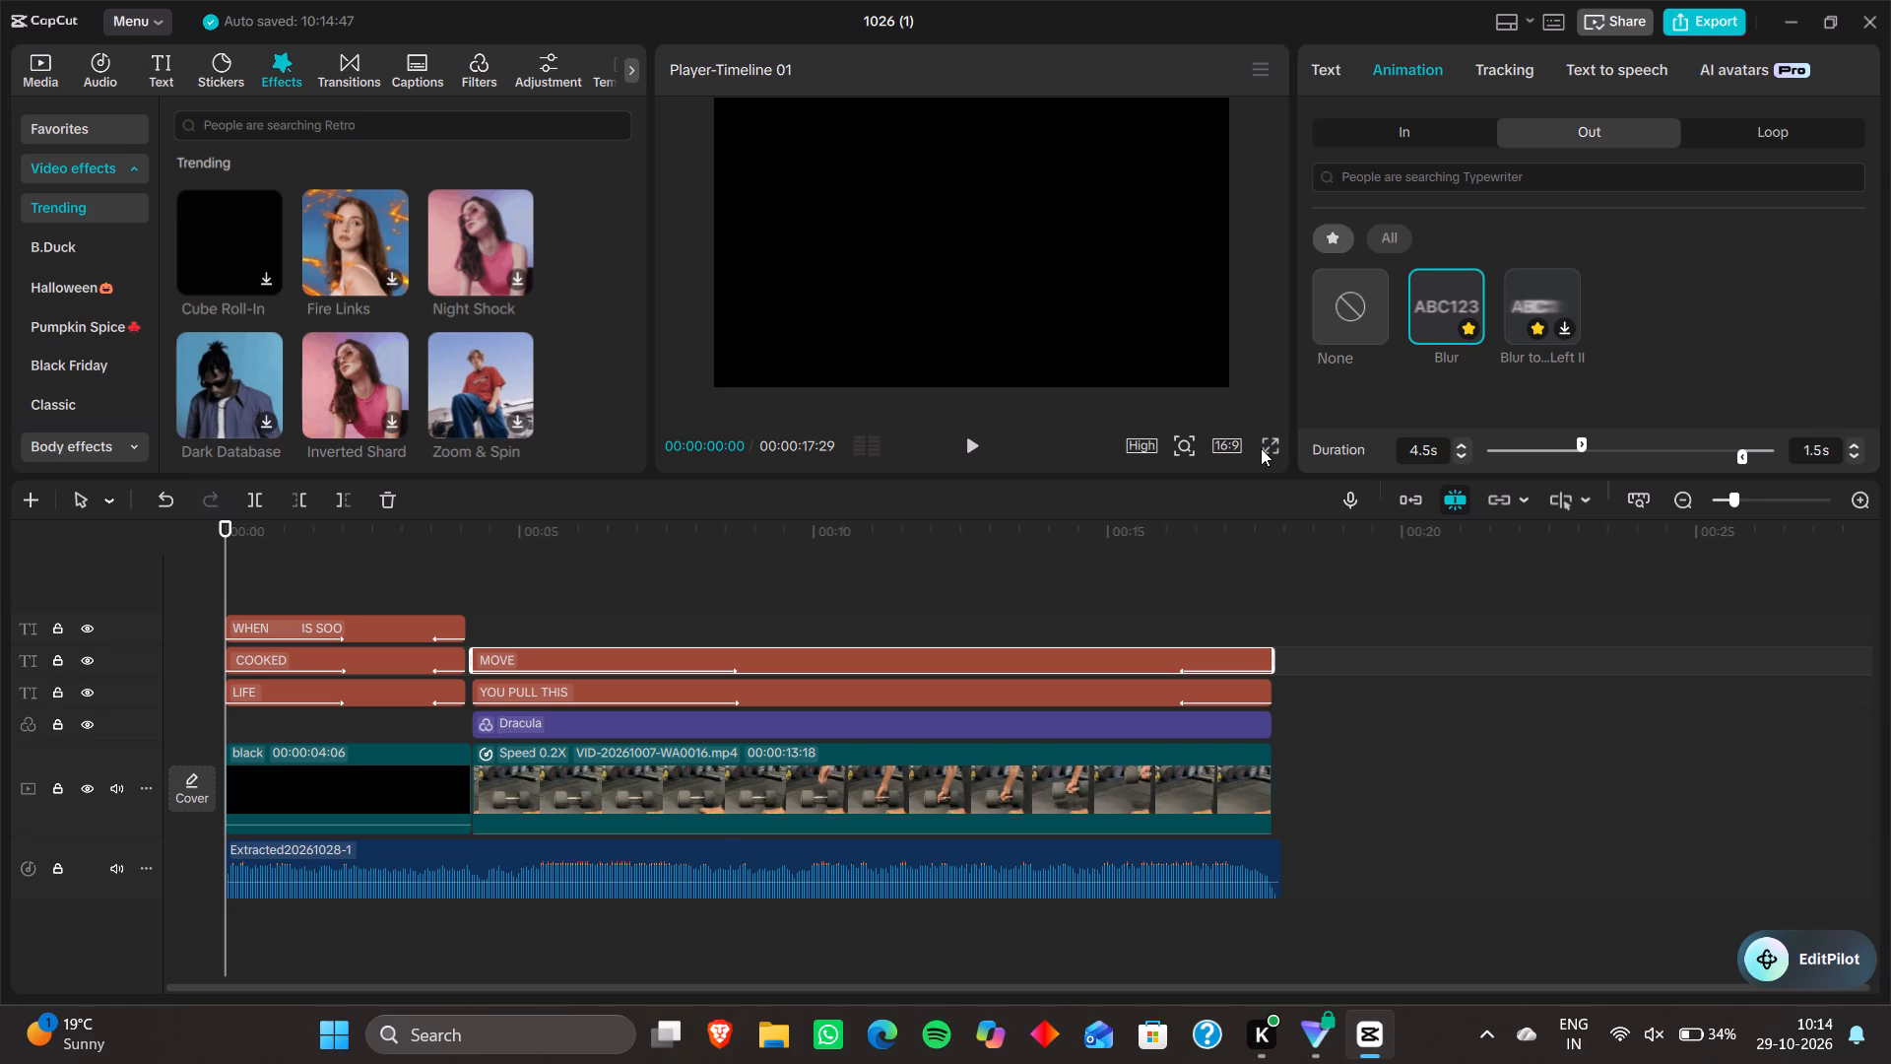
pyautogui.click(1267, 451)
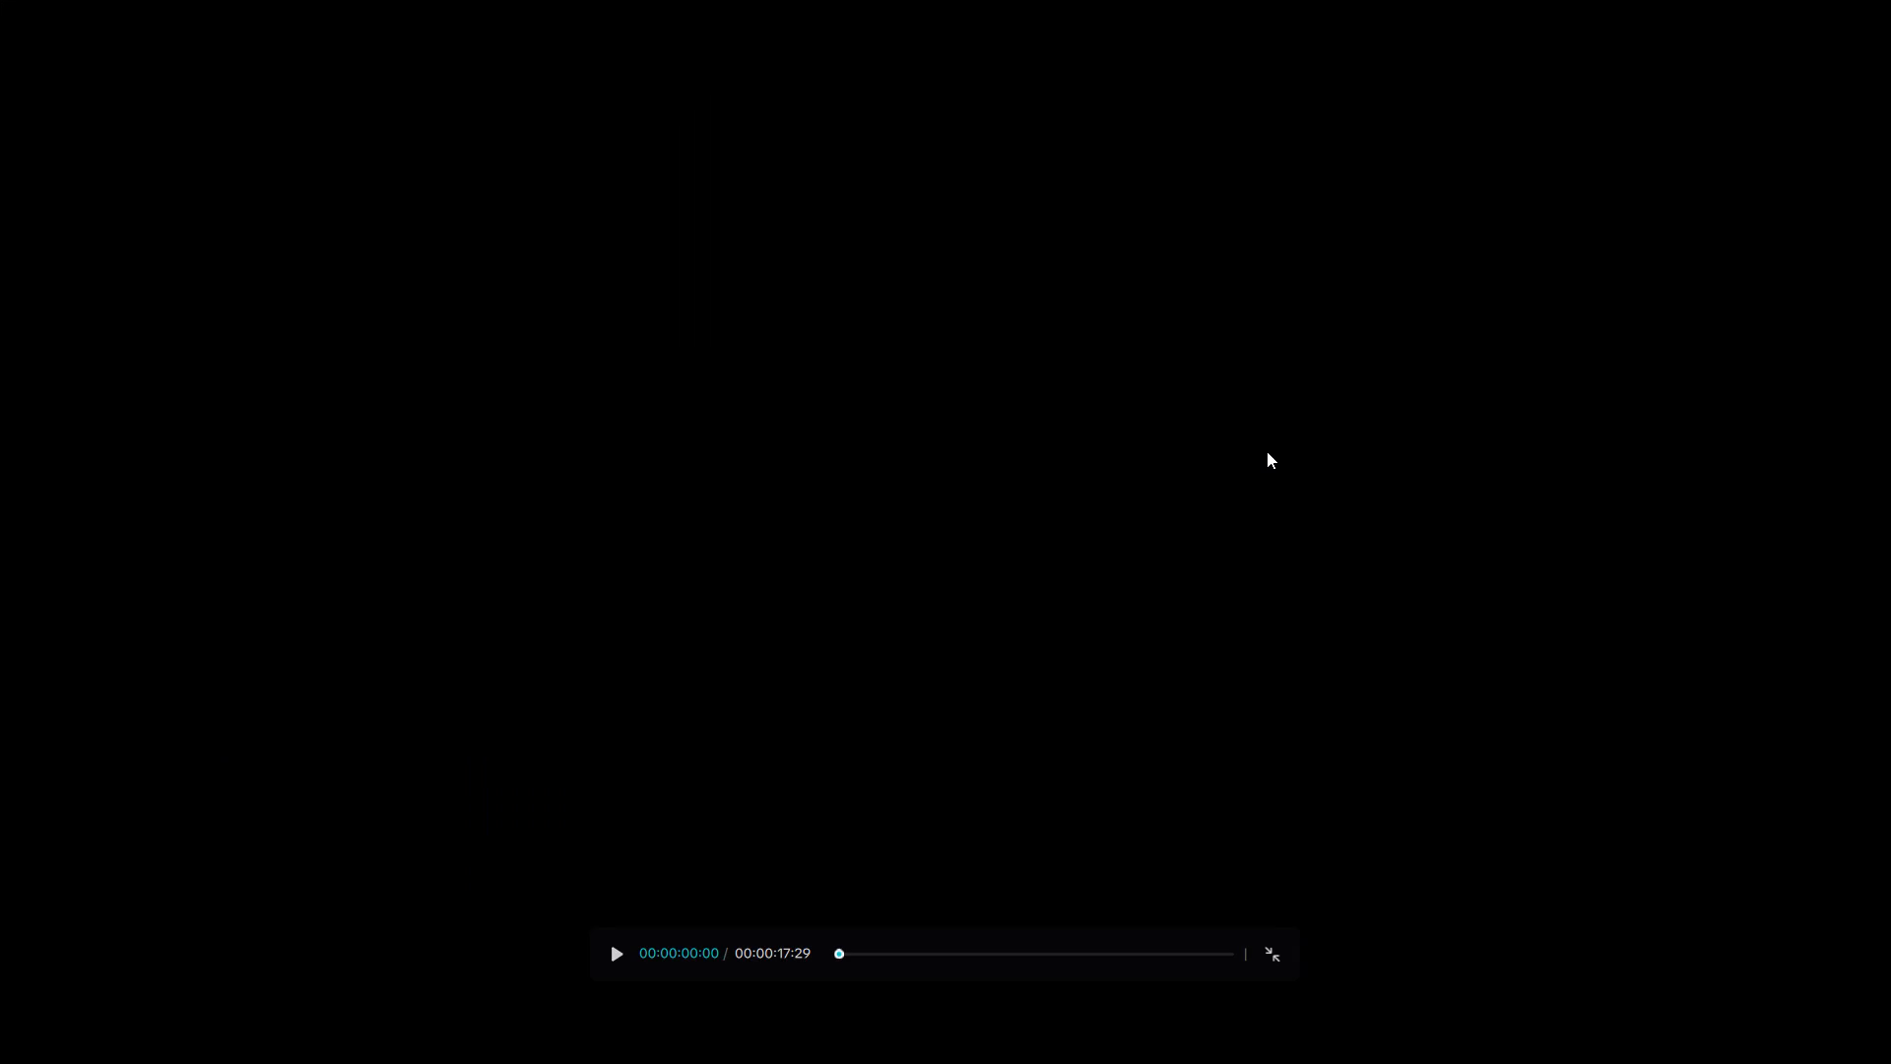
pyautogui.press('space')
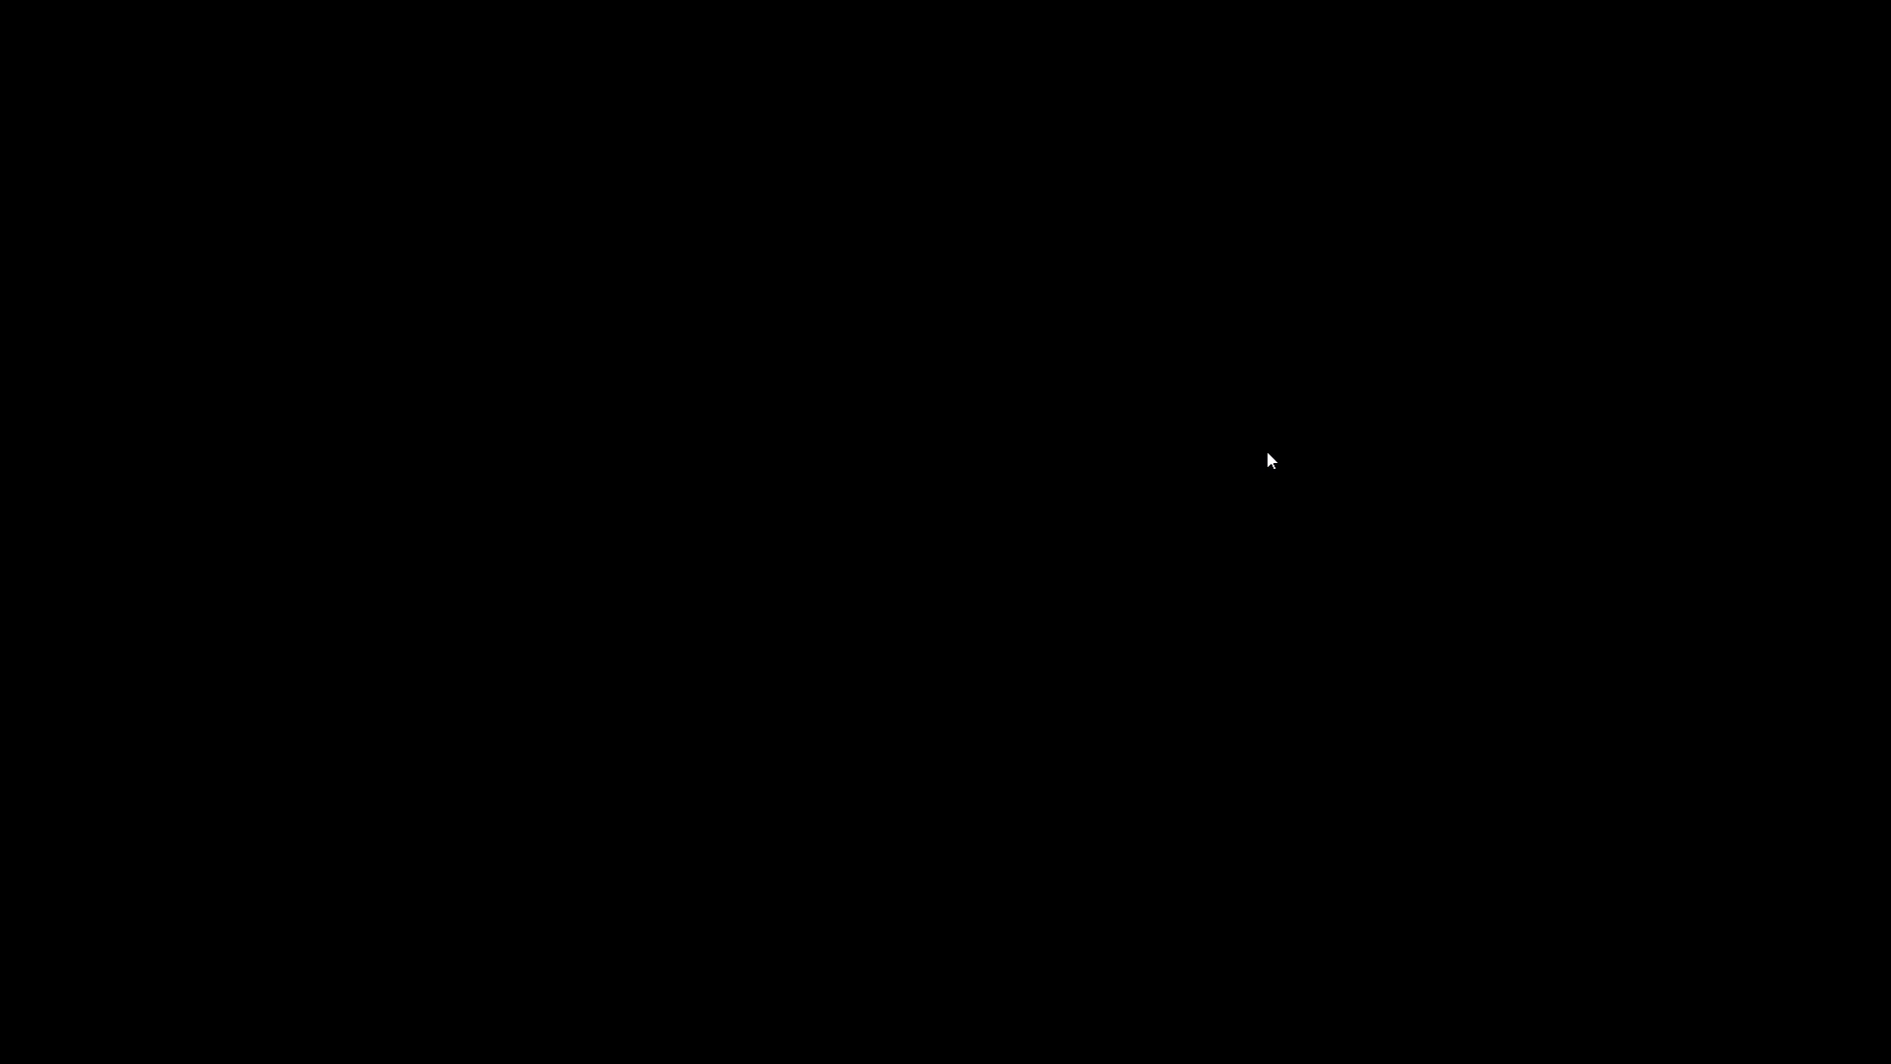
pyautogui.click(969, 451)
pyautogui.click(1280, 958)
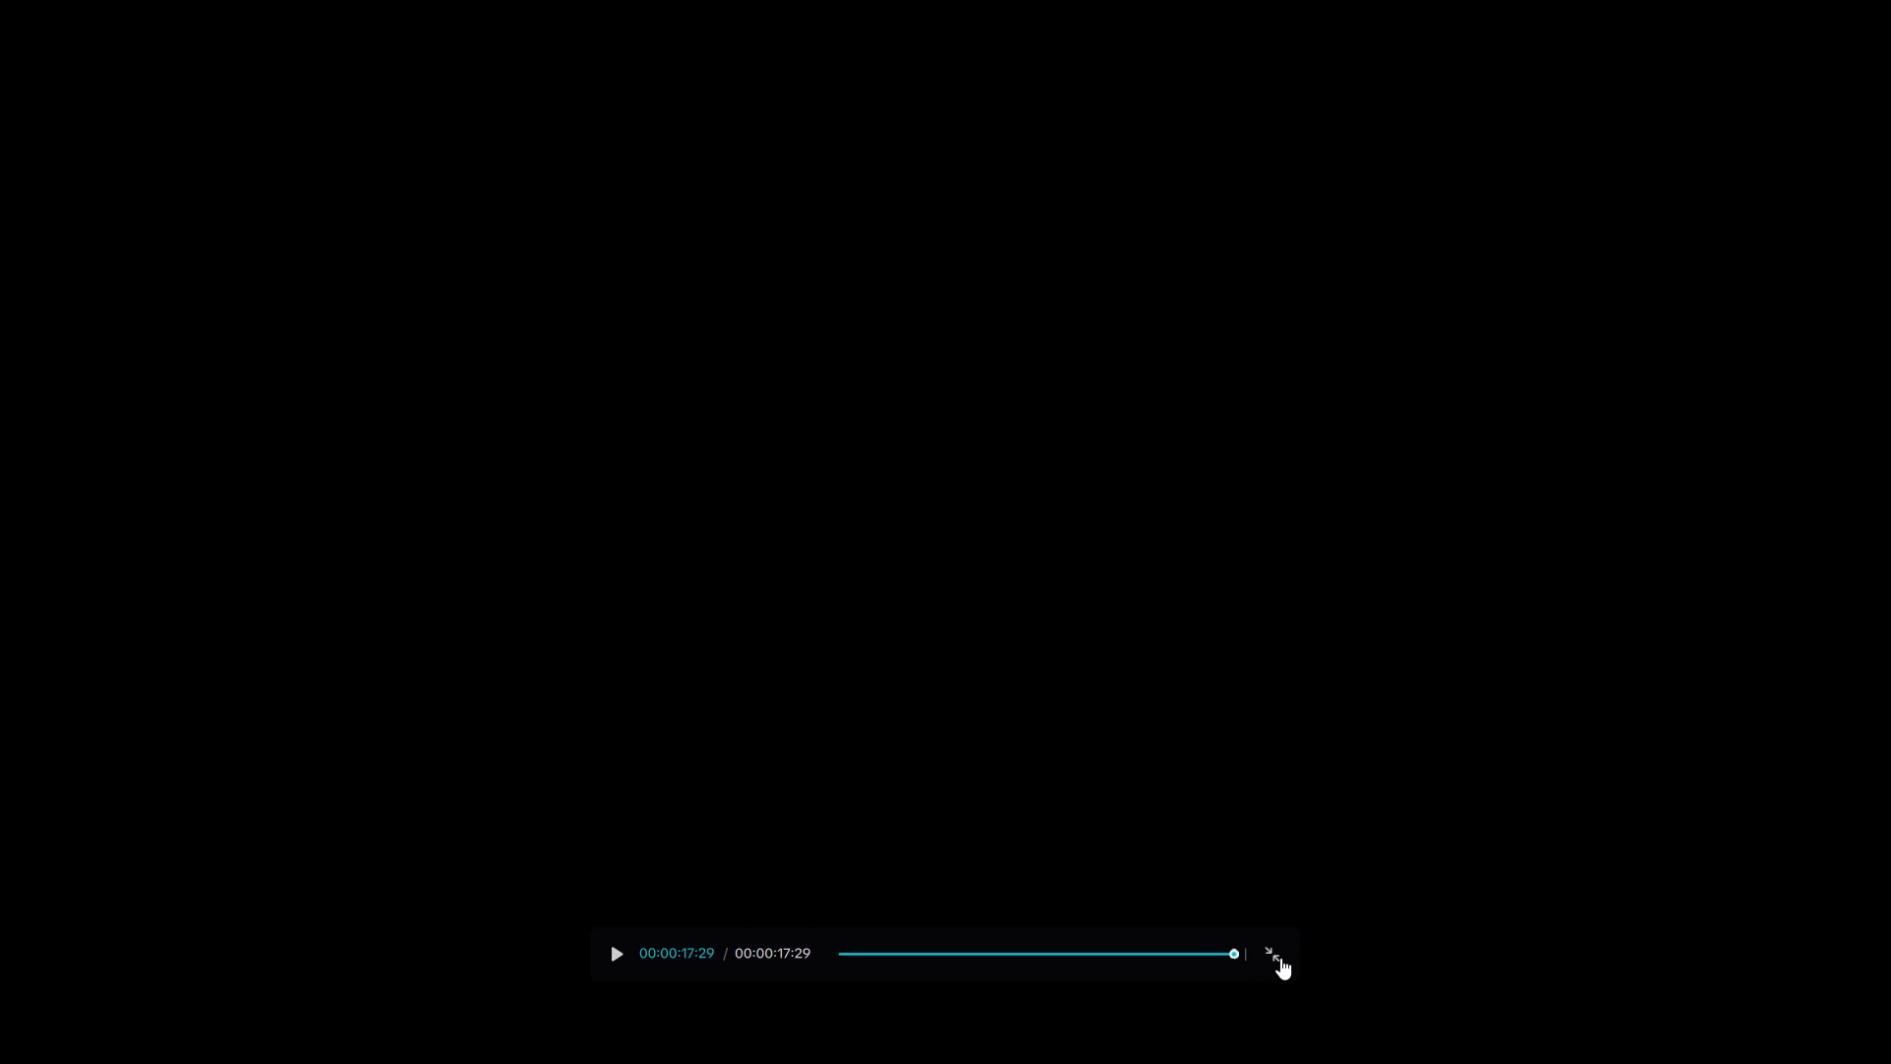
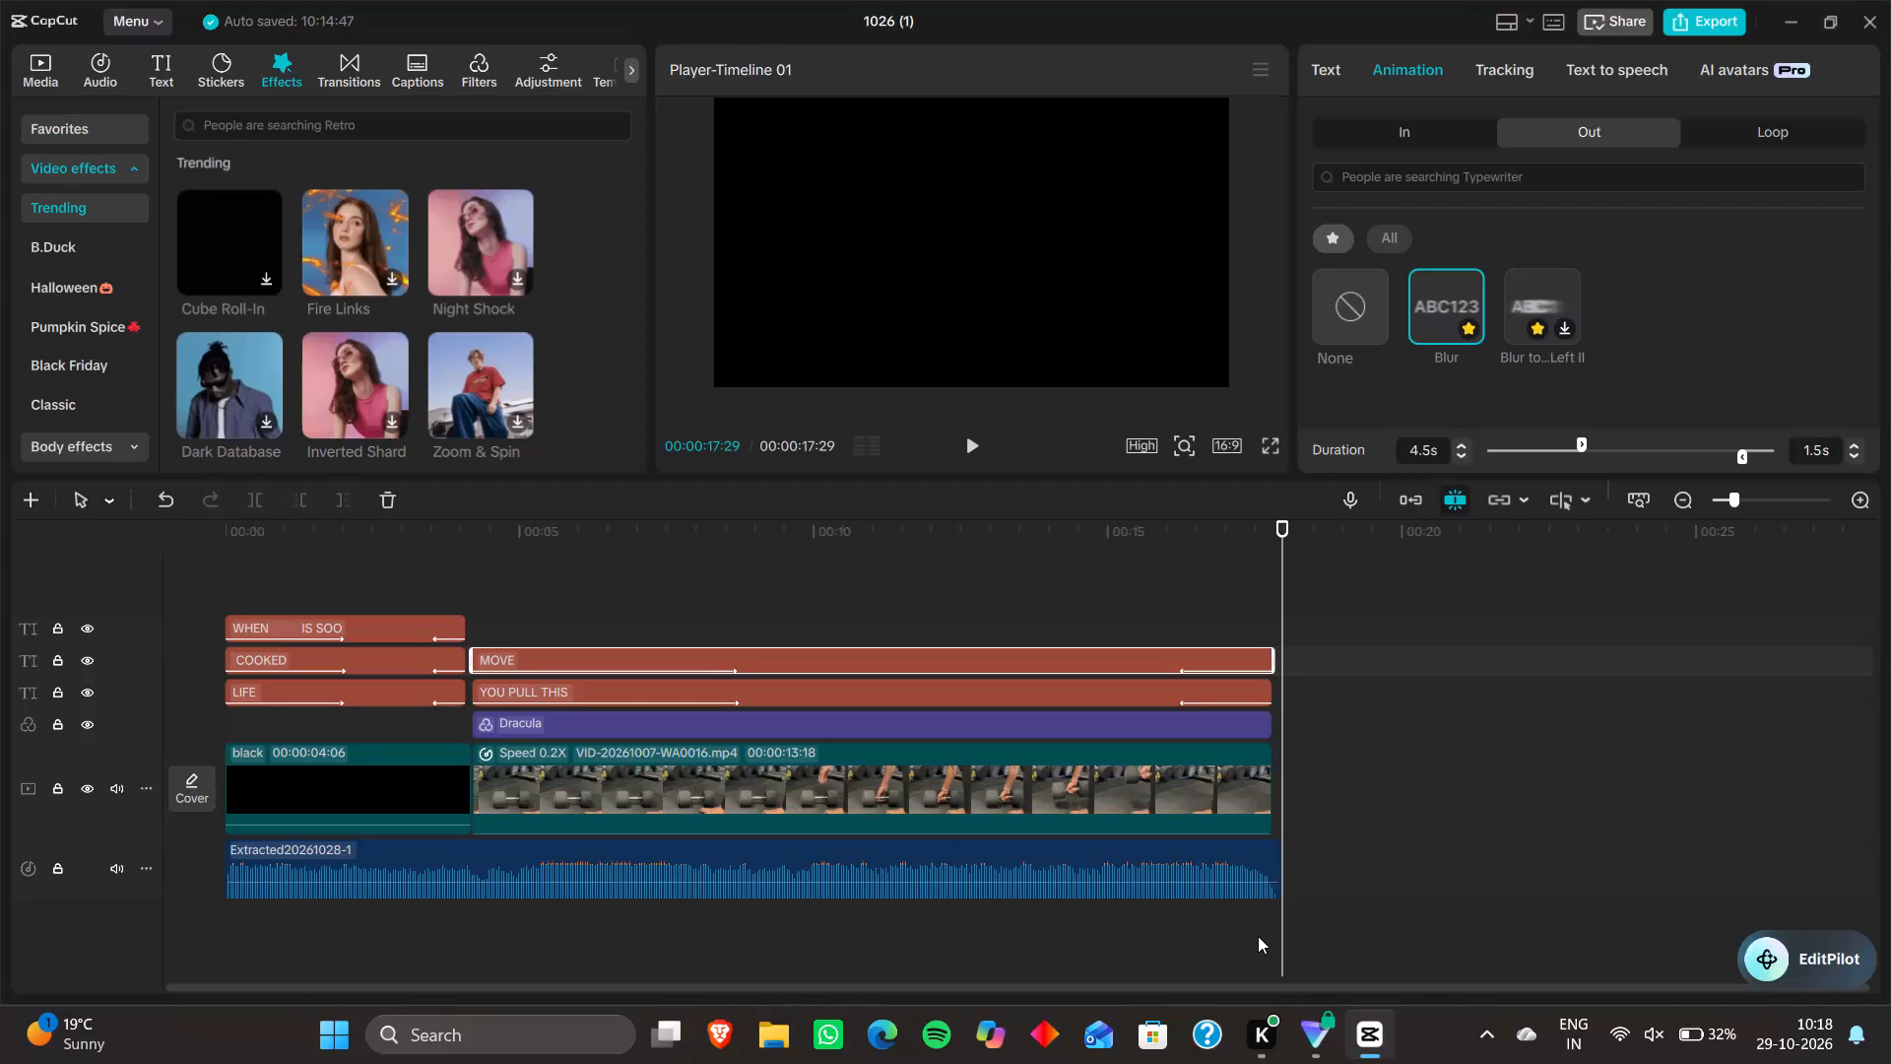
# Play the whole video from the start to review both titles' animations with the footage and audio.
pyautogui.press('space')
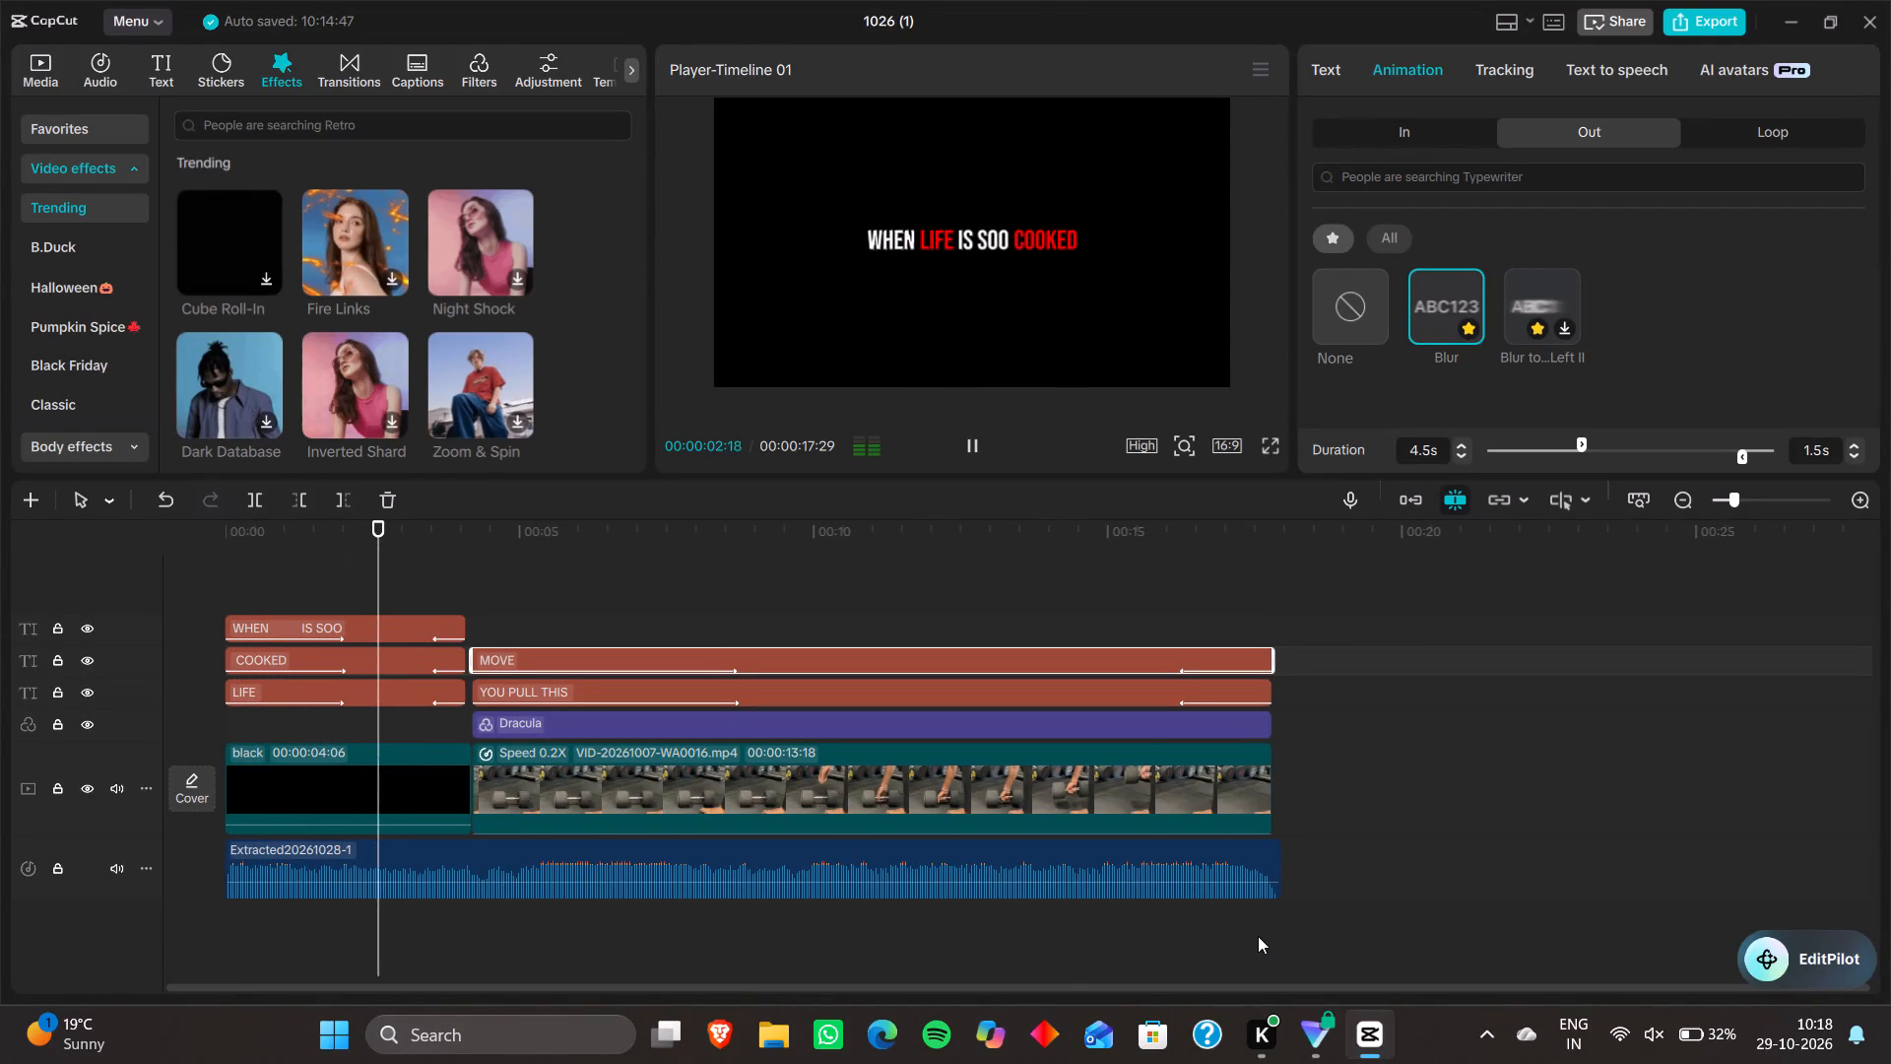
pyautogui.press('Up')
pyautogui.press('Up')
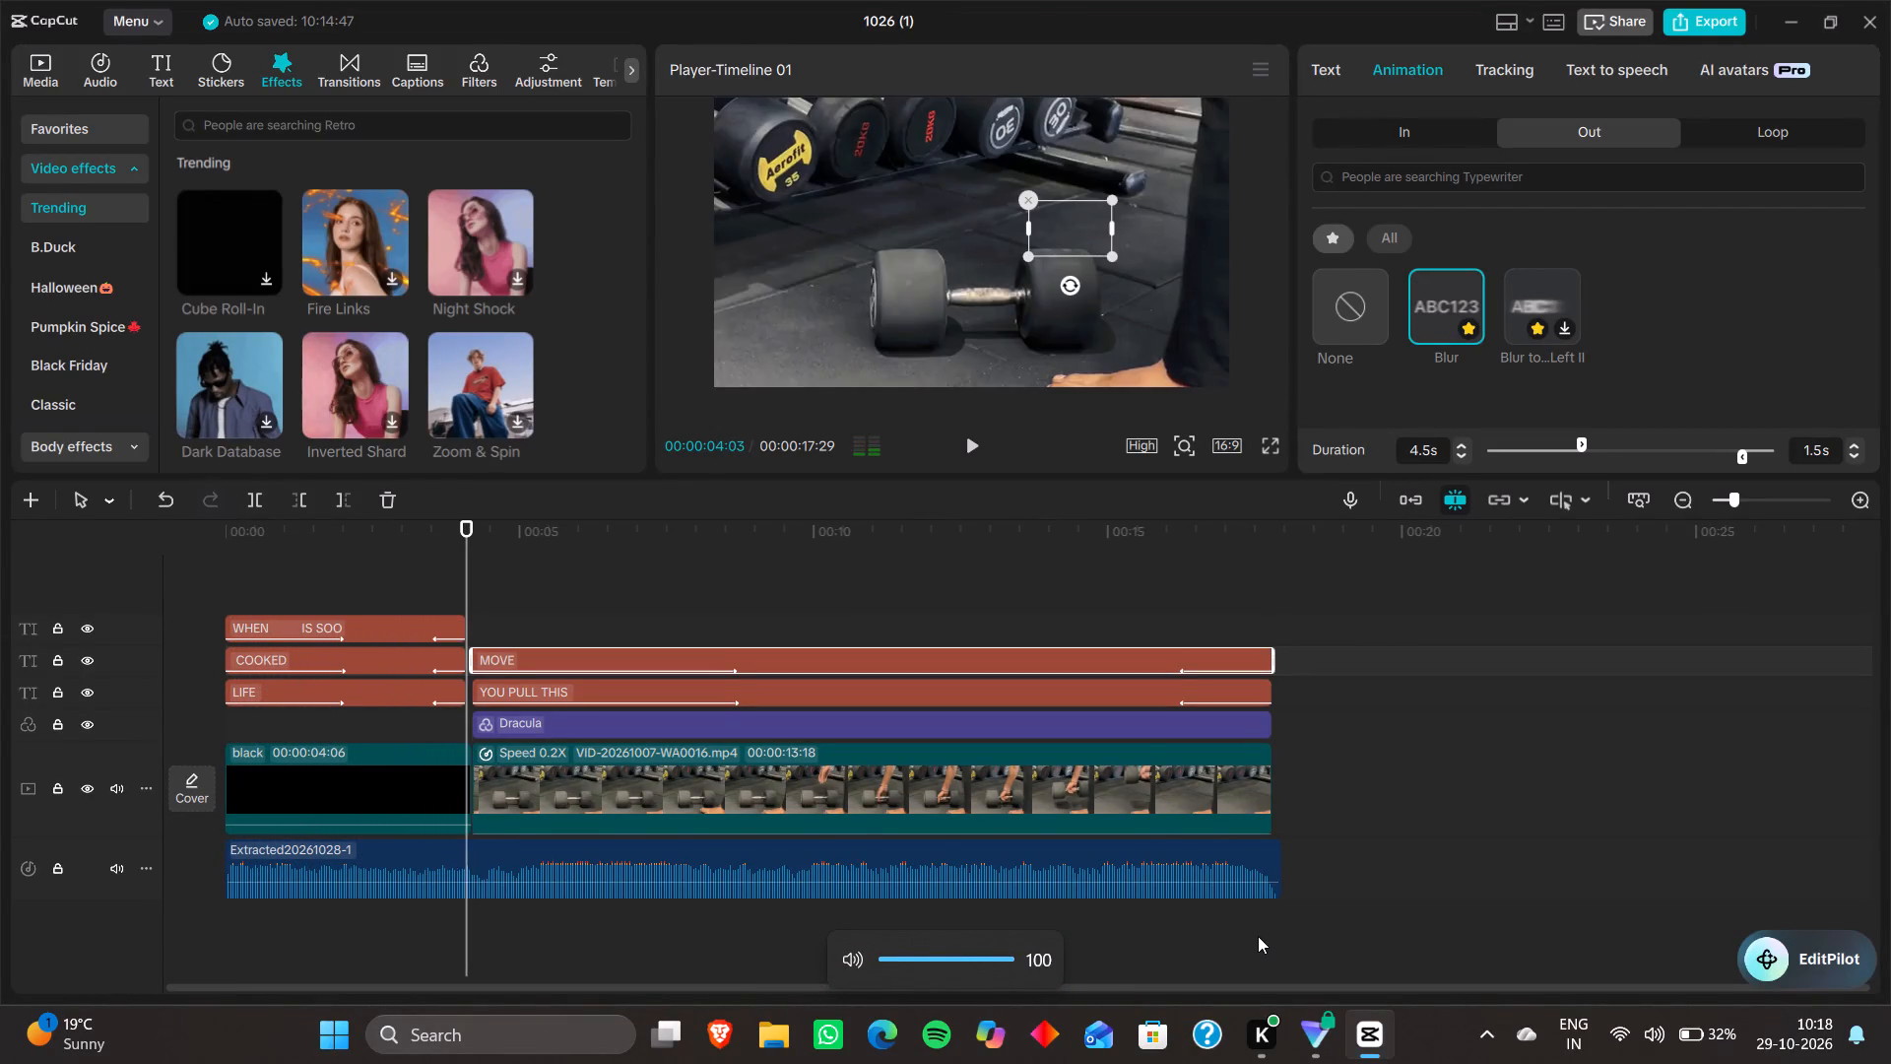
pyautogui.press('Up')
pyautogui.press('Up')
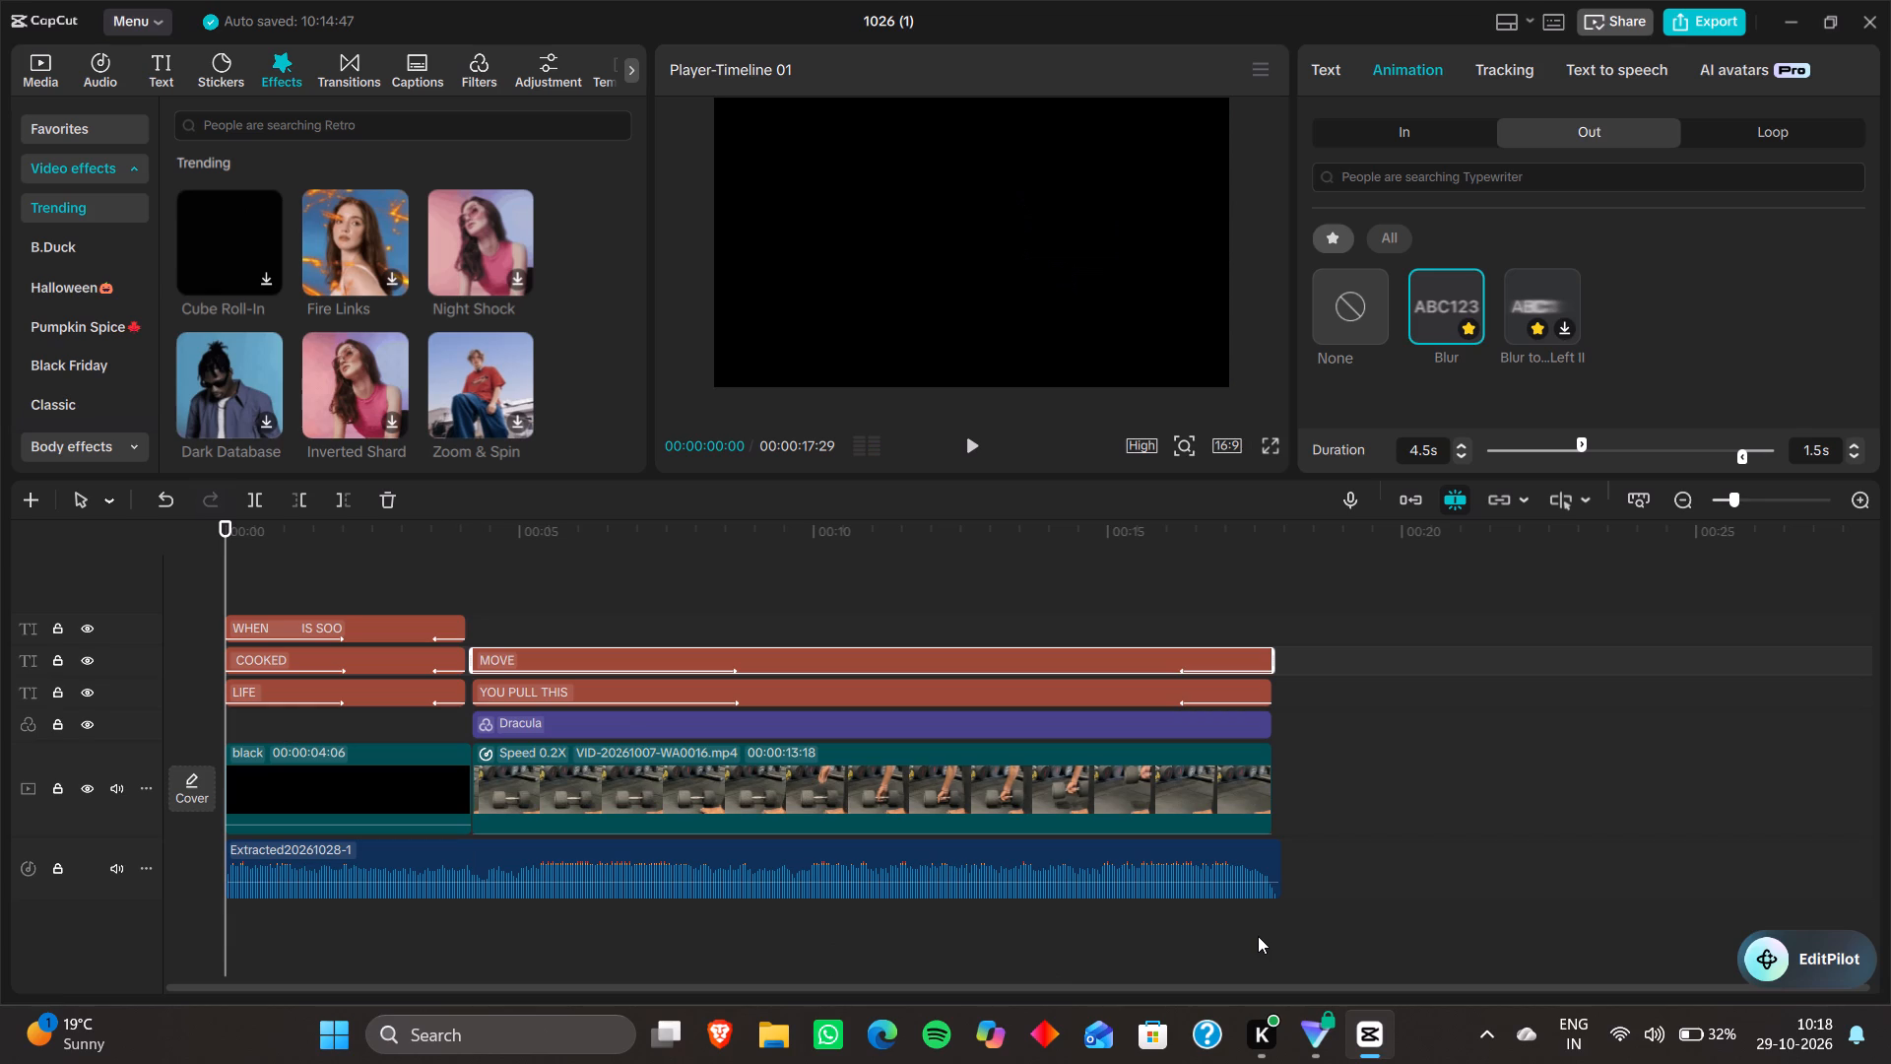
pyautogui.press('space')
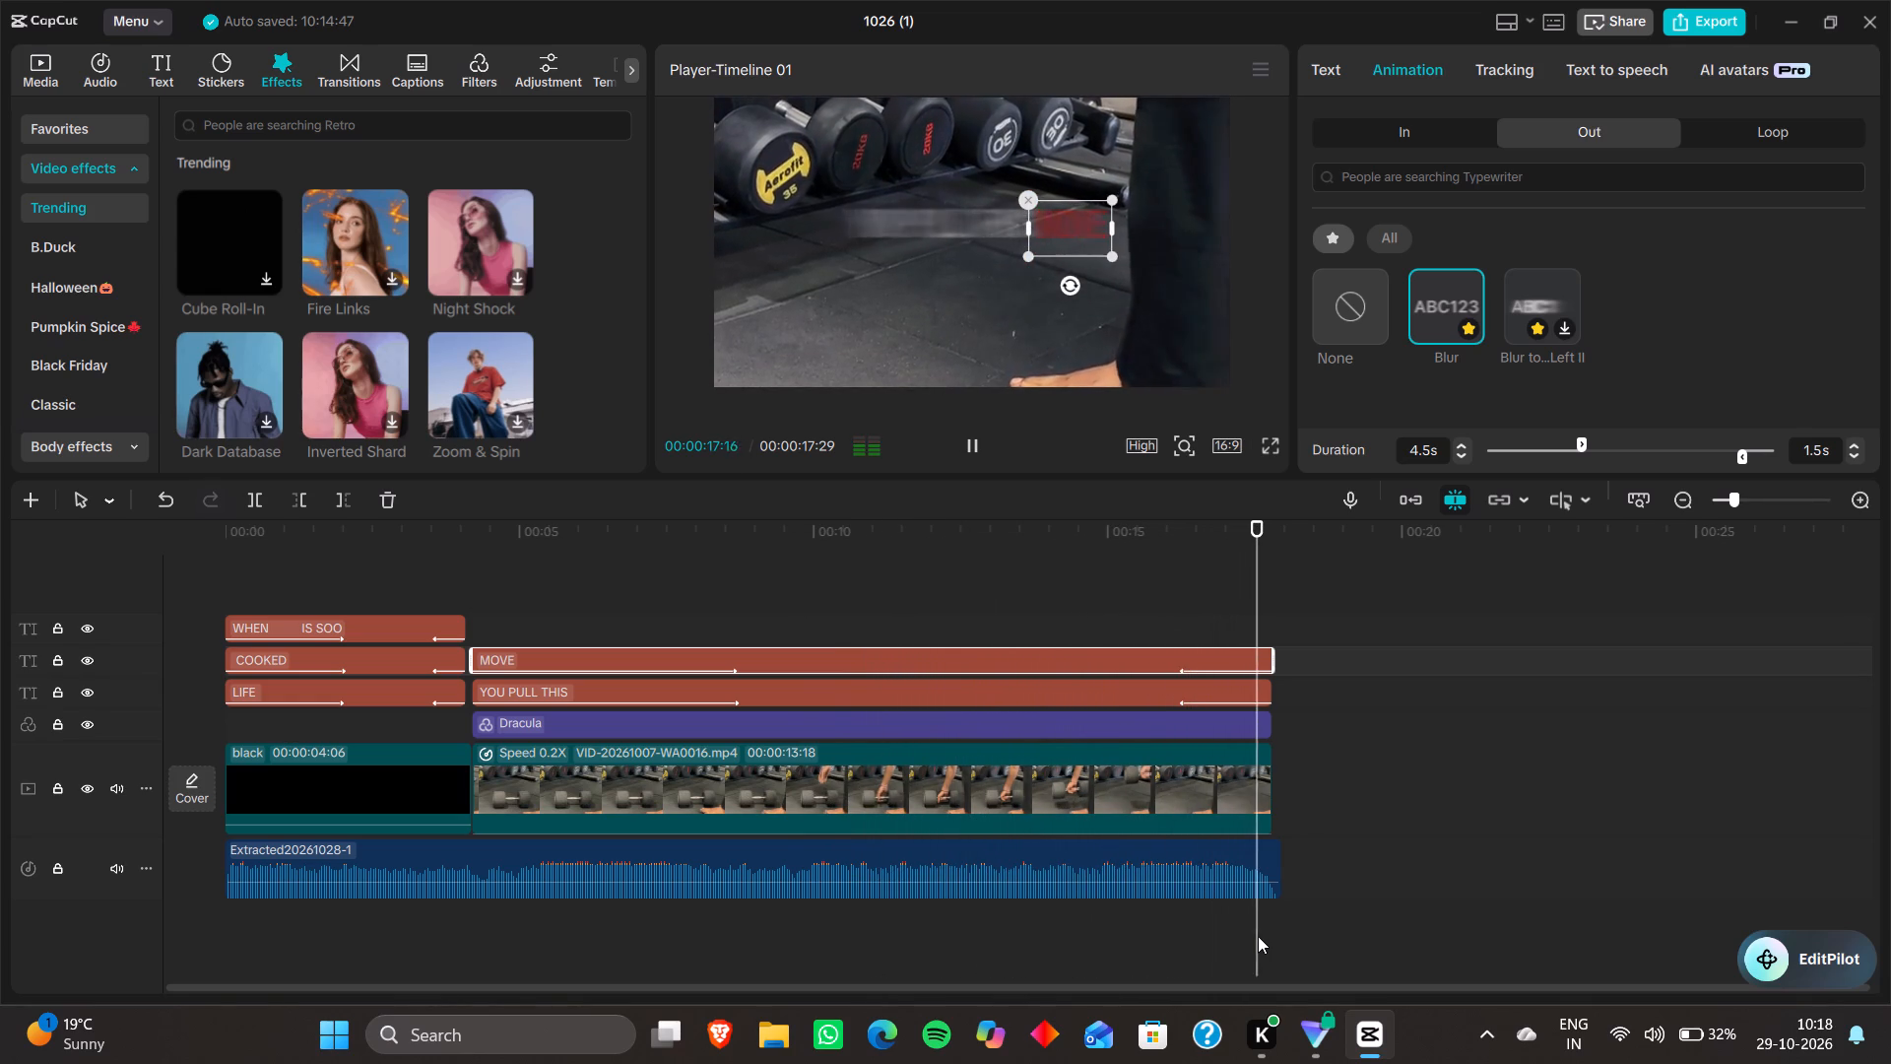
pyautogui.press('space')
pyautogui.press('space')
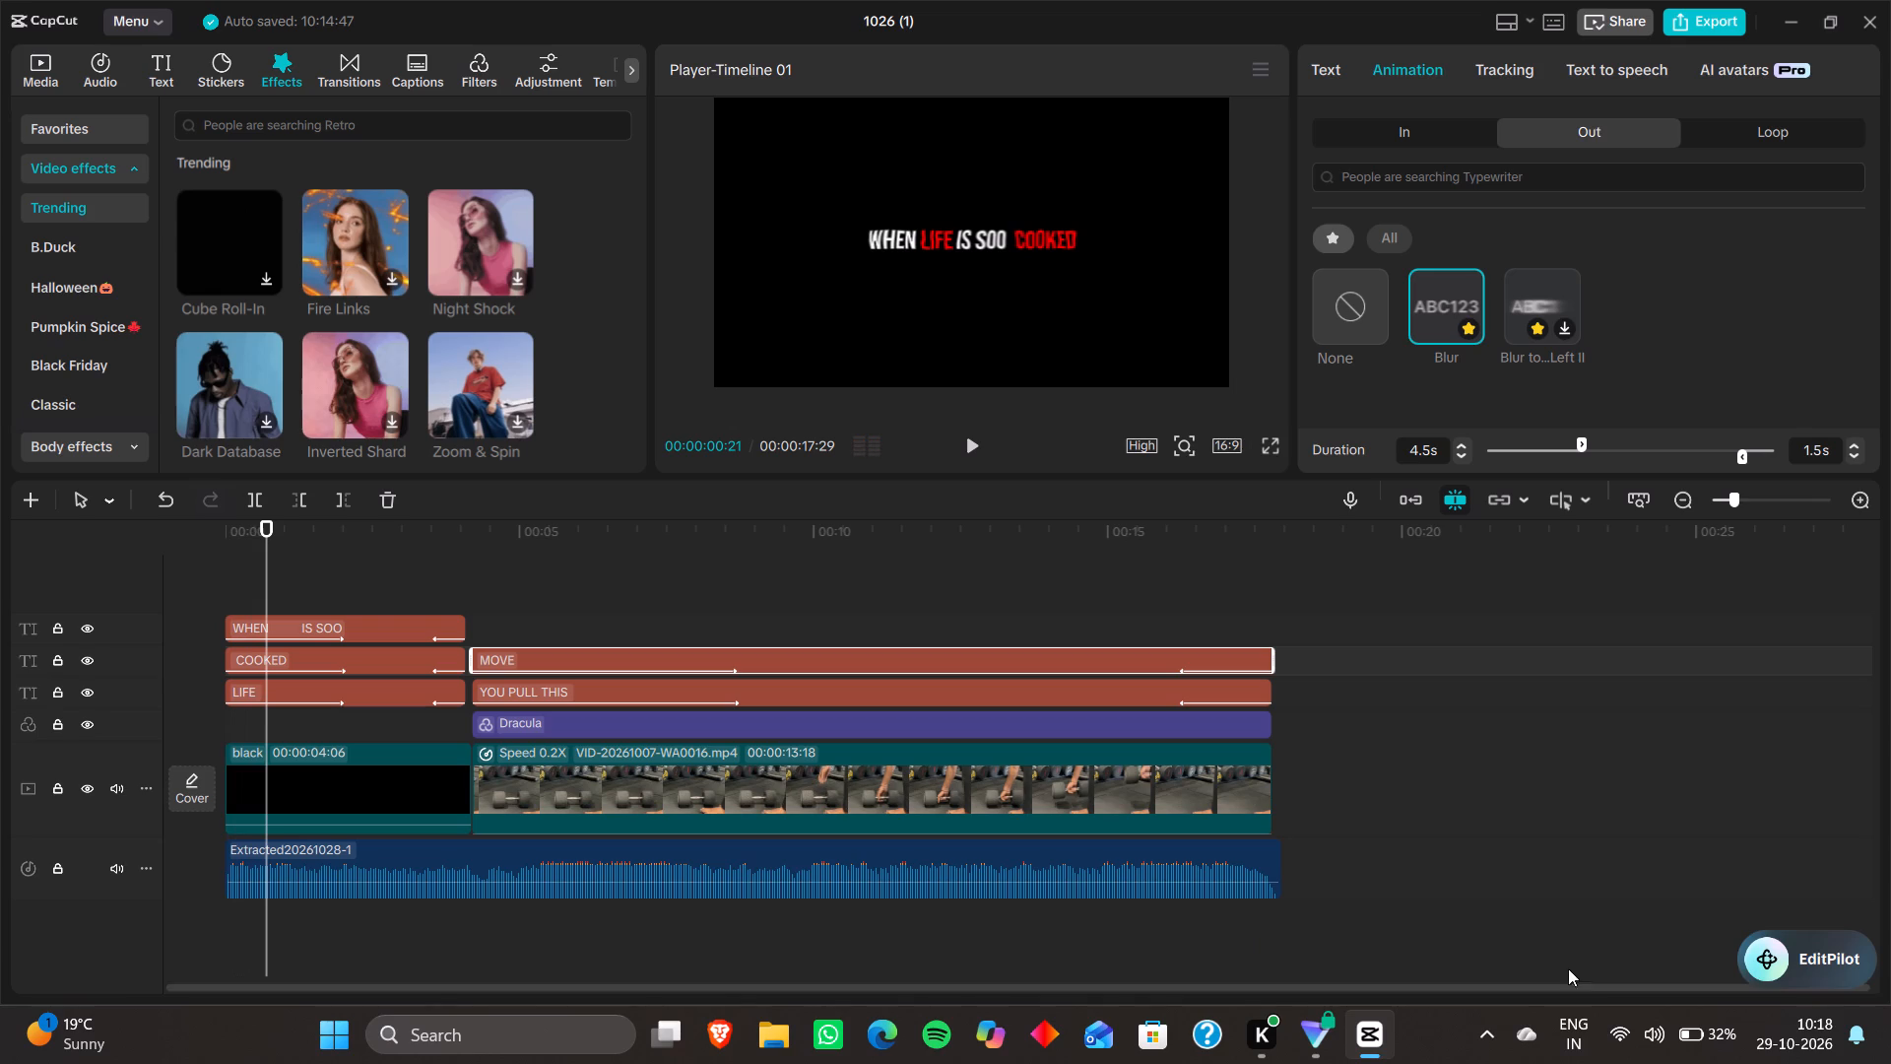
# Search the filters for 4k quality and add the 4K filter to the timeline.
pyautogui.click(289, 116)
pyautogui.click(480, 53)
pyautogui.click(305, 132)
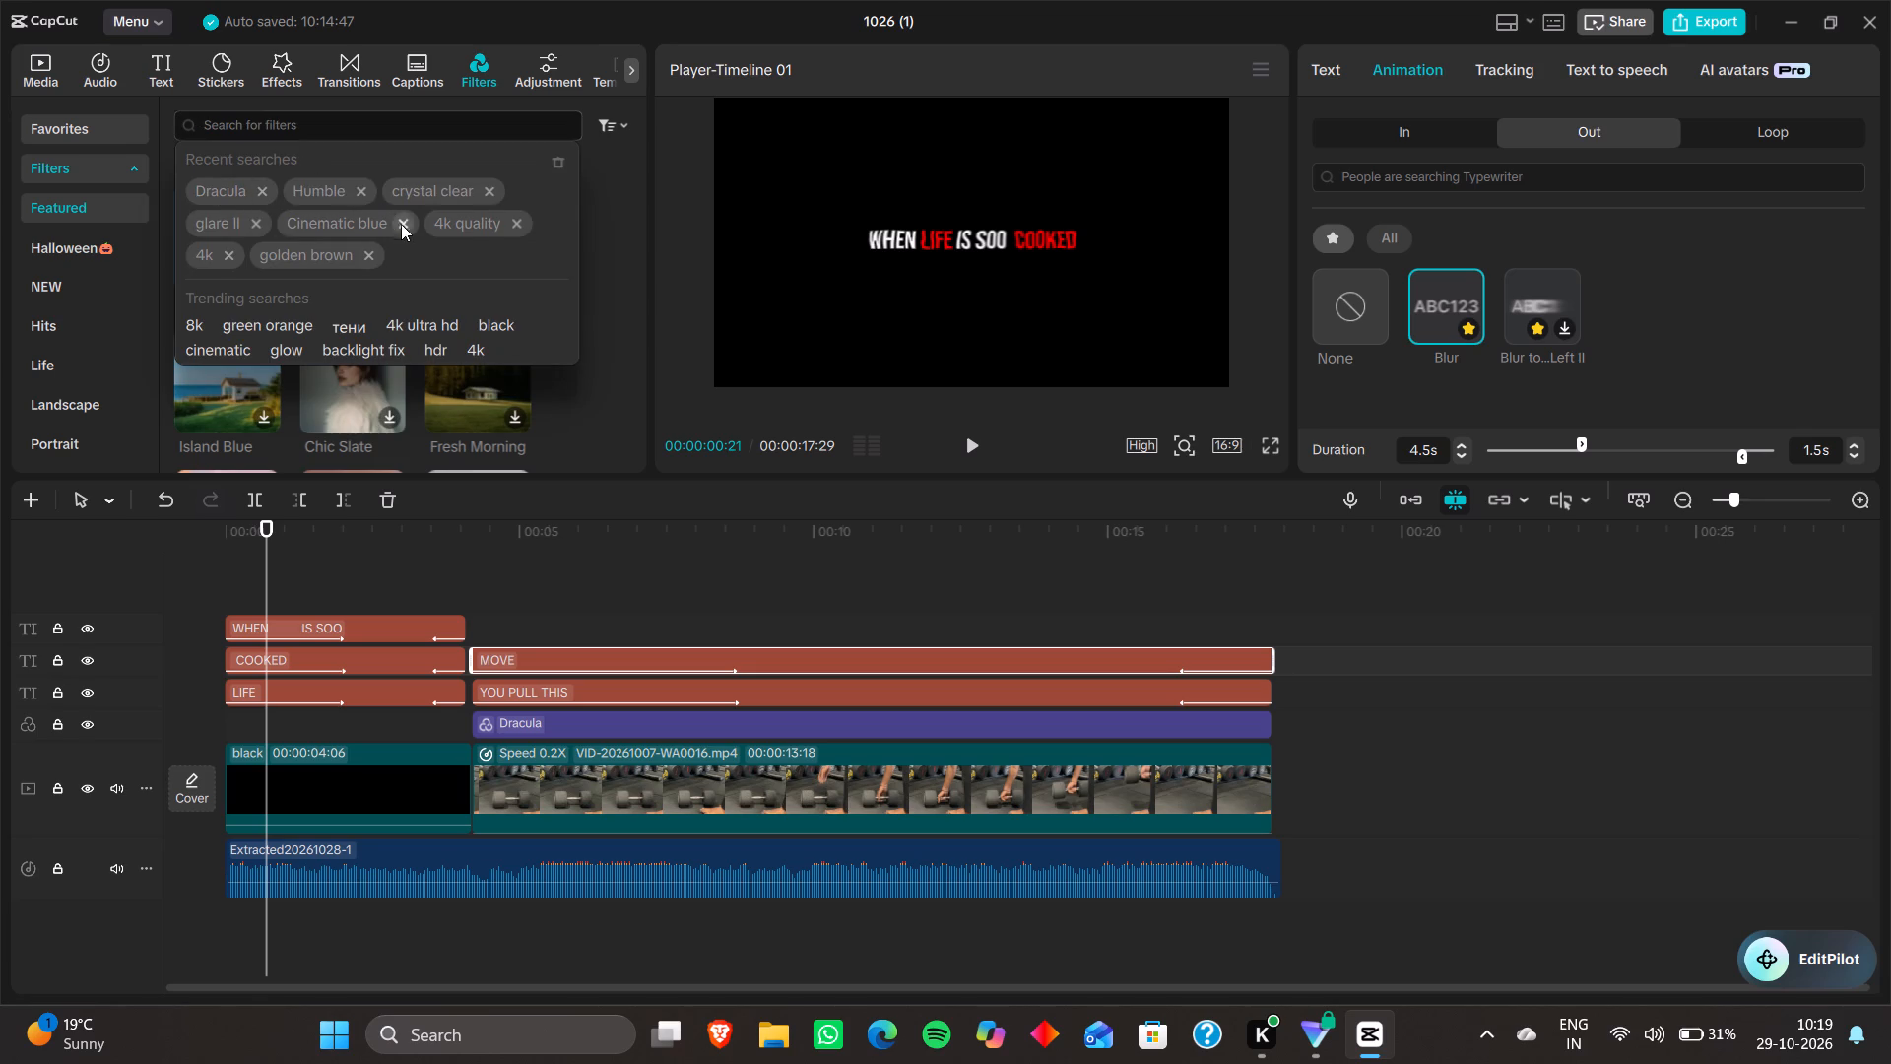
pyautogui.click(471, 229)
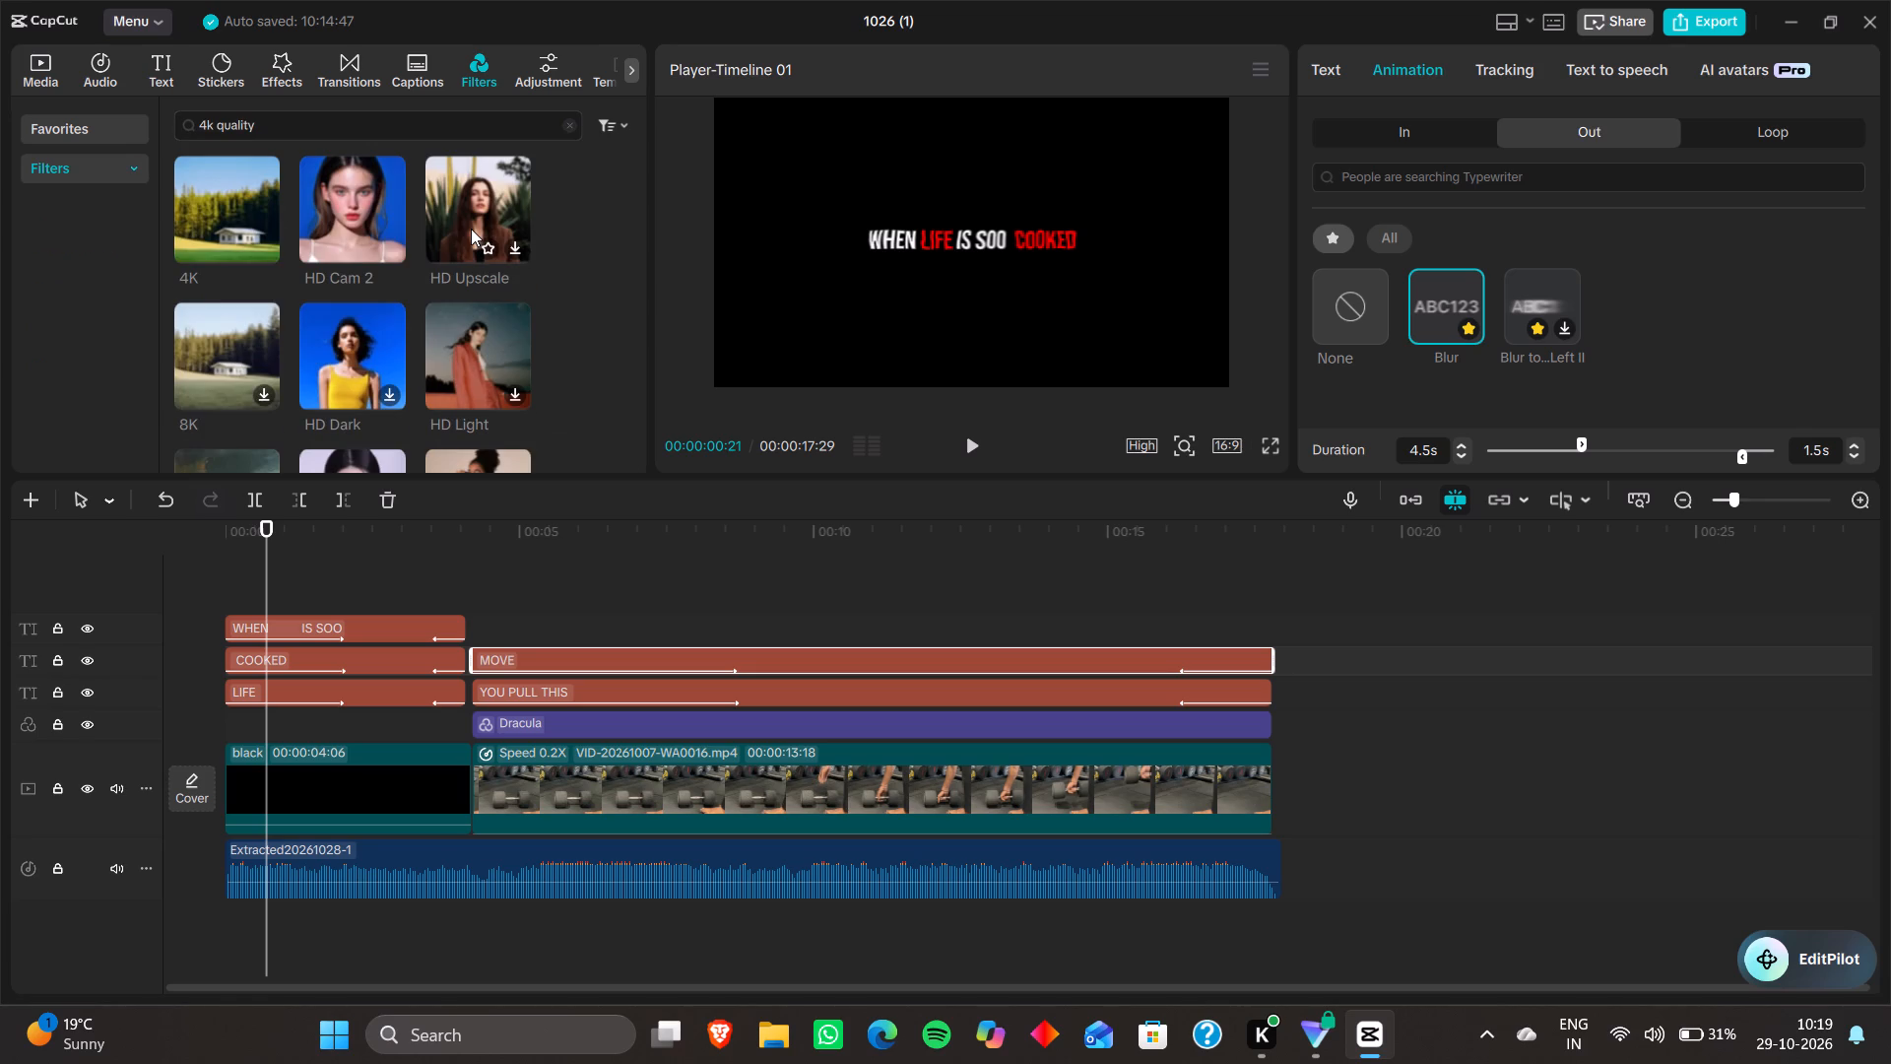
pyautogui.click(266, 248)
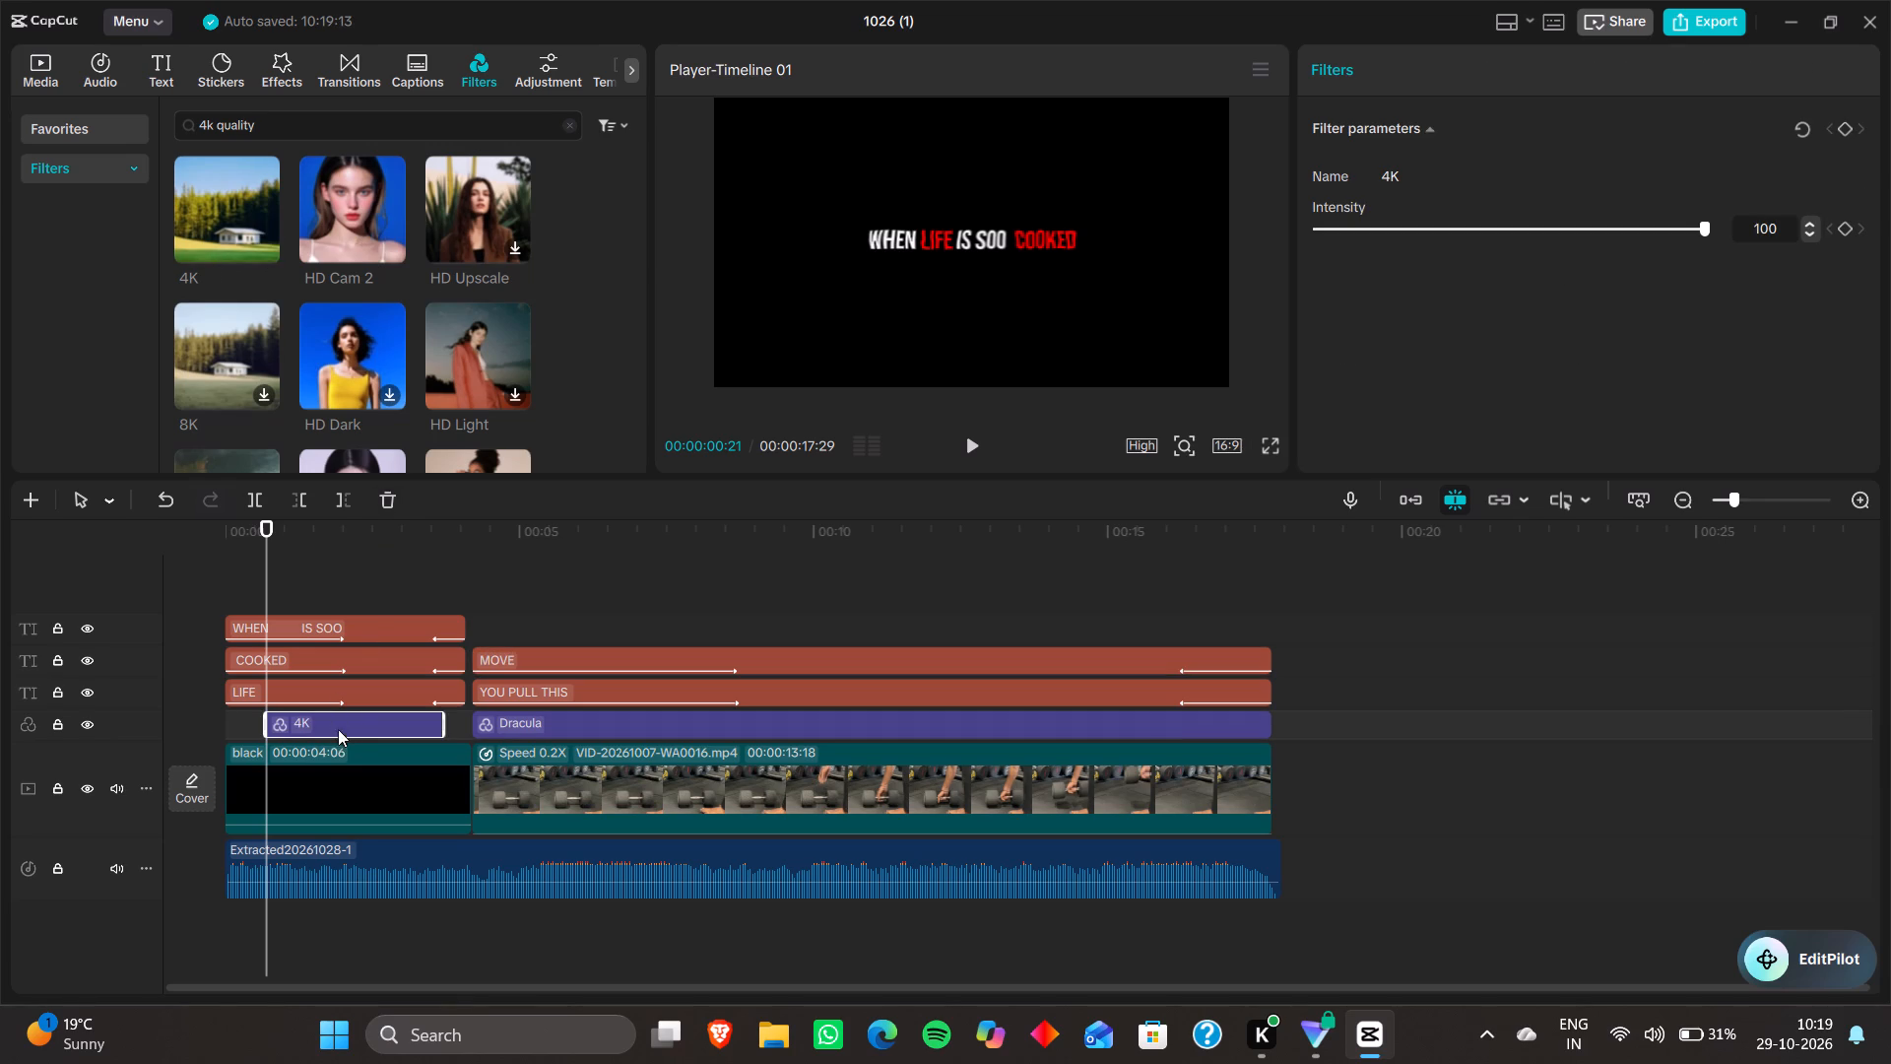
# Place the 4K filter on its own track directly above Dracula and stretch it to span the whole gym clip.
pyautogui.moveTo(339, 719); pyautogui.dragTo(529, 709)
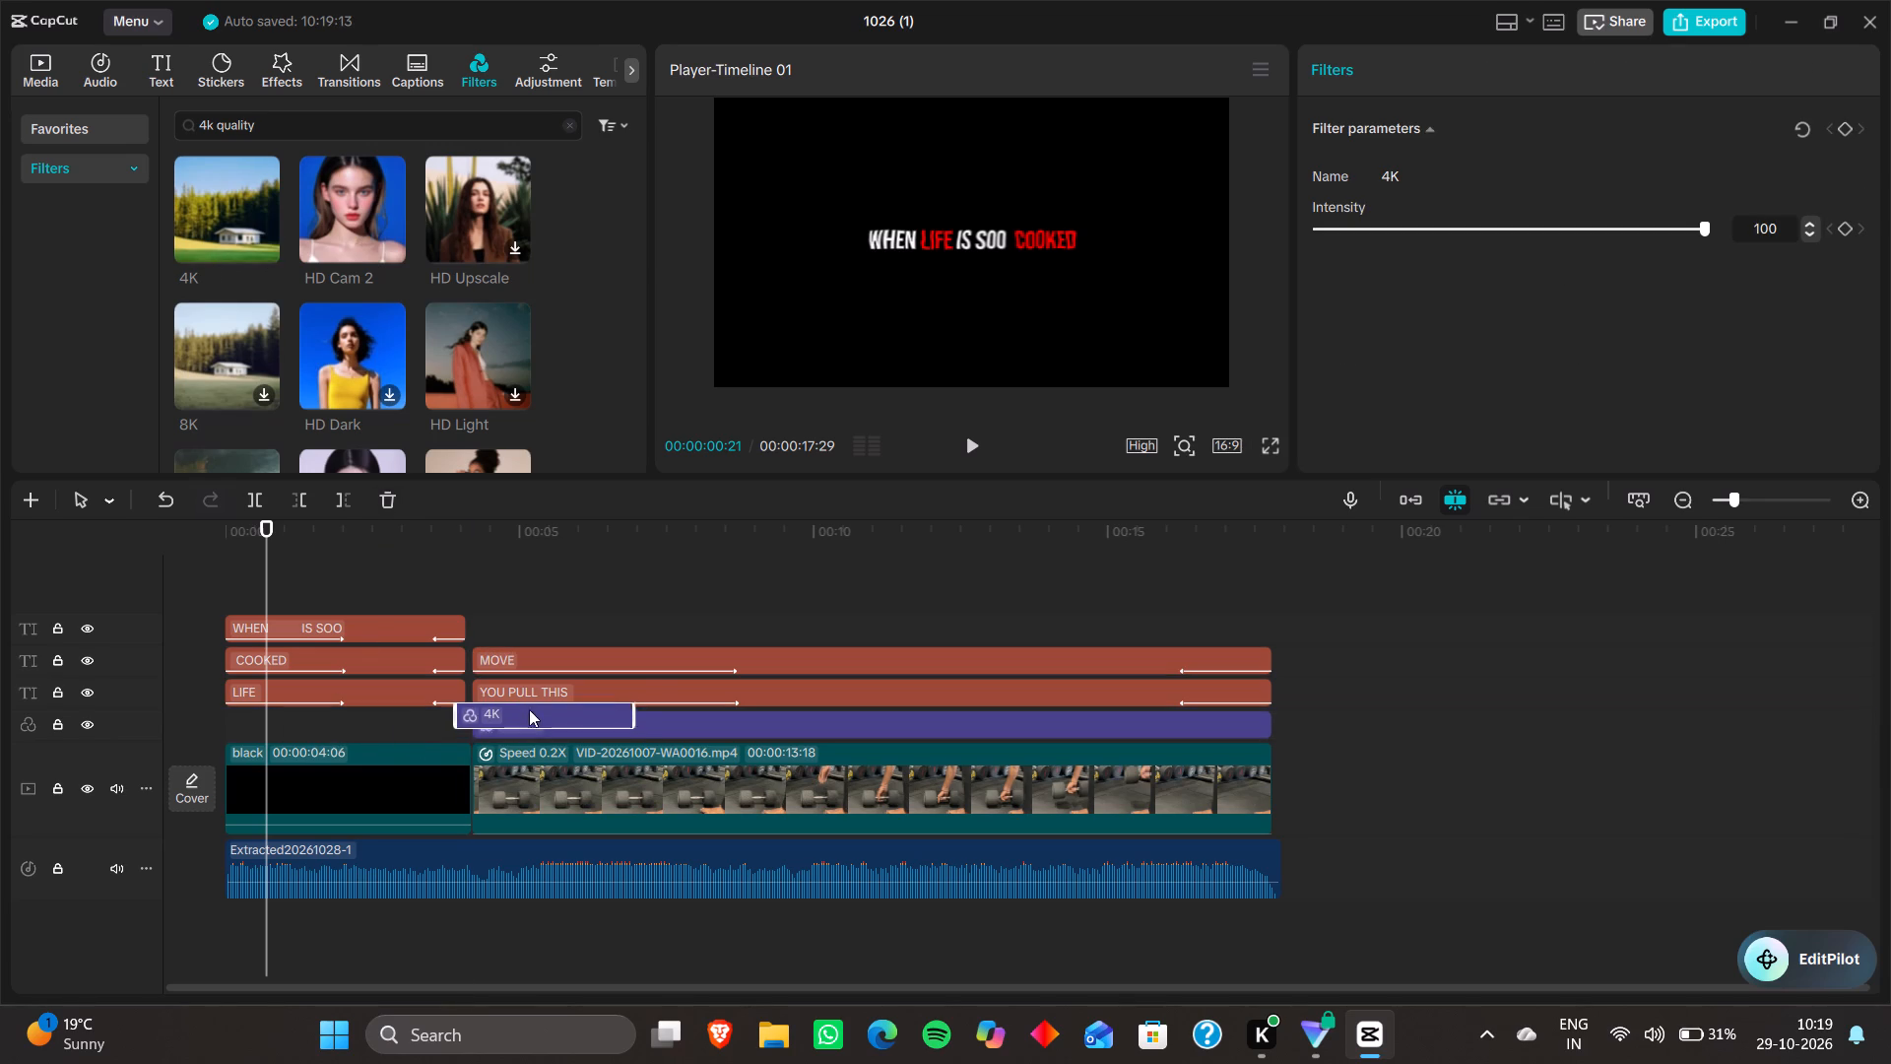
pyautogui.moveTo(529, 709); pyautogui.dragTo(562, 701)
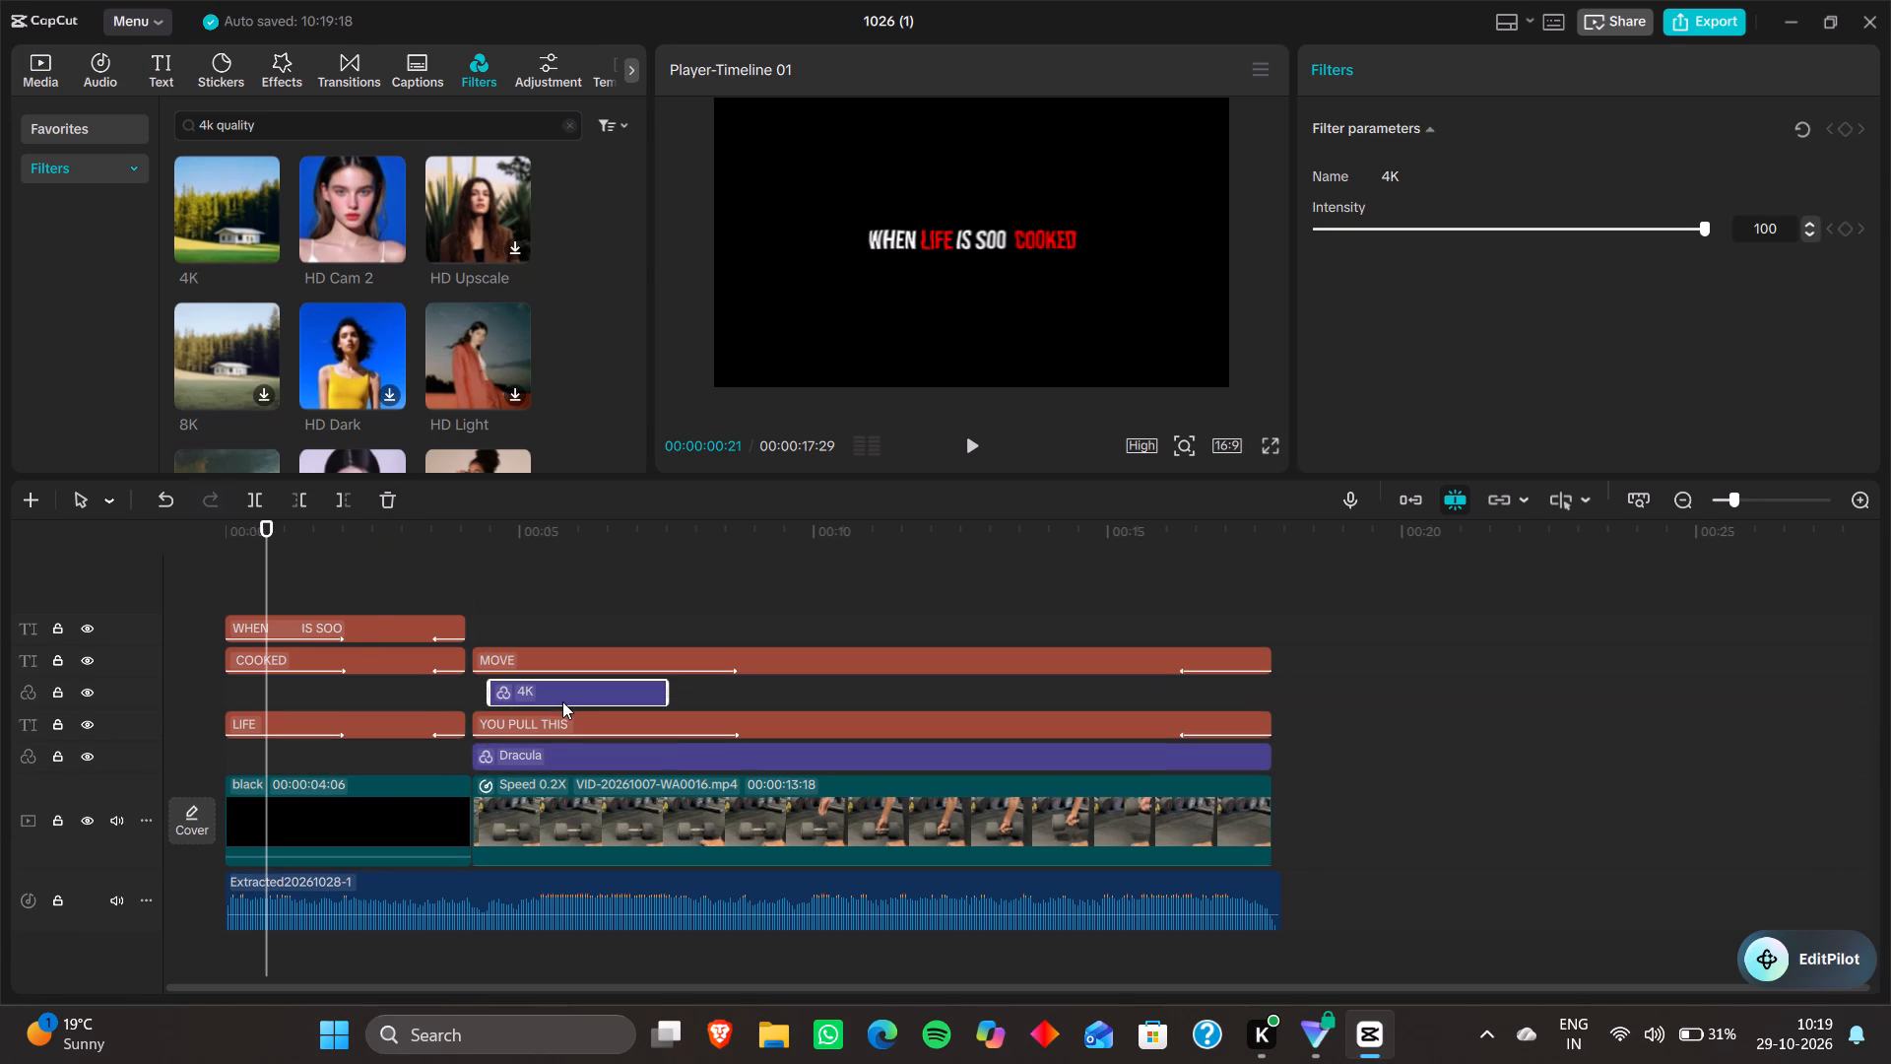
pyautogui.moveTo(552, 698); pyautogui.dragTo(543, 747)
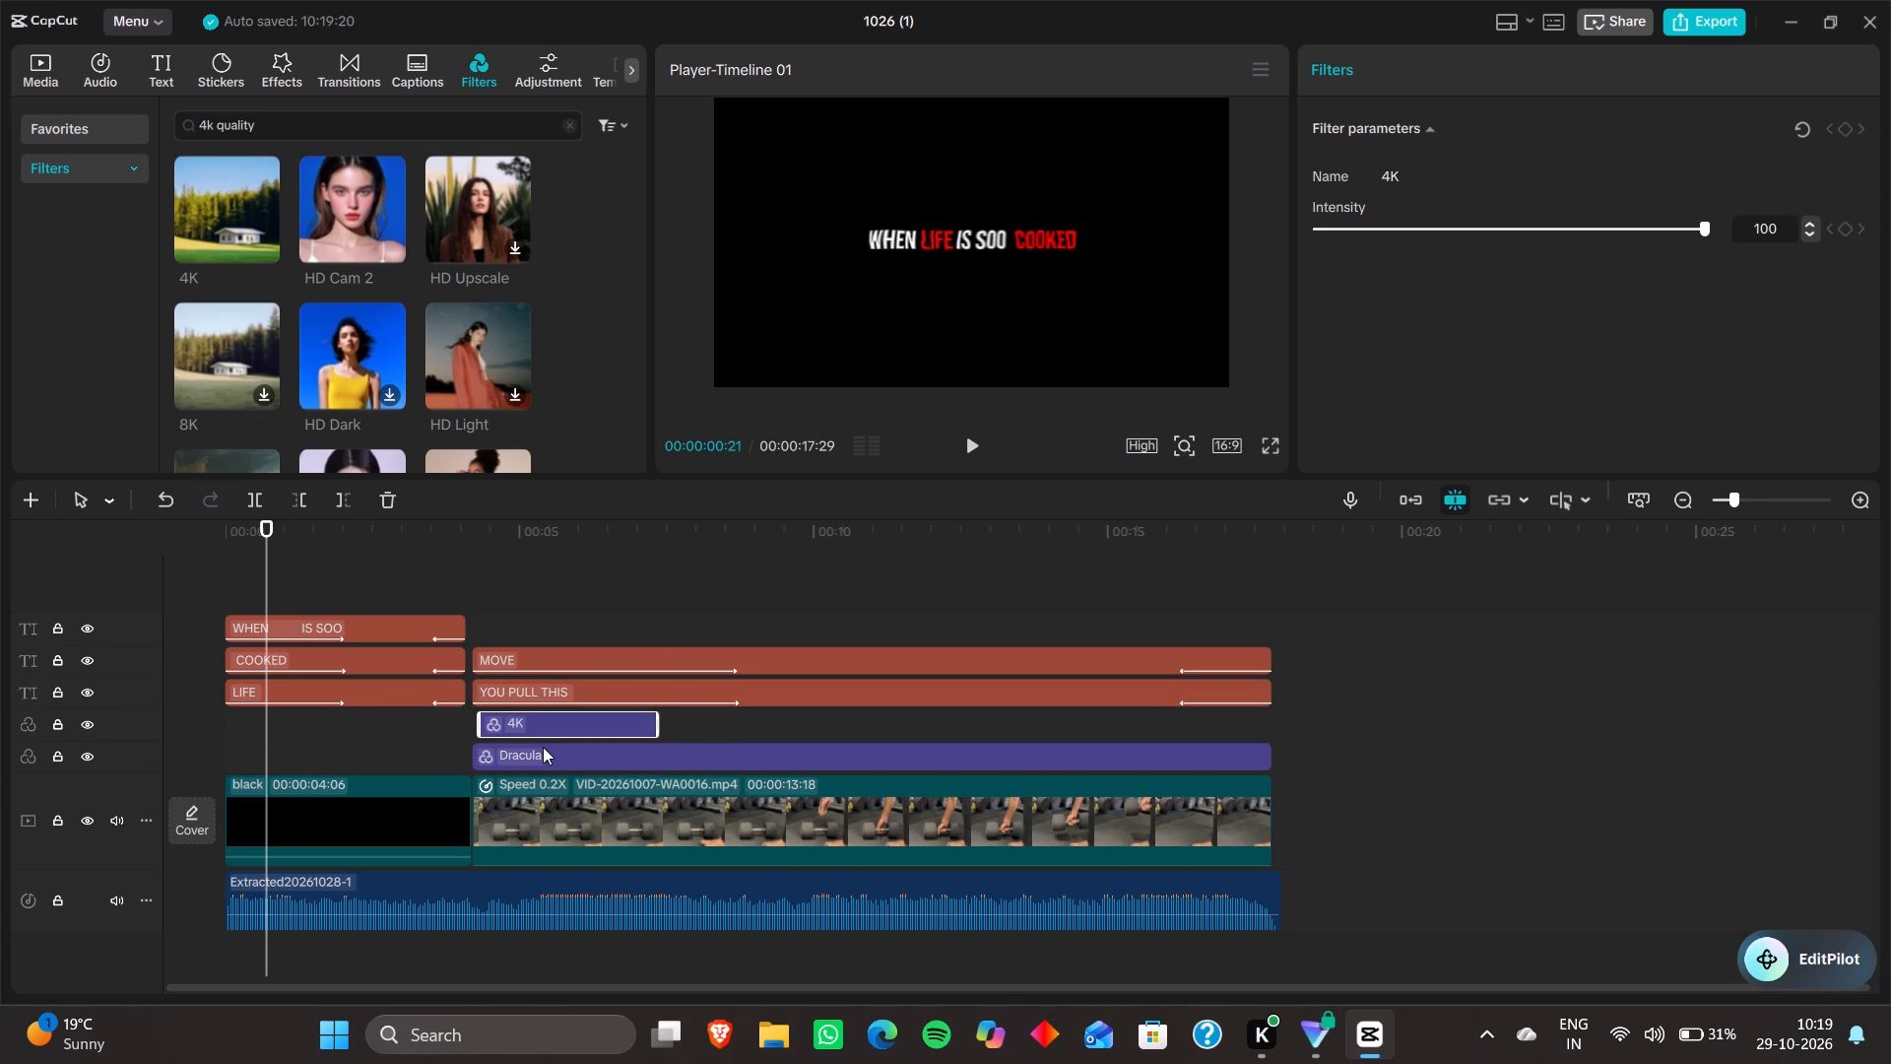
pyautogui.click(484, 726)
pyautogui.moveTo(657, 726); pyautogui.dragTo(1258, 773)
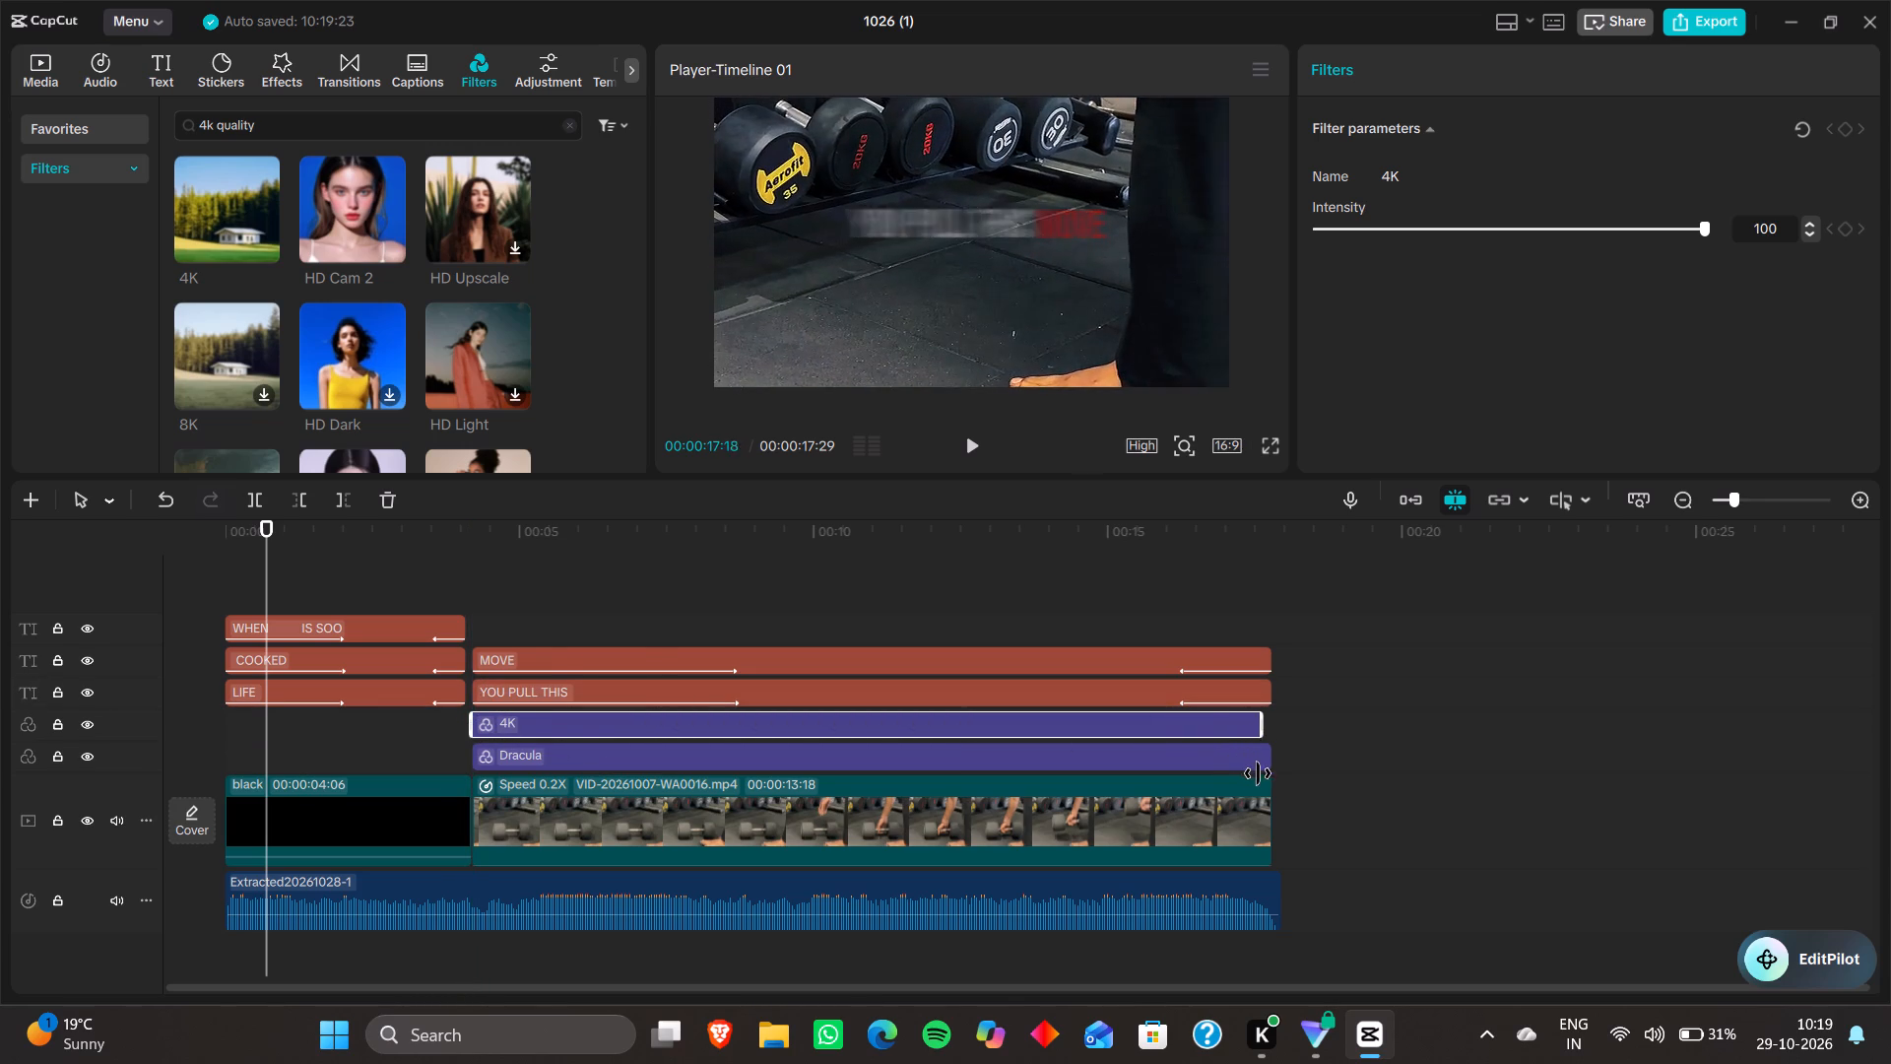
pyautogui.moveTo(1258, 773); pyautogui.dragTo(1264, 775)
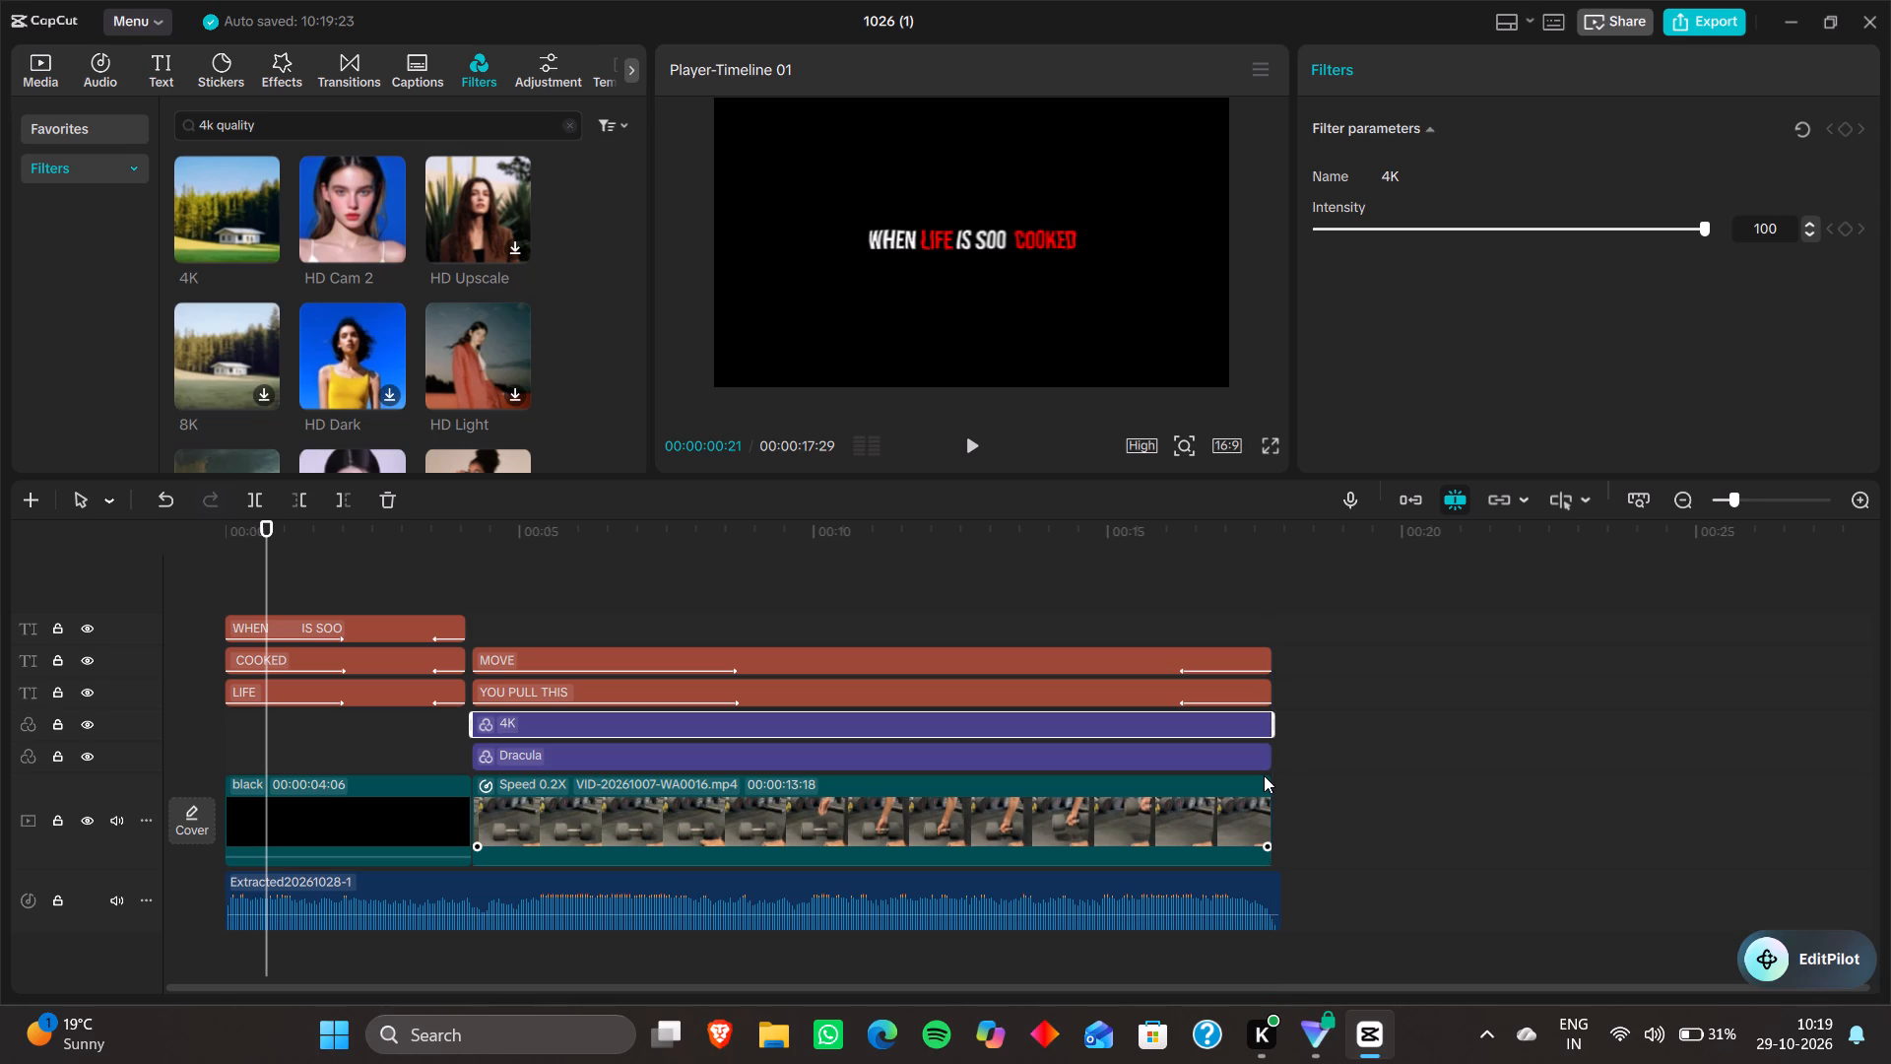
pyautogui.click(1264, 775)
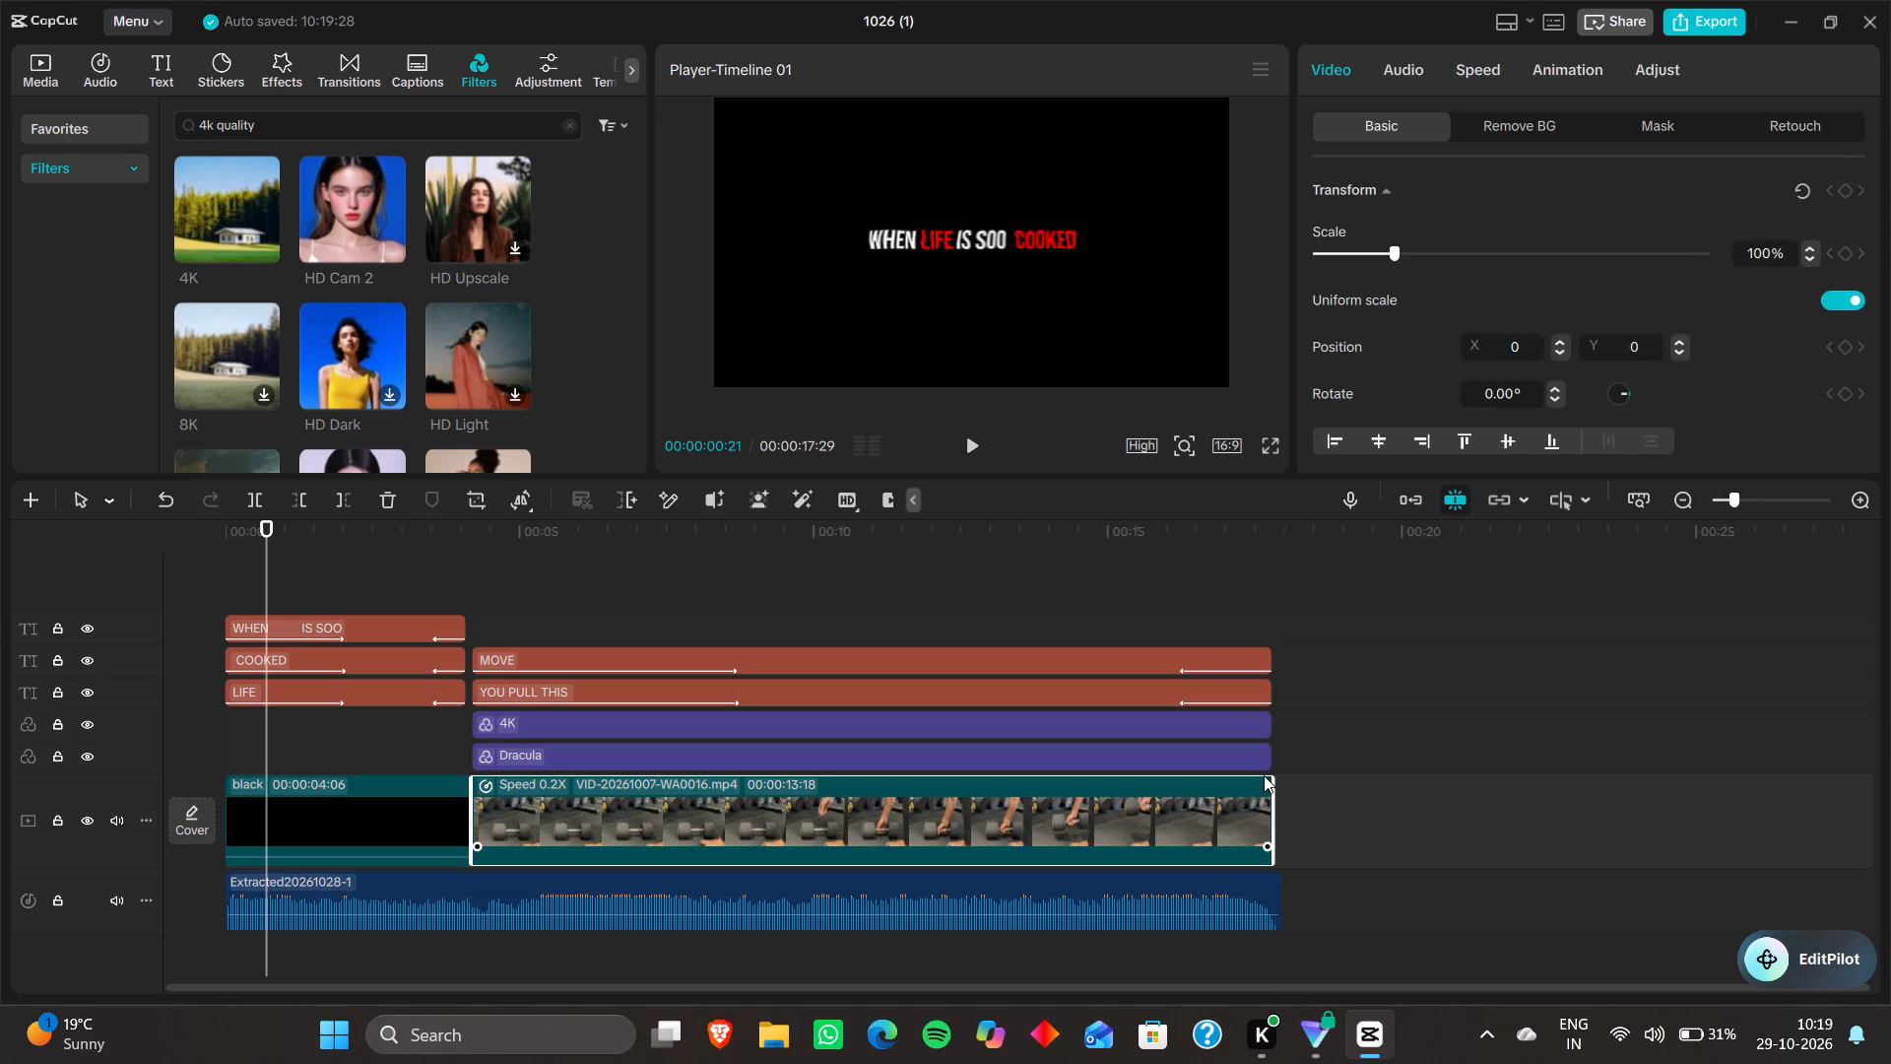
# Play the video from the start into the gym clip to check the look with the 4K filter.
pyautogui.press('space')
pyautogui.press('Up')
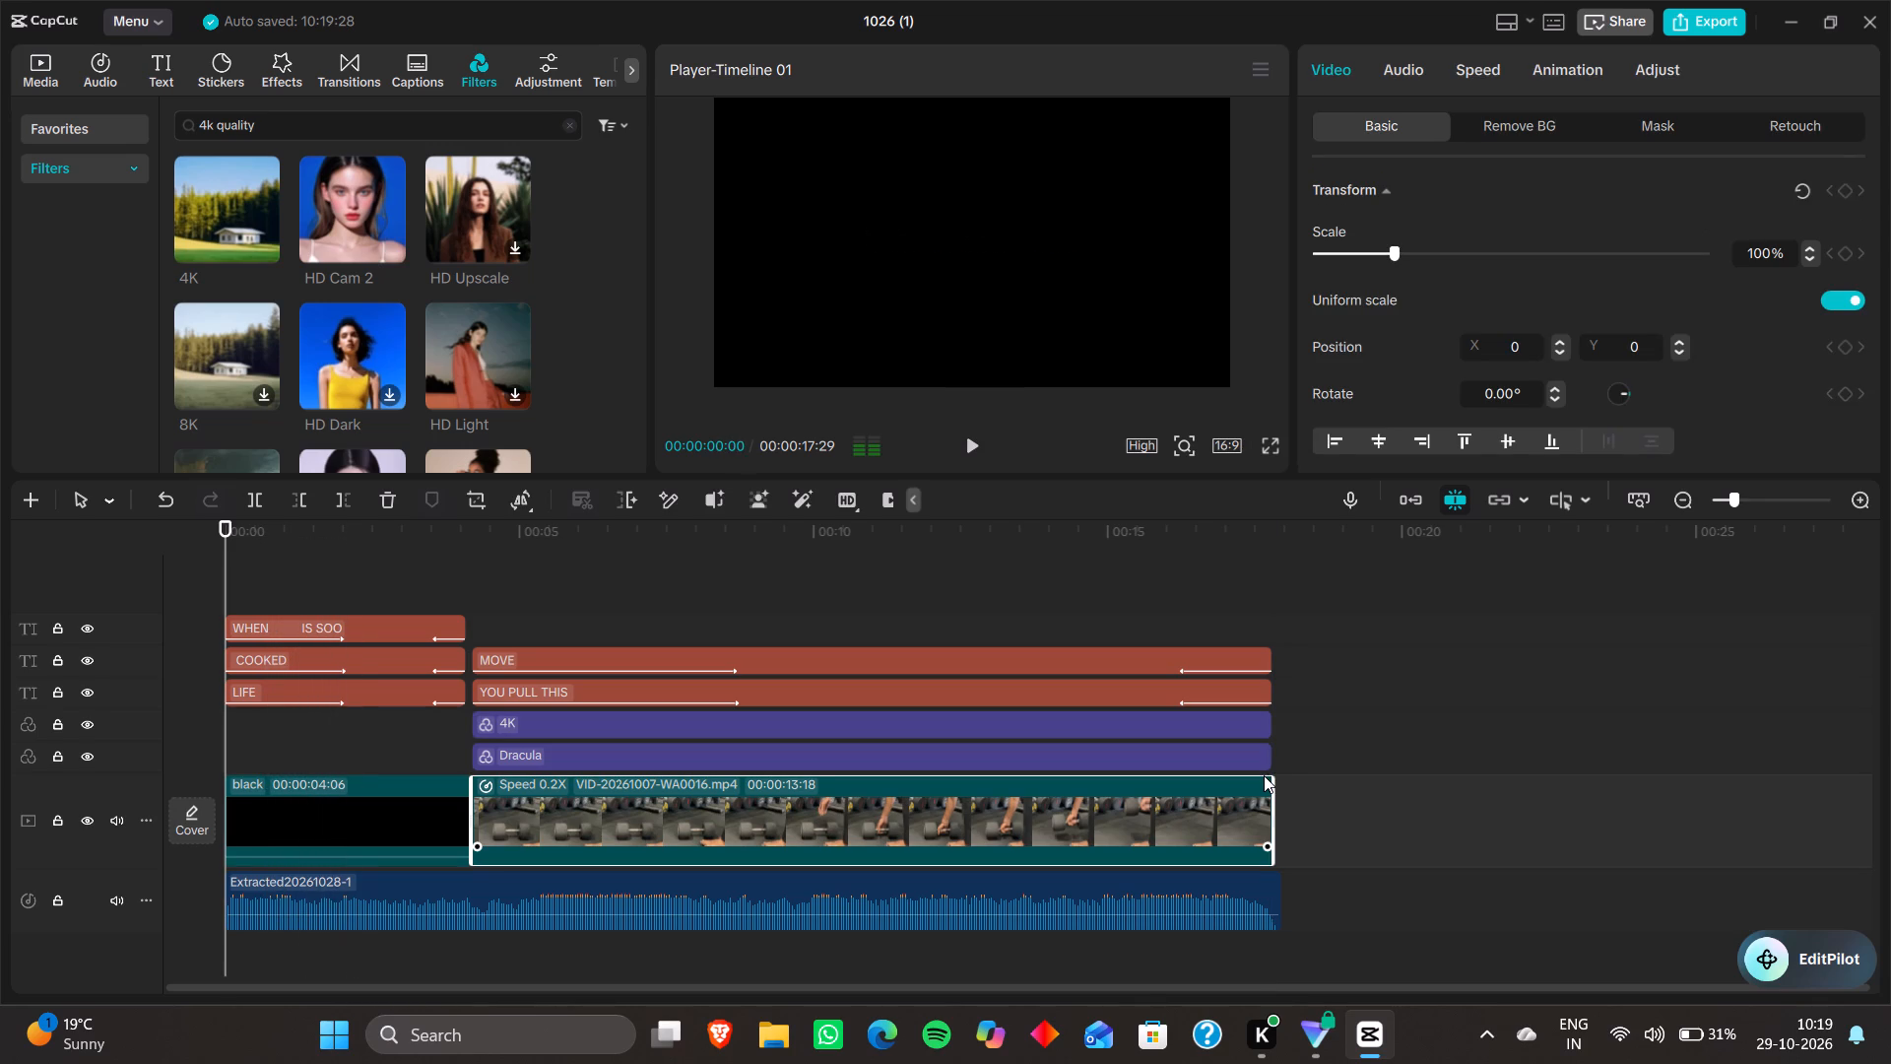
pyautogui.press('Up')
pyautogui.press('Up')
pyautogui.press('space')
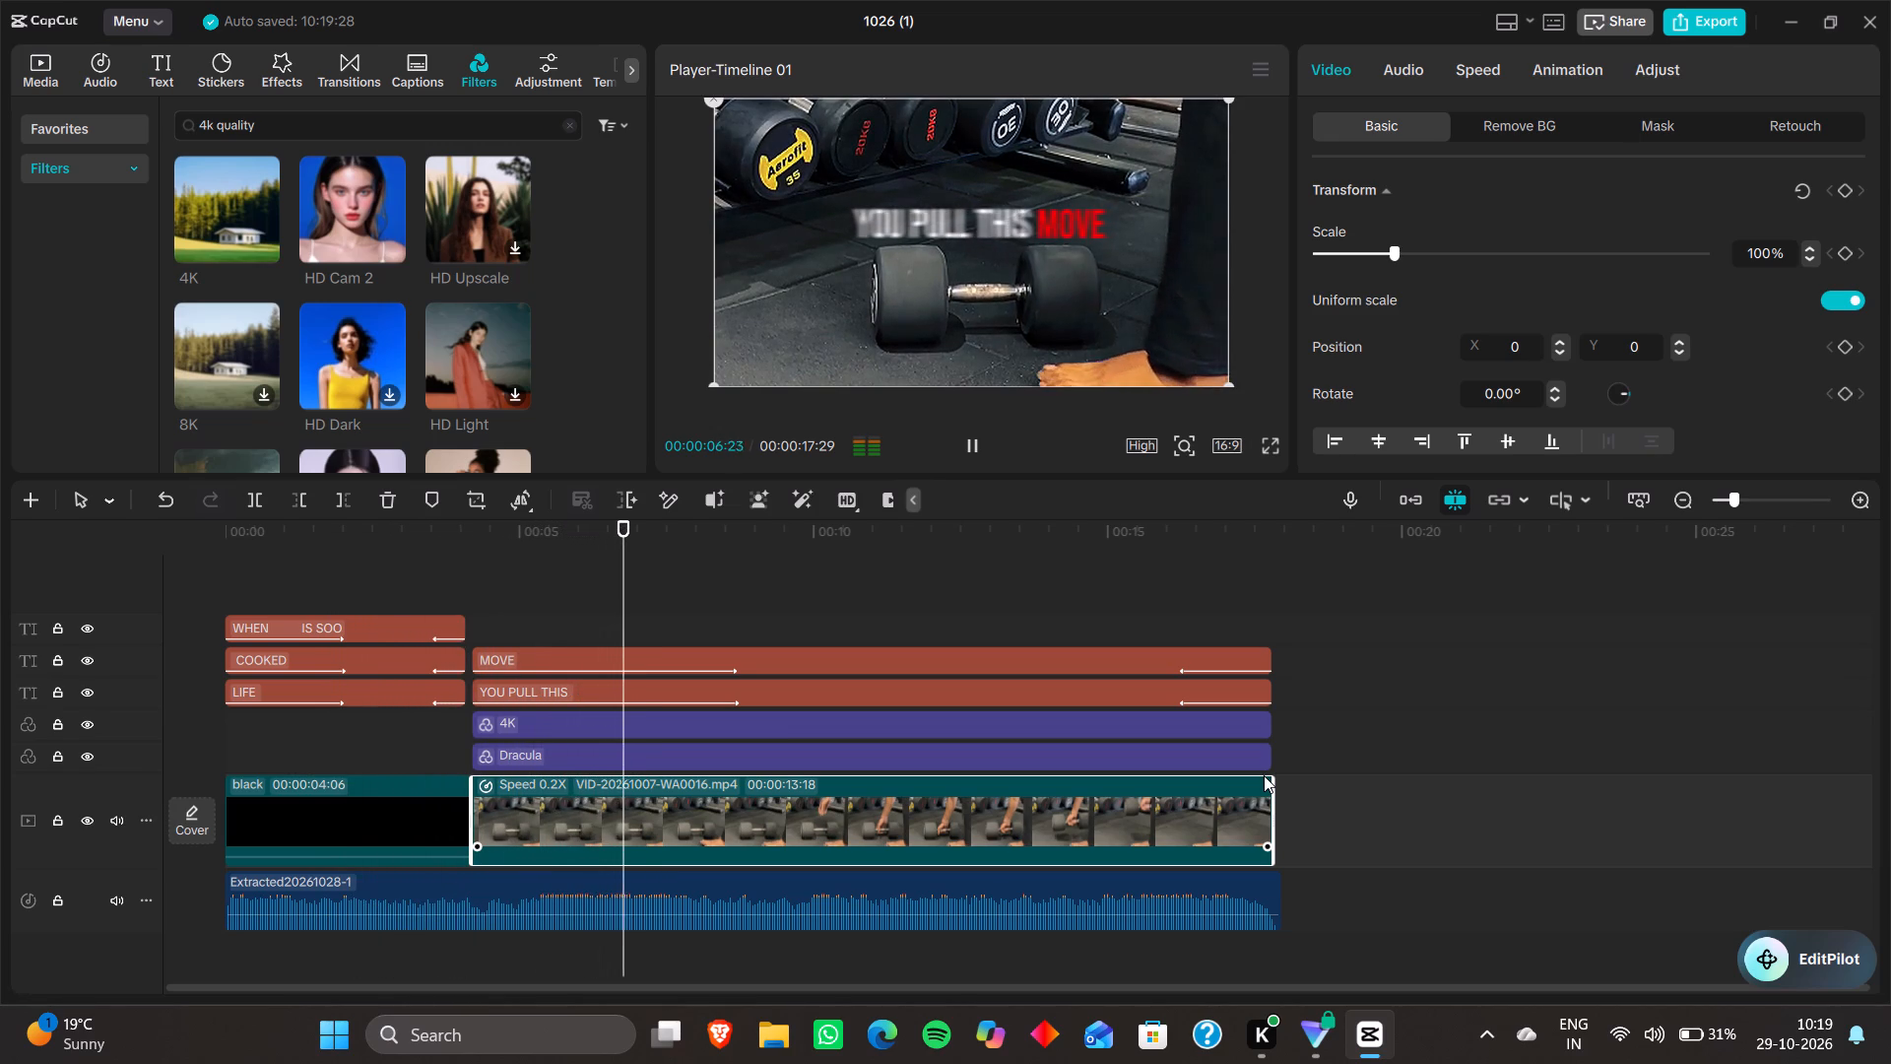
pyautogui.press('space')
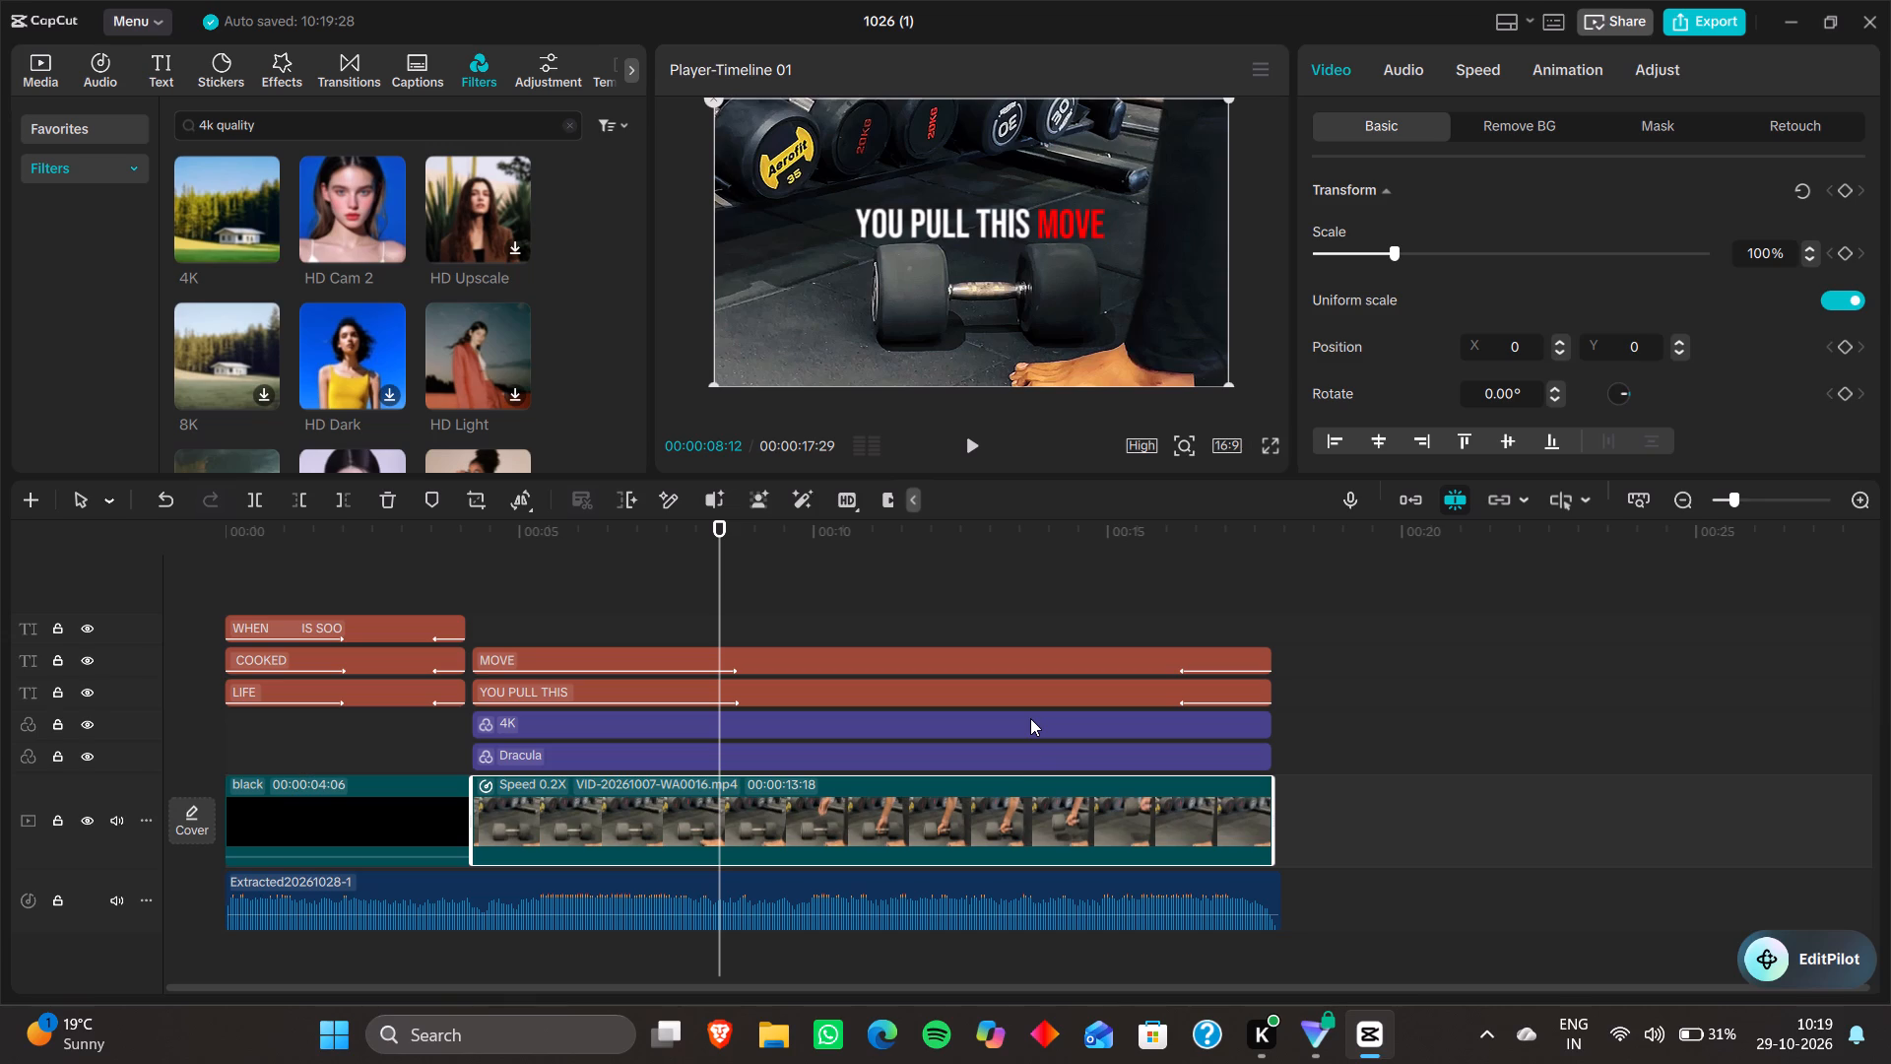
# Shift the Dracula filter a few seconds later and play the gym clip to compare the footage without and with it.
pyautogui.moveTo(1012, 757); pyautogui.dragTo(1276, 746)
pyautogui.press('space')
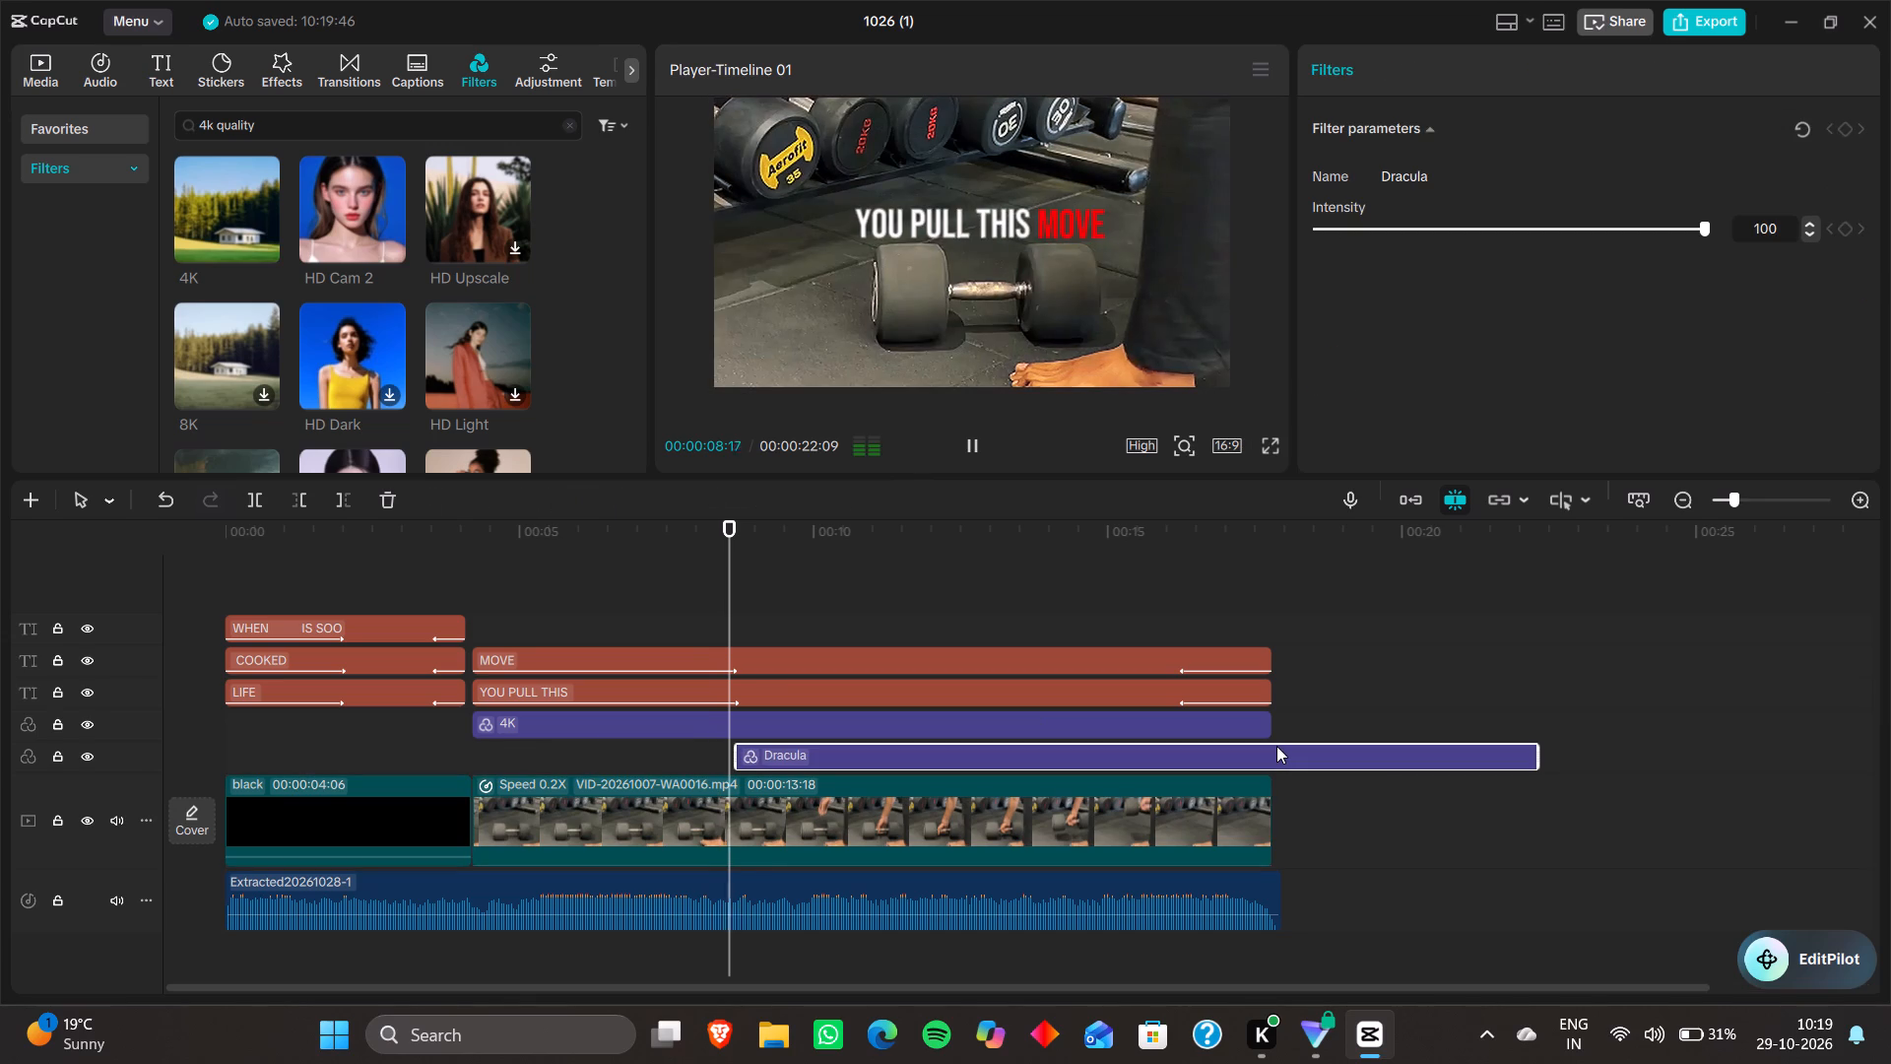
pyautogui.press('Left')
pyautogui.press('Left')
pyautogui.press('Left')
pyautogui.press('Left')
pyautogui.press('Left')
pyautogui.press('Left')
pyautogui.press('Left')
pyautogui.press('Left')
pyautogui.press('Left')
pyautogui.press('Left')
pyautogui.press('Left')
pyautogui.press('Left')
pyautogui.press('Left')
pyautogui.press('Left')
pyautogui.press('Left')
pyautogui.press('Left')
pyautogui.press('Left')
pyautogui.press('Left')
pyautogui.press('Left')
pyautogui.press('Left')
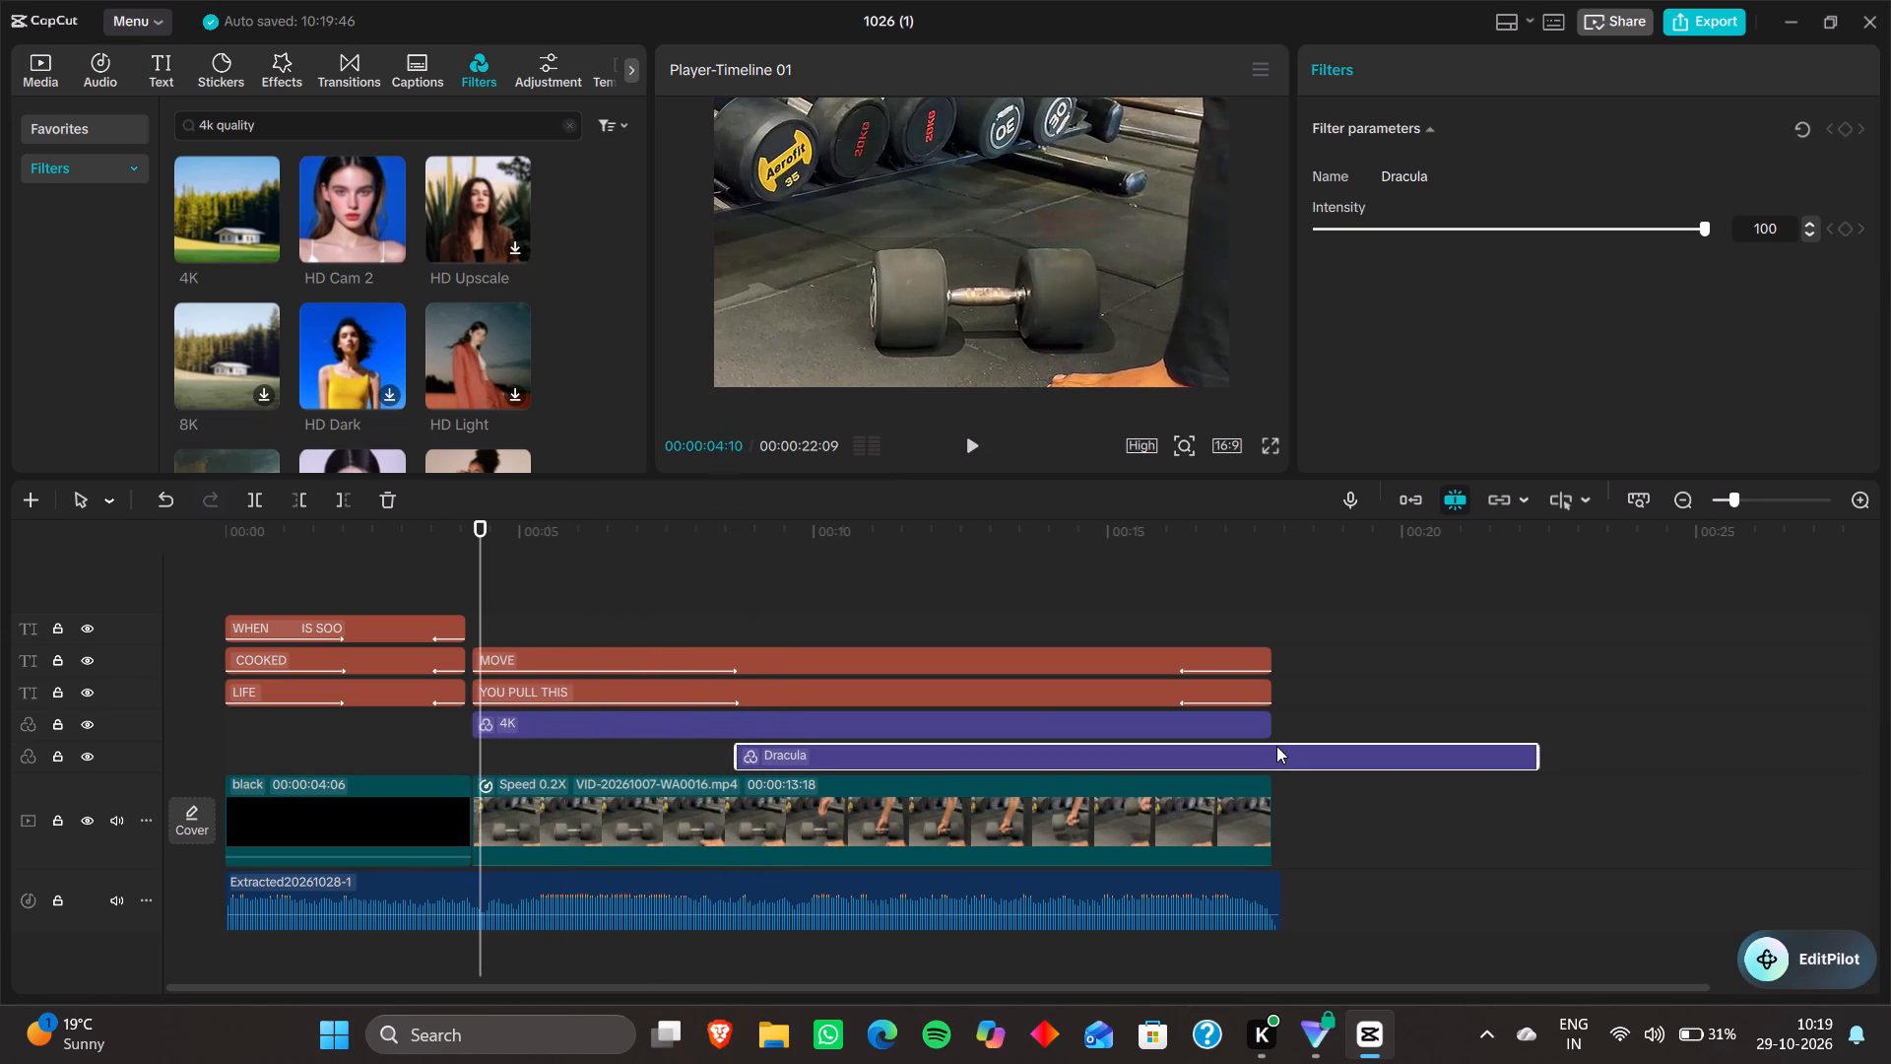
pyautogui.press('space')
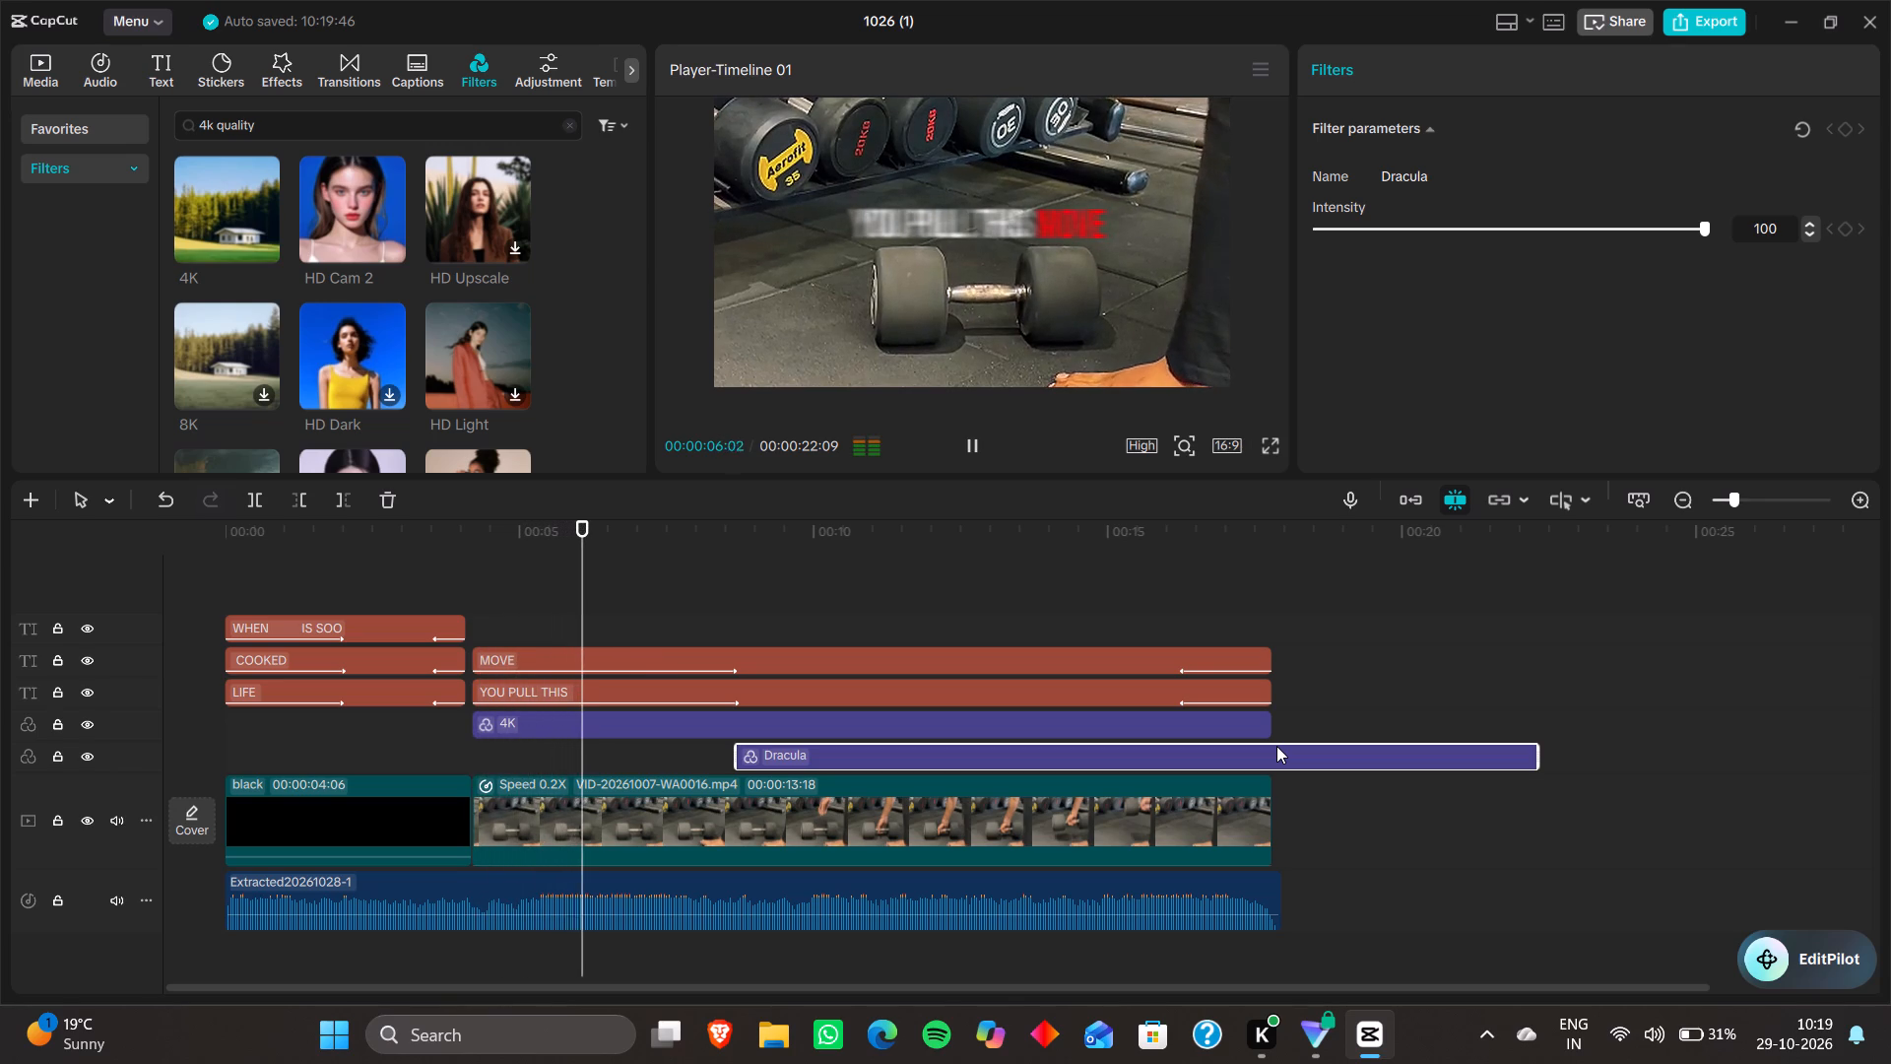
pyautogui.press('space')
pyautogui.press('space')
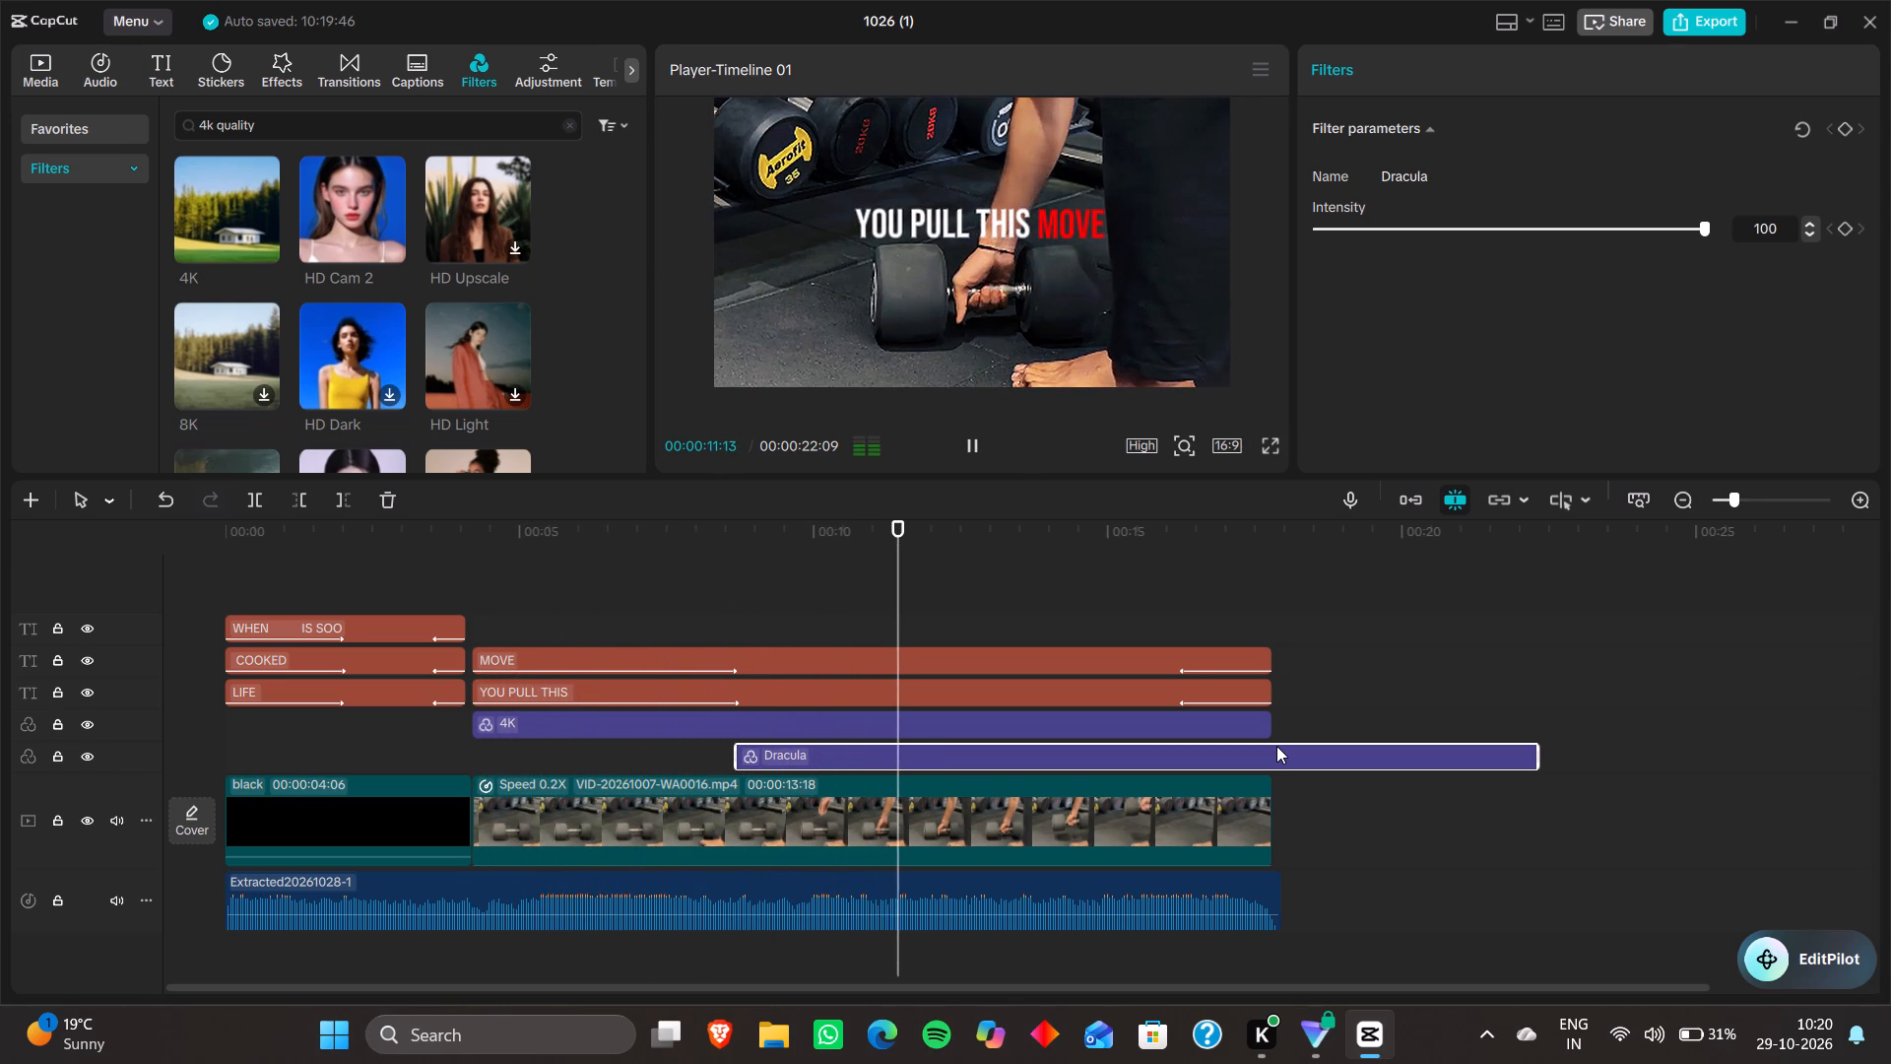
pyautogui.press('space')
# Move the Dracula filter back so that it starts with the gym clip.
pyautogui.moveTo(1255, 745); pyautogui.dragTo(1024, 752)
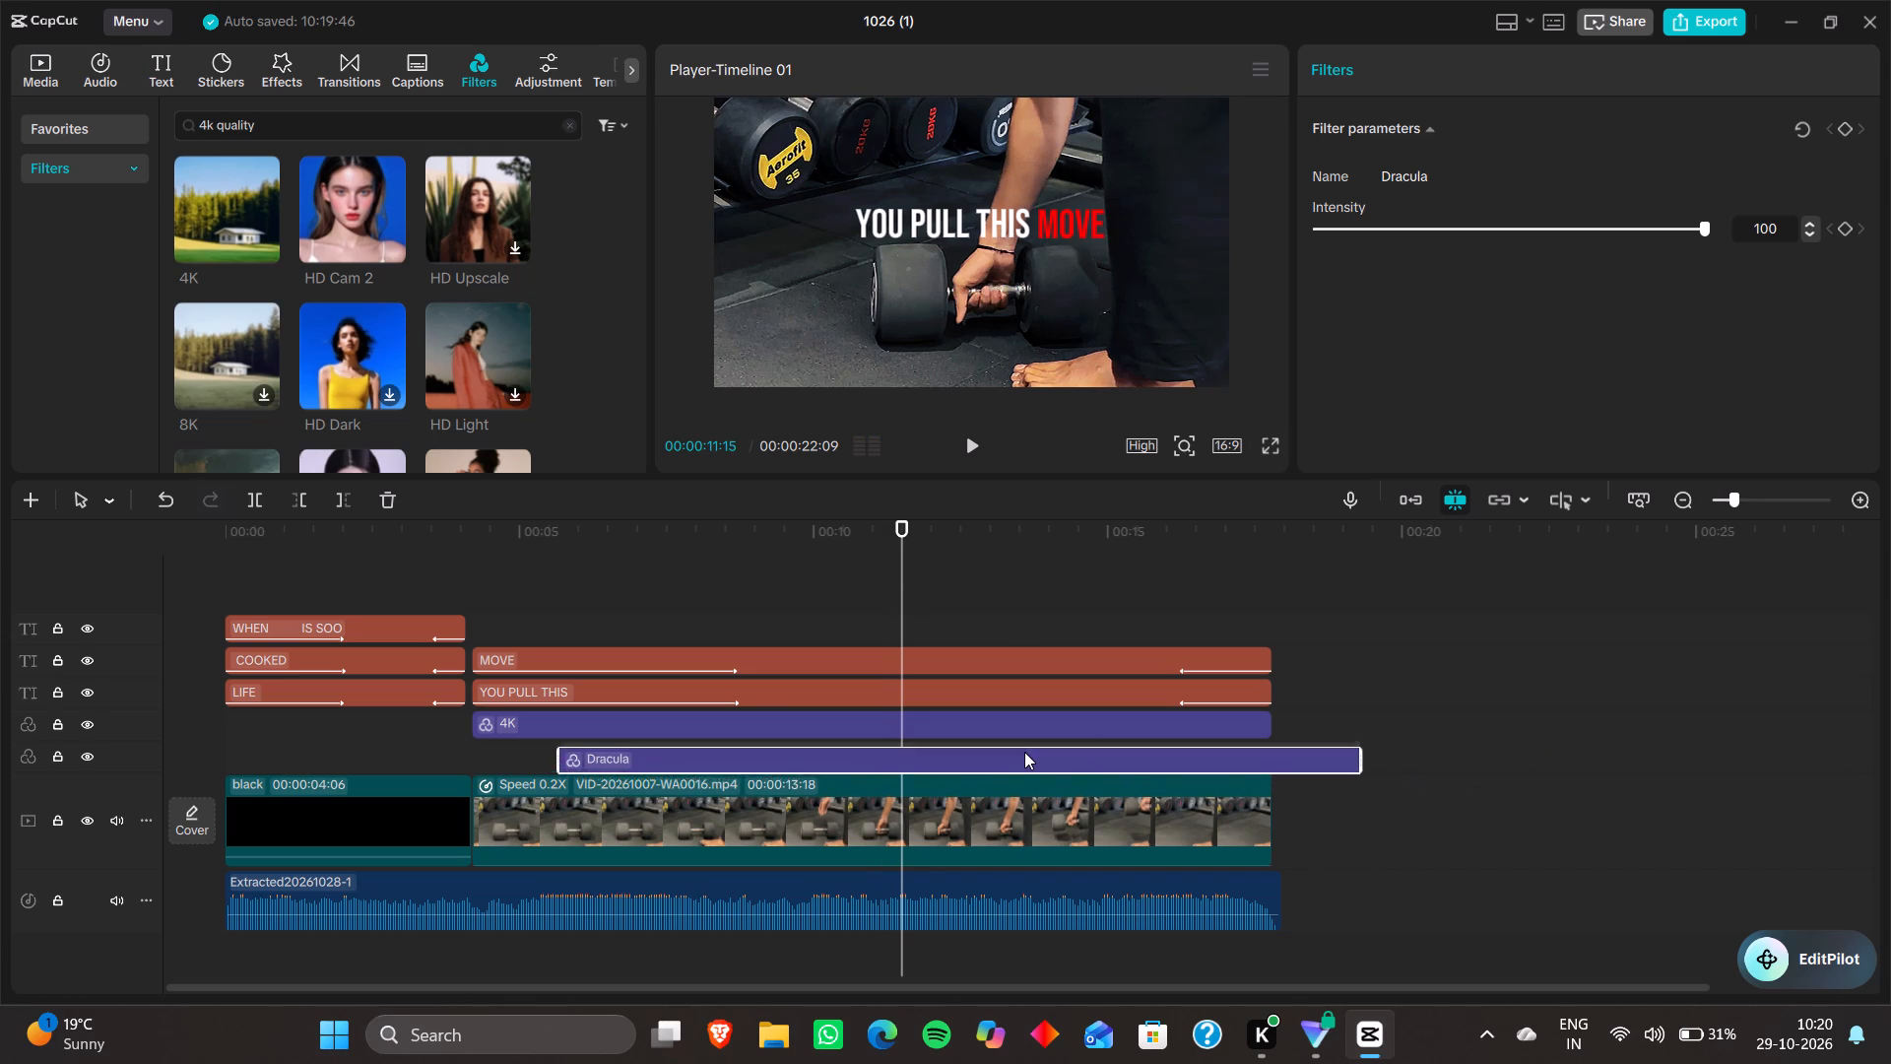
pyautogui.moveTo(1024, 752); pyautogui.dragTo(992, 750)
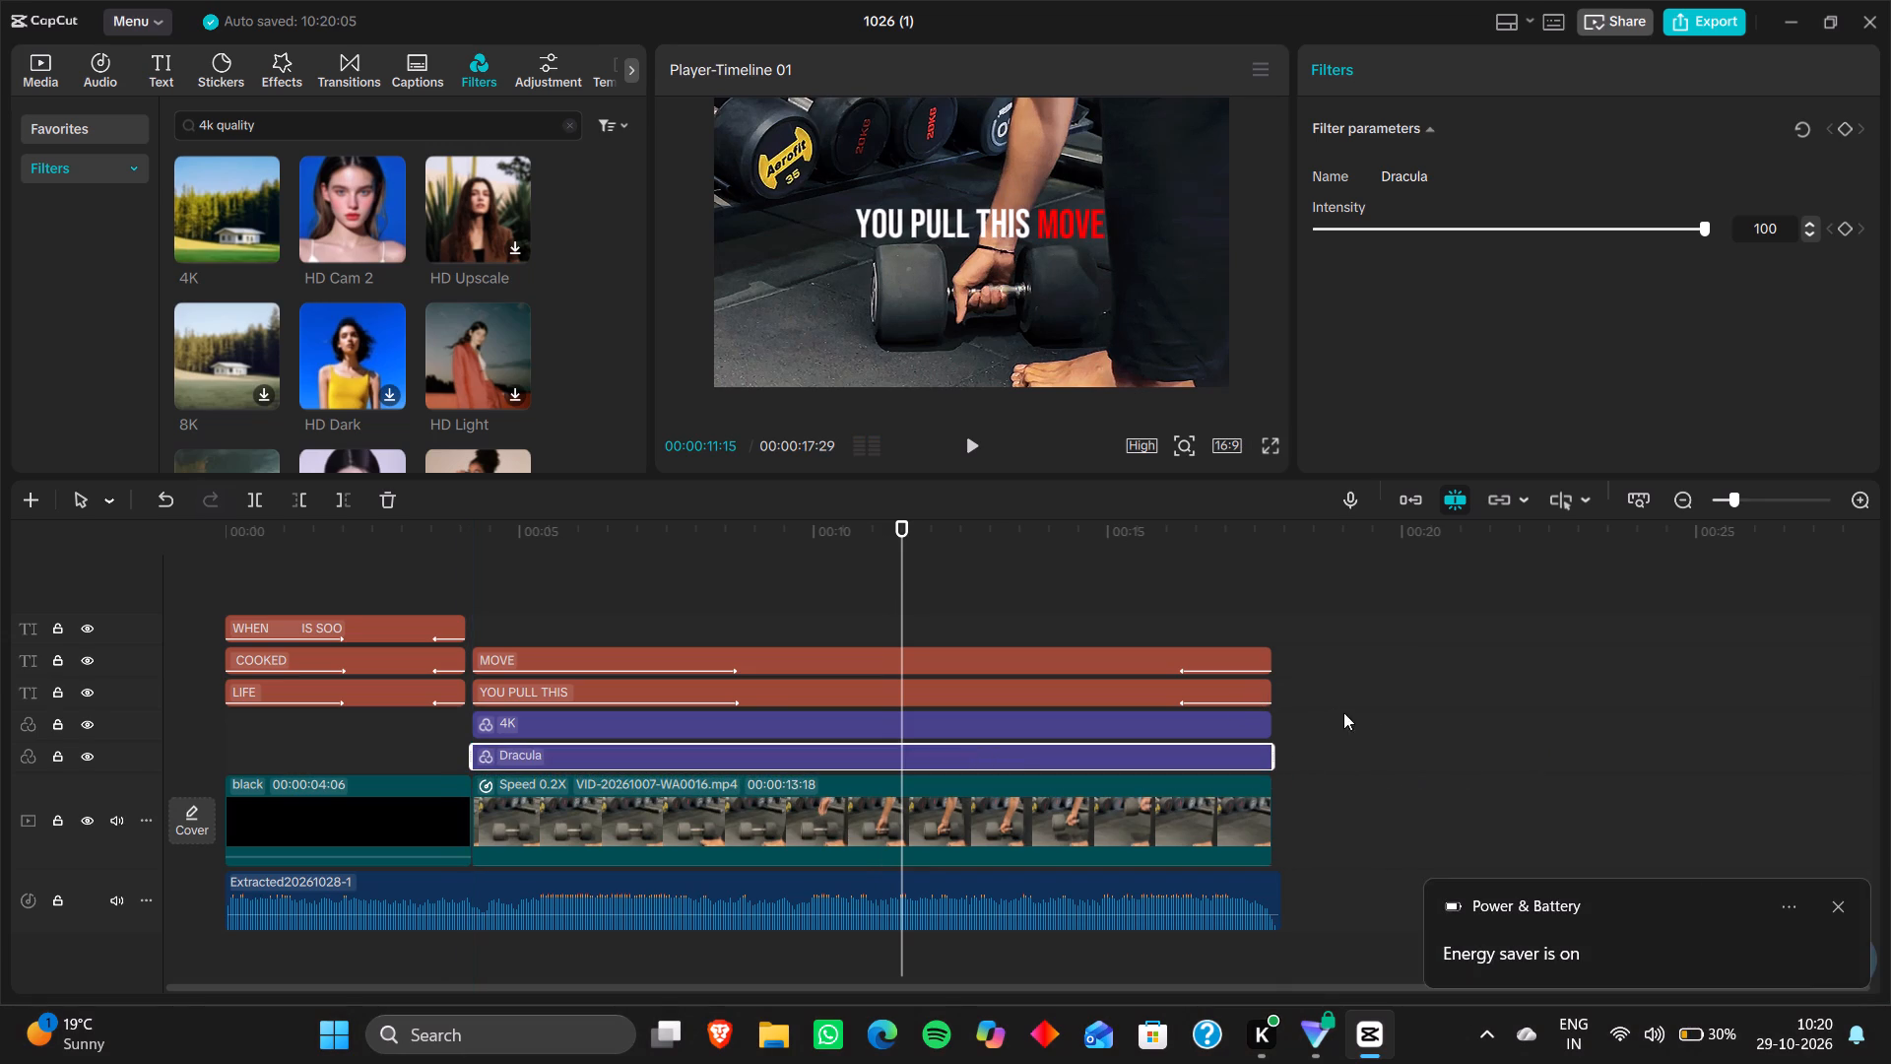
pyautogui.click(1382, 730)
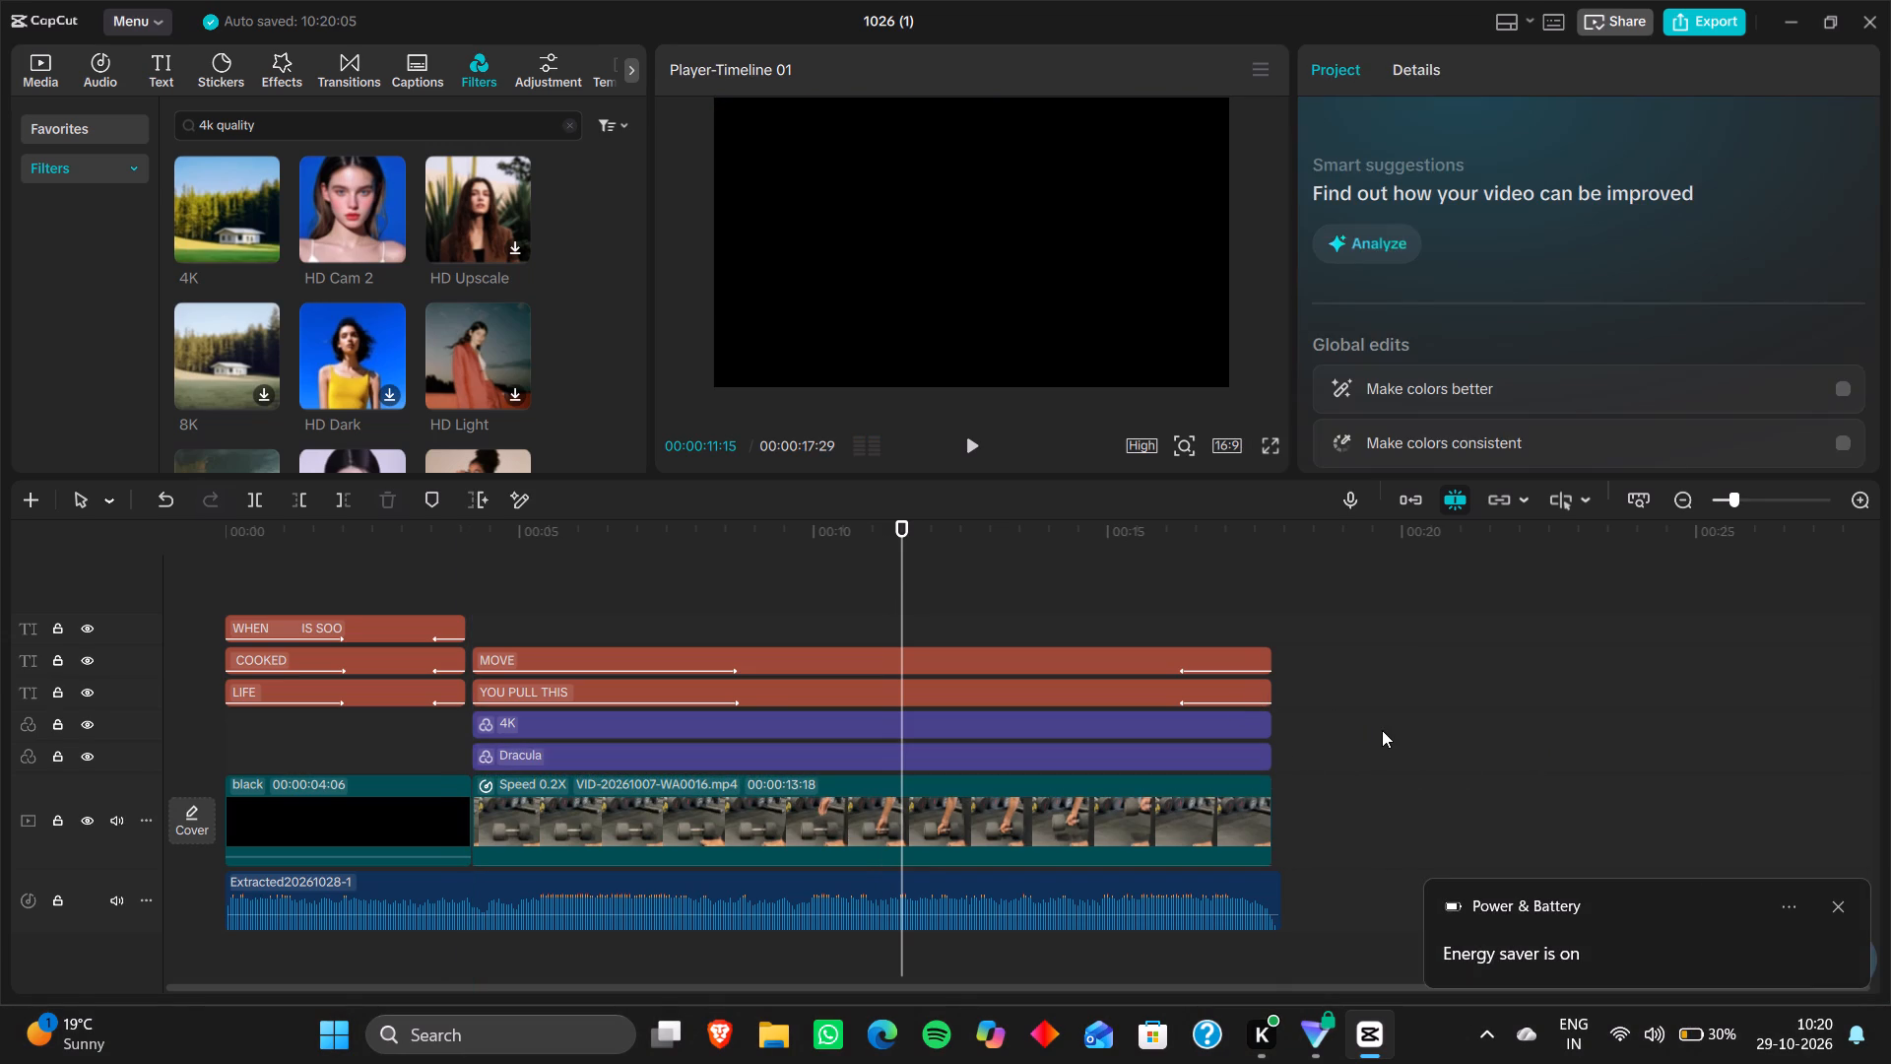
# Play the whole video from the start to review the combined 4K and Dracula filters, dismissing the battery notification.
pyautogui.press('Up')
pyautogui.press('Up')
pyautogui.press('Up')
pyautogui.press('Up')
pyautogui.press('Up')
pyautogui.press('Up')
pyautogui.press('Up')
pyautogui.press('Up')
pyautogui.press('Up')
pyautogui.press('Up')
pyautogui.press('space')
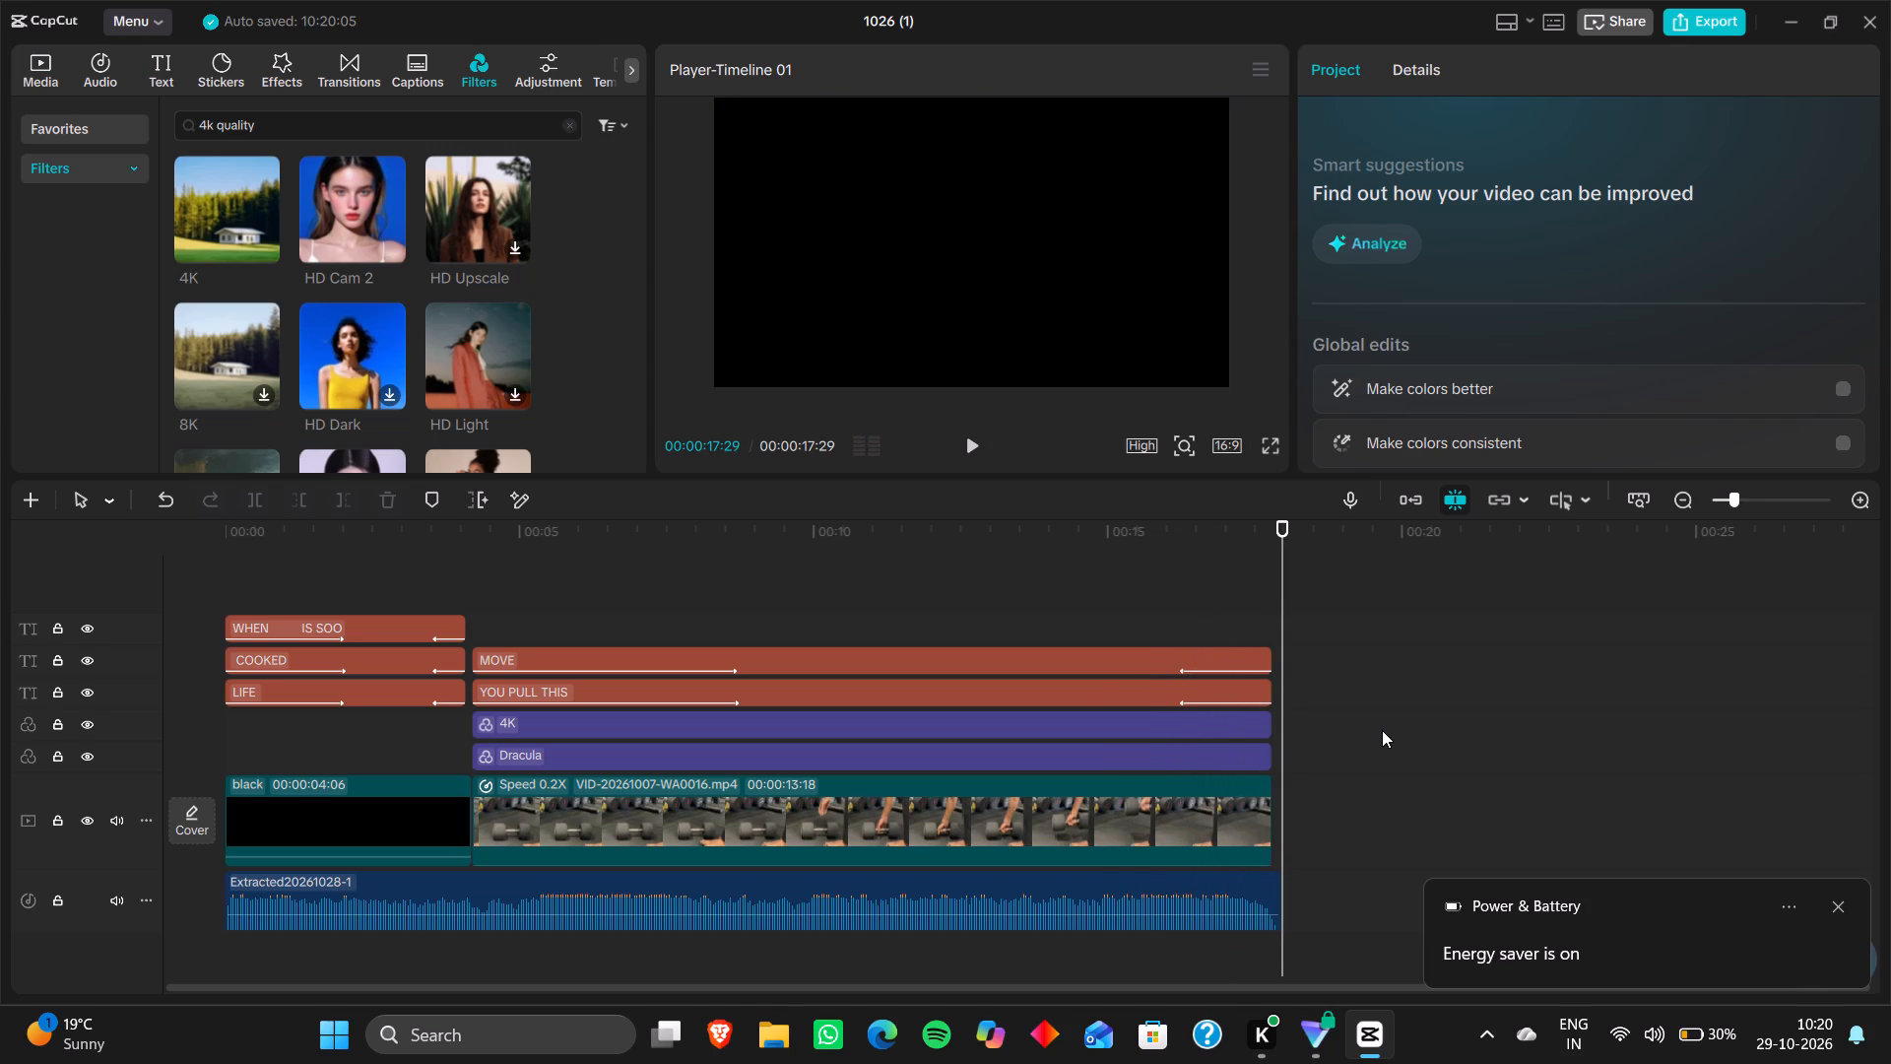
pyautogui.click(1839, 908)
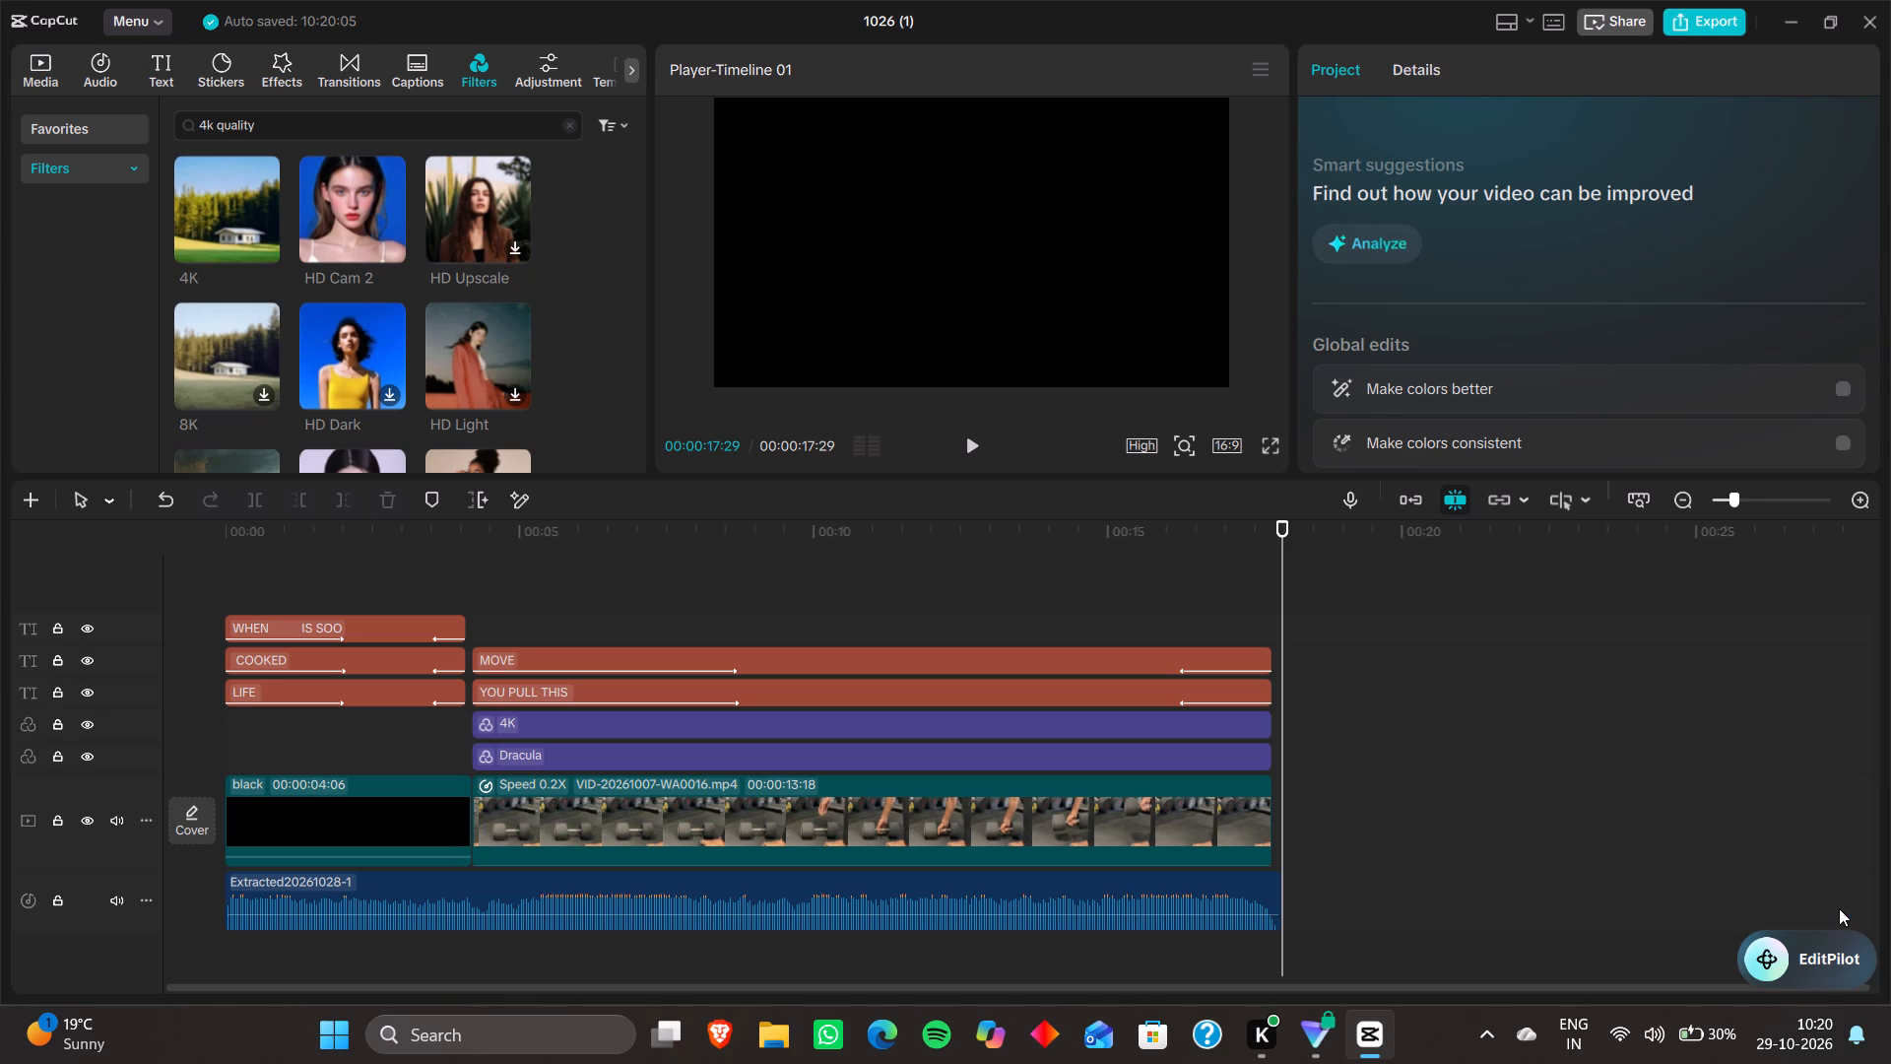
pyautogui.press('space')
pyautogui.press('space')
pyautogui.press('space')
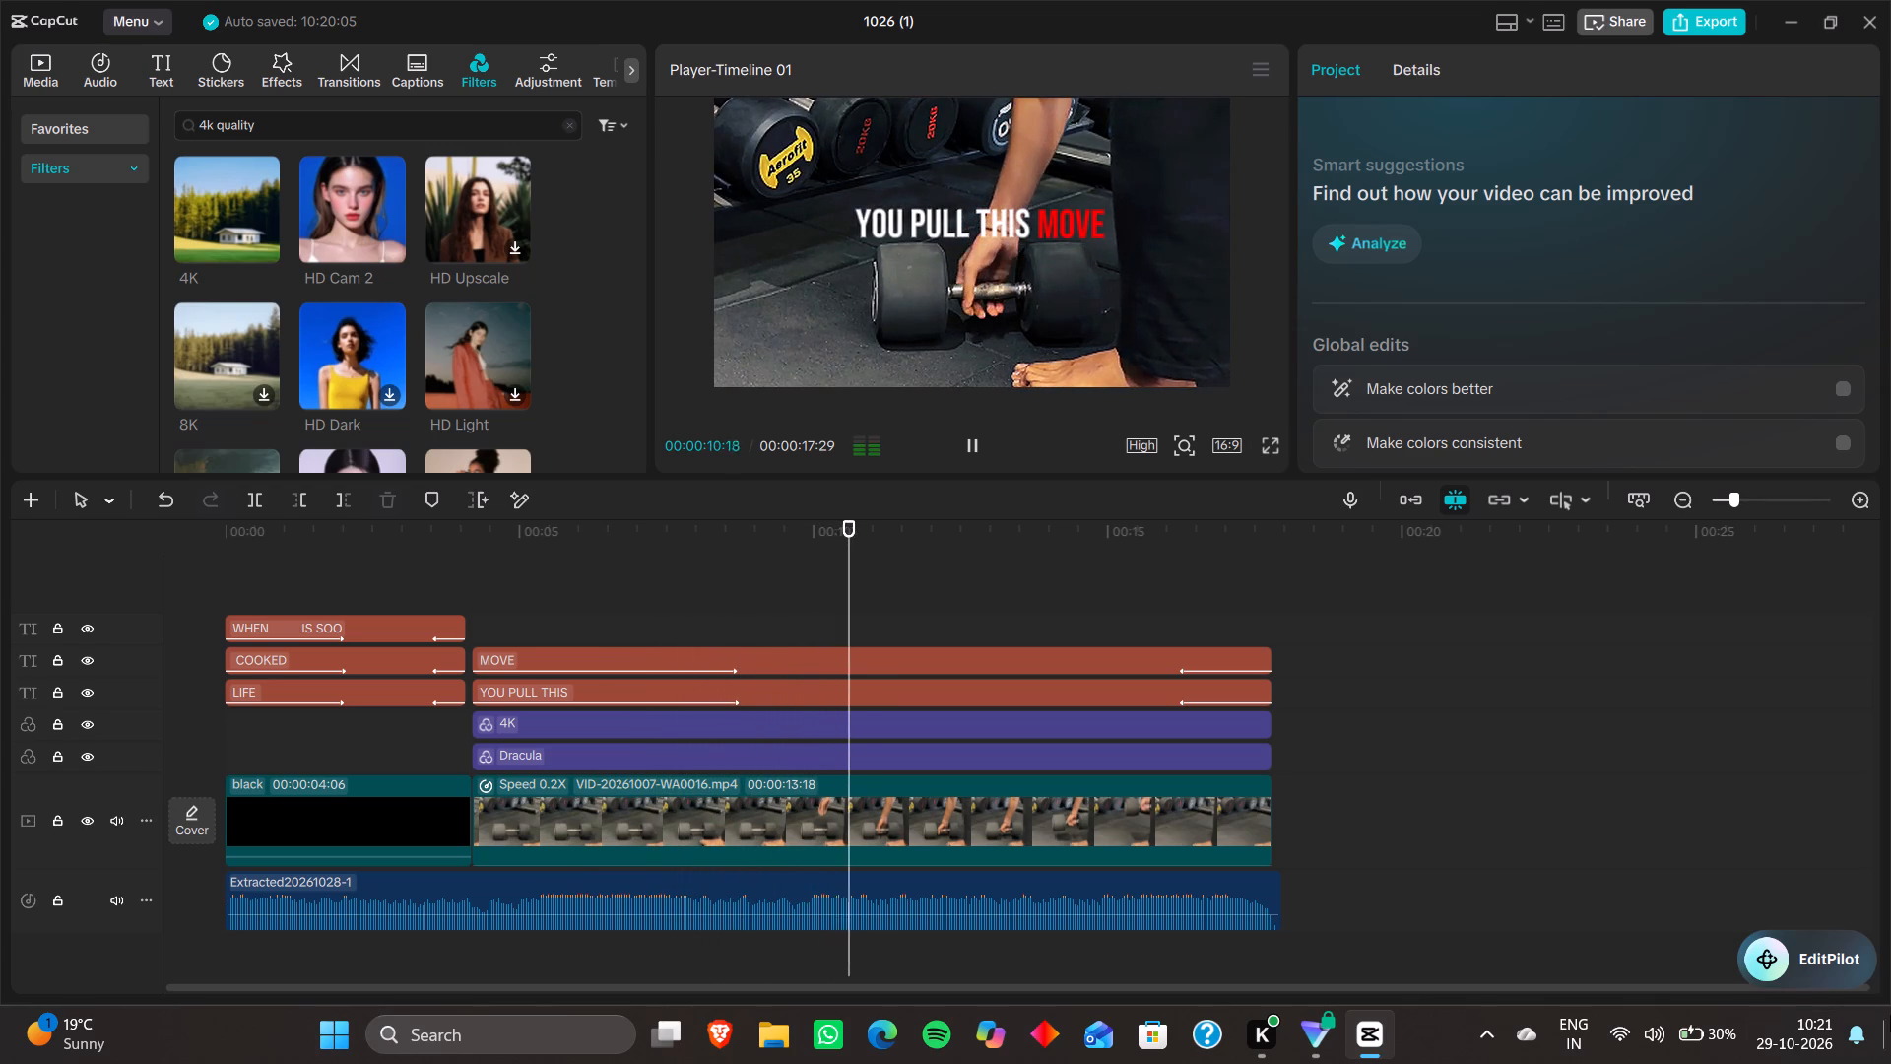
# Set the intensity of the 4K filter over the gym clip to 50.
pyautogui.click(1185, 726)
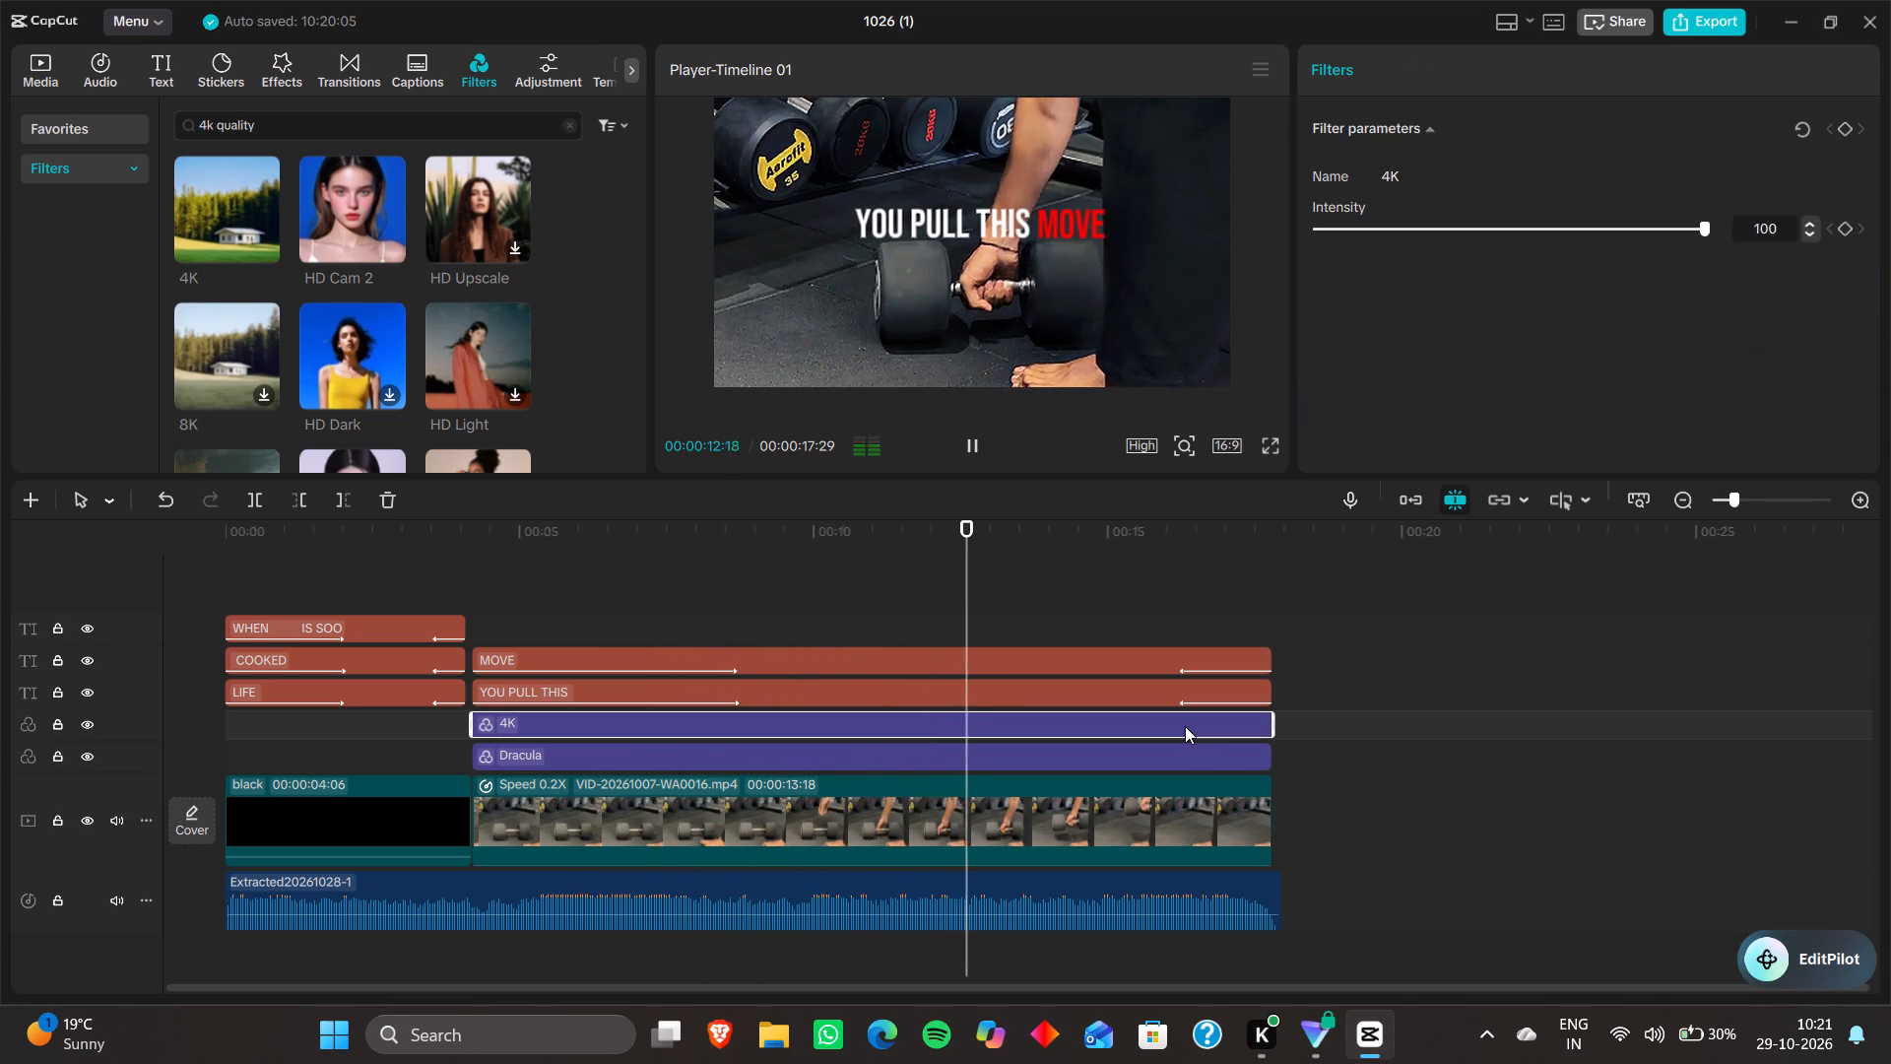
pyautogui.moveTo(1677, 226); pyautogui.dragTo(1510, 230)
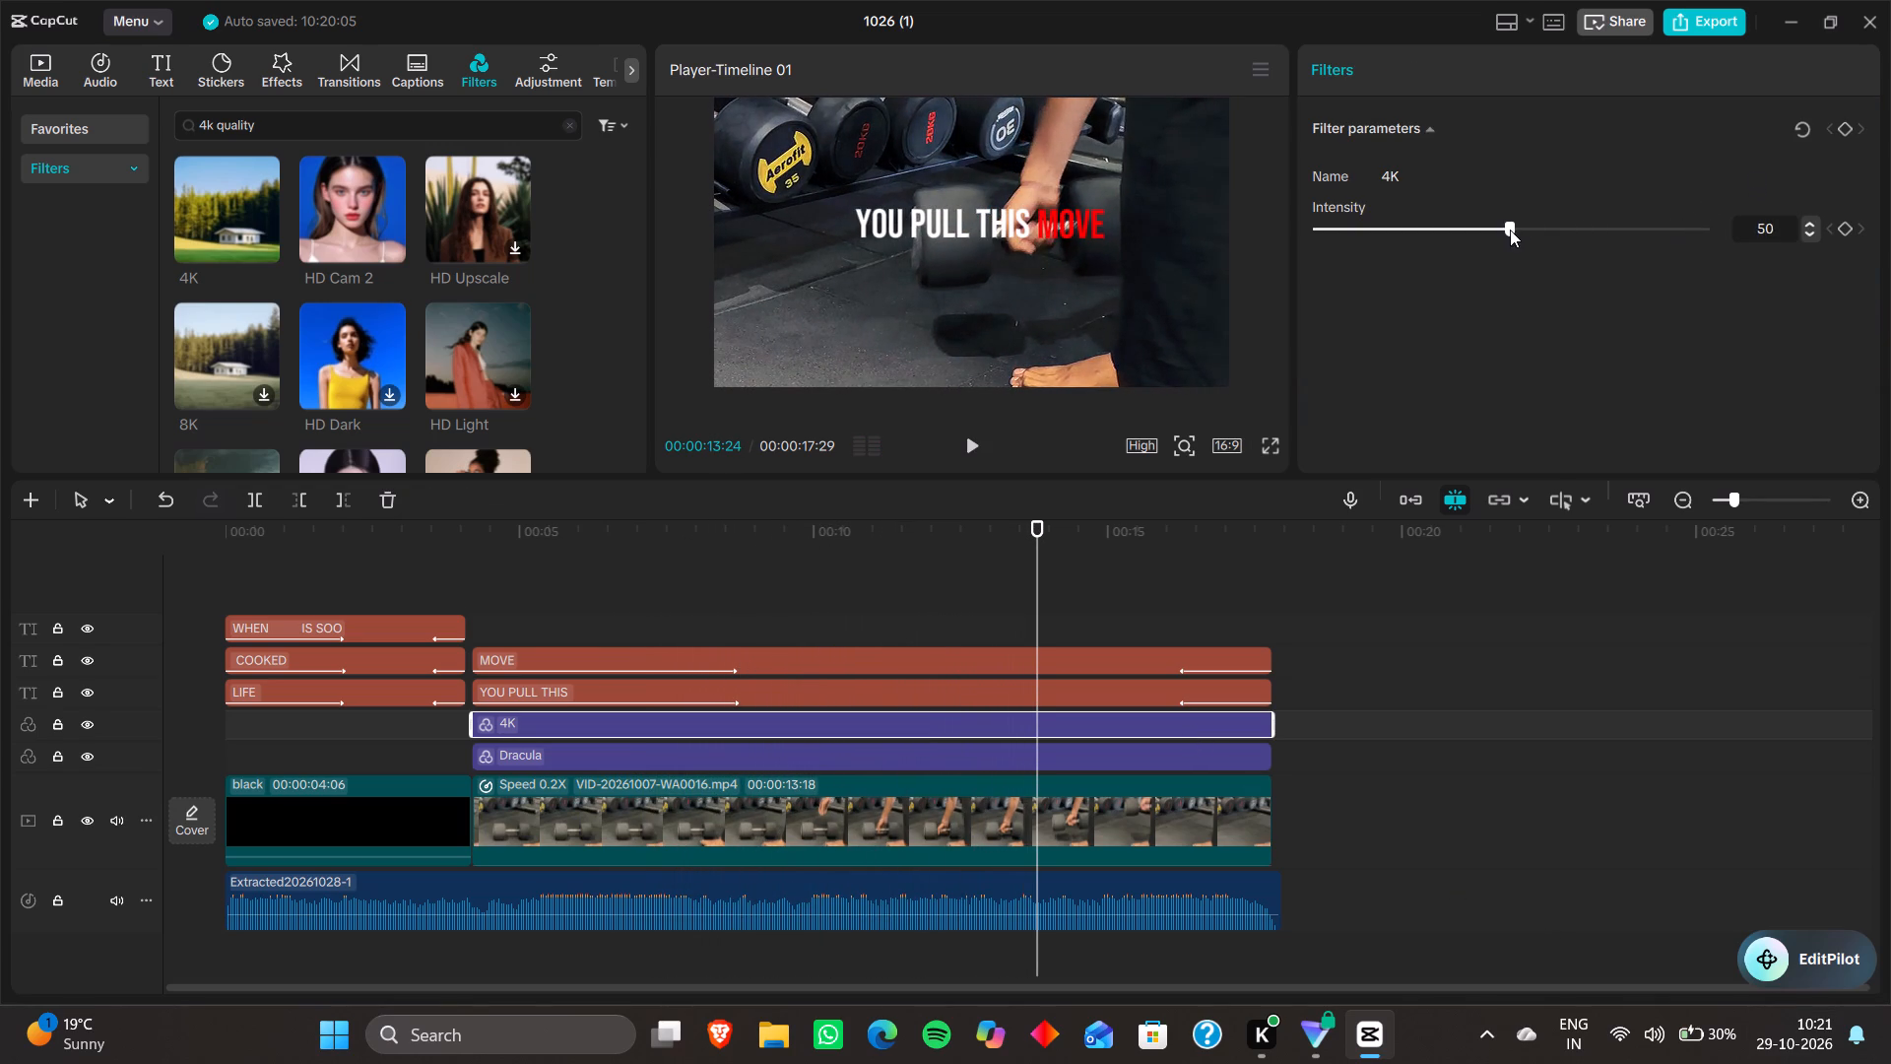
pyautogui.moveTo(1510, 230); pyautogui.dragTo(1499, 228)
pyautogui.moveTo(1499, 228); pyautogui.dragTo(1497, 230)
pyautogui.moveTo(1497, 230); pyautogui.dragTo(1511, 233)
# Play the video from the start to the end to review the gym clip with the reduced 4K filter.
pyautogui.press('Up')
pyautogui.press('Up')
pyautogui.press('Up')
pyautogui.press('Up')
pyautogui.press('Up')
pyautogui.press('space')
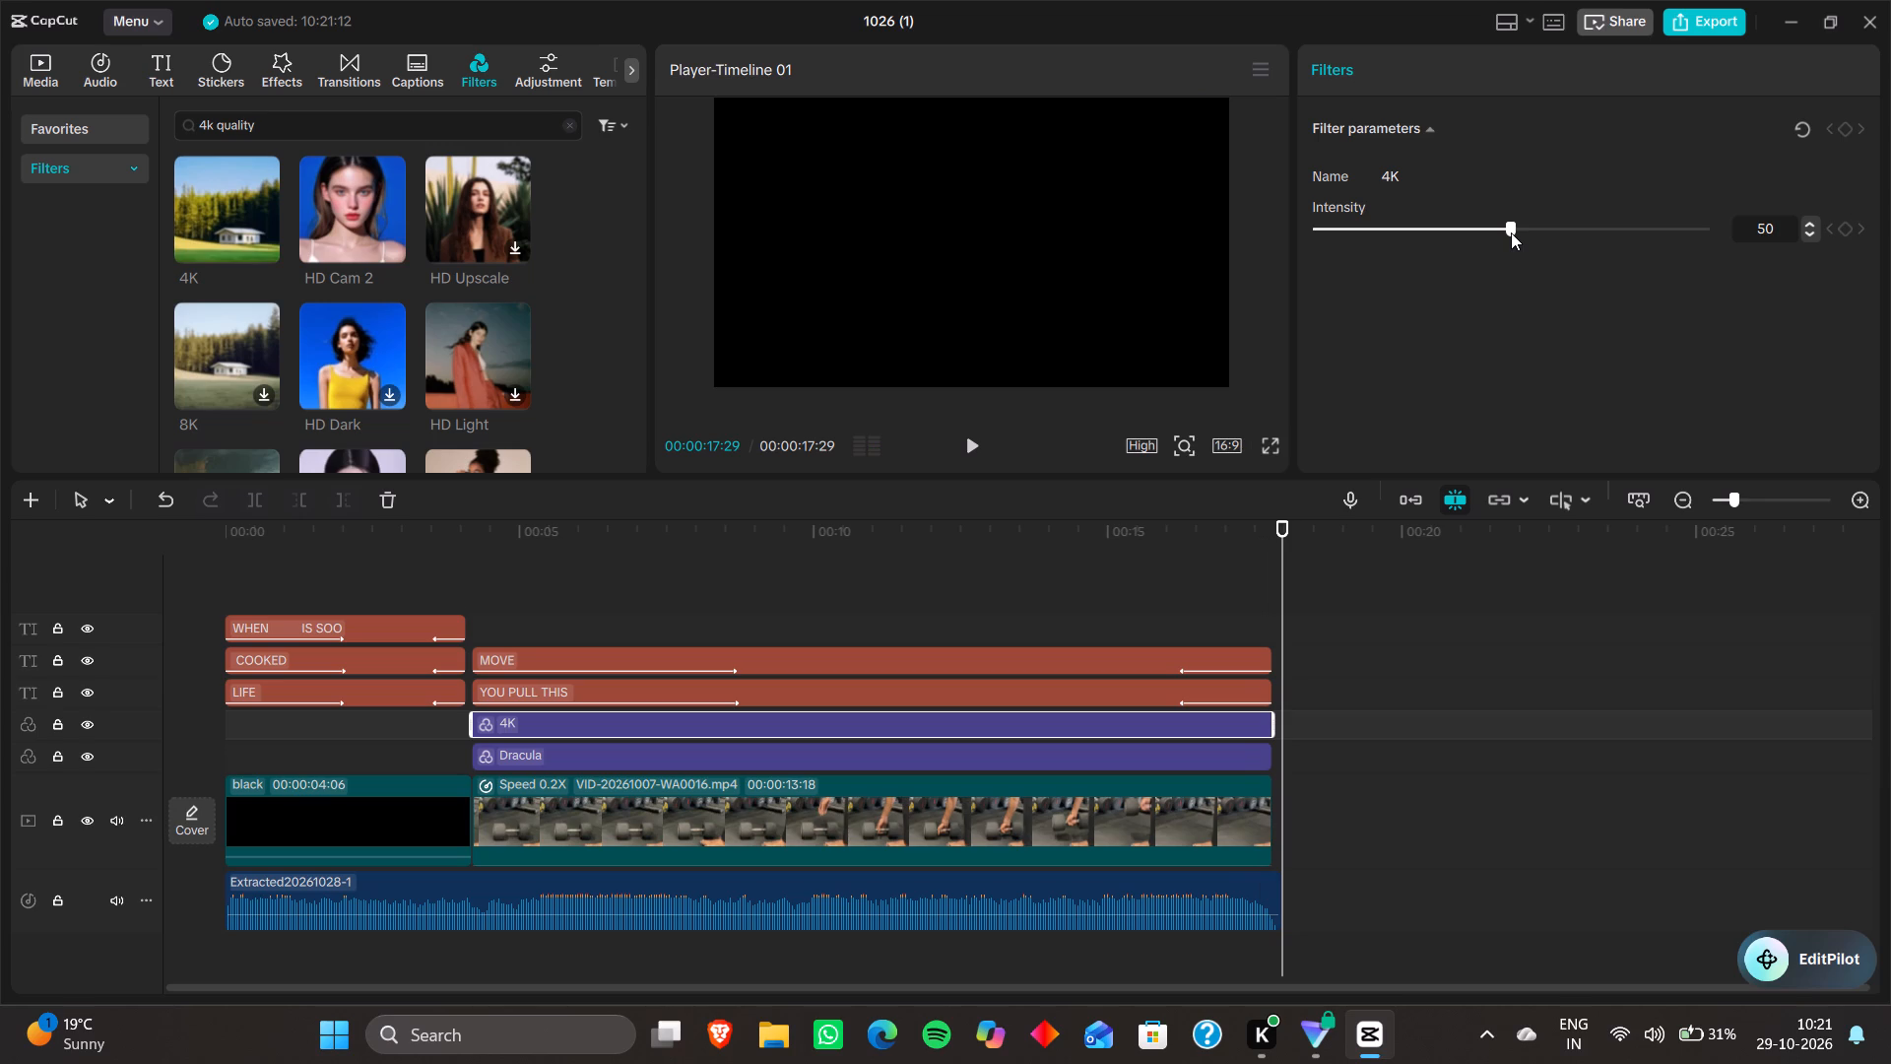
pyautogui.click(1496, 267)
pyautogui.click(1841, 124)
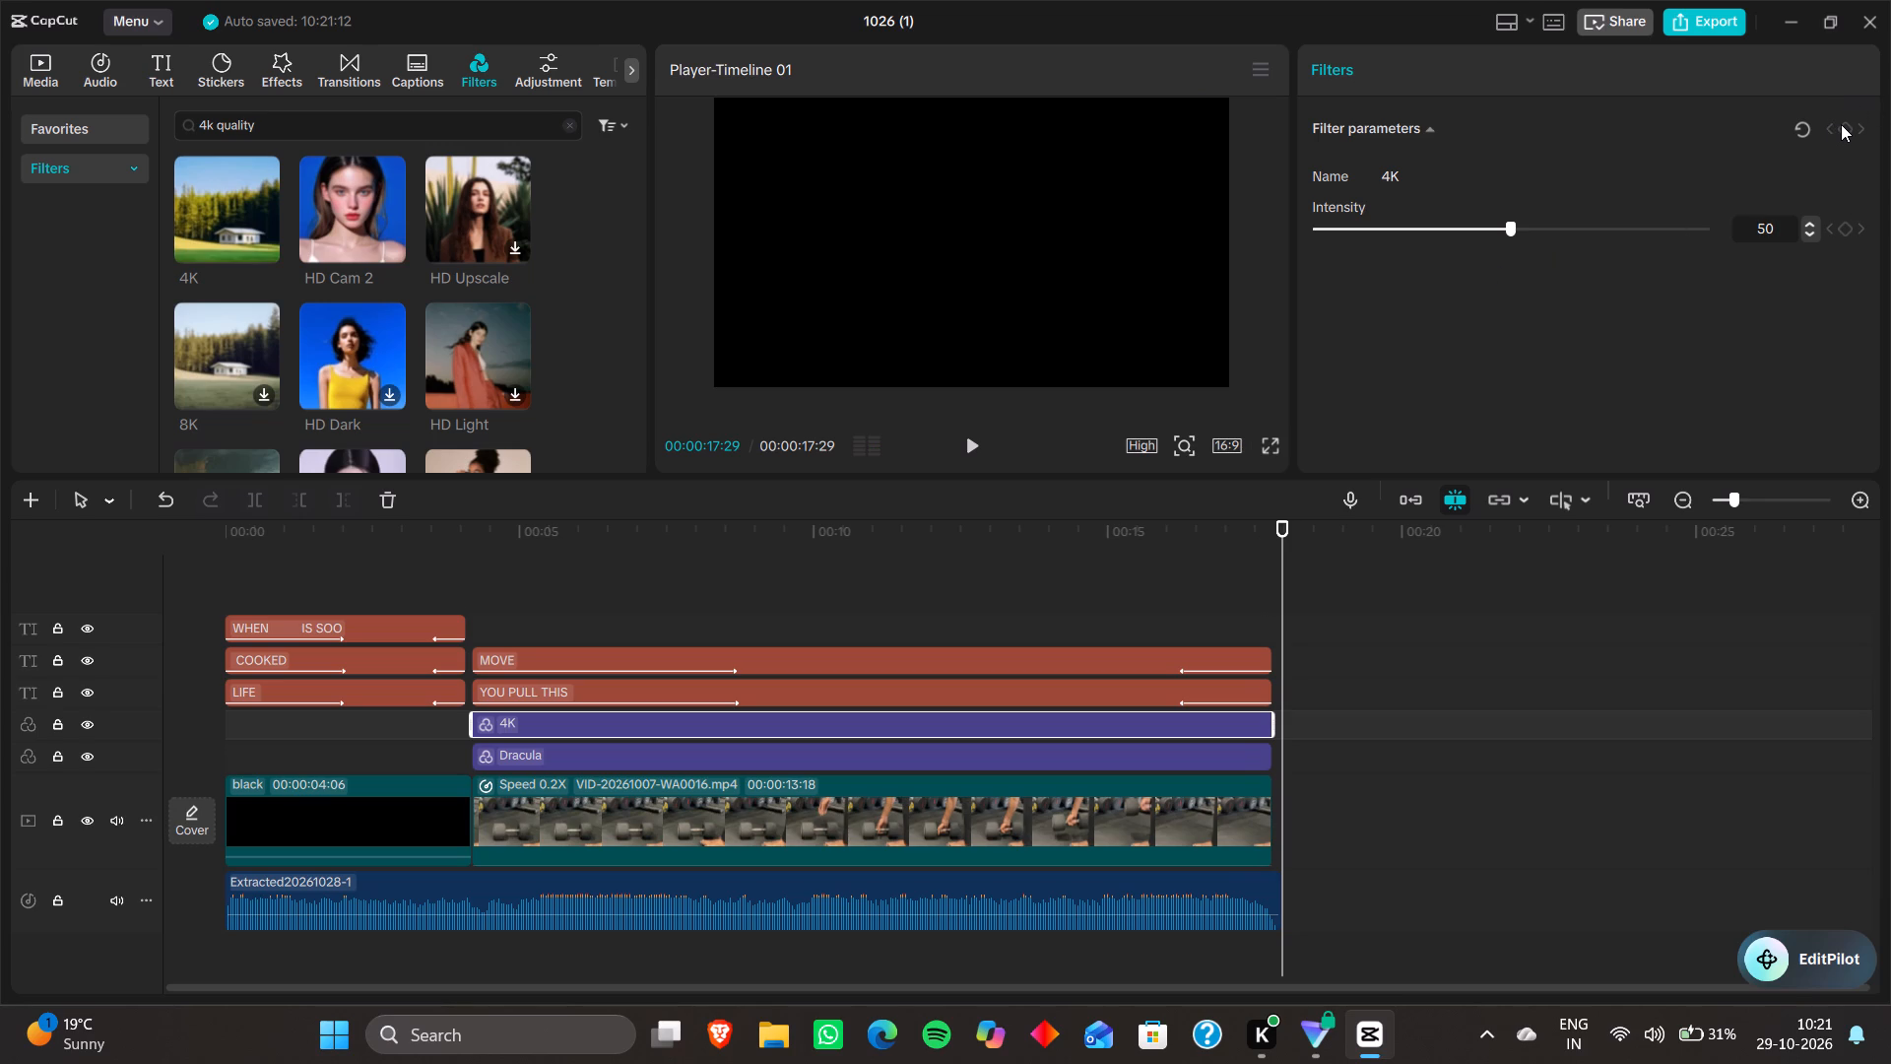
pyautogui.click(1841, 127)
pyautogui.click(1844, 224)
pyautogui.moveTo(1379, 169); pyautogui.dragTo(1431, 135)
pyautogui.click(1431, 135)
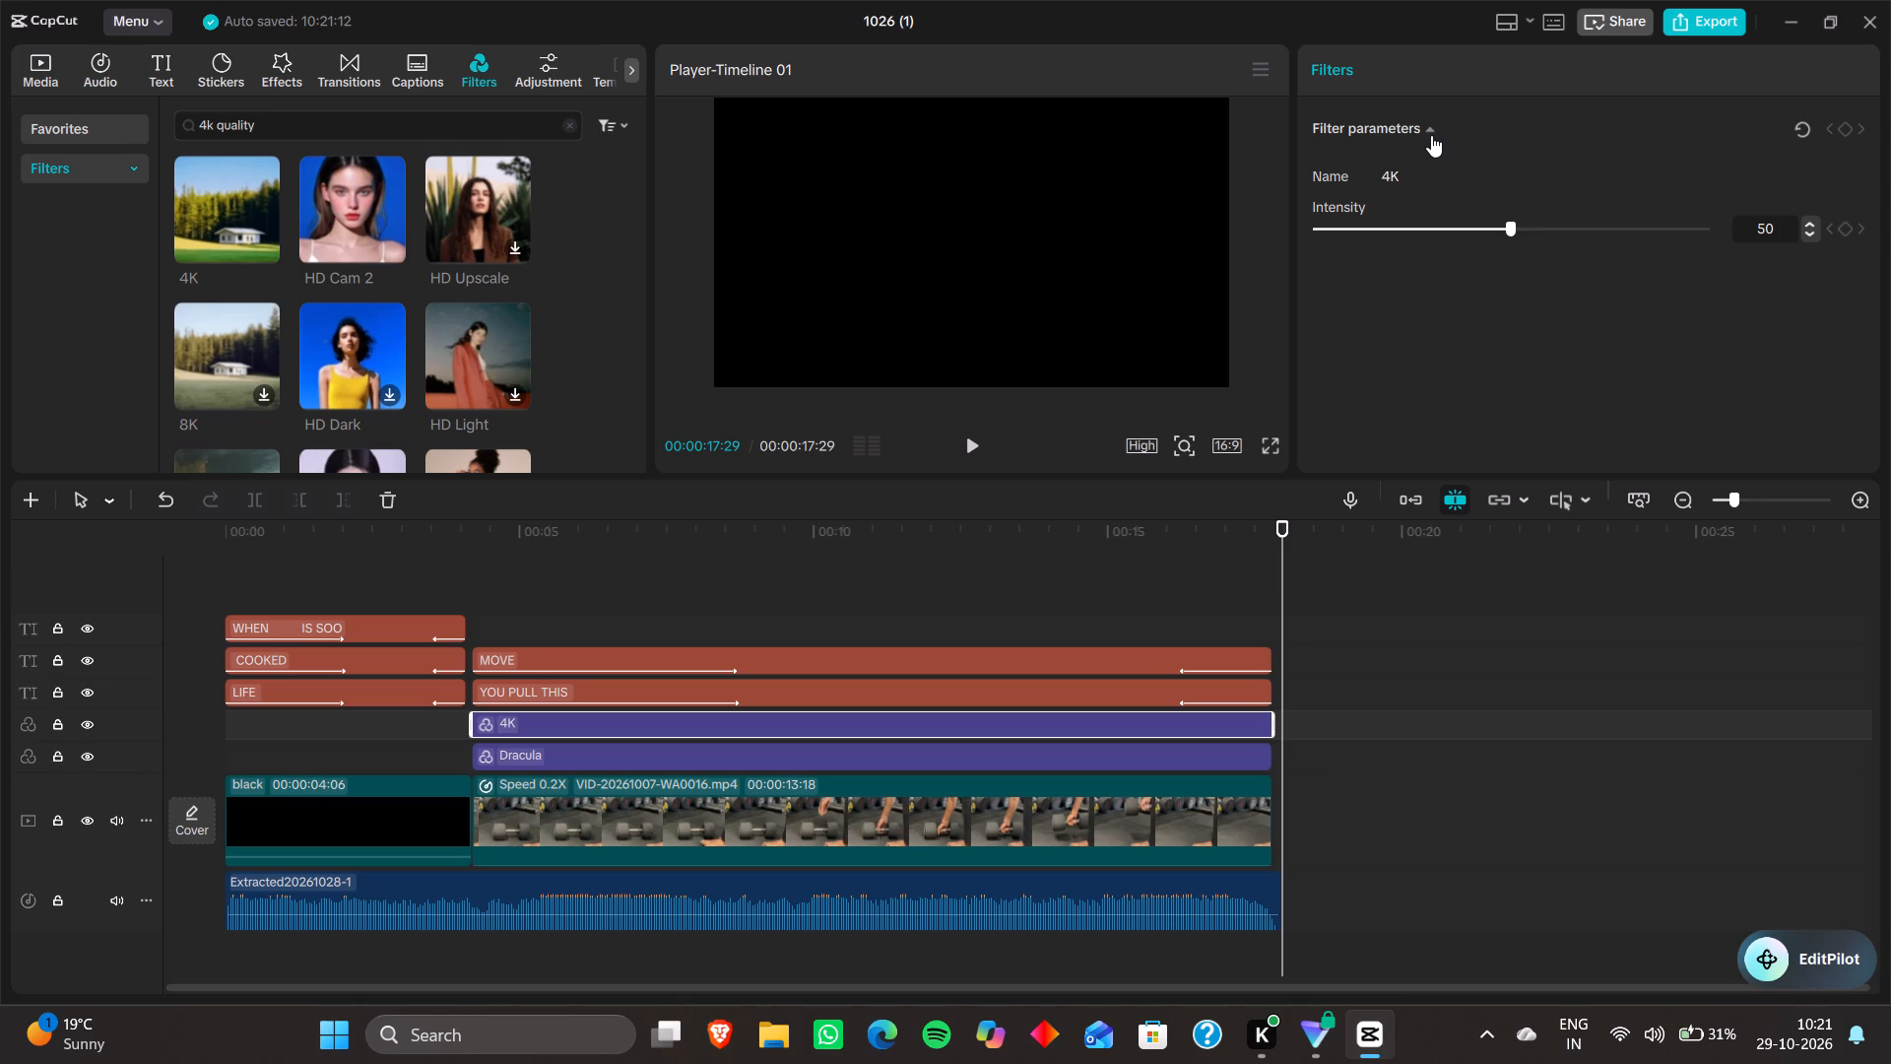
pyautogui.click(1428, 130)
# Play the whole video from the start in full screen to review the titles and filters, and return to the editor.
pyautogui.press('Up')
pyautogui.press('Up')
pyautogui.press('Up')
pyautogui.press('Up')
pyautogui.press('Up')
pyautogui.press('Up')
pyautogui.press('Up')
pyautogui.press('Up')
pyautogui.press('Up')
pyautogui.press('Up')
pyautogui.press('Up')
pyautogui.press('Up')
pyautogui.press('Up')
pyautogui.click(1265, 461)
pyautogui.click(1267, 449)
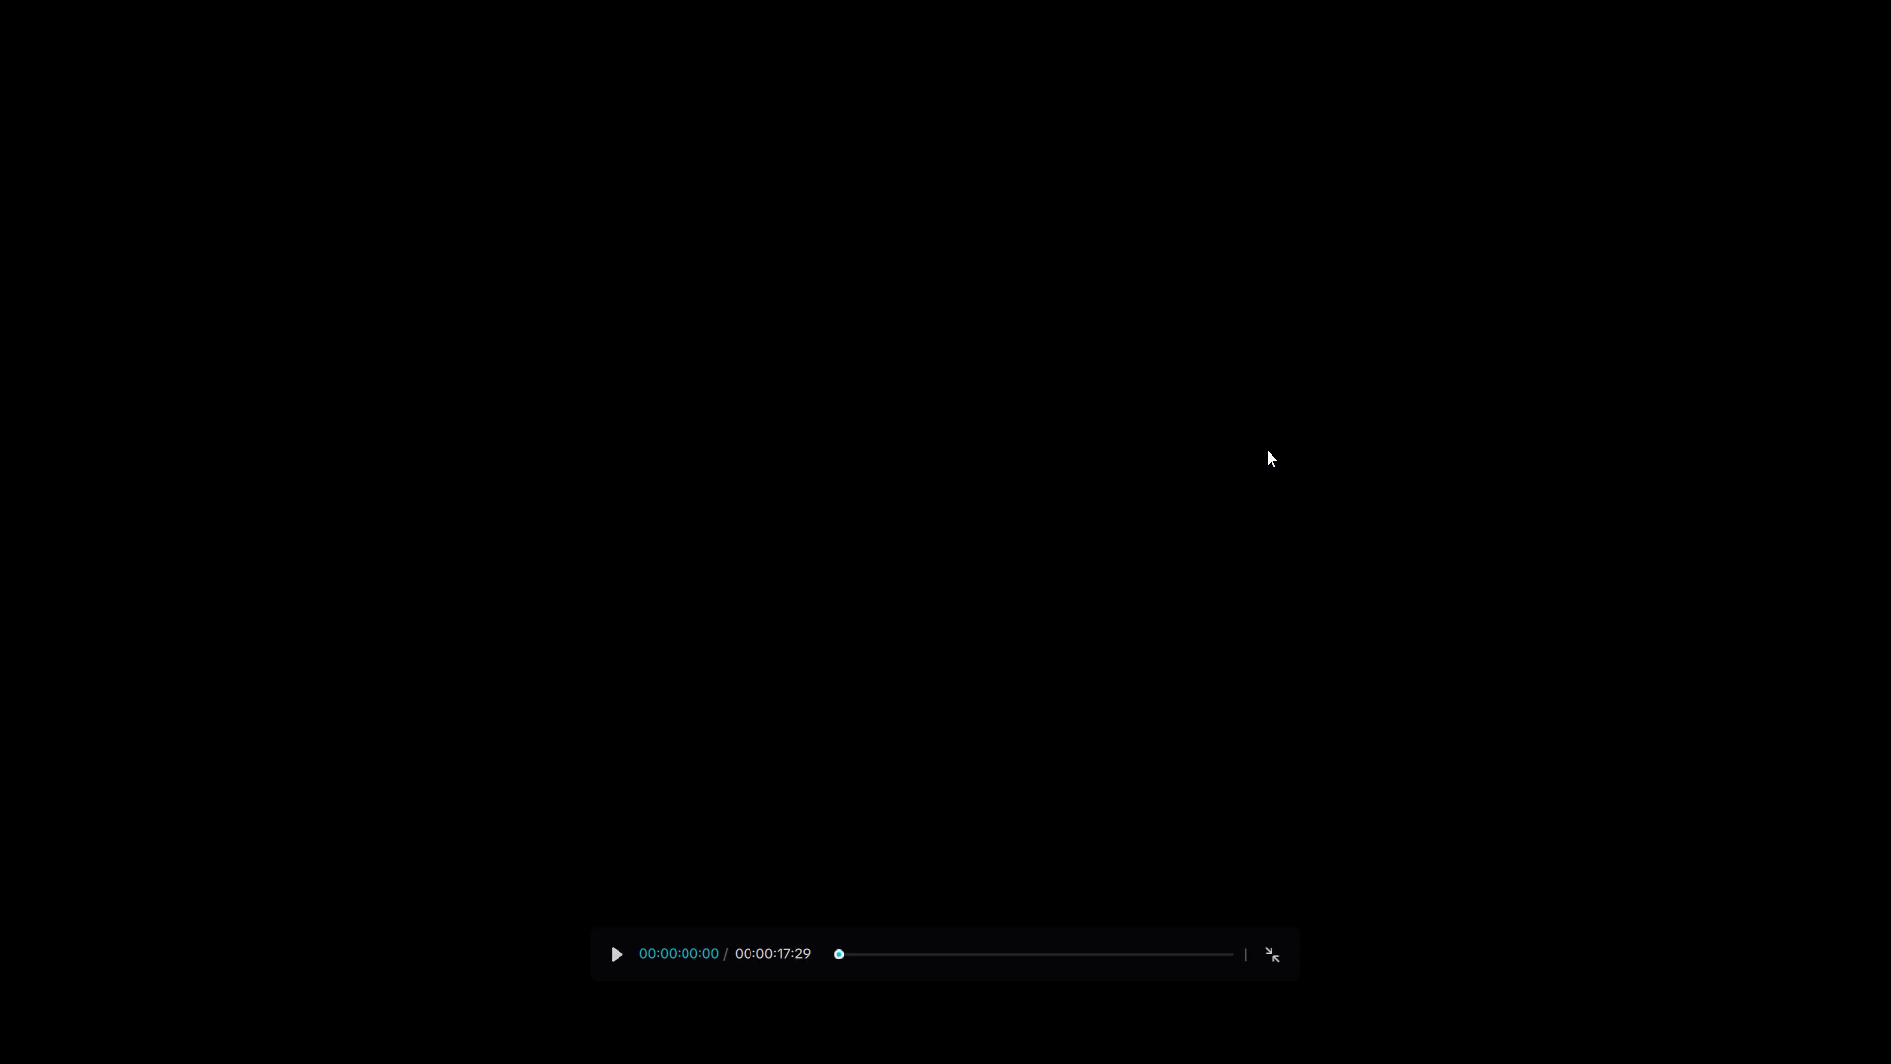
pyautogui.press('space')
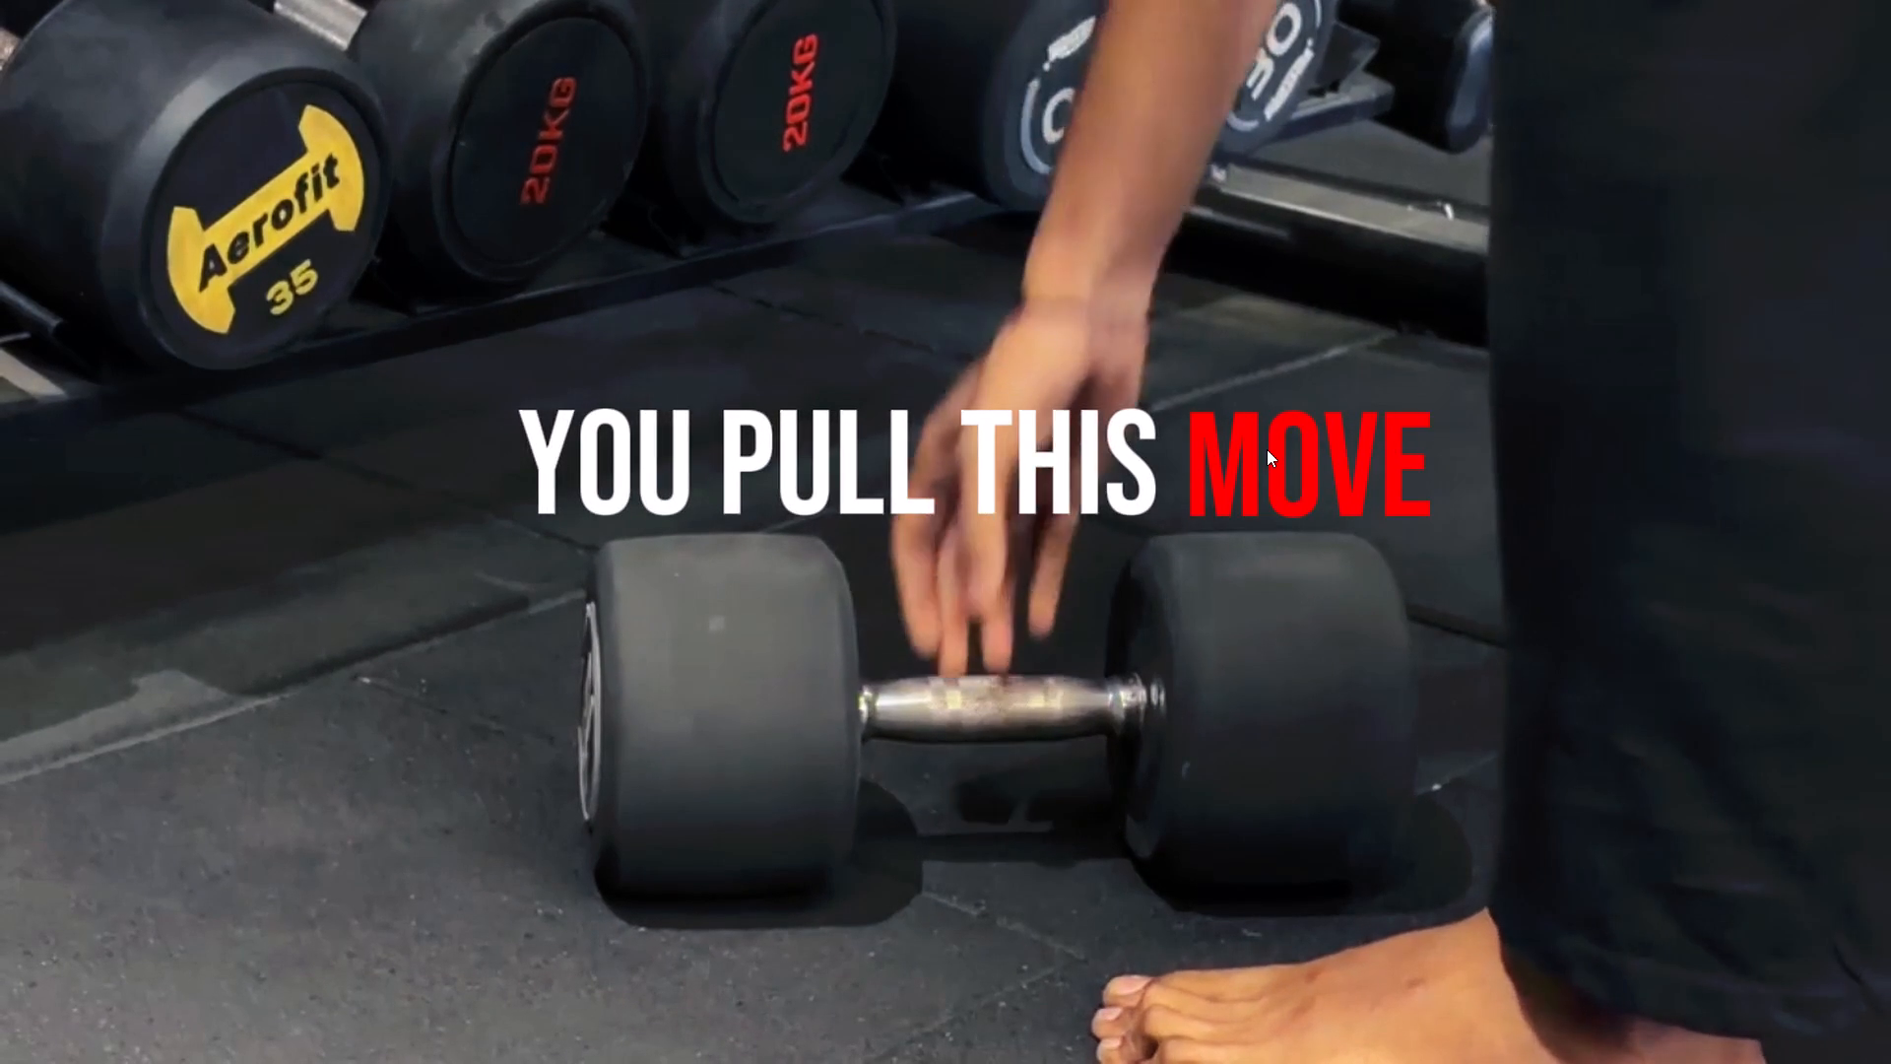
pyautogui.click(1267, 449)
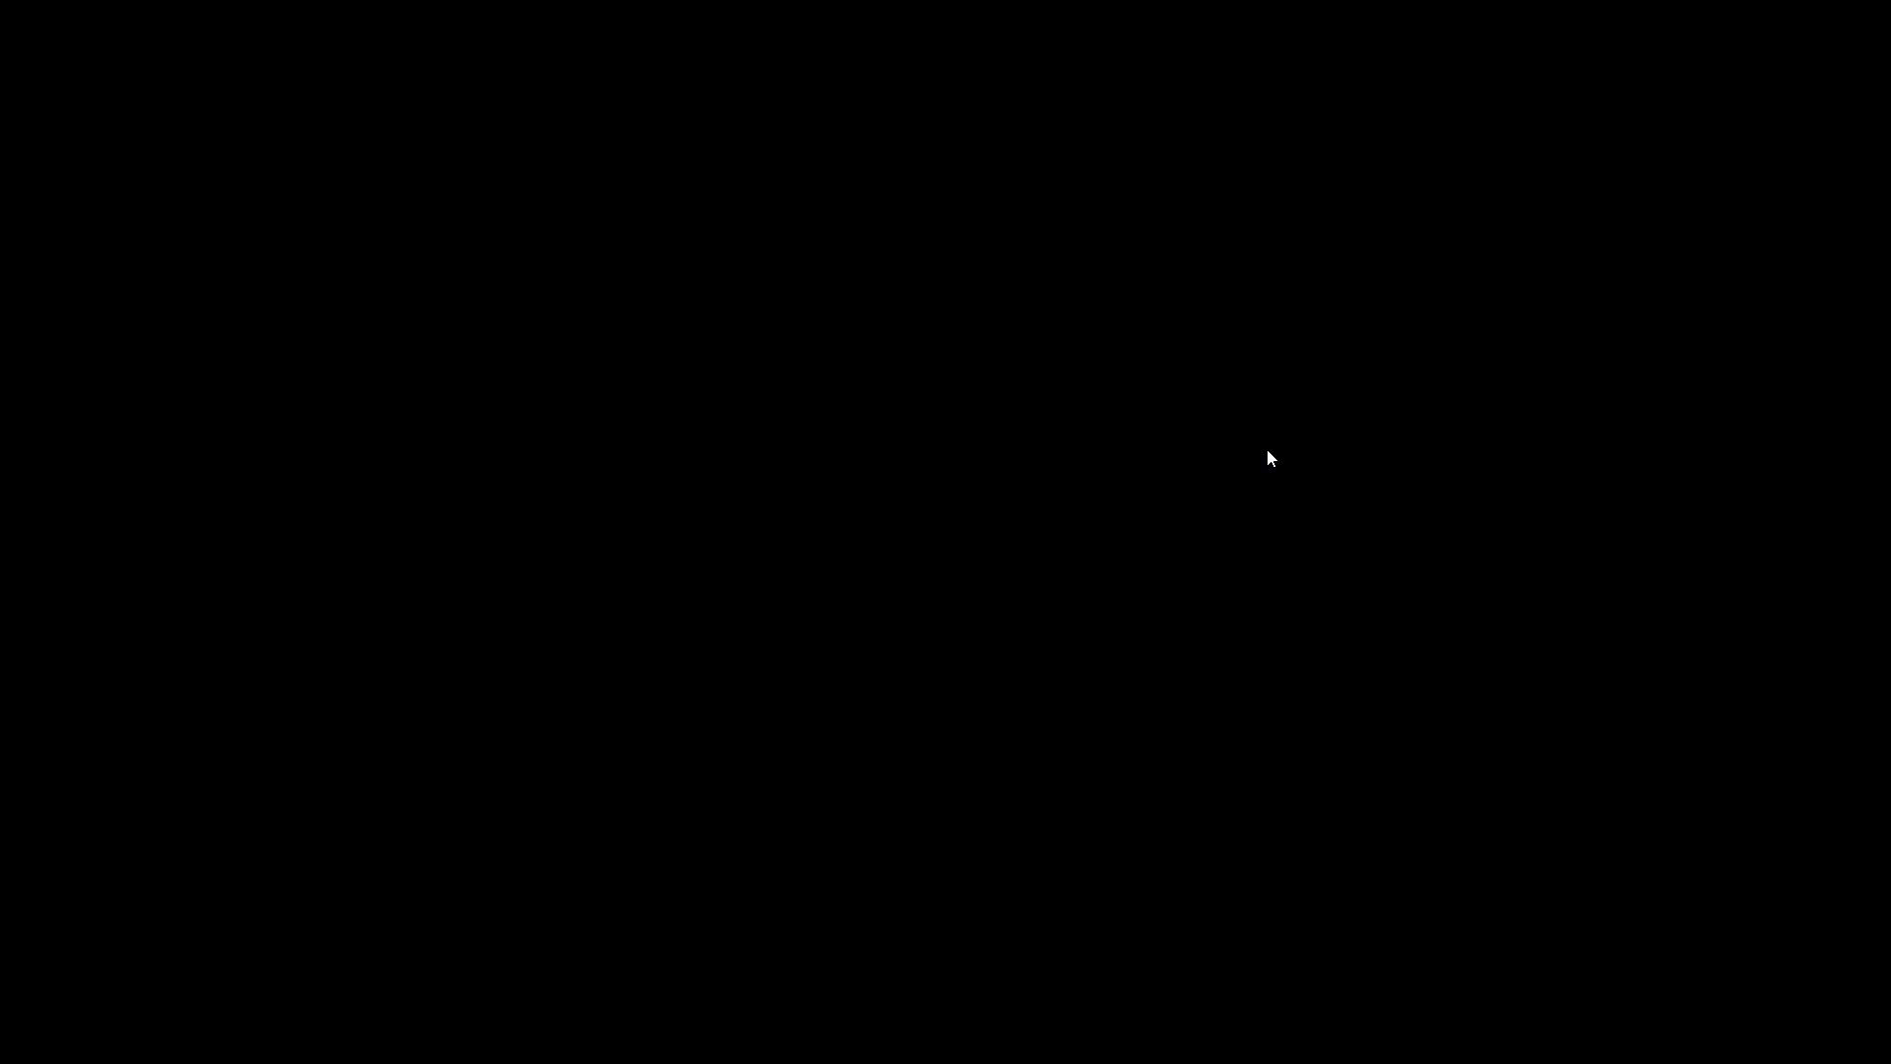
pyautogui.click(1517, 168)
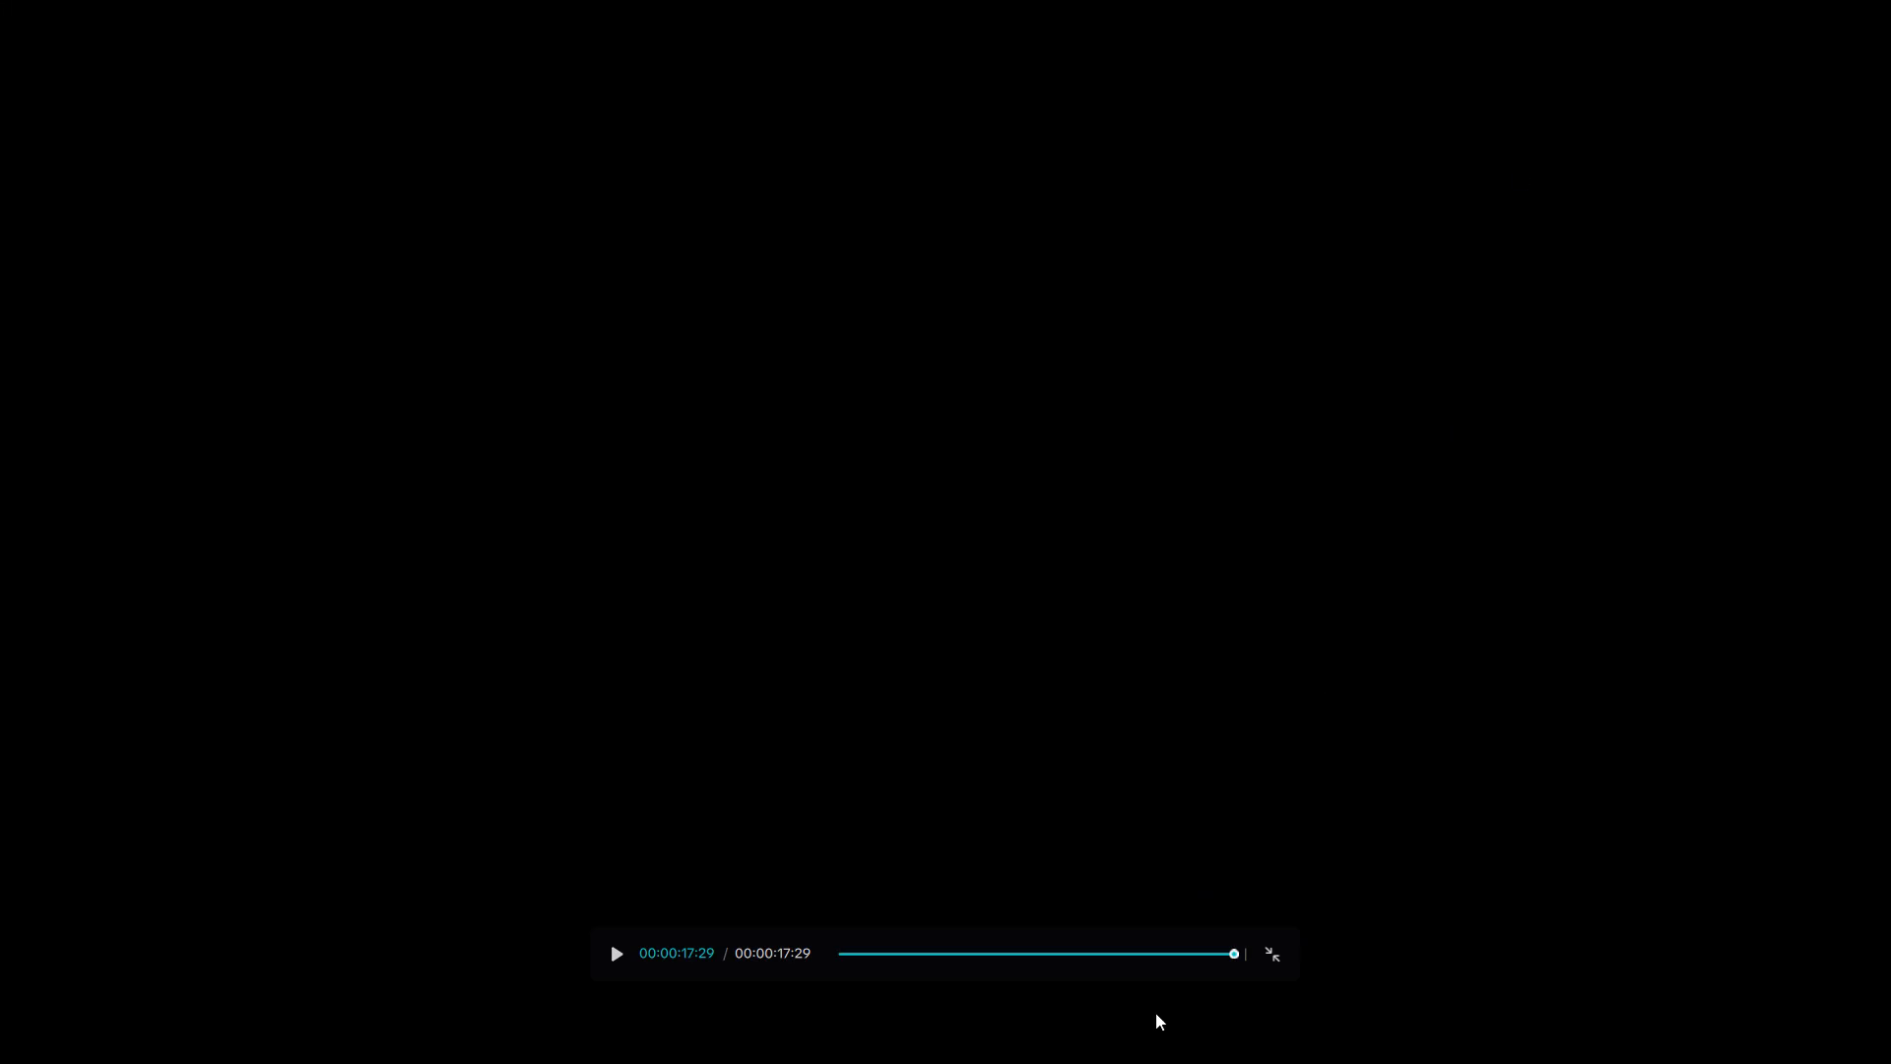
pyautogui.click(1274, 944)
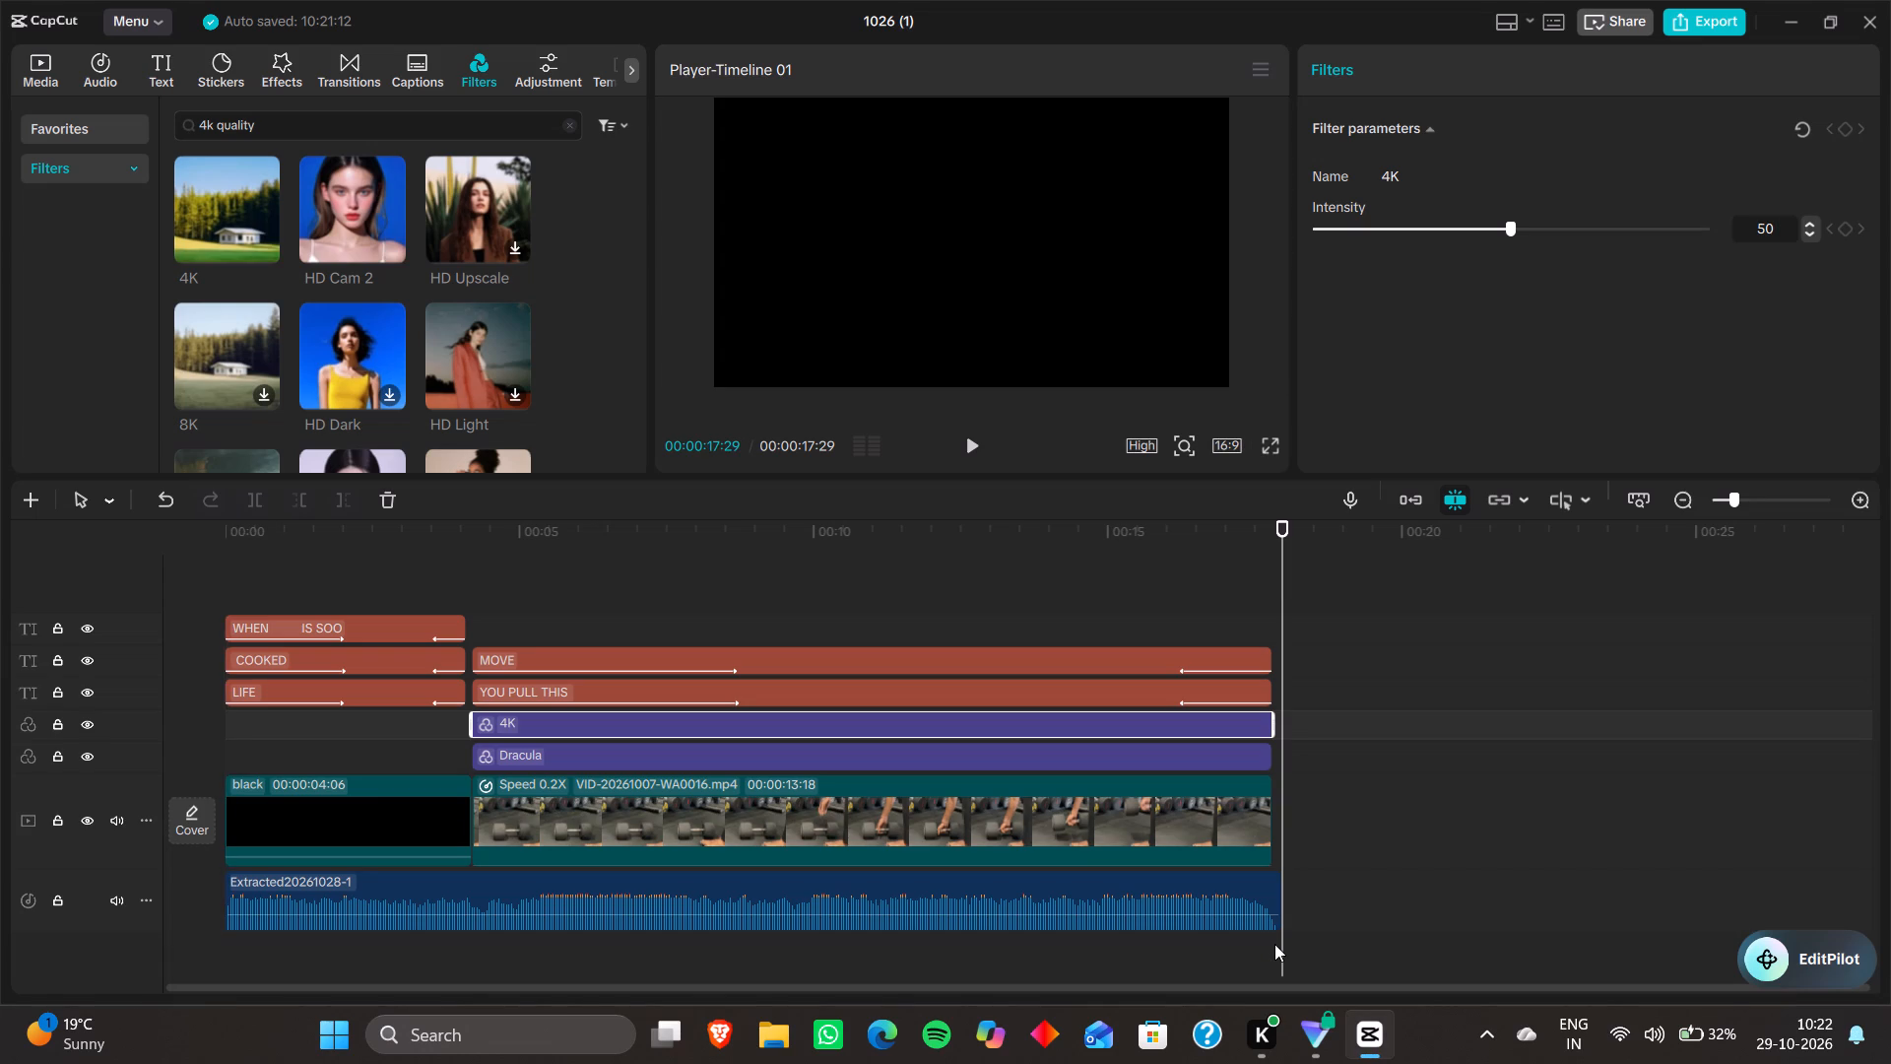
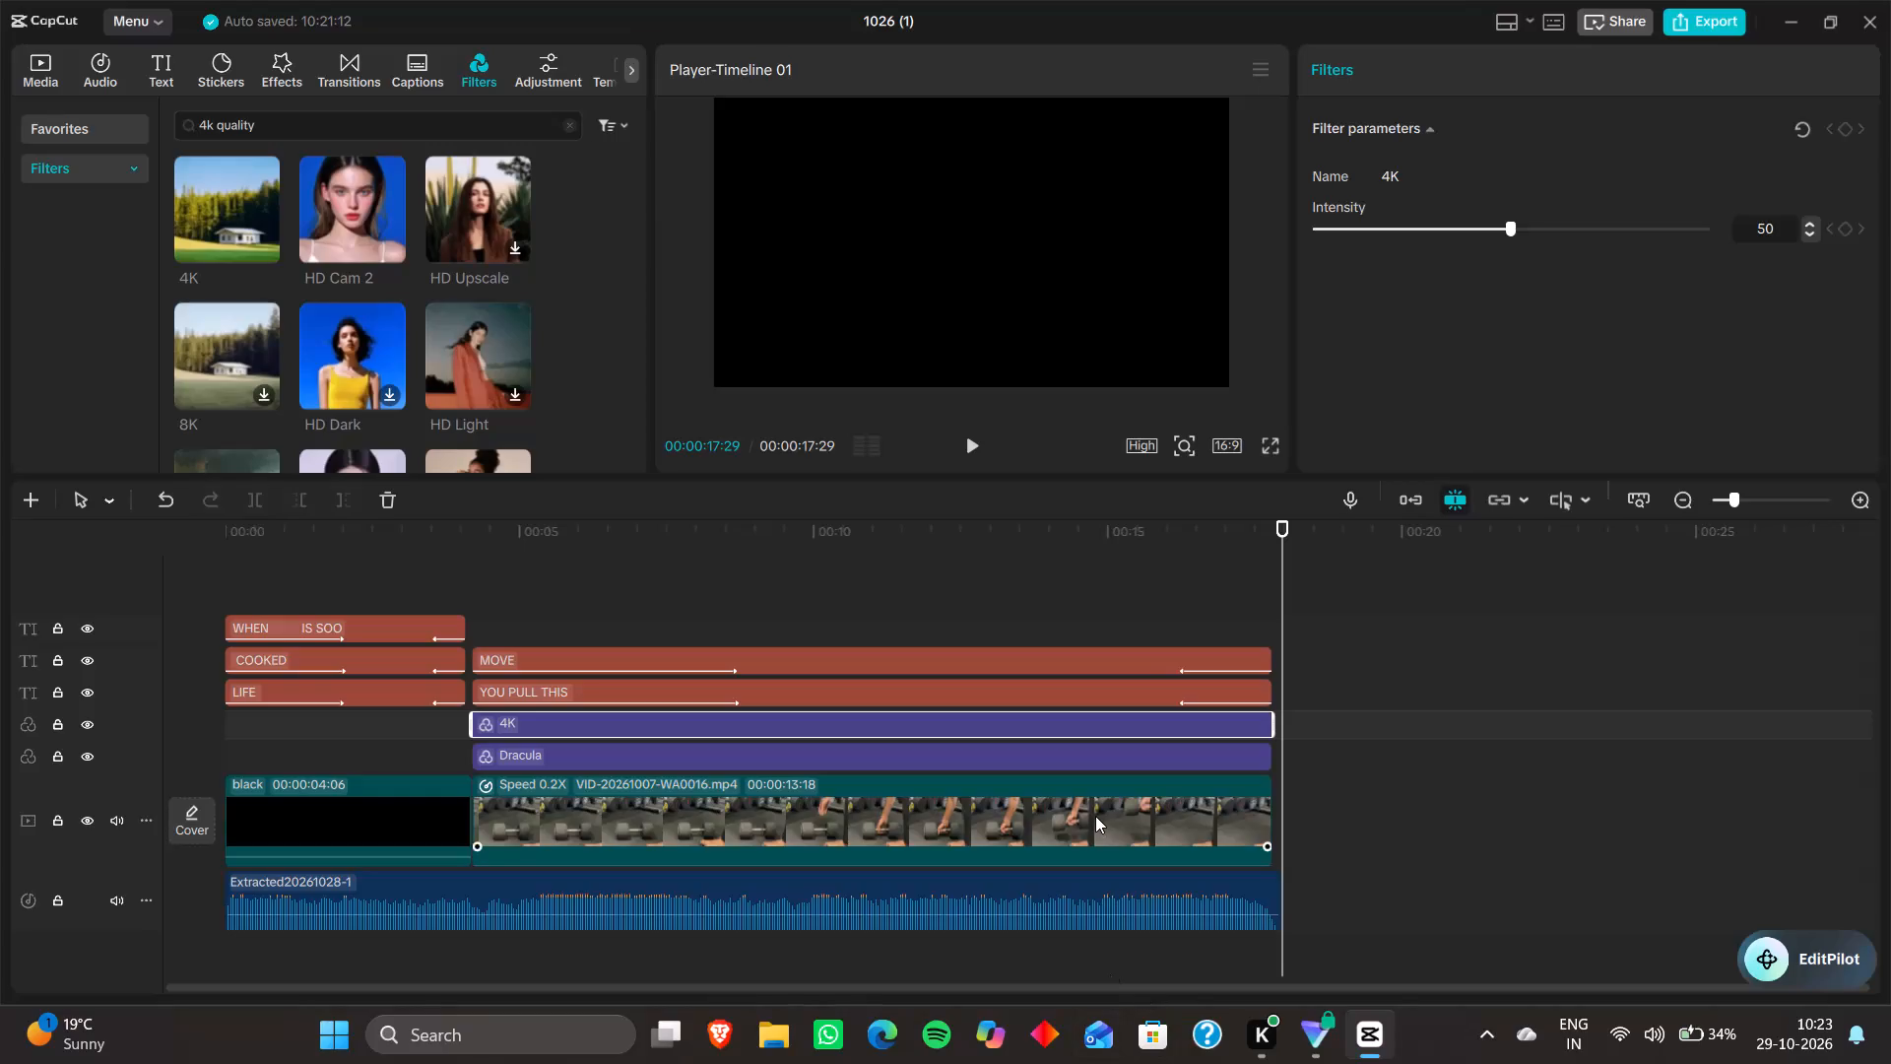
# Select the gym clip and look through its basic video properties for quality options.
pyautogui.click(1095, 816)
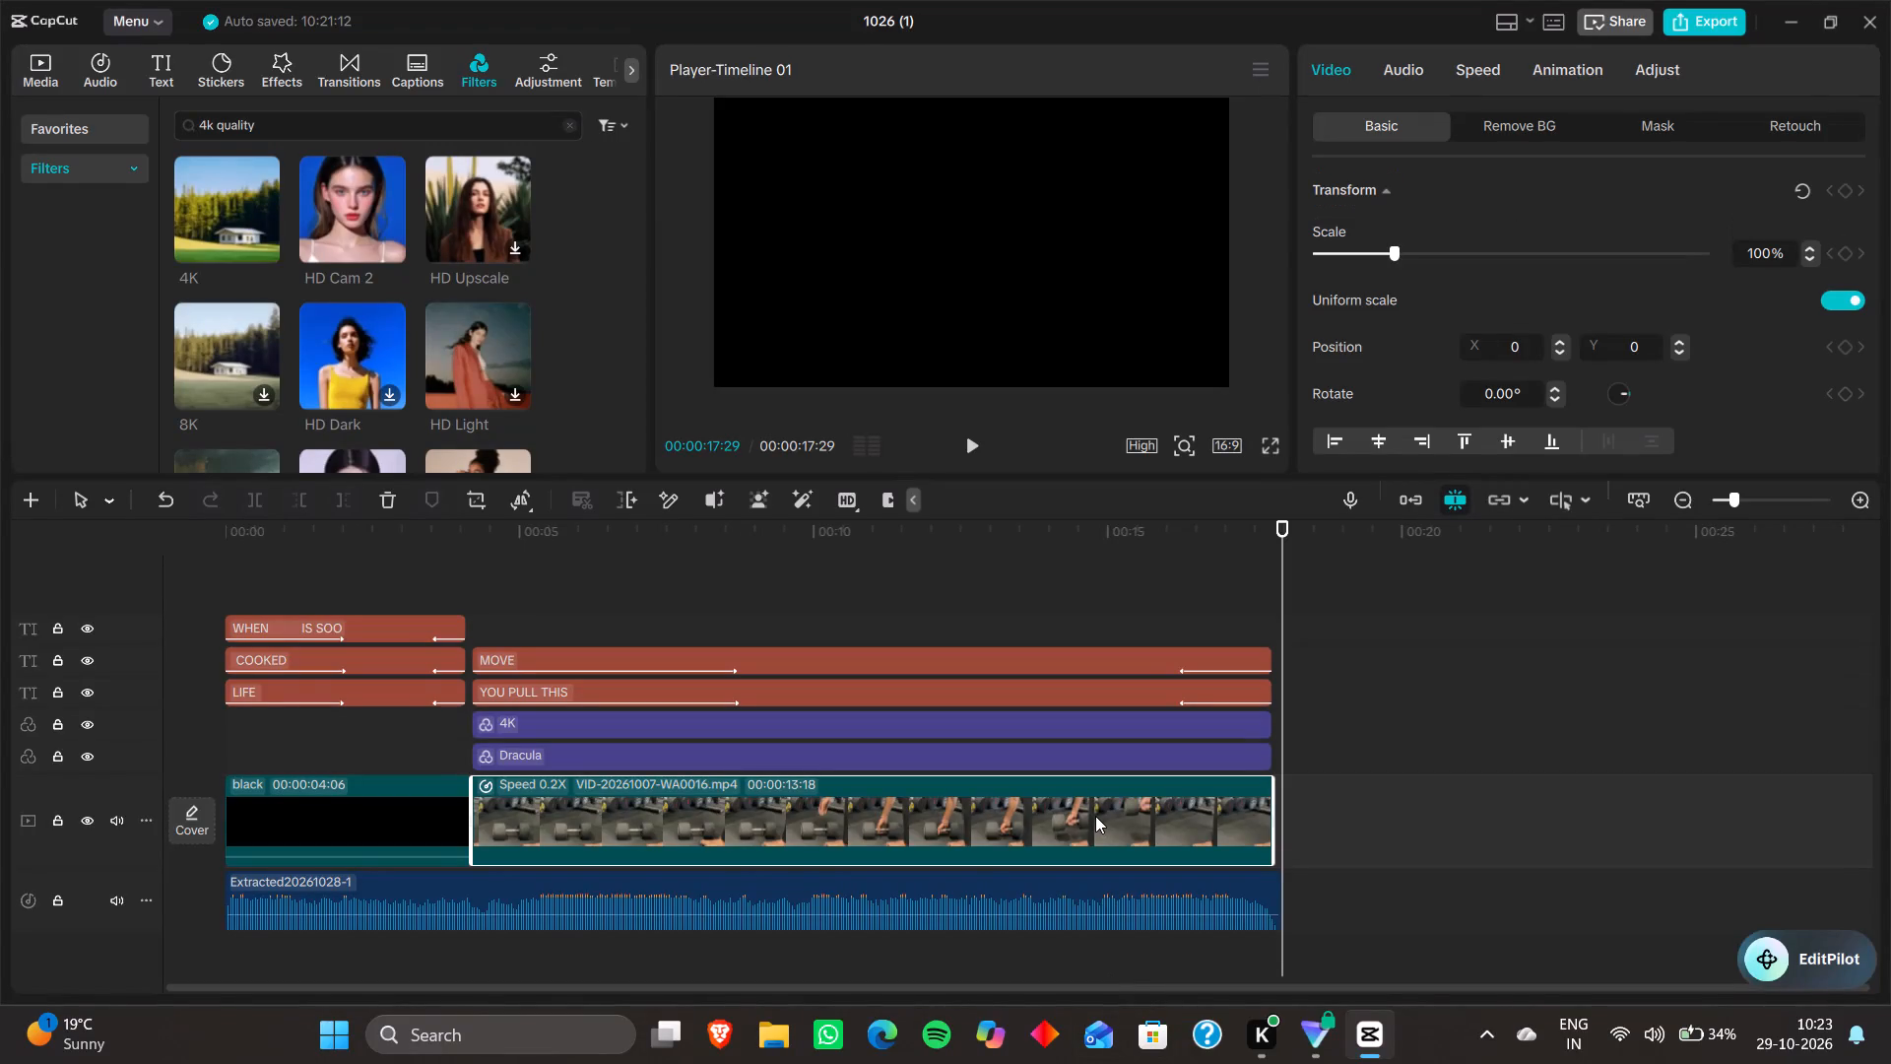
pyautogui.scroll(-2, 1429, 339)
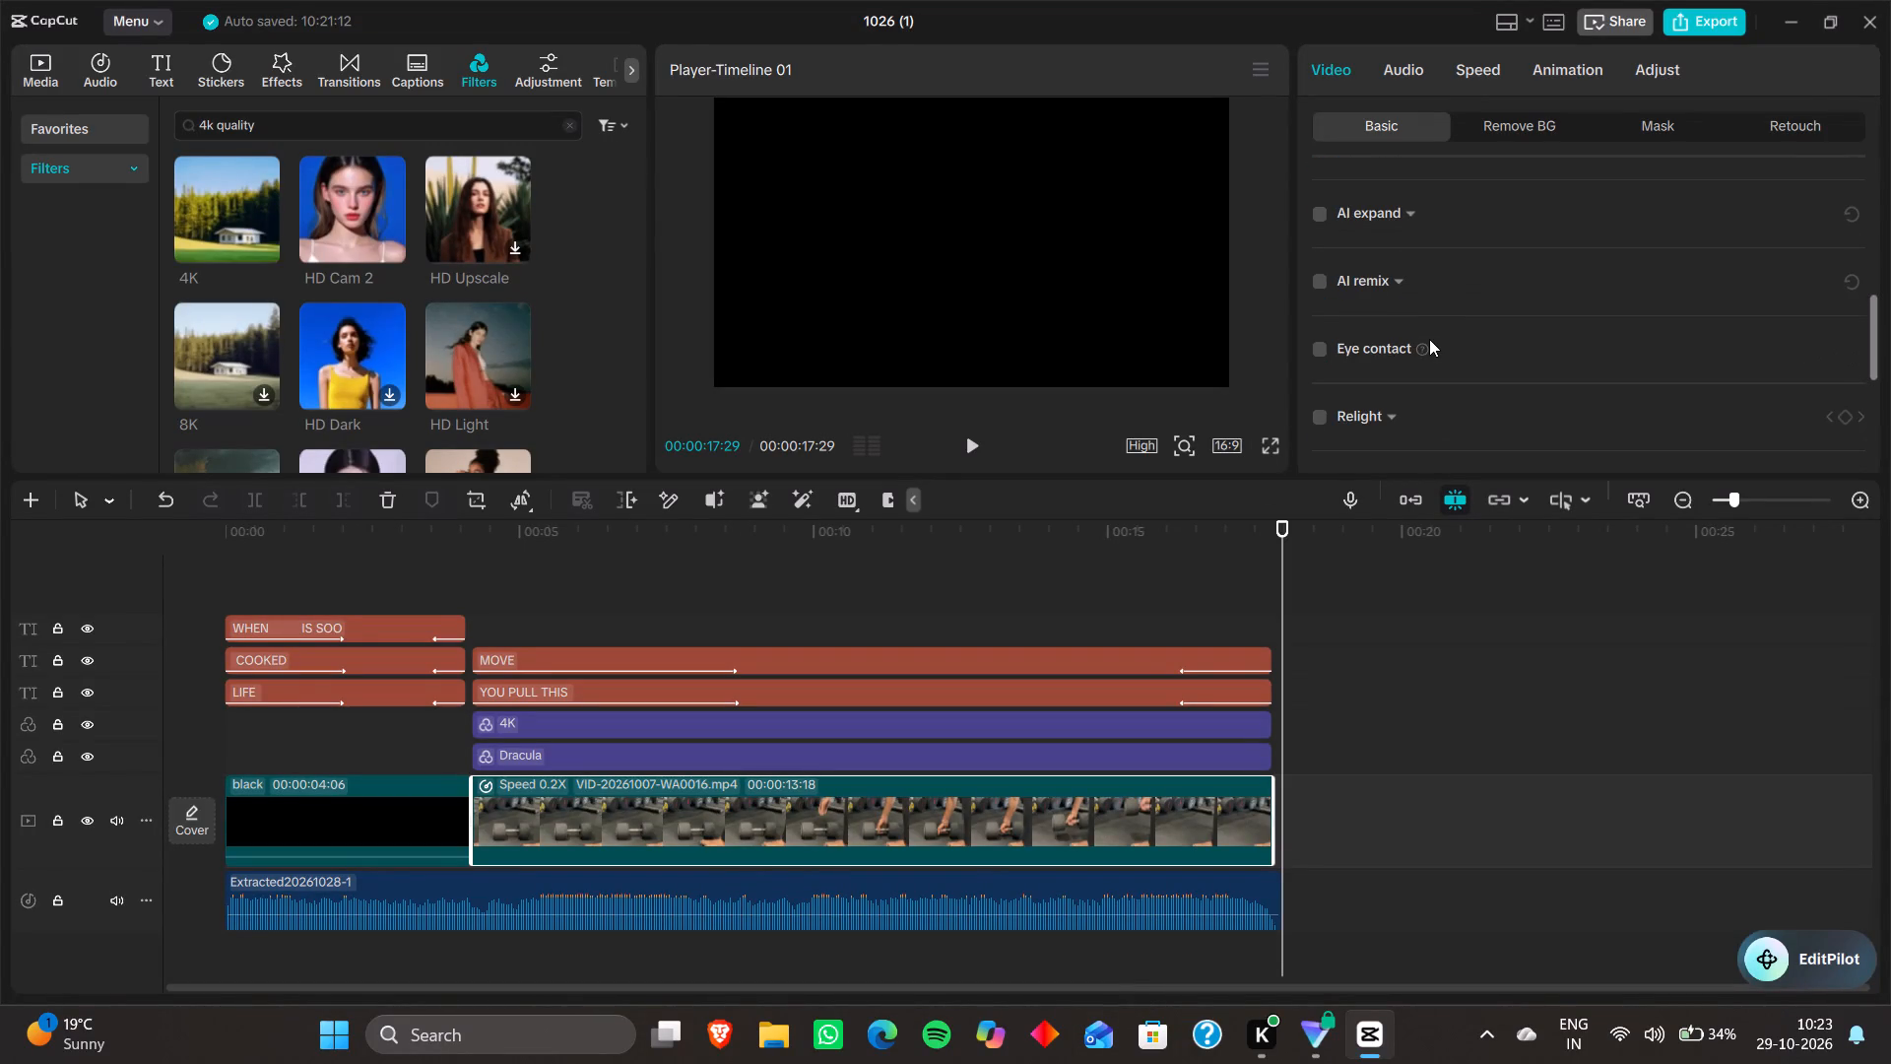
pyautogui.scroll(-1, 1429, 339)
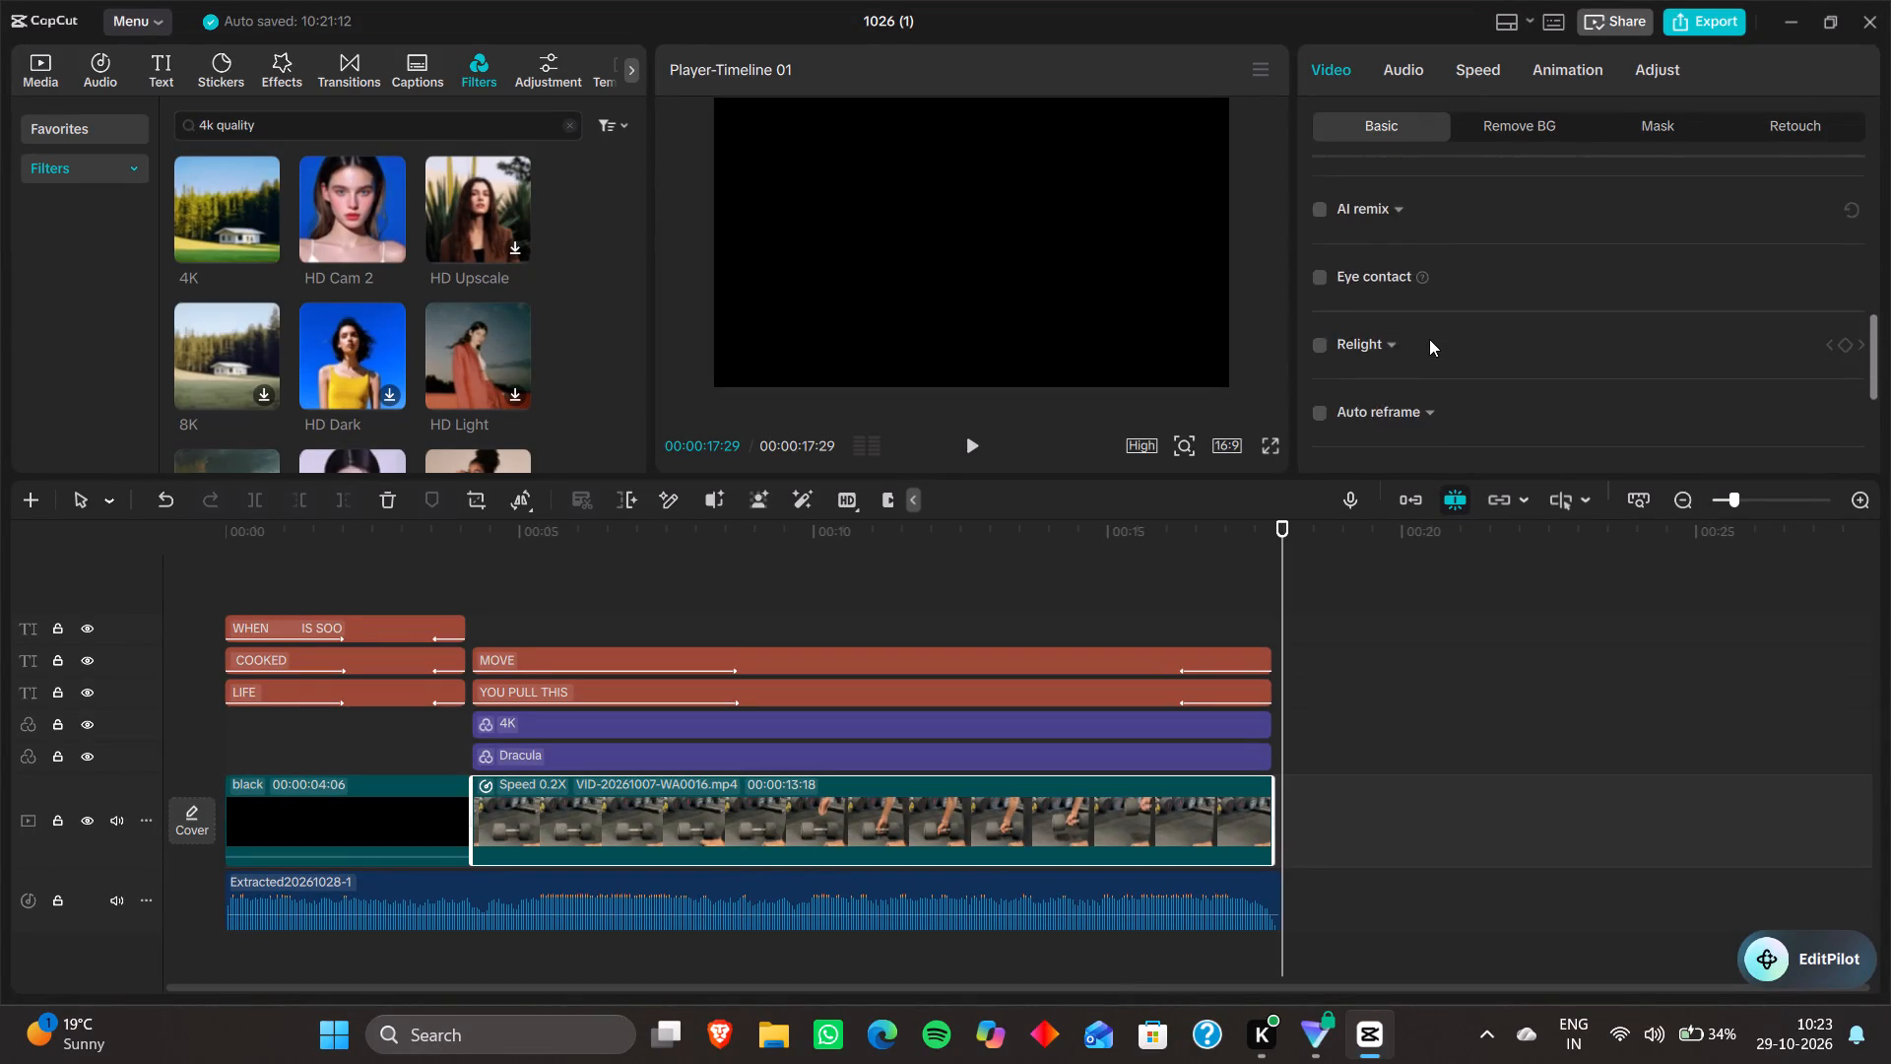
pyautogui.scroll(-1, 1429, 339)
pyautogui.scroll(1, 1429, 339)
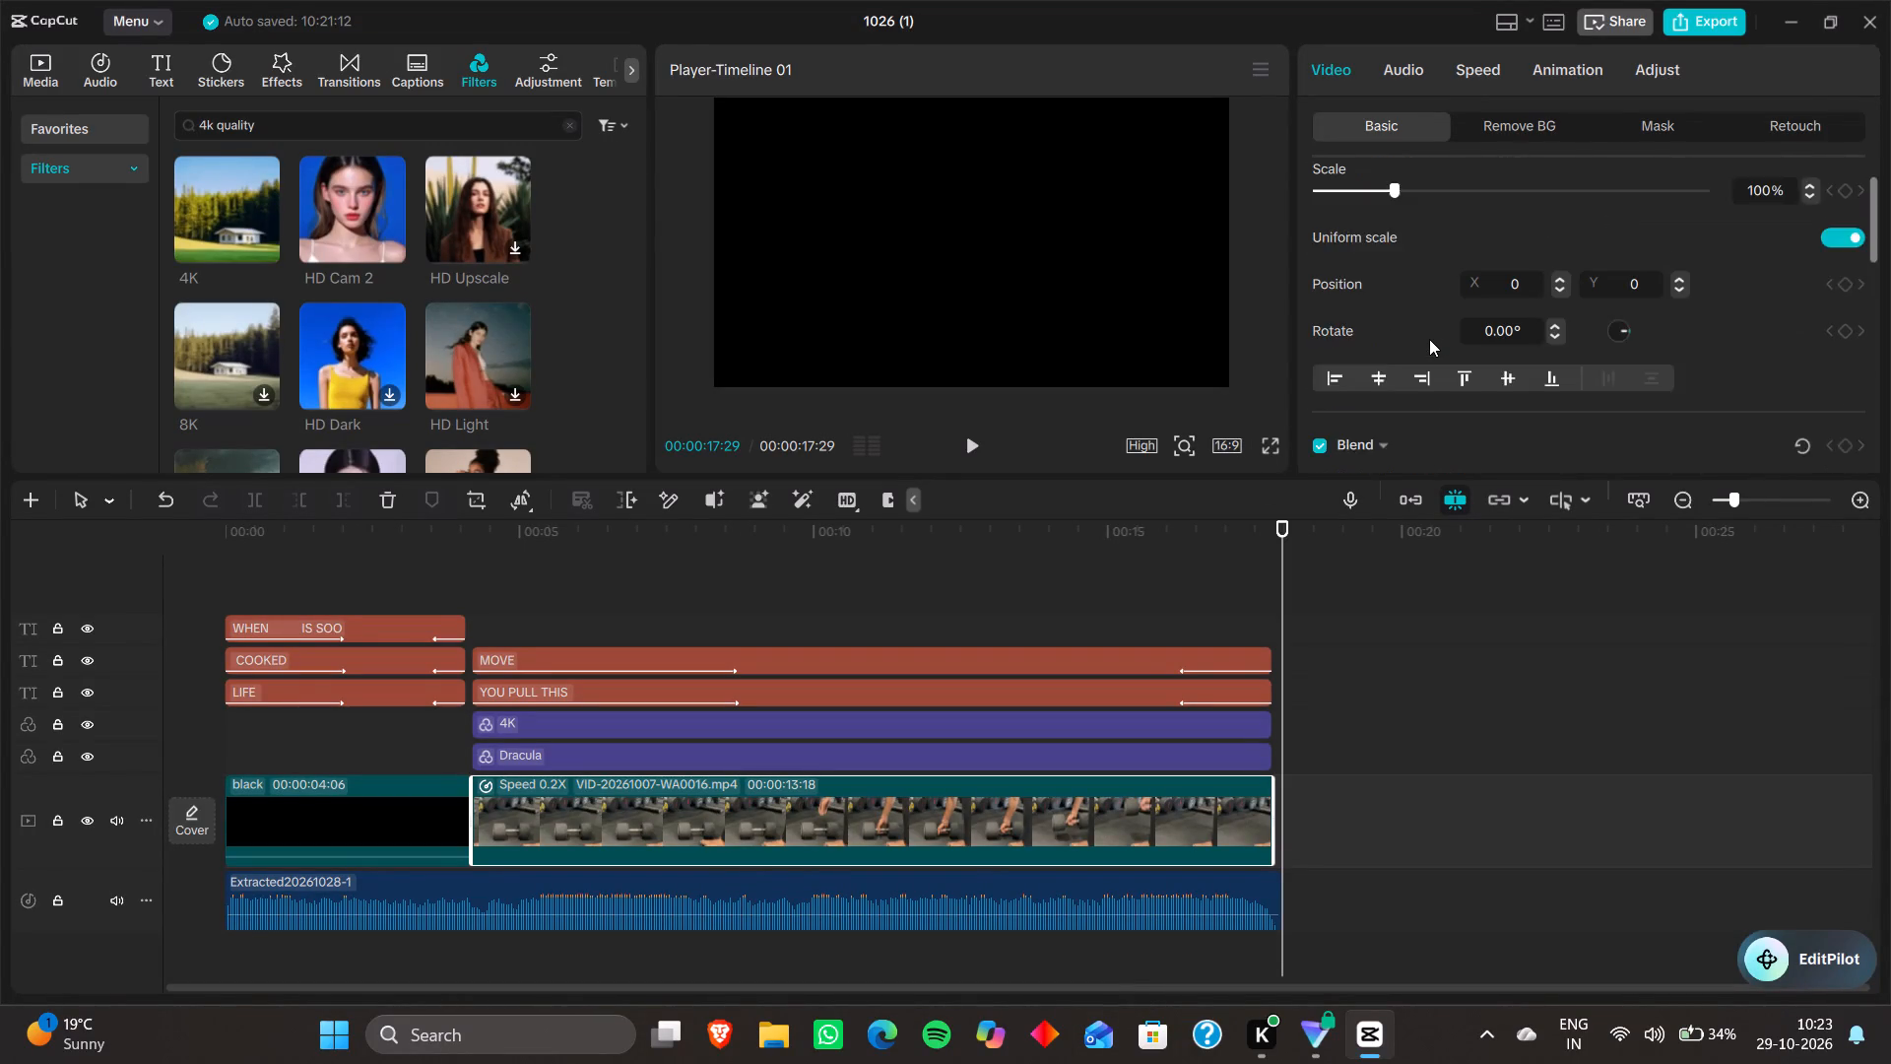
pyautogui.scroll(1, 1429, 339)
pyautogui.scroll(-1, 1426, 347)
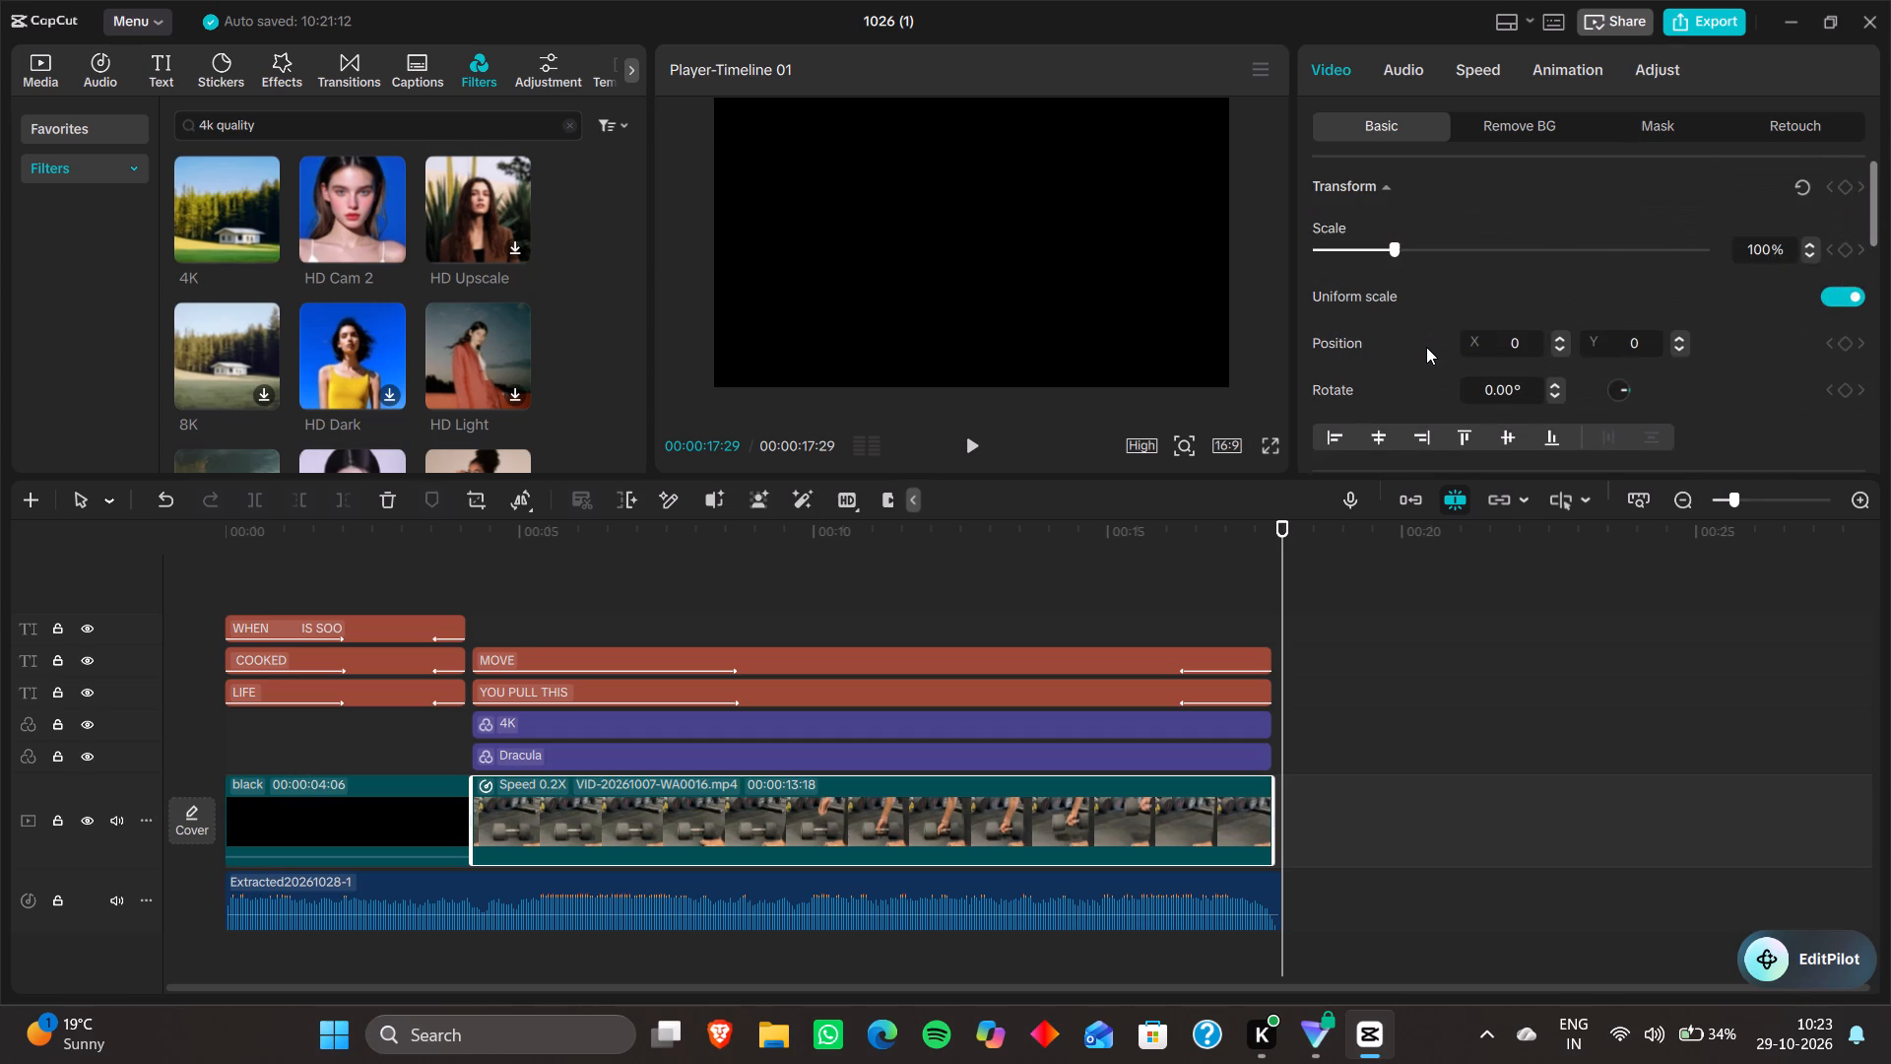
pyautogui.scroll(-2, 1426, 347)
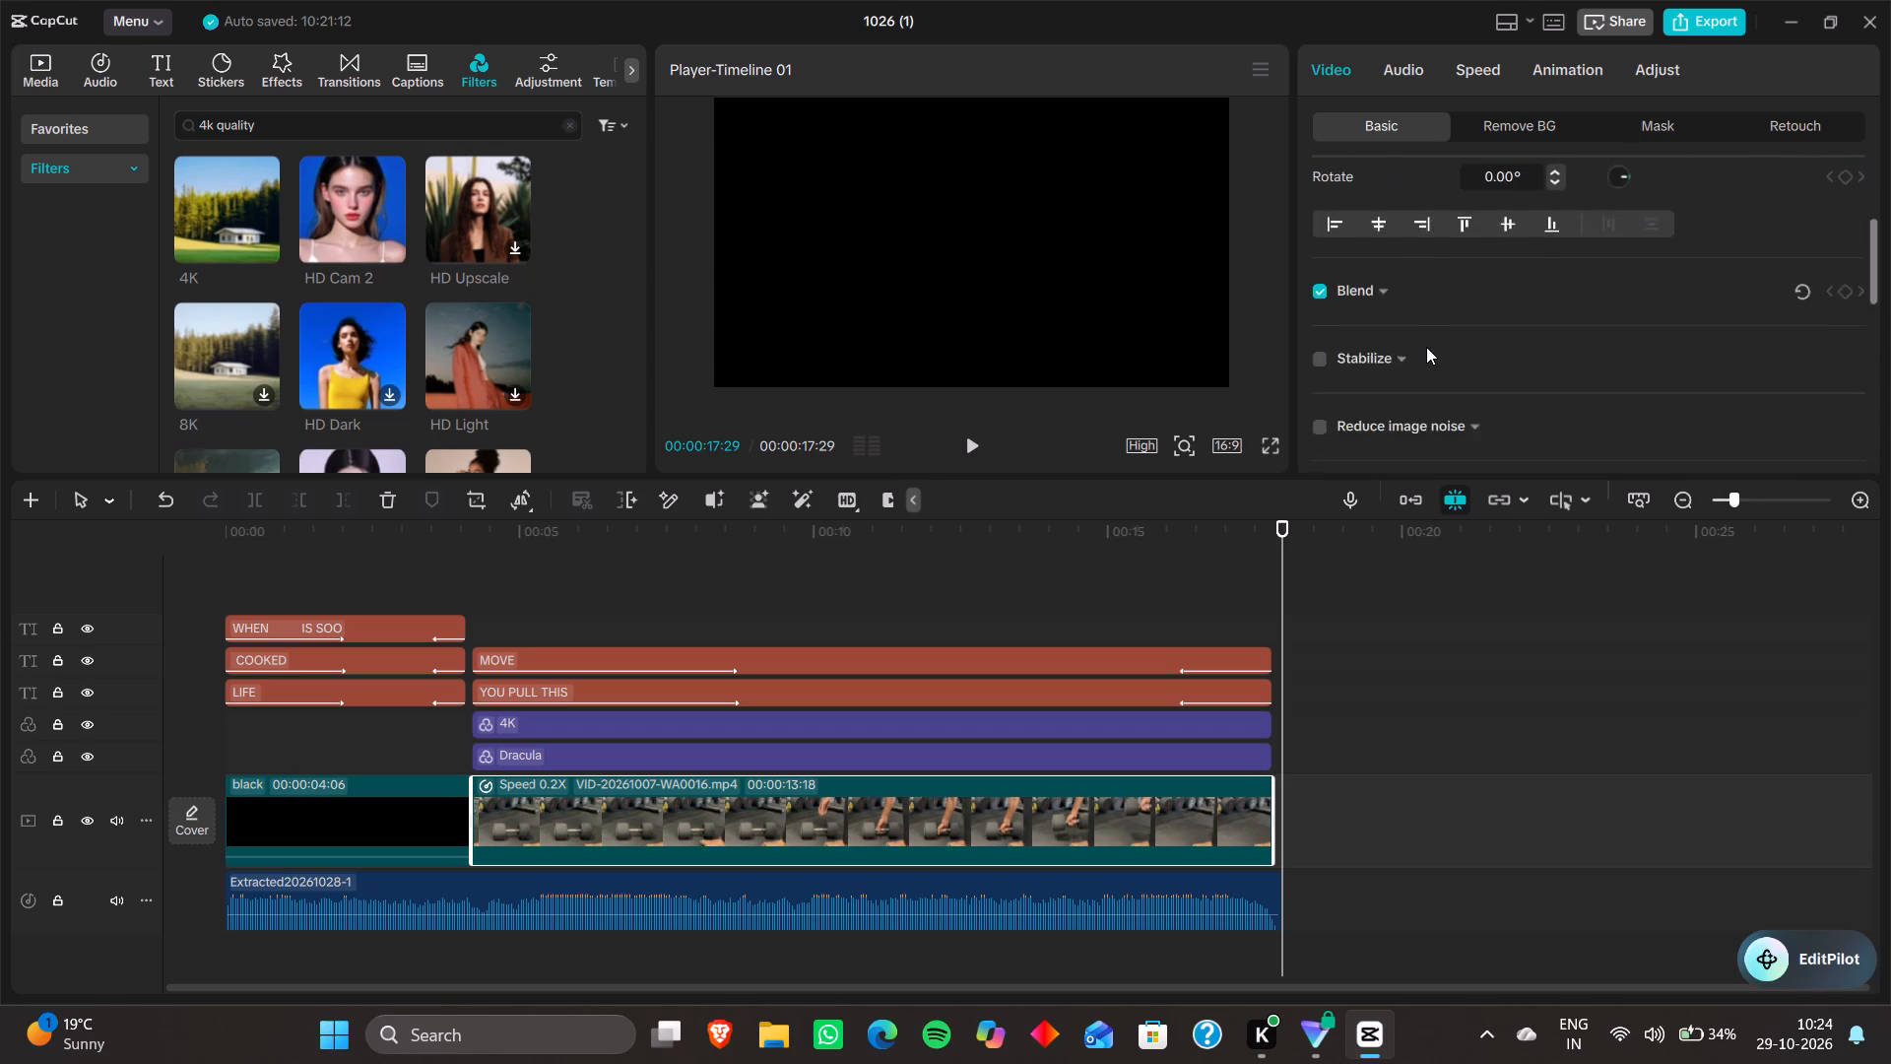
pyautogui.scroll(-2, 1426, 347)
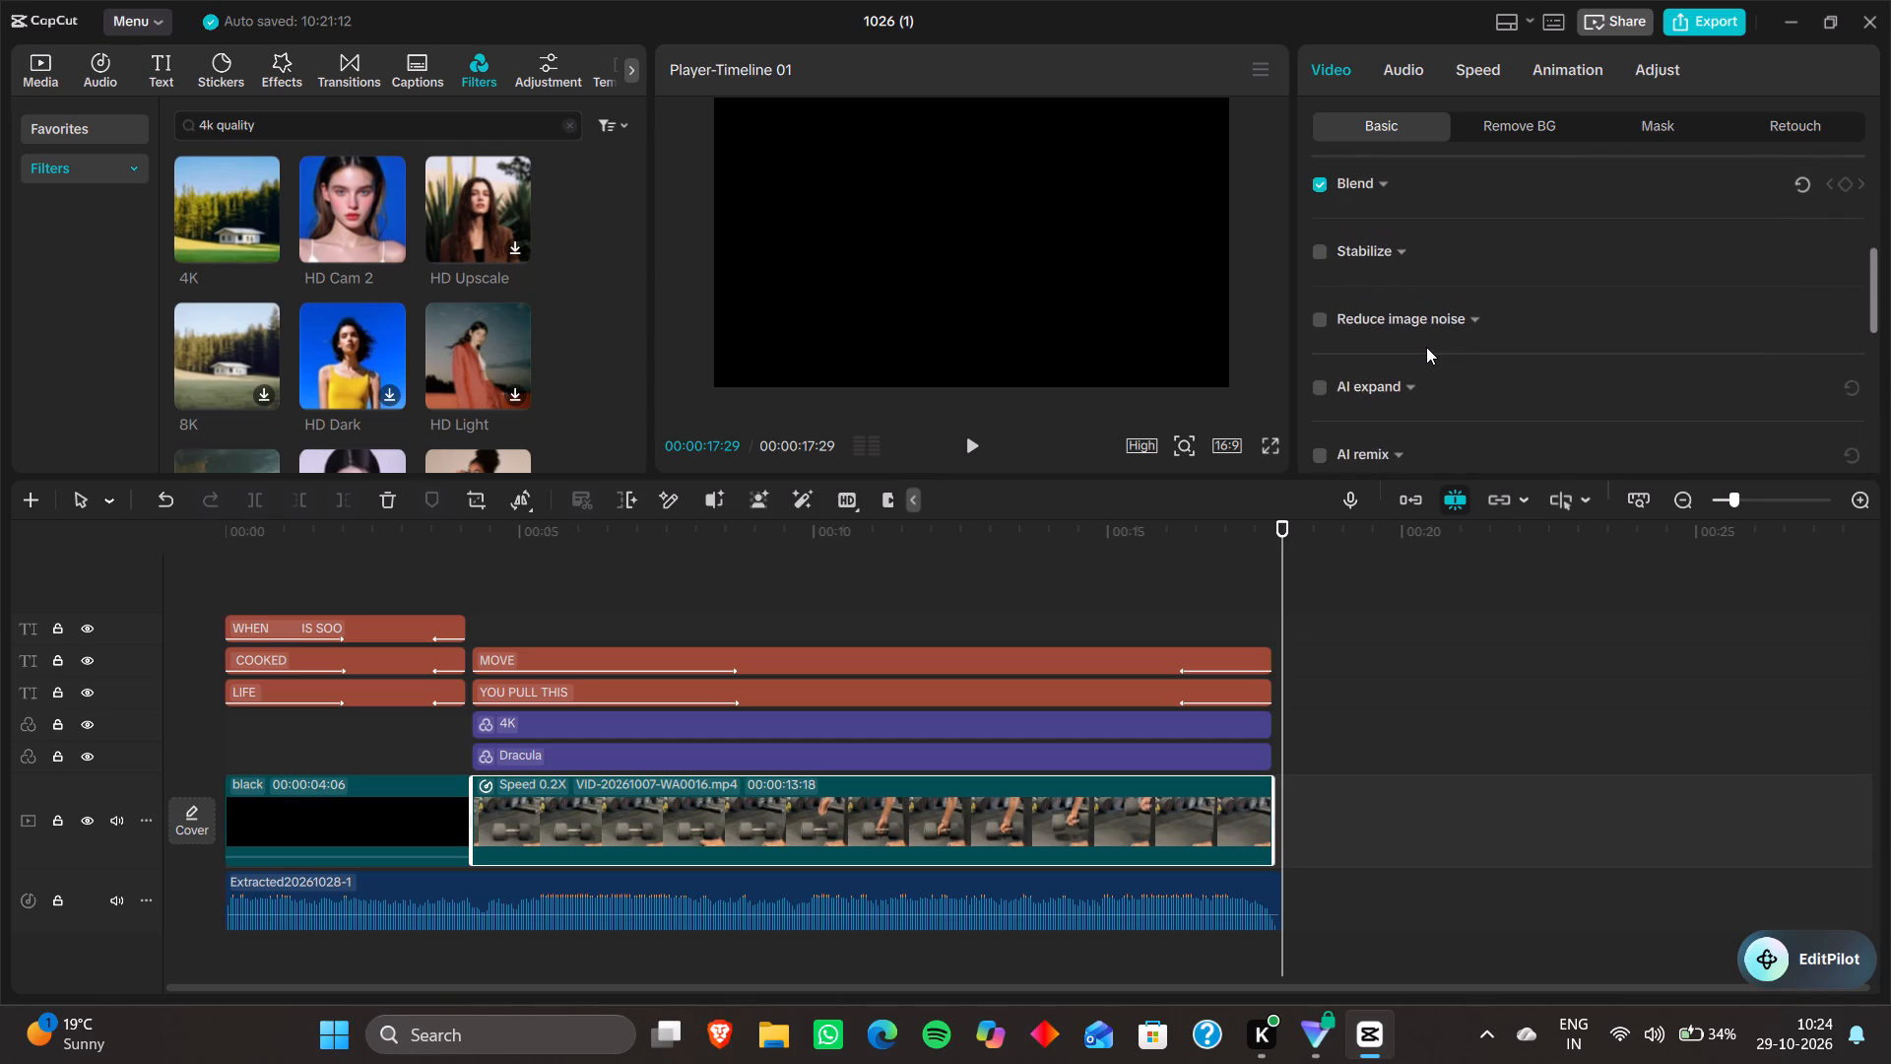
# Set the Sharpen adjustment of the gym clip to 20.
pyautogui.click(1652, 72)
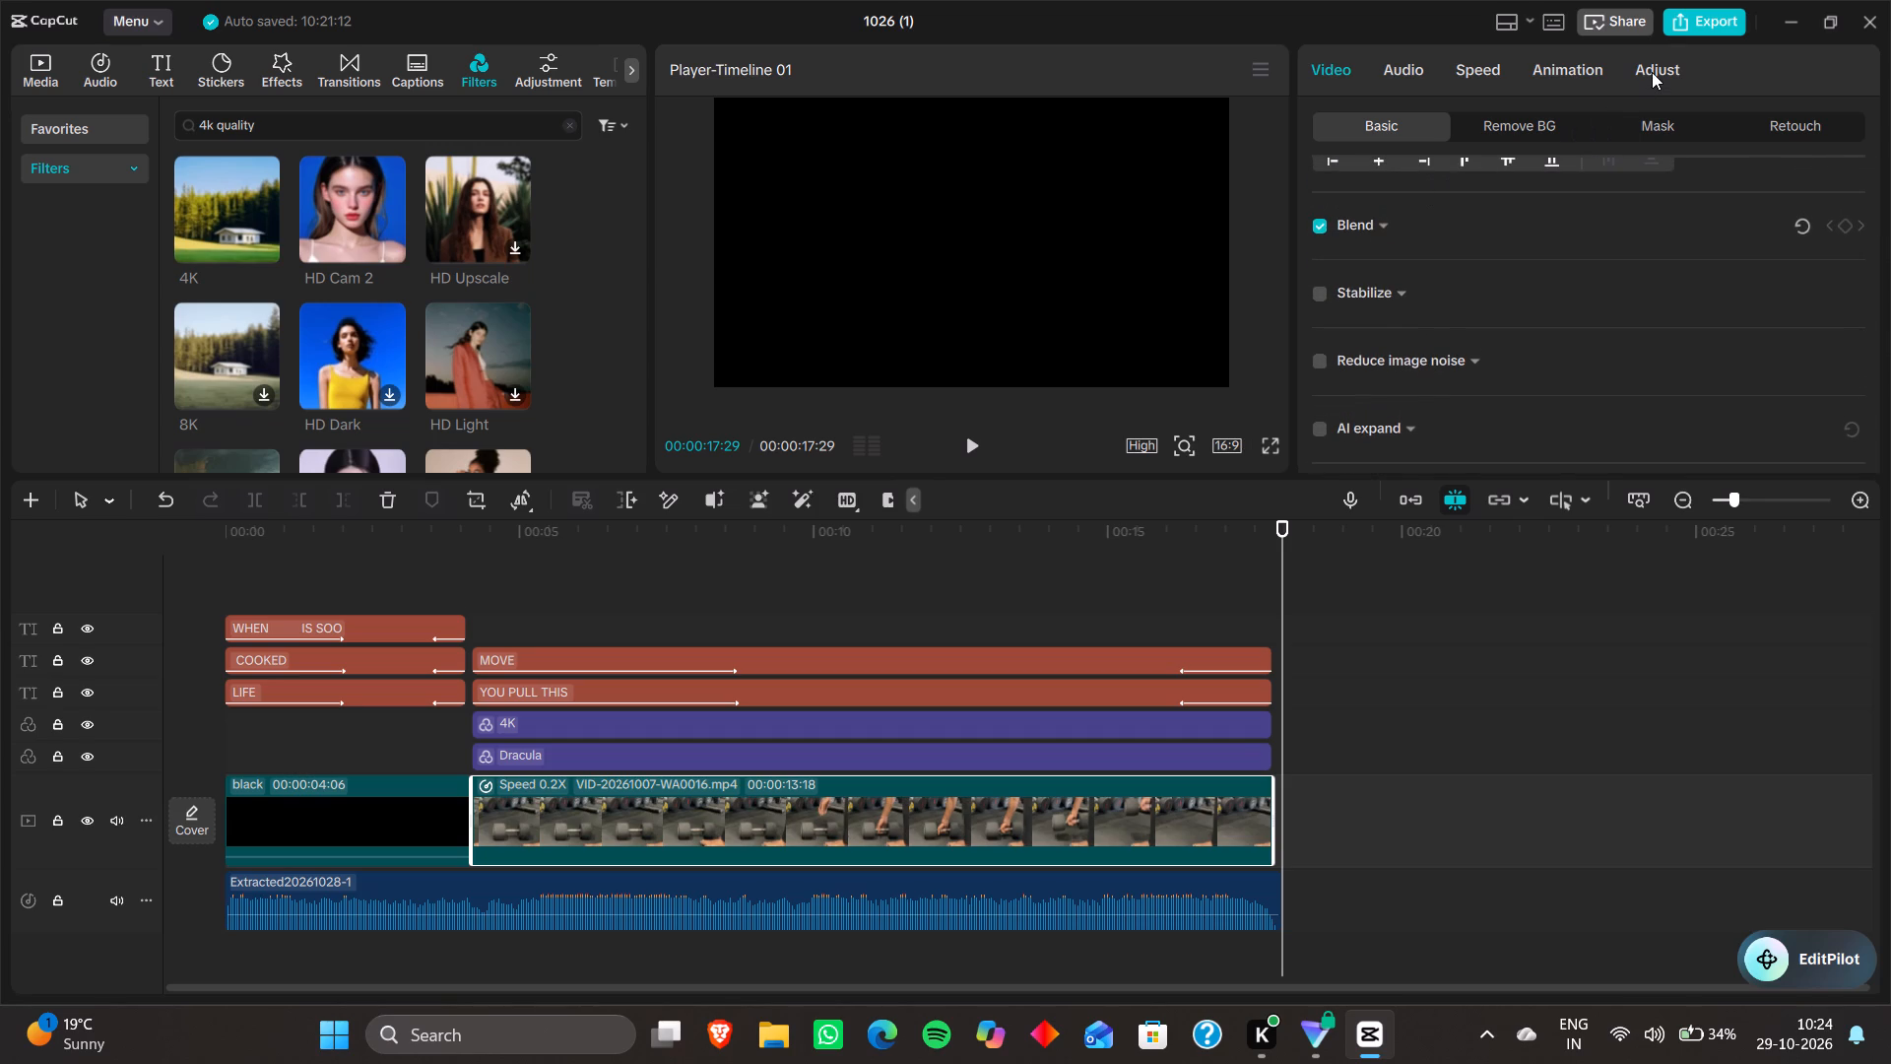
pyautogui.scroll(-1, 1541, 252)
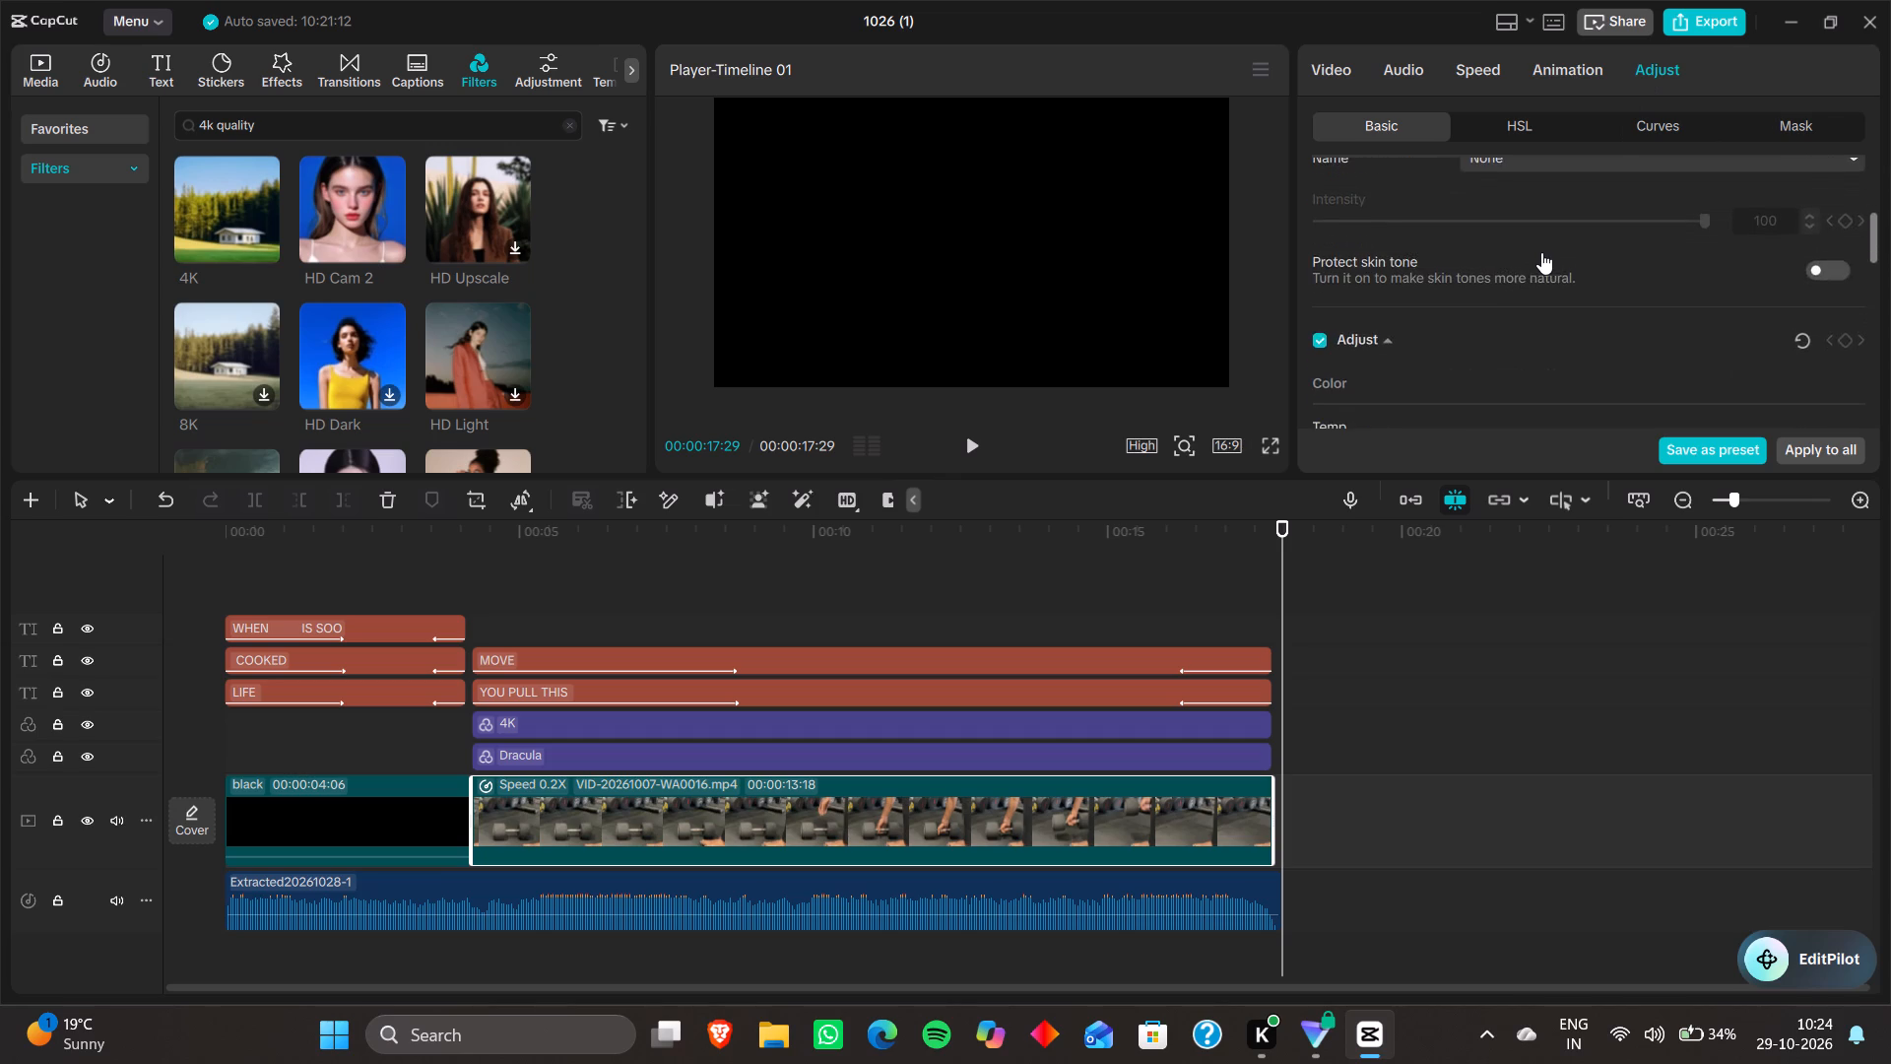
pyautogui.scroll(-2, 1541, 252)
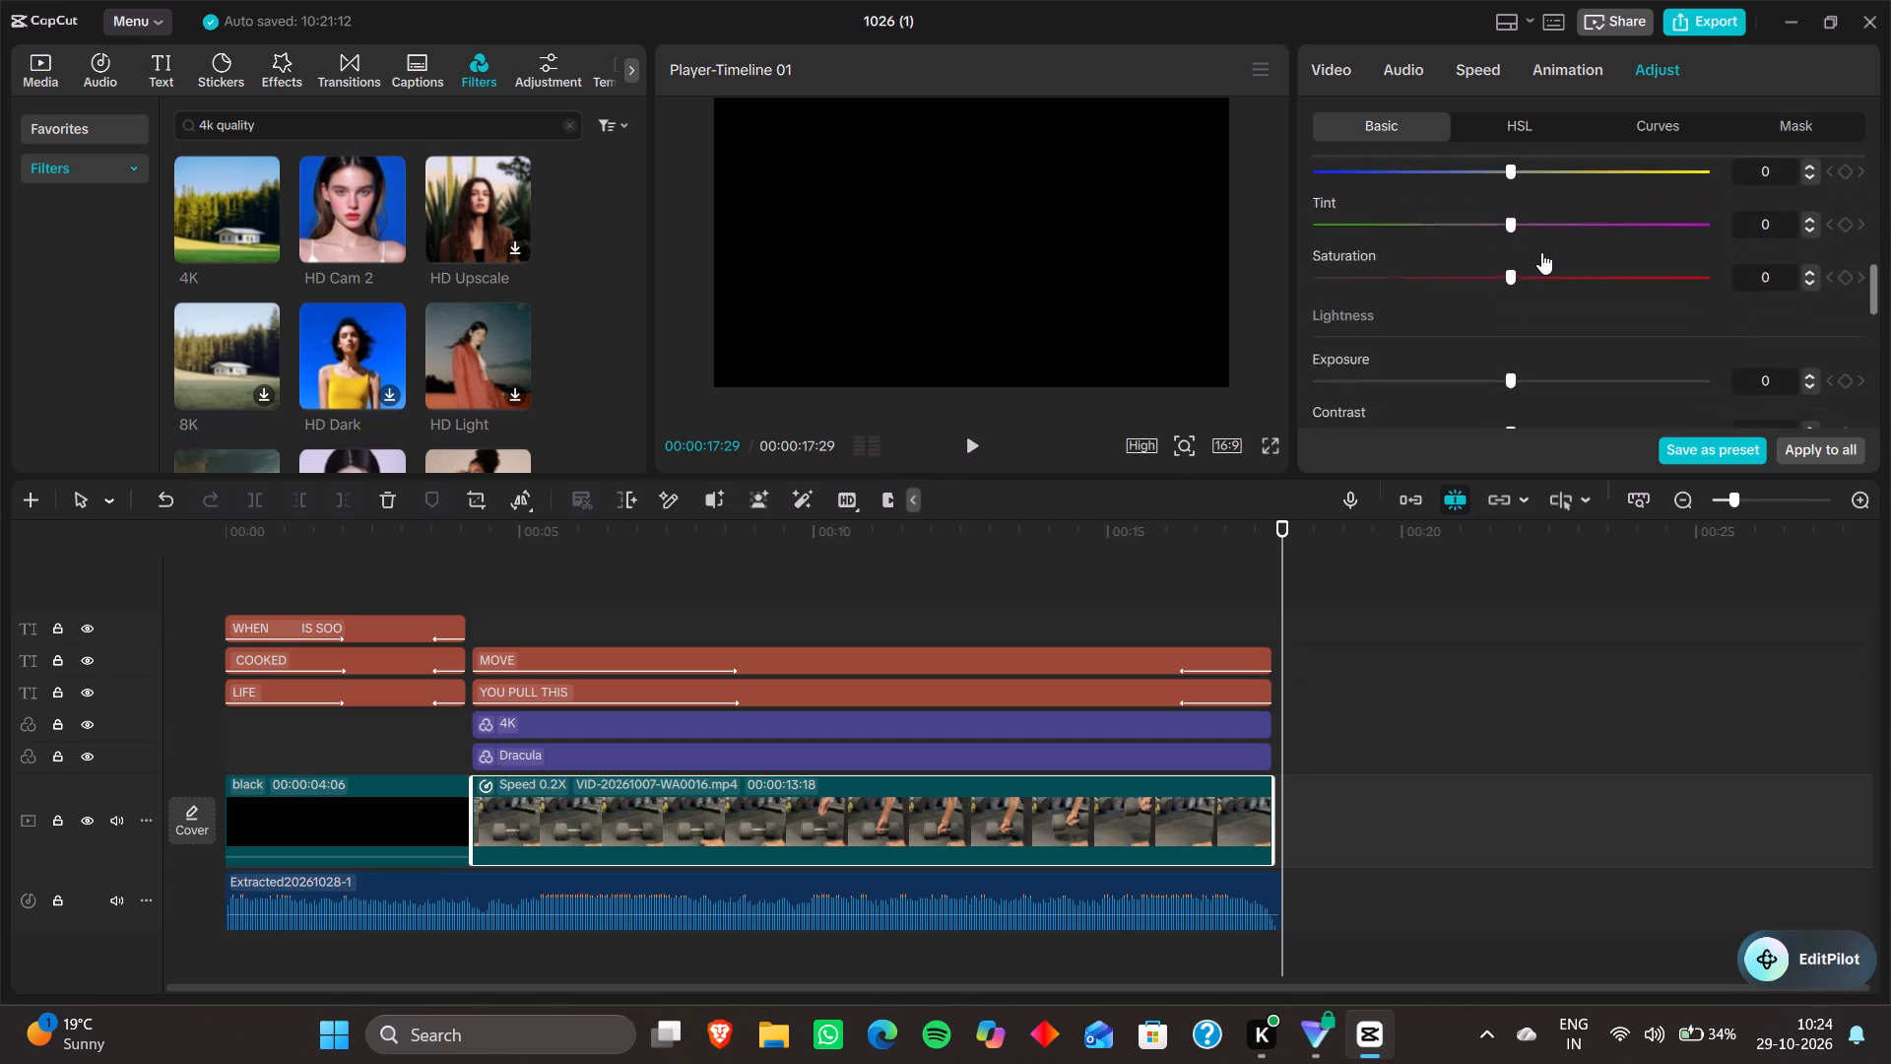
pyautogui.scroll(-2, 1541, 252)
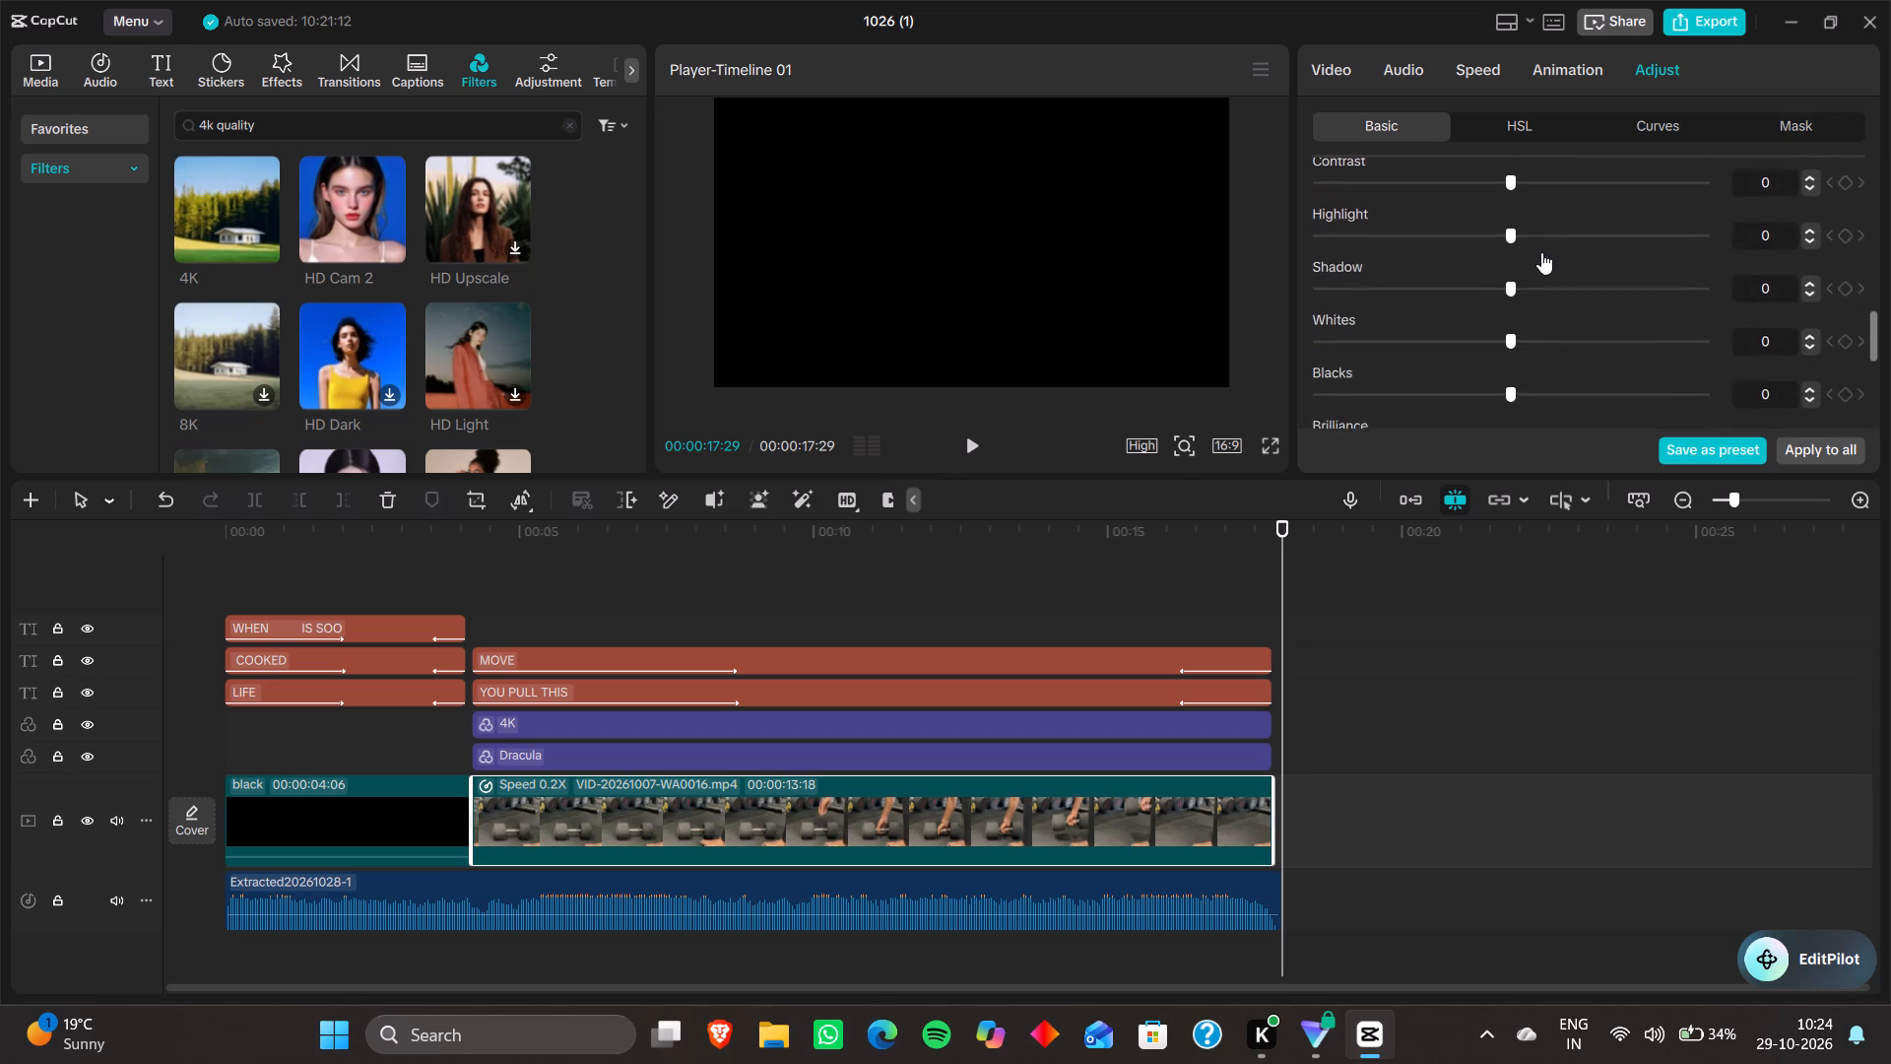
pyautogui.scroll(-1, 1541, 252)
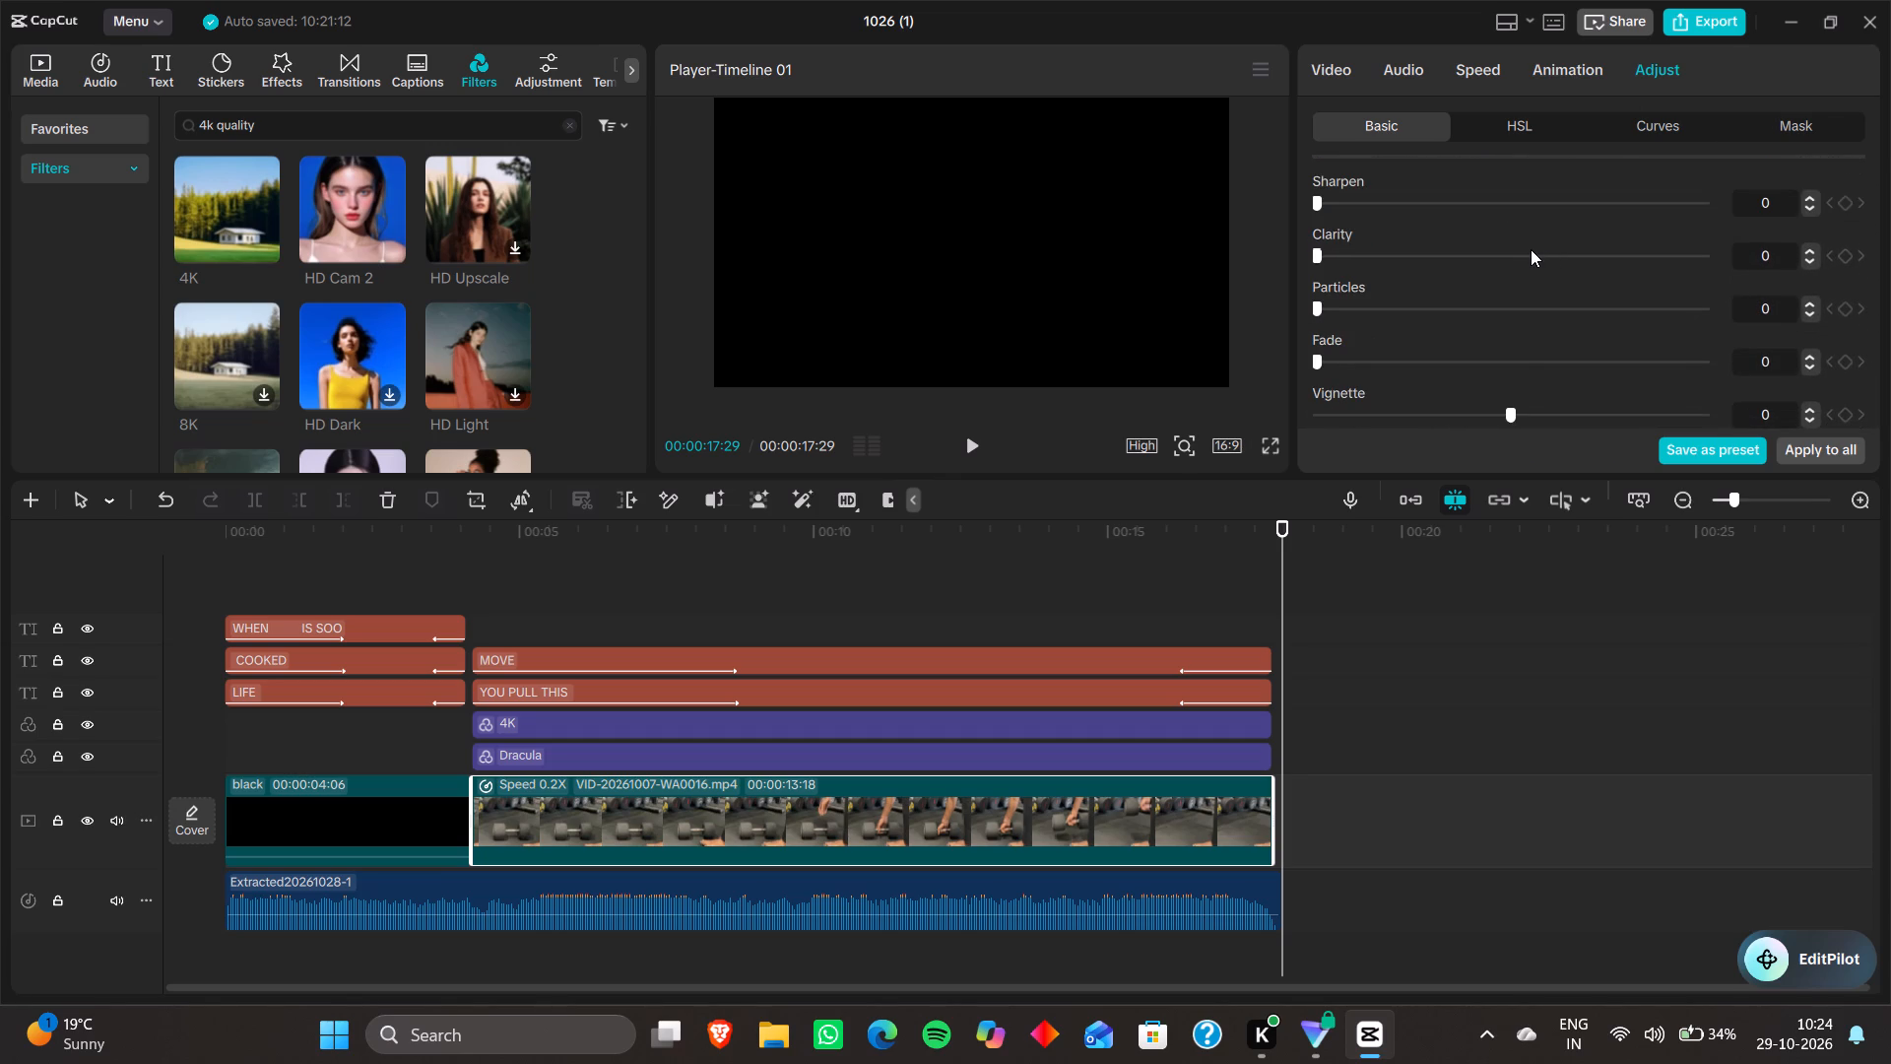
pyautogui.click(1773, 199)
pyautogui.press('BackSpace')
pyautogui.write('20')
pyautogui.press('Return')
# Set the gym clip's Contrast adjustment to 8 and its Saturation to 4.
pyautogui.scroll(1, 1603, 246)
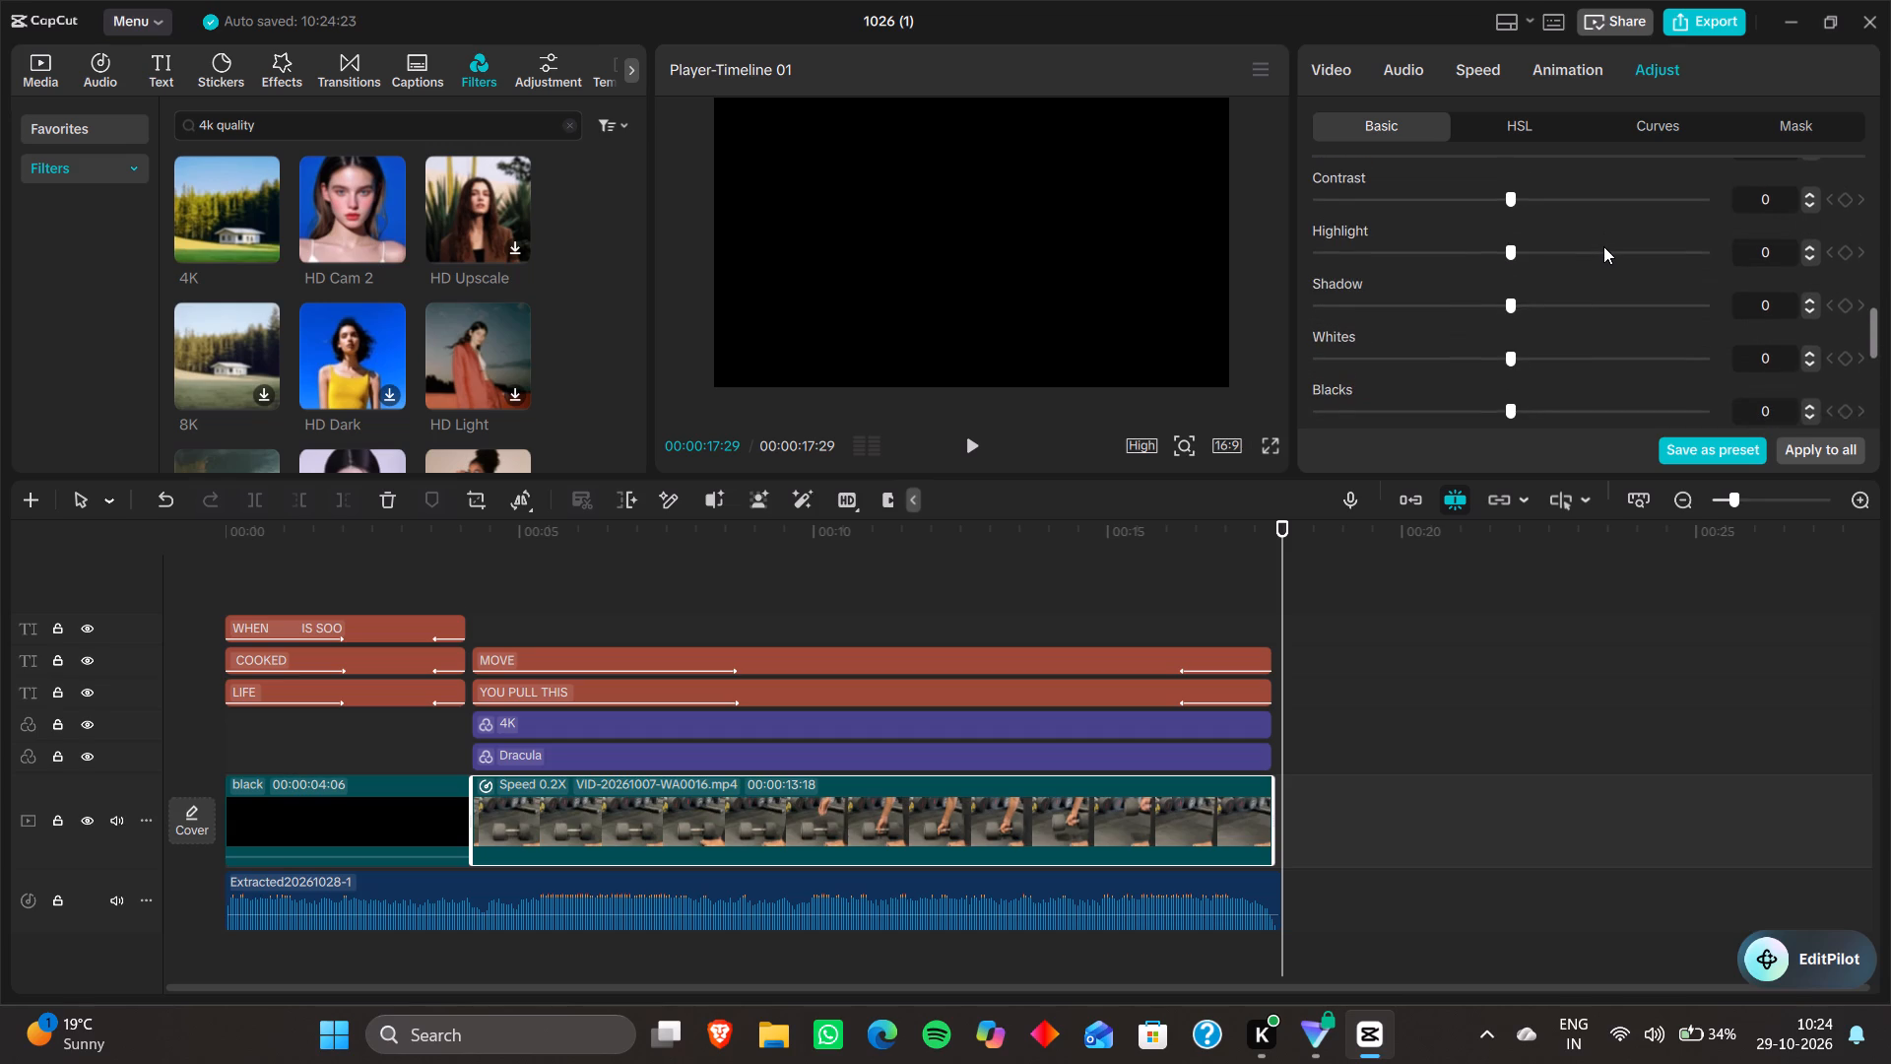
pyautogui.scroll(1, 1603, 246)
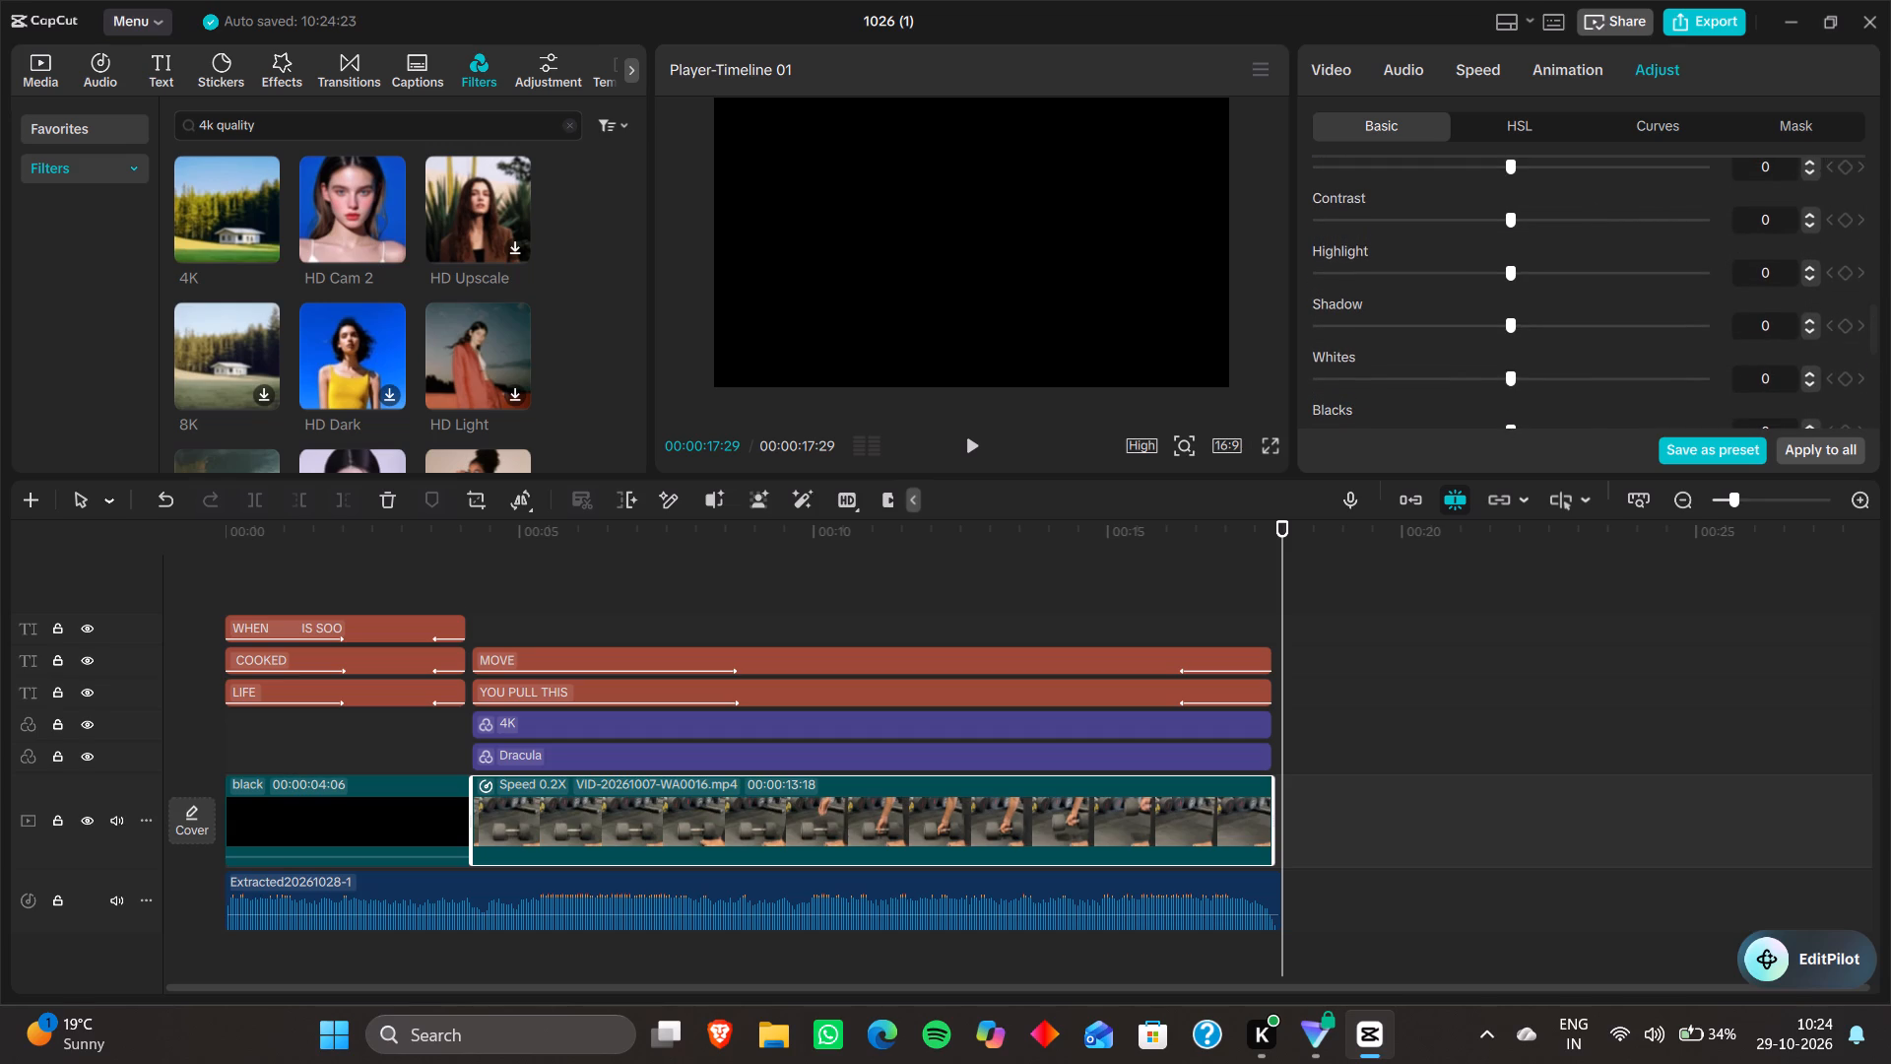
pyautogui.click(1773, 225)
pyautogui.press('BackSpace')
pyautogui.press('8')
pyautogui.press('Return')
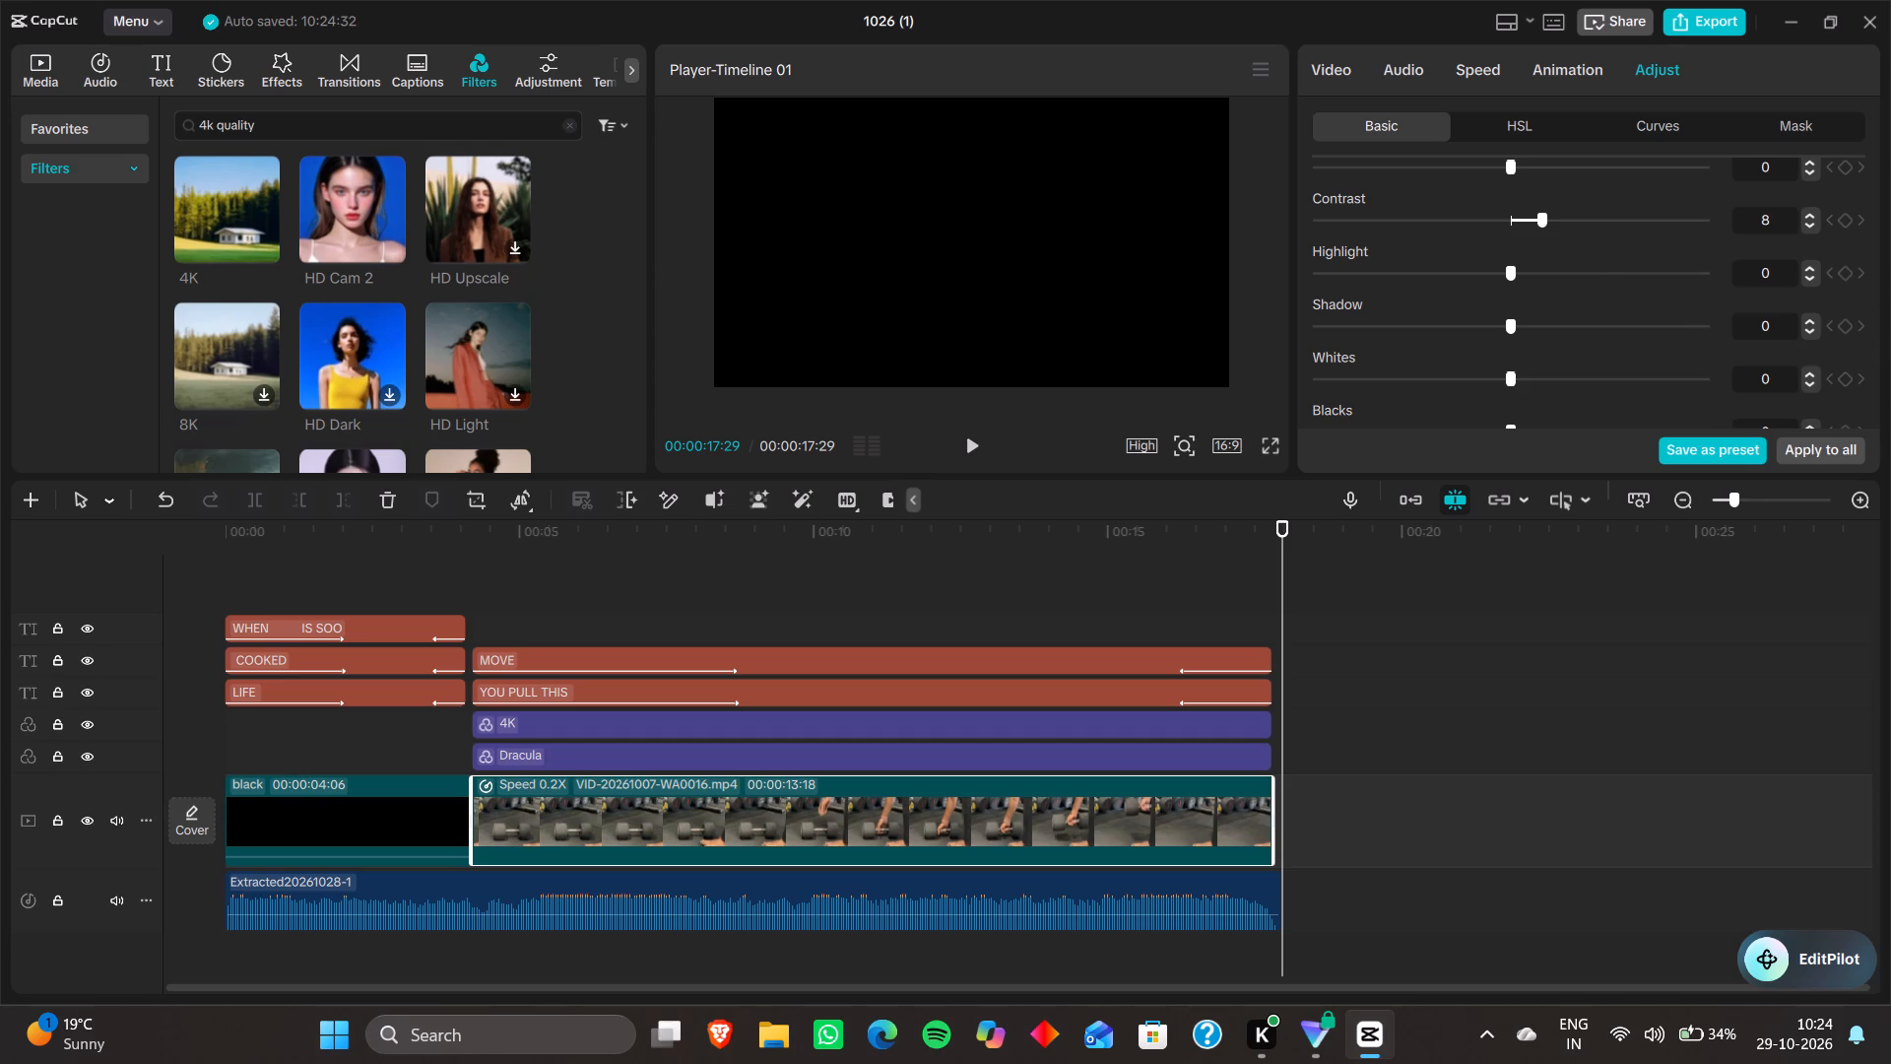
pyautogui.scroll(1, 1594, 255)
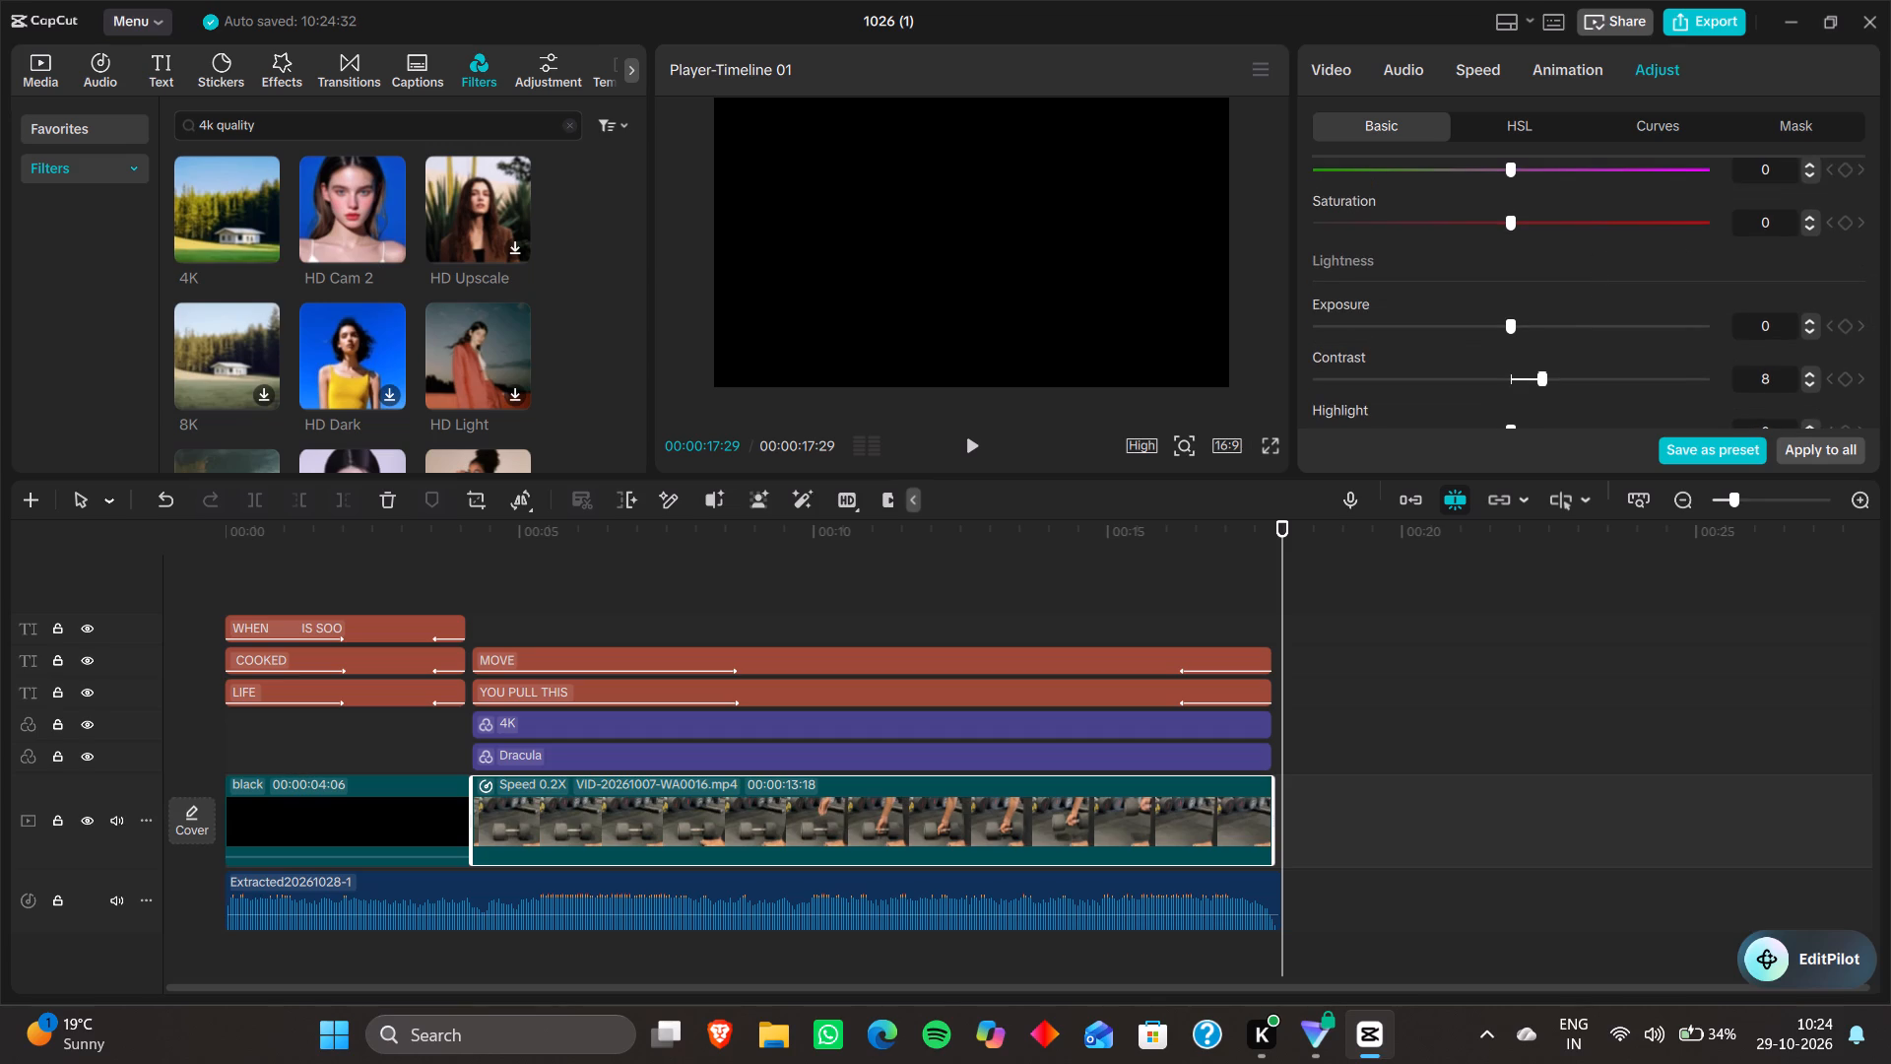
pyautogui.click(1780, 223)
pyautogui.press('BackSpace')
pyautogui.press('4')
pyautogui.press('Return')
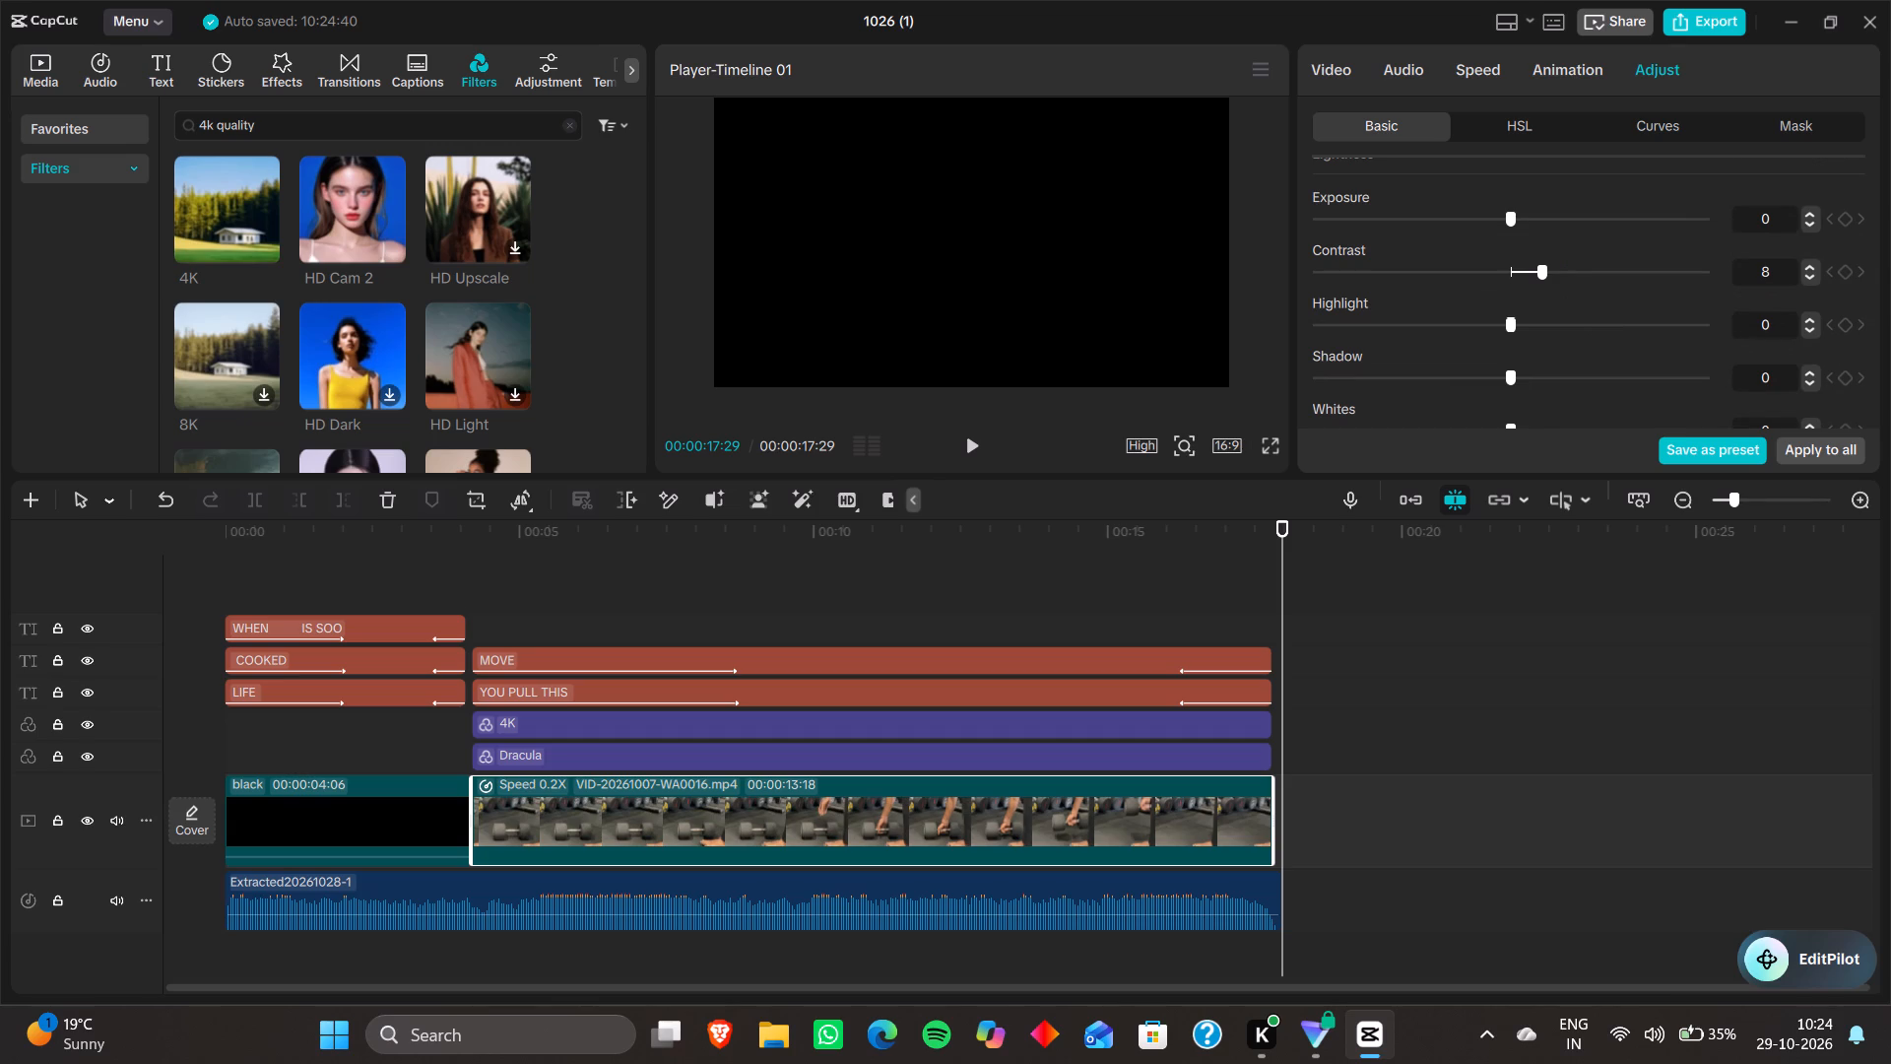
# Set the gym clip's Highlight adjustment to -15 and its Shadow to 8.
pyautogui.click(1769, 323)
pyautogui.press('BackSpace')
pyautogui.press('-')
pyautogui.write('15')
pyautogui.press('Return')
pyautogui.click(1763, 367)
pyautogui.press('Right')
pyautogui.press('BackSpace')
pyautogui.press('8')
pyautogui.press('Return')
# Raise the gym clip's Exposure adjustment to 2.
pyautogui.doubleClick(1809, 213)
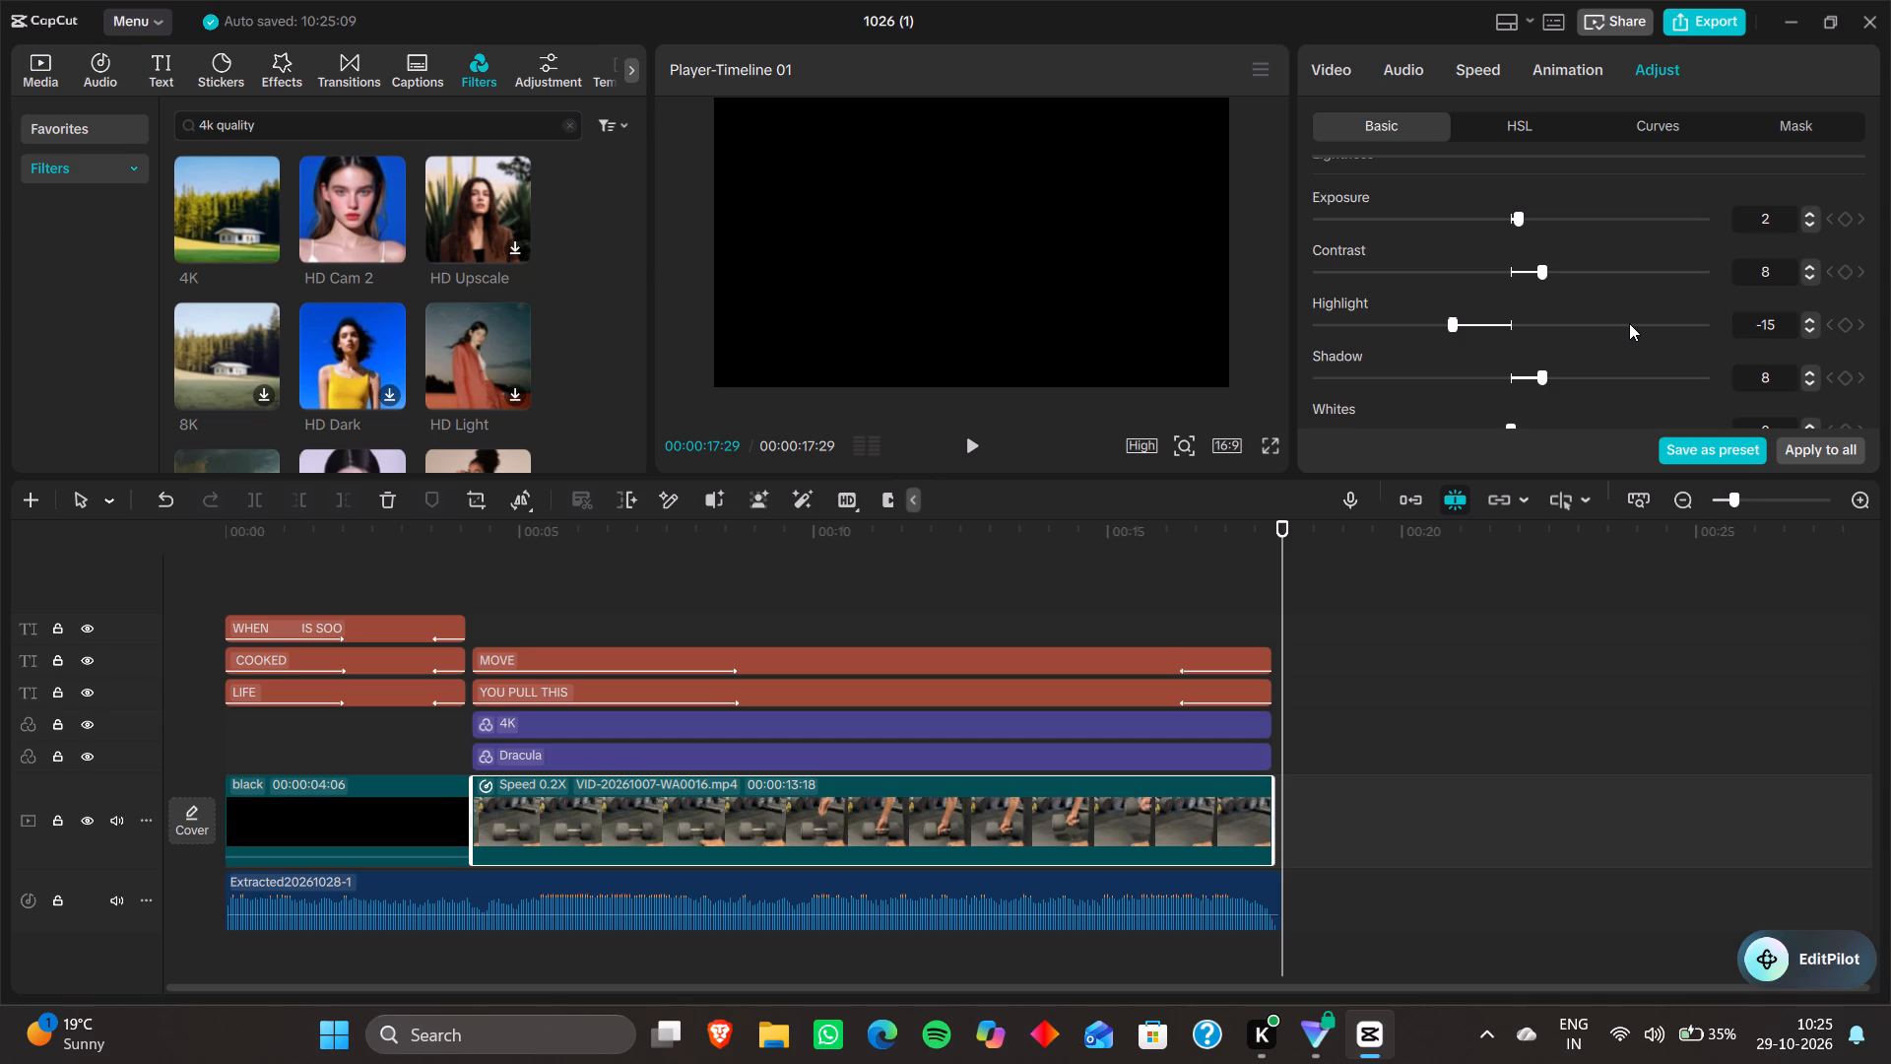
# Play the video from the start to the end to review the gym clip with the new color and sharpness adjustments.
pyautogui.click(1121, 829)
pyautogui.press('Up')
pyautogui.press('Up')
pyautogui.press('Up')
pyautogui.press('Up')
pyautogui.press('Up')
pyautogui.press('Up')
pyautogui.press('Up')
pyautogui.press('Up')
pyautogui.press('Up')
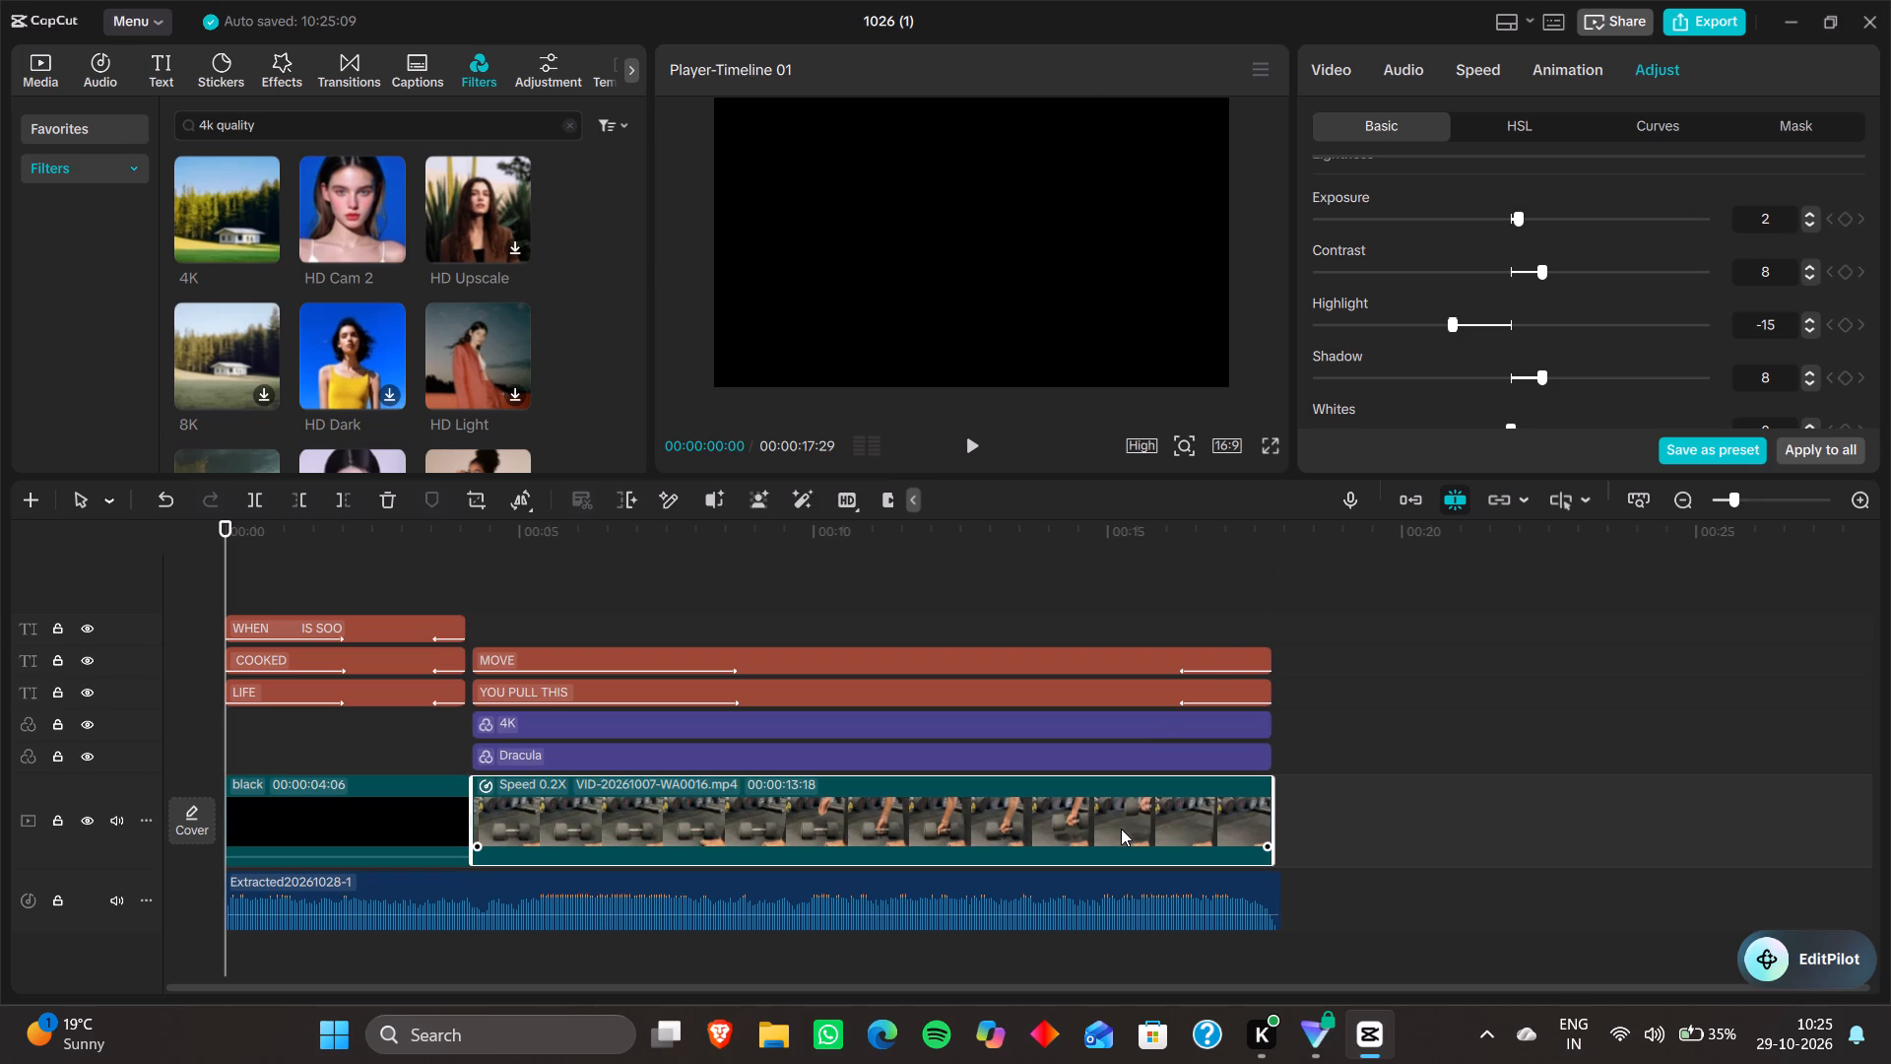
pyautogui.press('Up')
pyautogui.press('Up')
pyautogui.press('Up')
pyautogui.press('Up')
pyautogui.press('space')
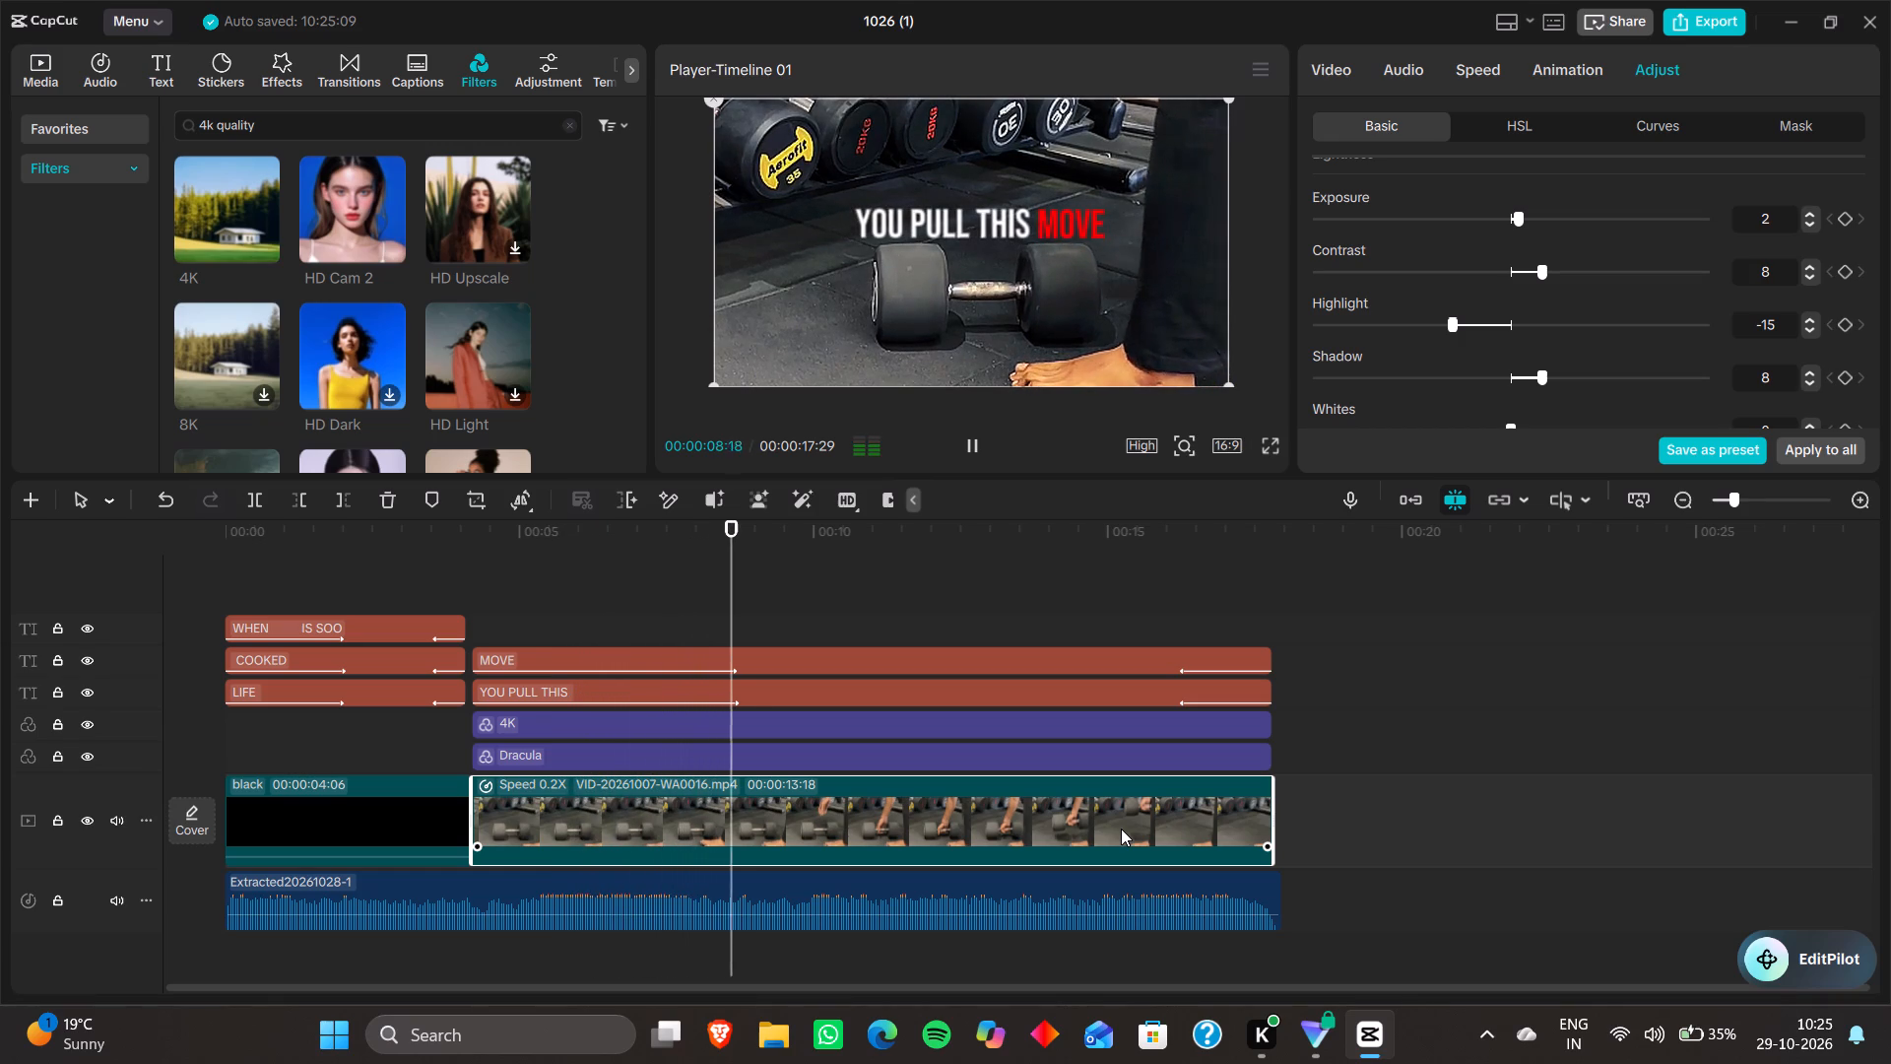
pyautogui.press('space')
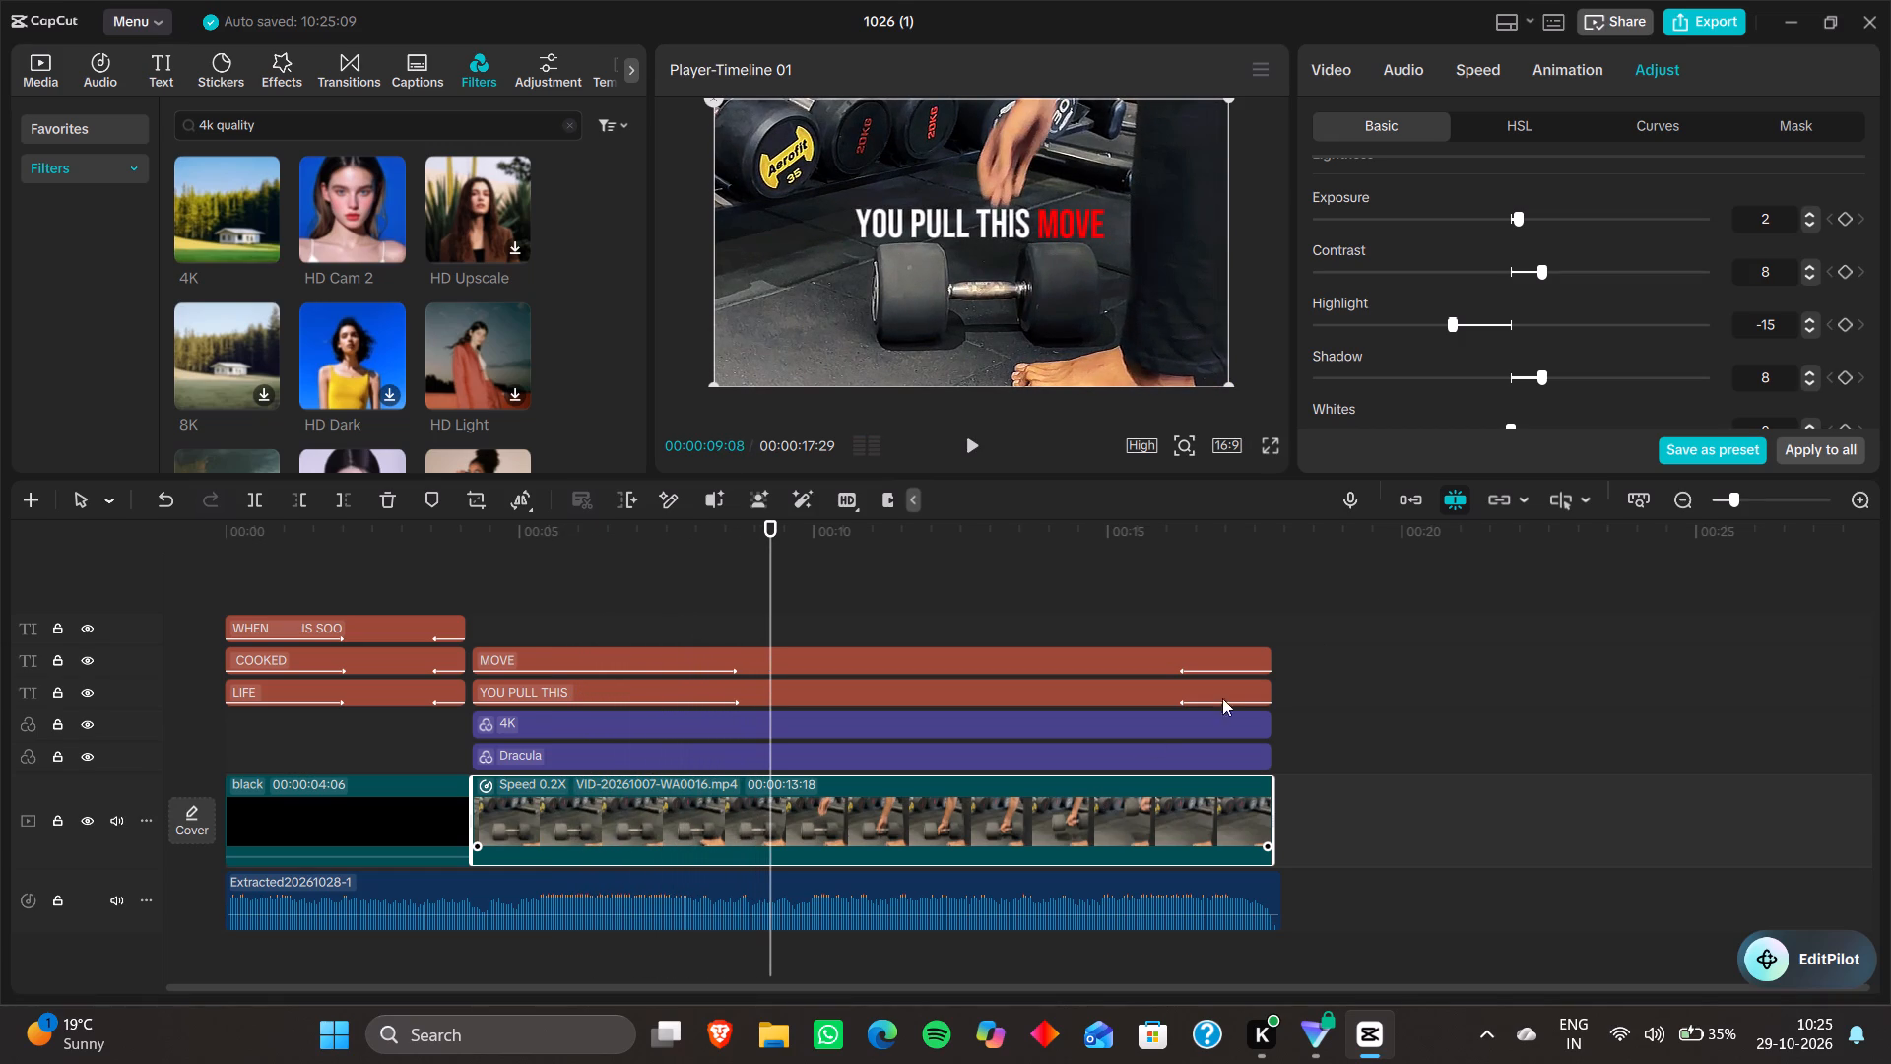
pyautogui.press('space')
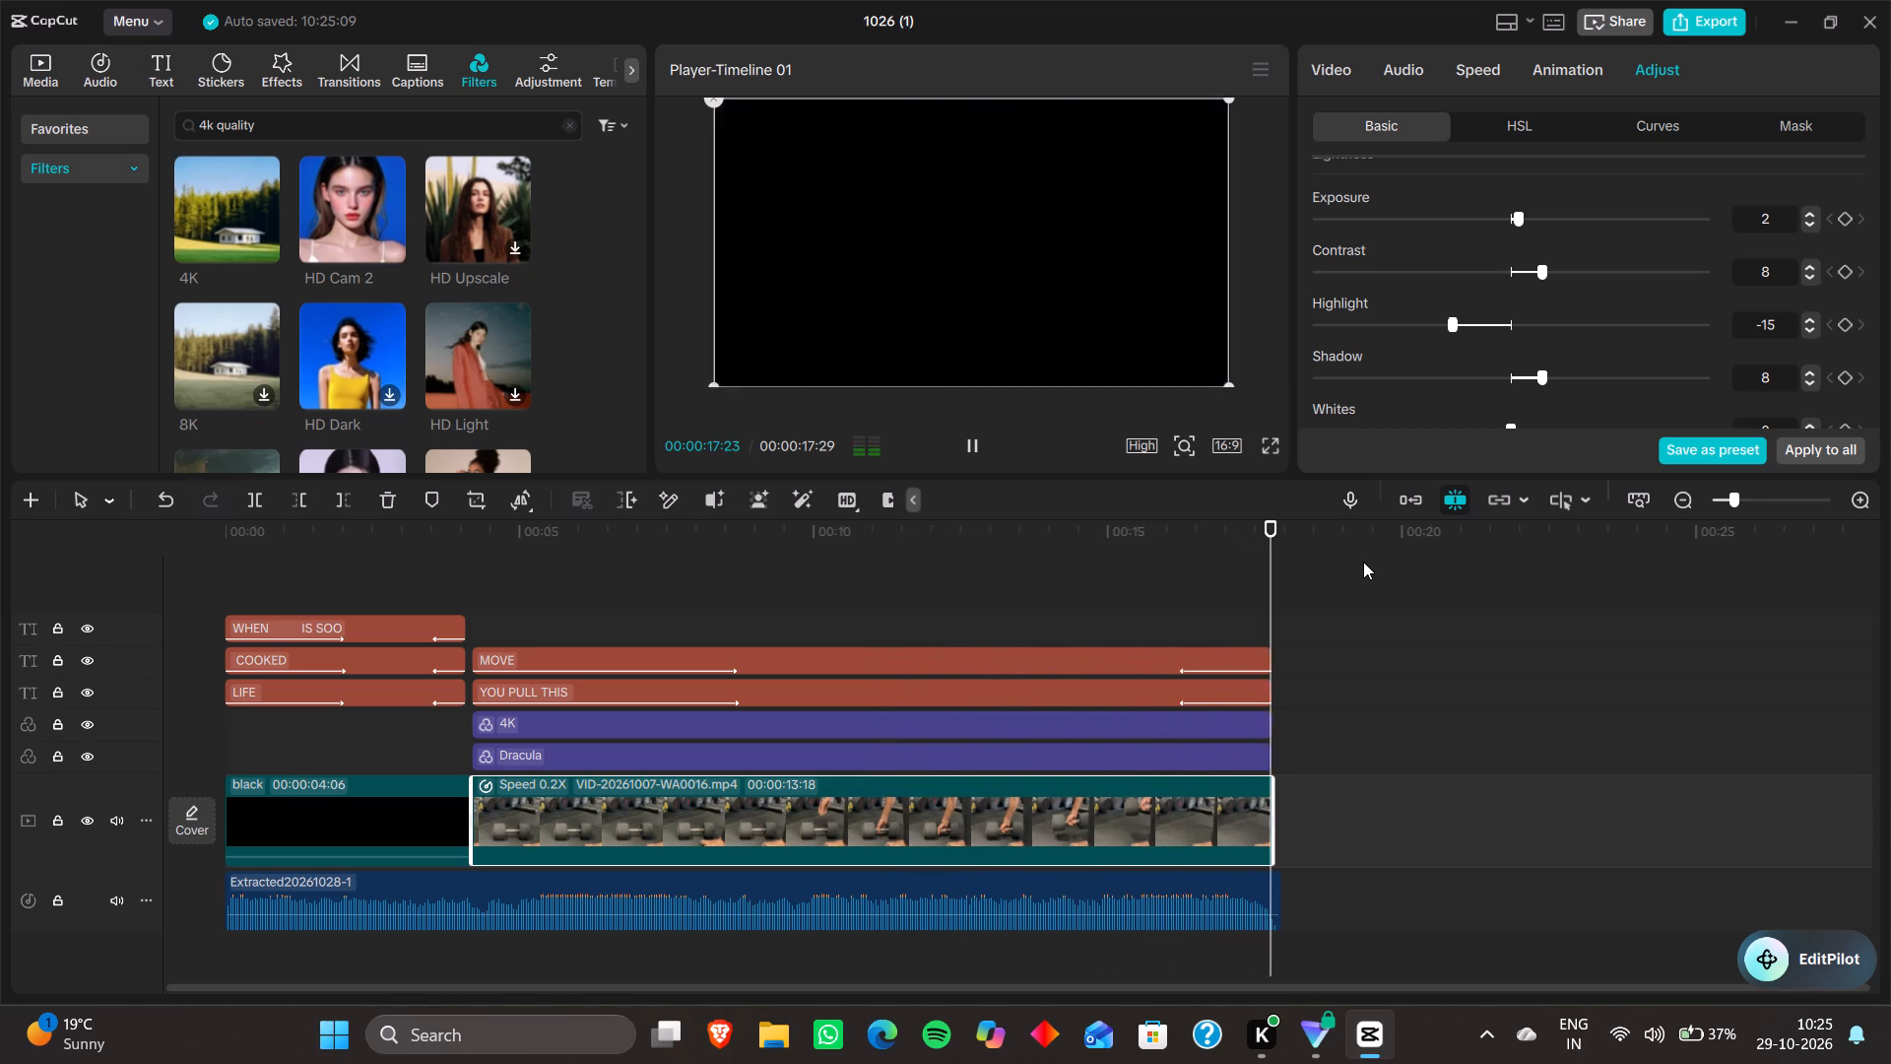
# Delete the 4K filter from the timeline above the gym clip.
pyautogui.click(1093, 716)
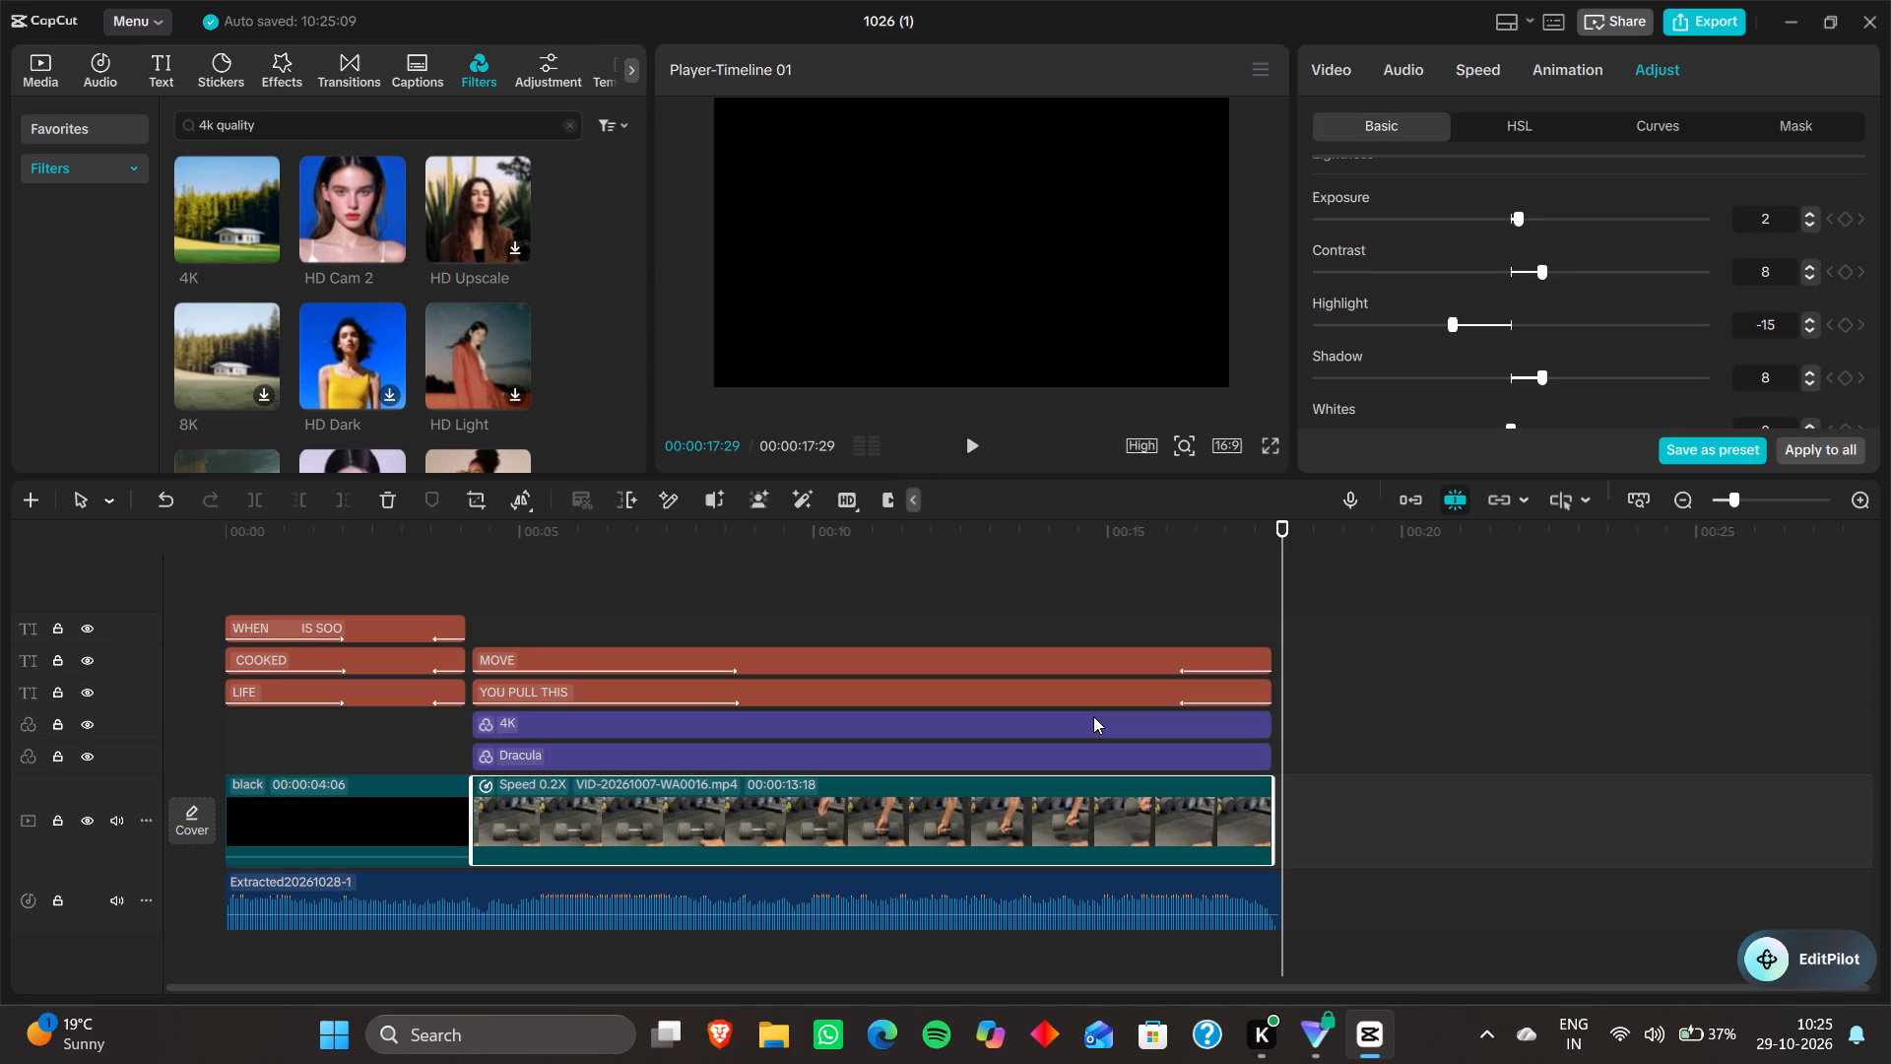
pyautogui.press('Delete')
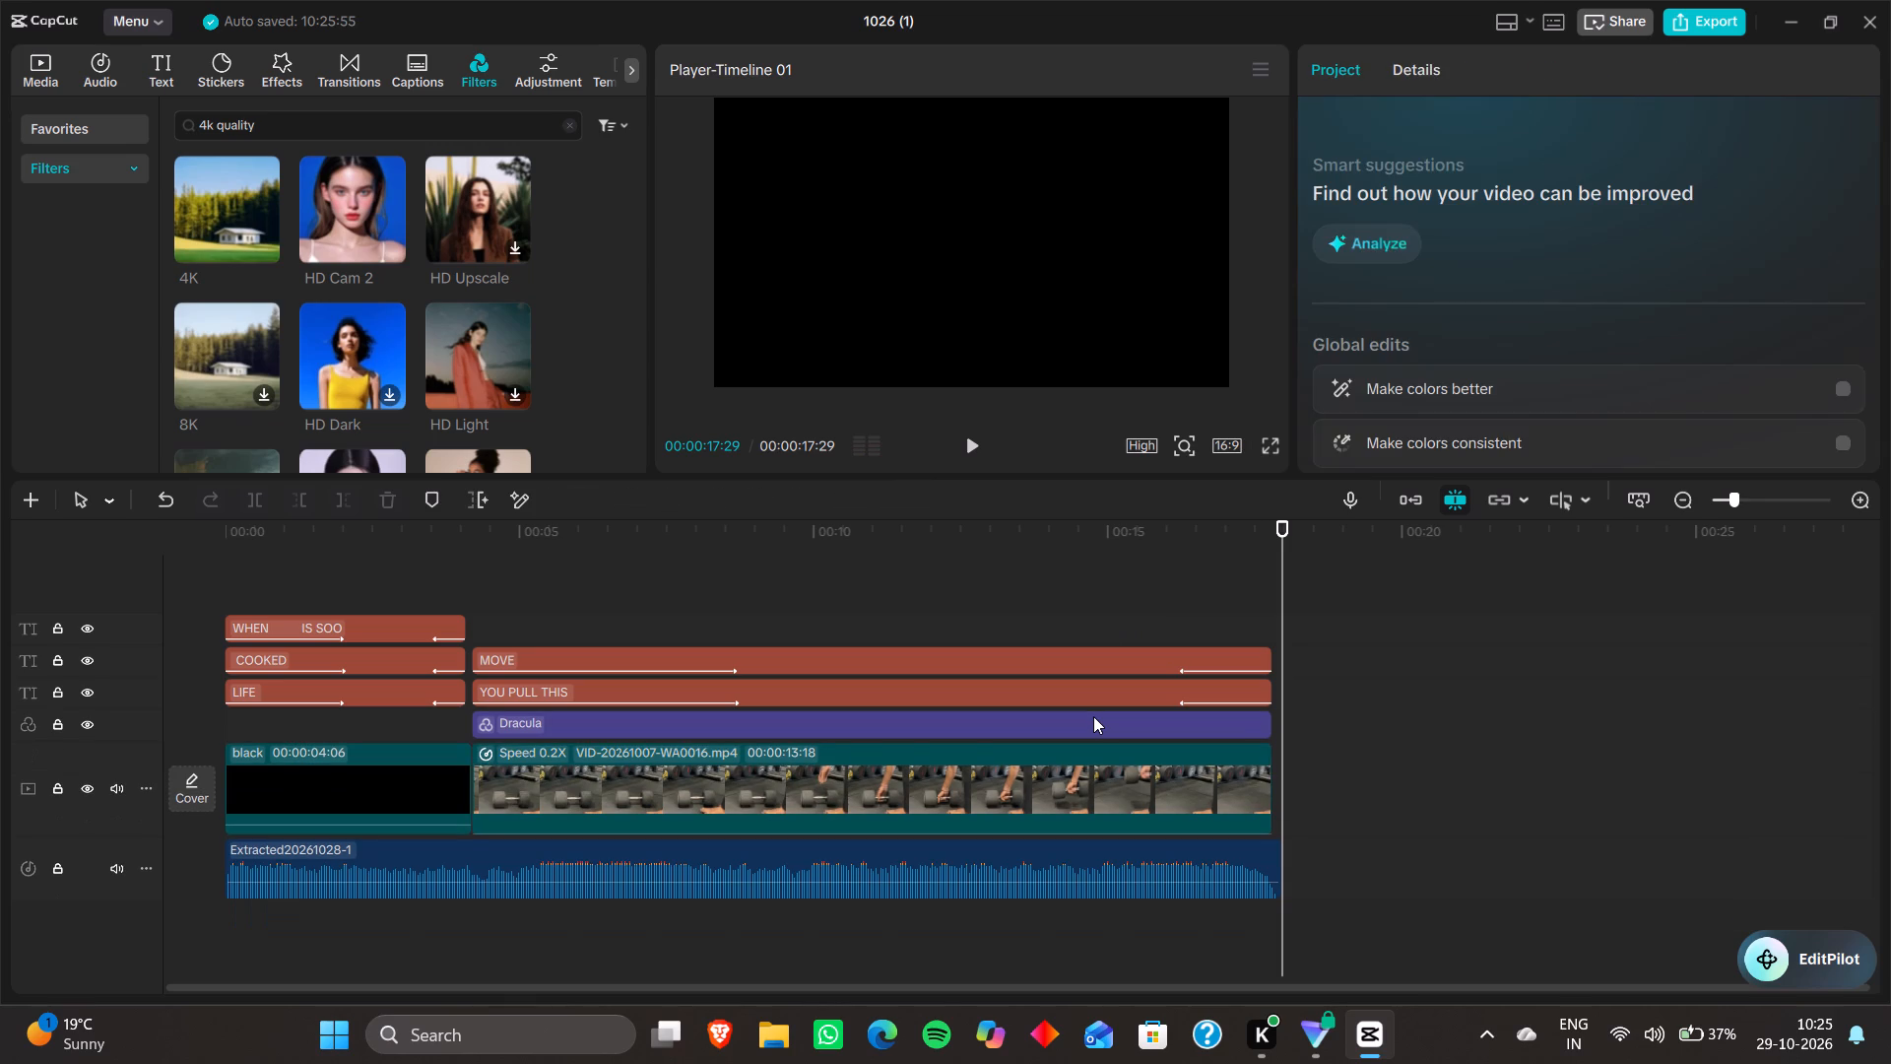
# Play the video through to the end to review the gym clip without the 4K filter.
pyautogui.press('Up')
pyautogui.press('Up')
pyautogui.press('space')
# Replace the "4k quality" search in the filter library with a search for "None".
pyautogui.doubleClick(432, 127)
pyautogui.press('BackSpace')
pyautogui.press('BackSpace')
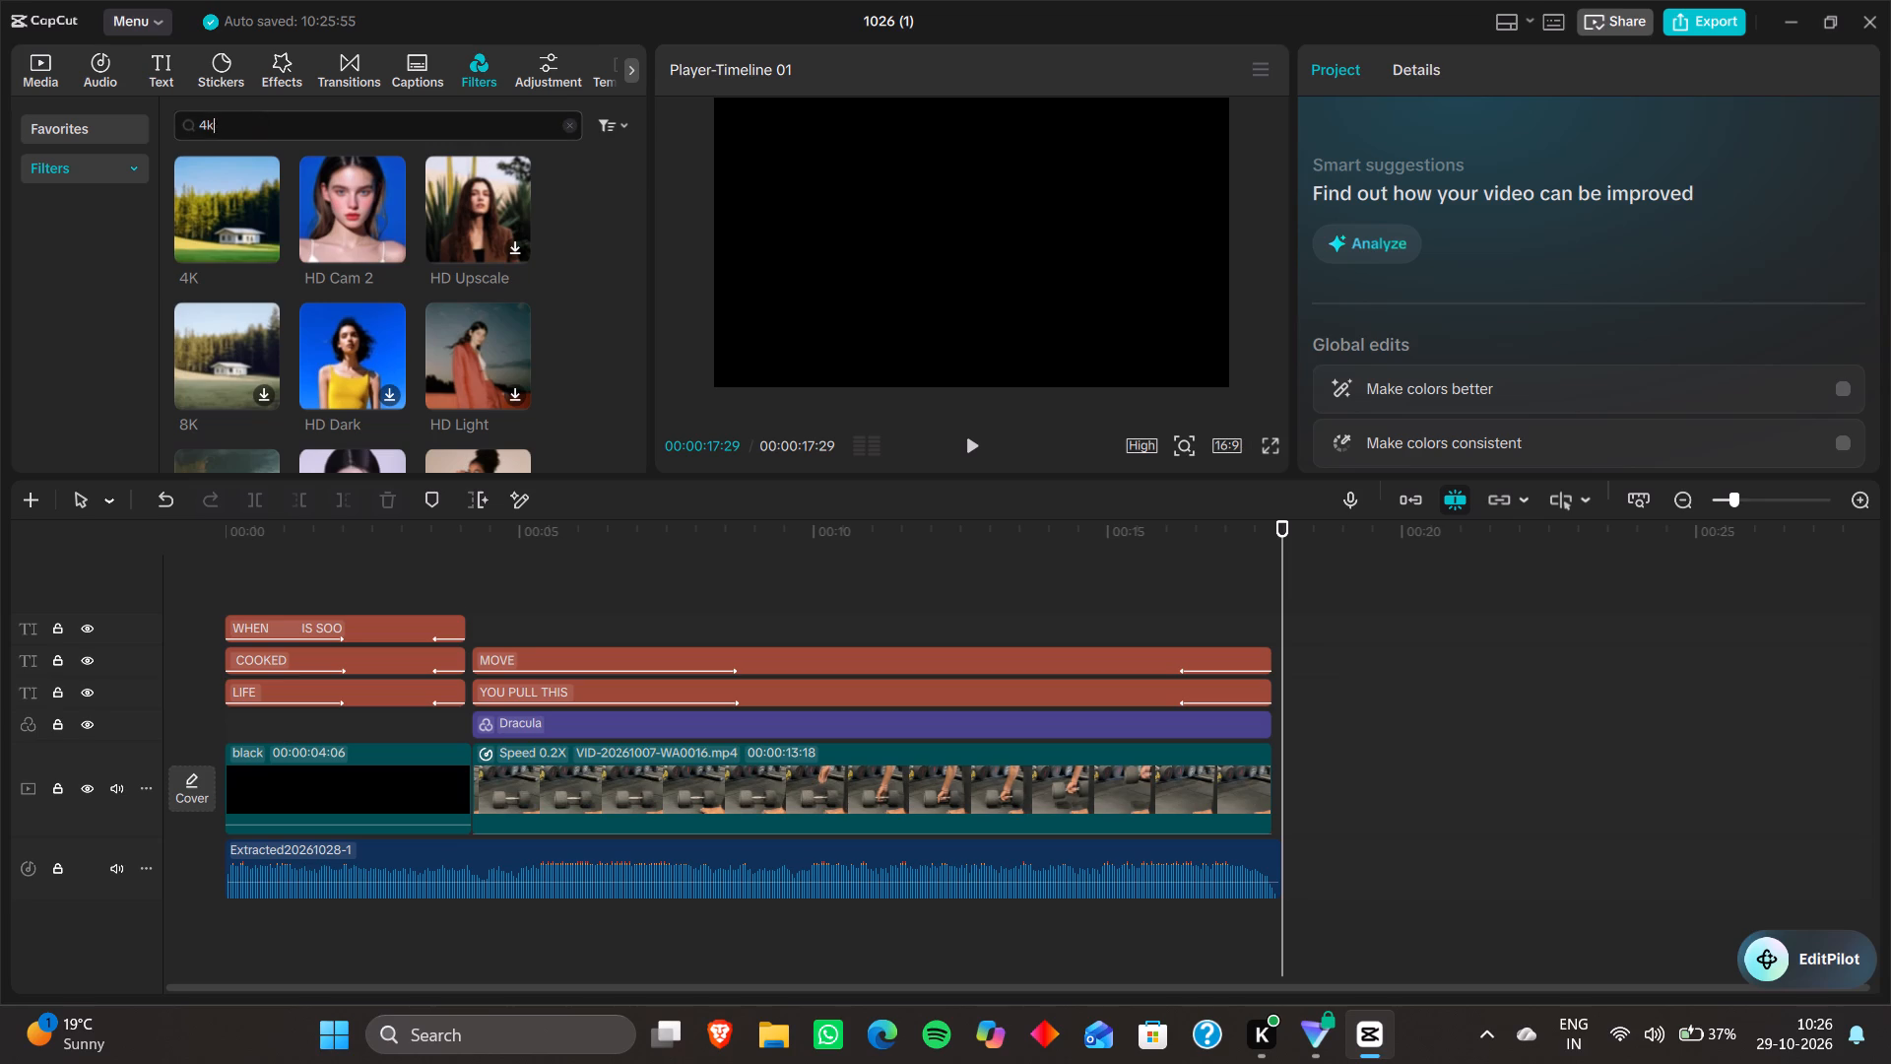
pyautogui.press('BackSpace')
pyautogui.press('BackSpace')
pyautogui.press('BackSpace')
pyautogui.press('BackSpace')
pyautogui.press('Return')
pyautogui.press('Return')
pyautogui.press('Return')
pyautogui.press('Return')
pyautogui.press('Return')
pyautogui.press('Return')
pyautogui.press('Return')
pyautogui.press('Return')
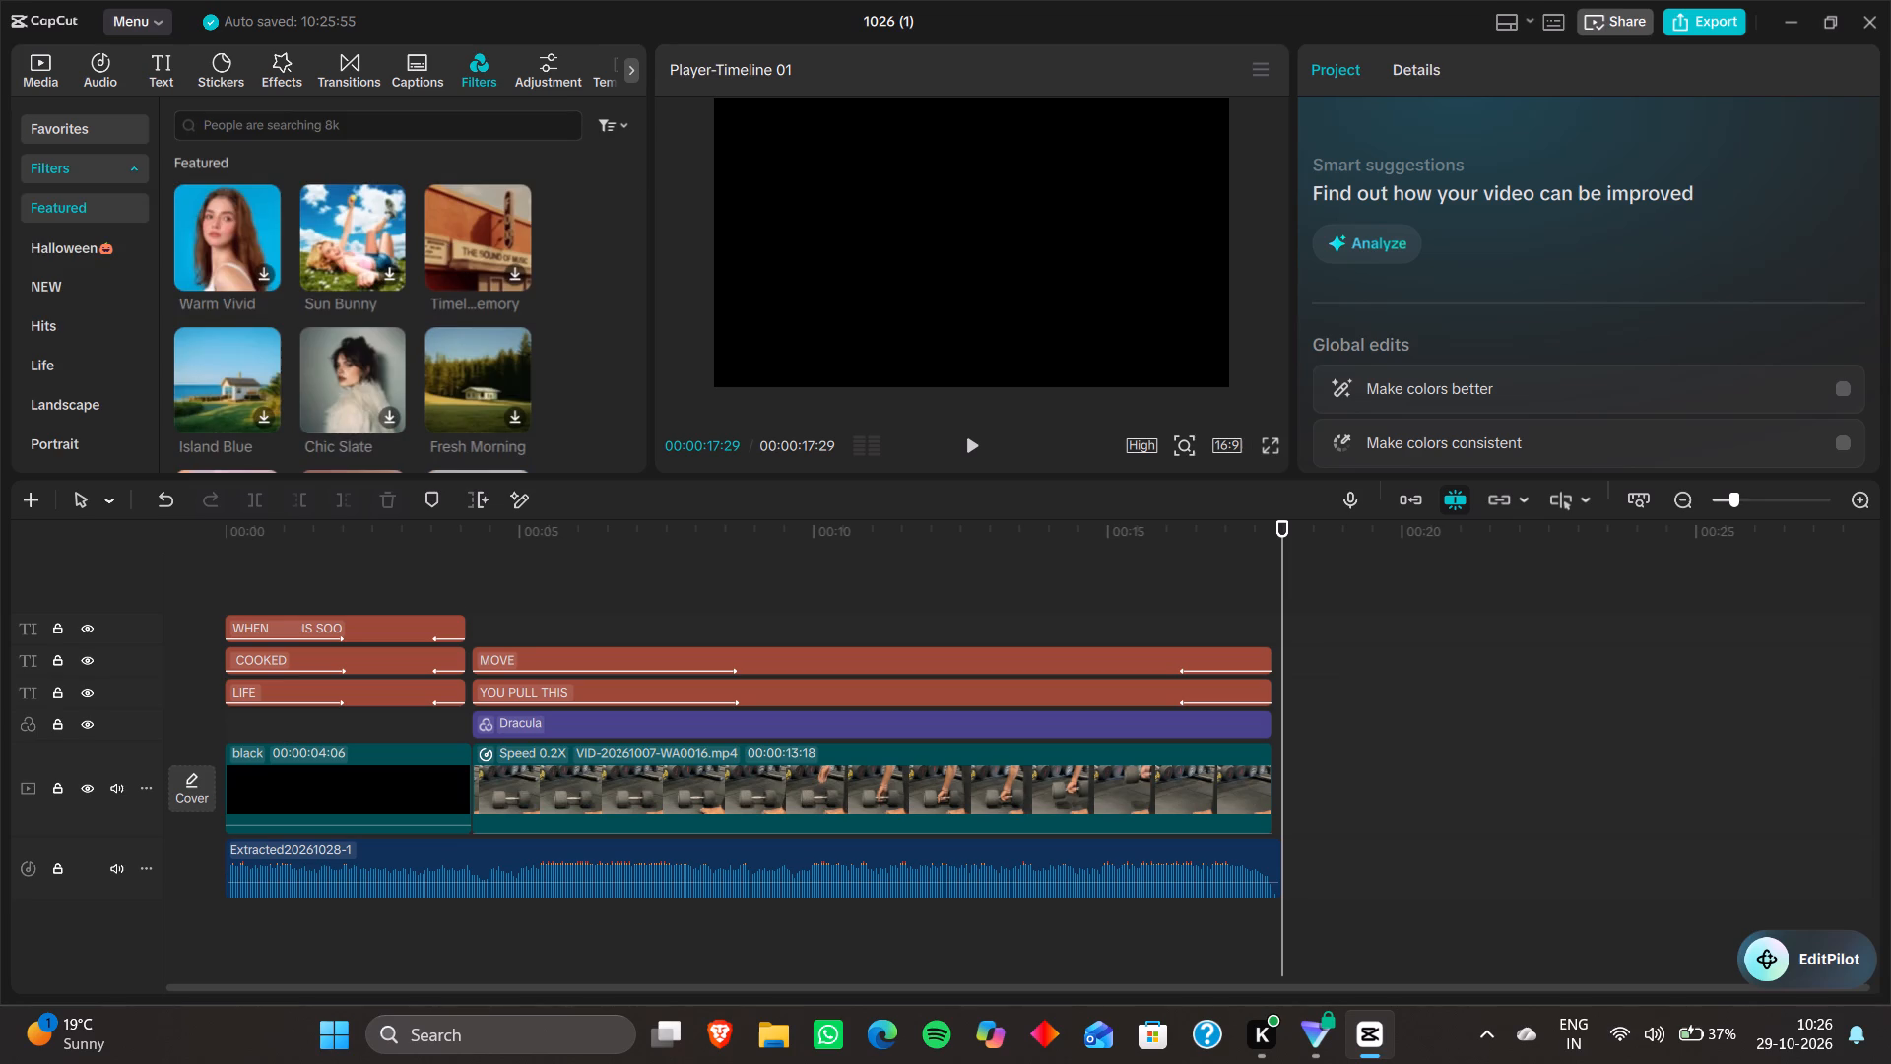
pyautogui.write('none')
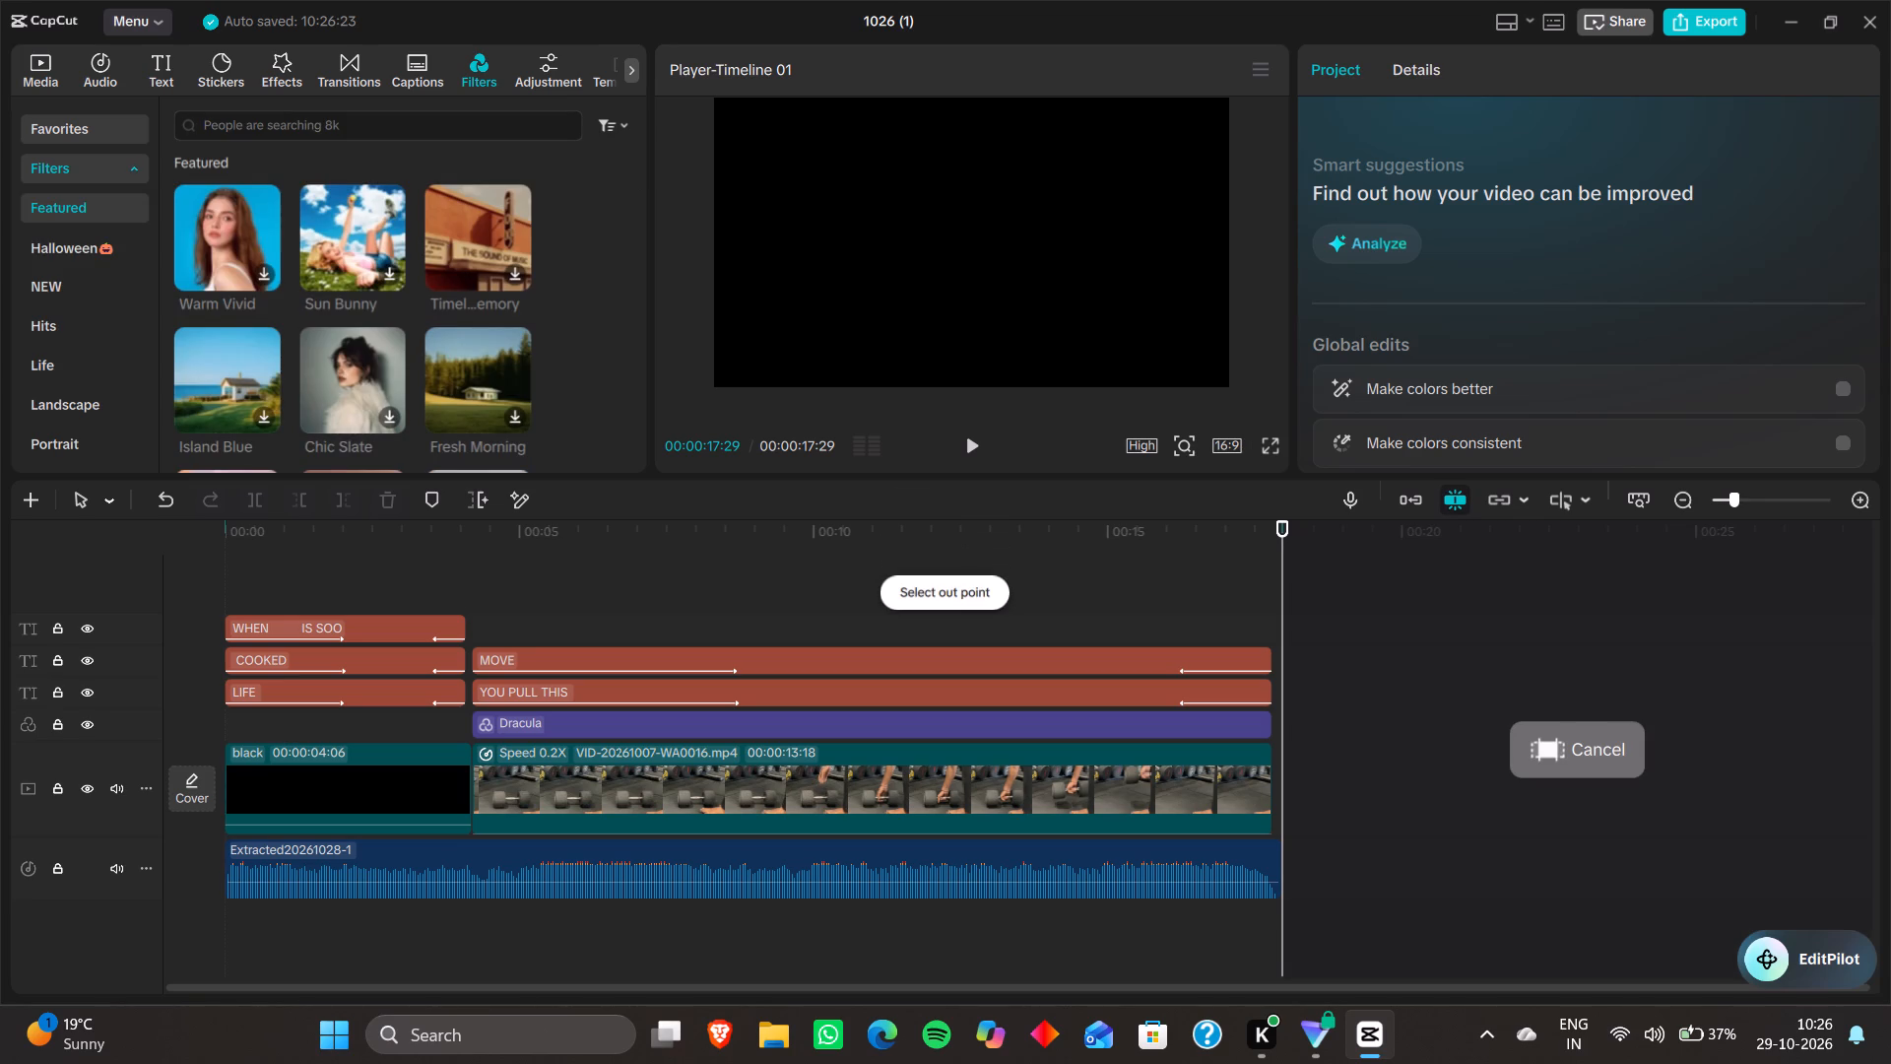
pyautogui.click(423, 127)
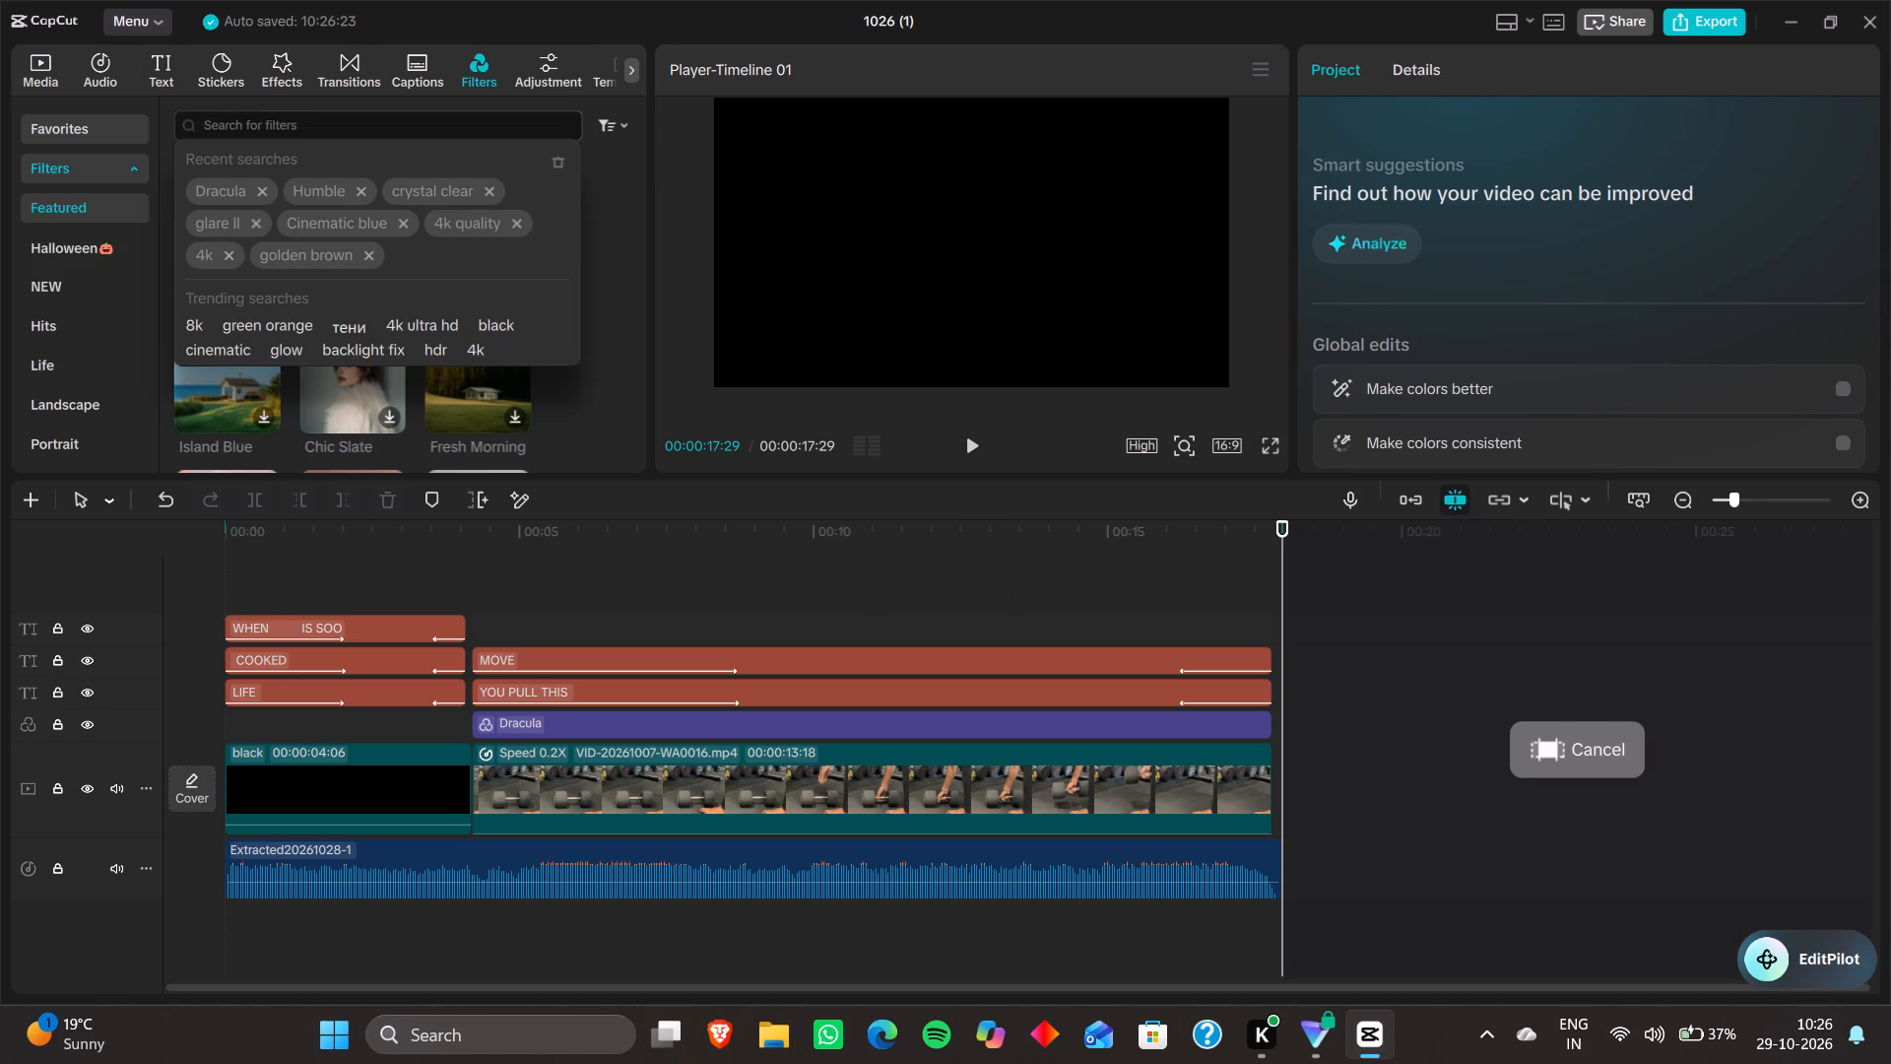
pyautogui.press('Return')
pyautogui.press('Return')
pyautogui.press('Return')
pyautogui.press('Return')
pyautogui.press('n')
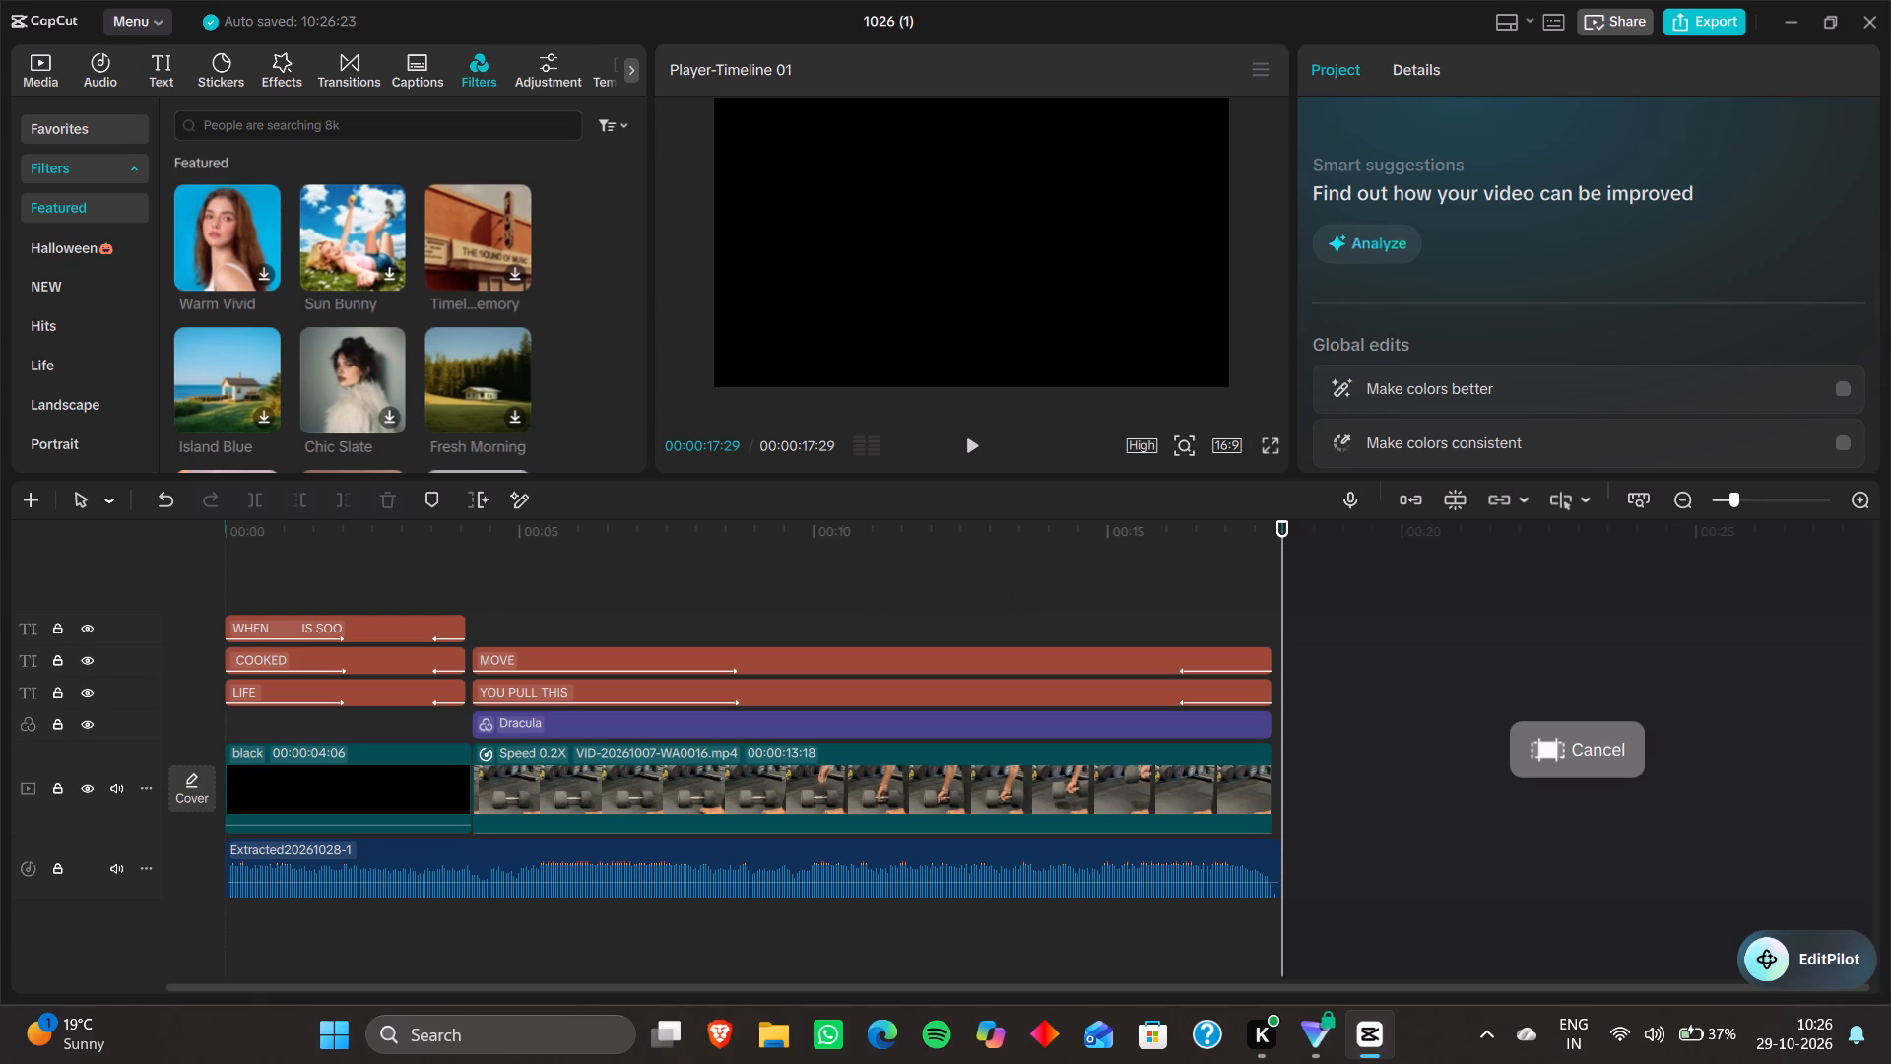
pyautogui.click(423, 127)
pyautogui.write('None')
pyautogui.press('Return')
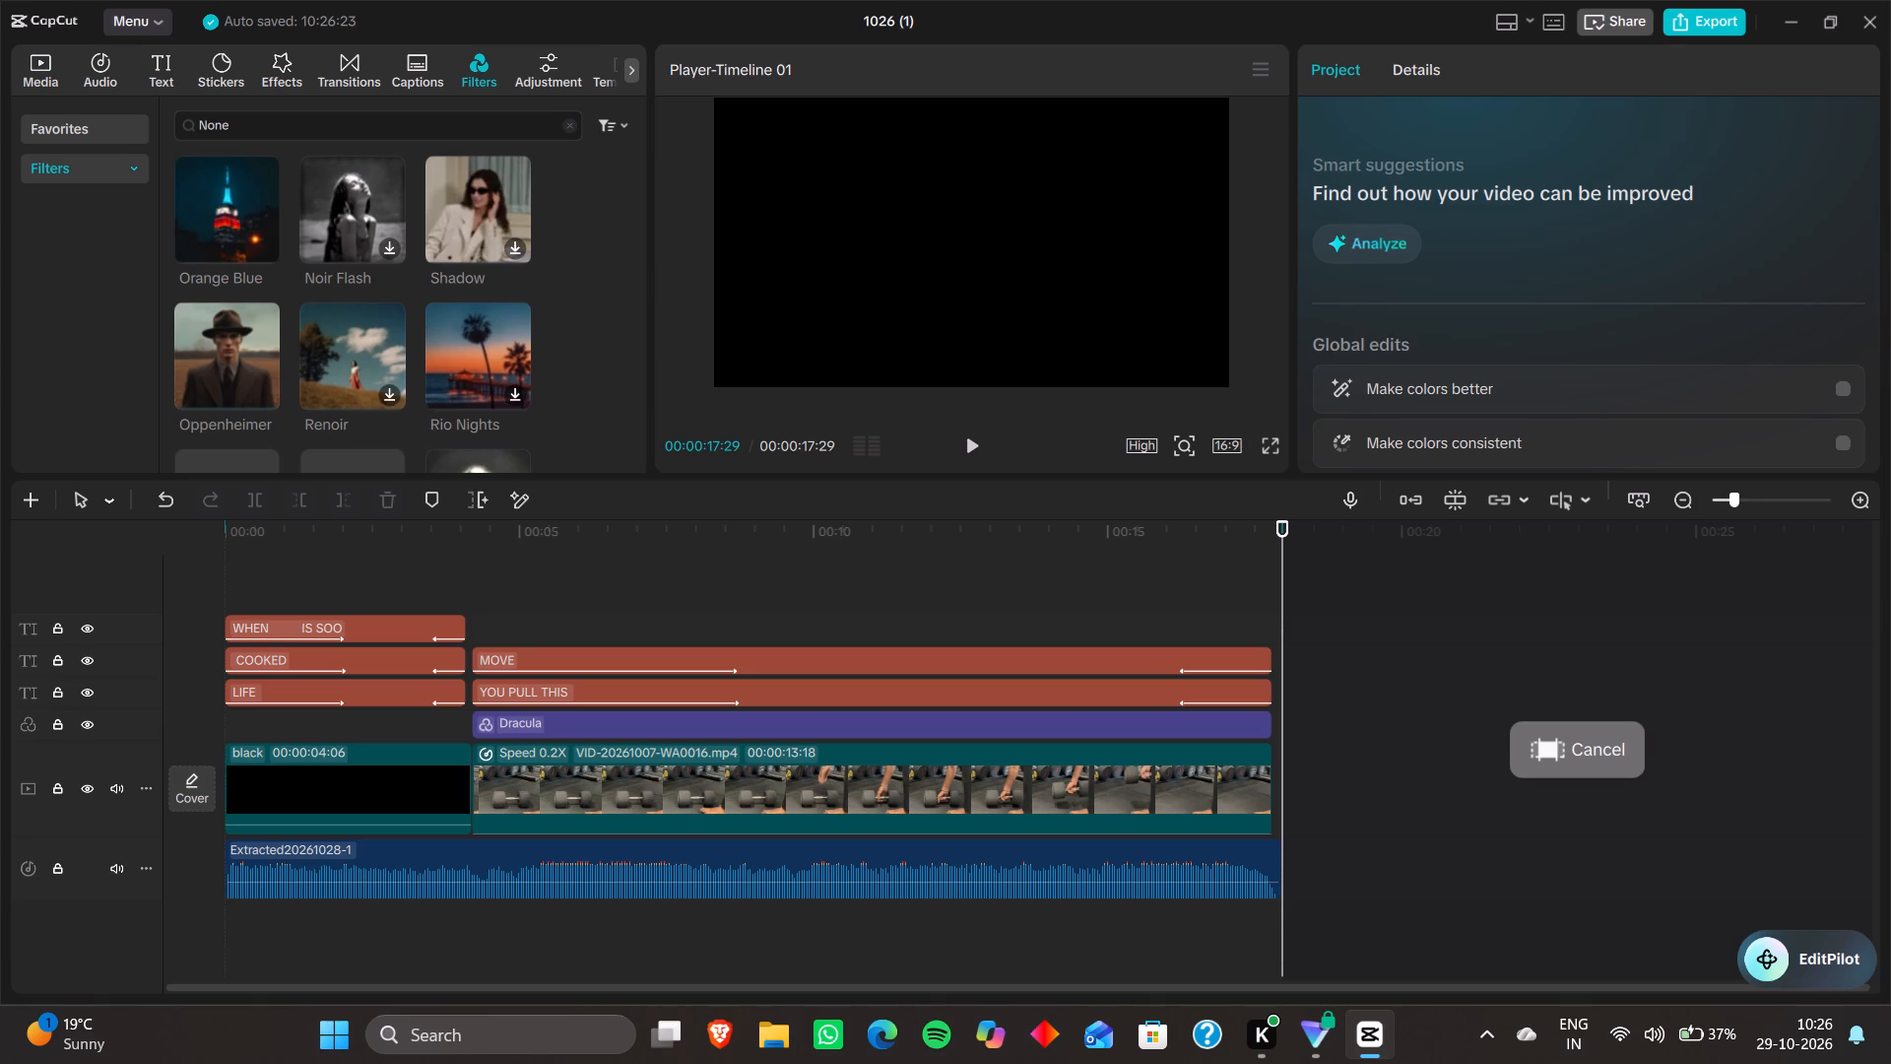
# Add the Orange Blue filter and place it above the Dracula filter, aligned with the gym clip's start, with timeline snapping on.
pyautogui.click(258, 244)
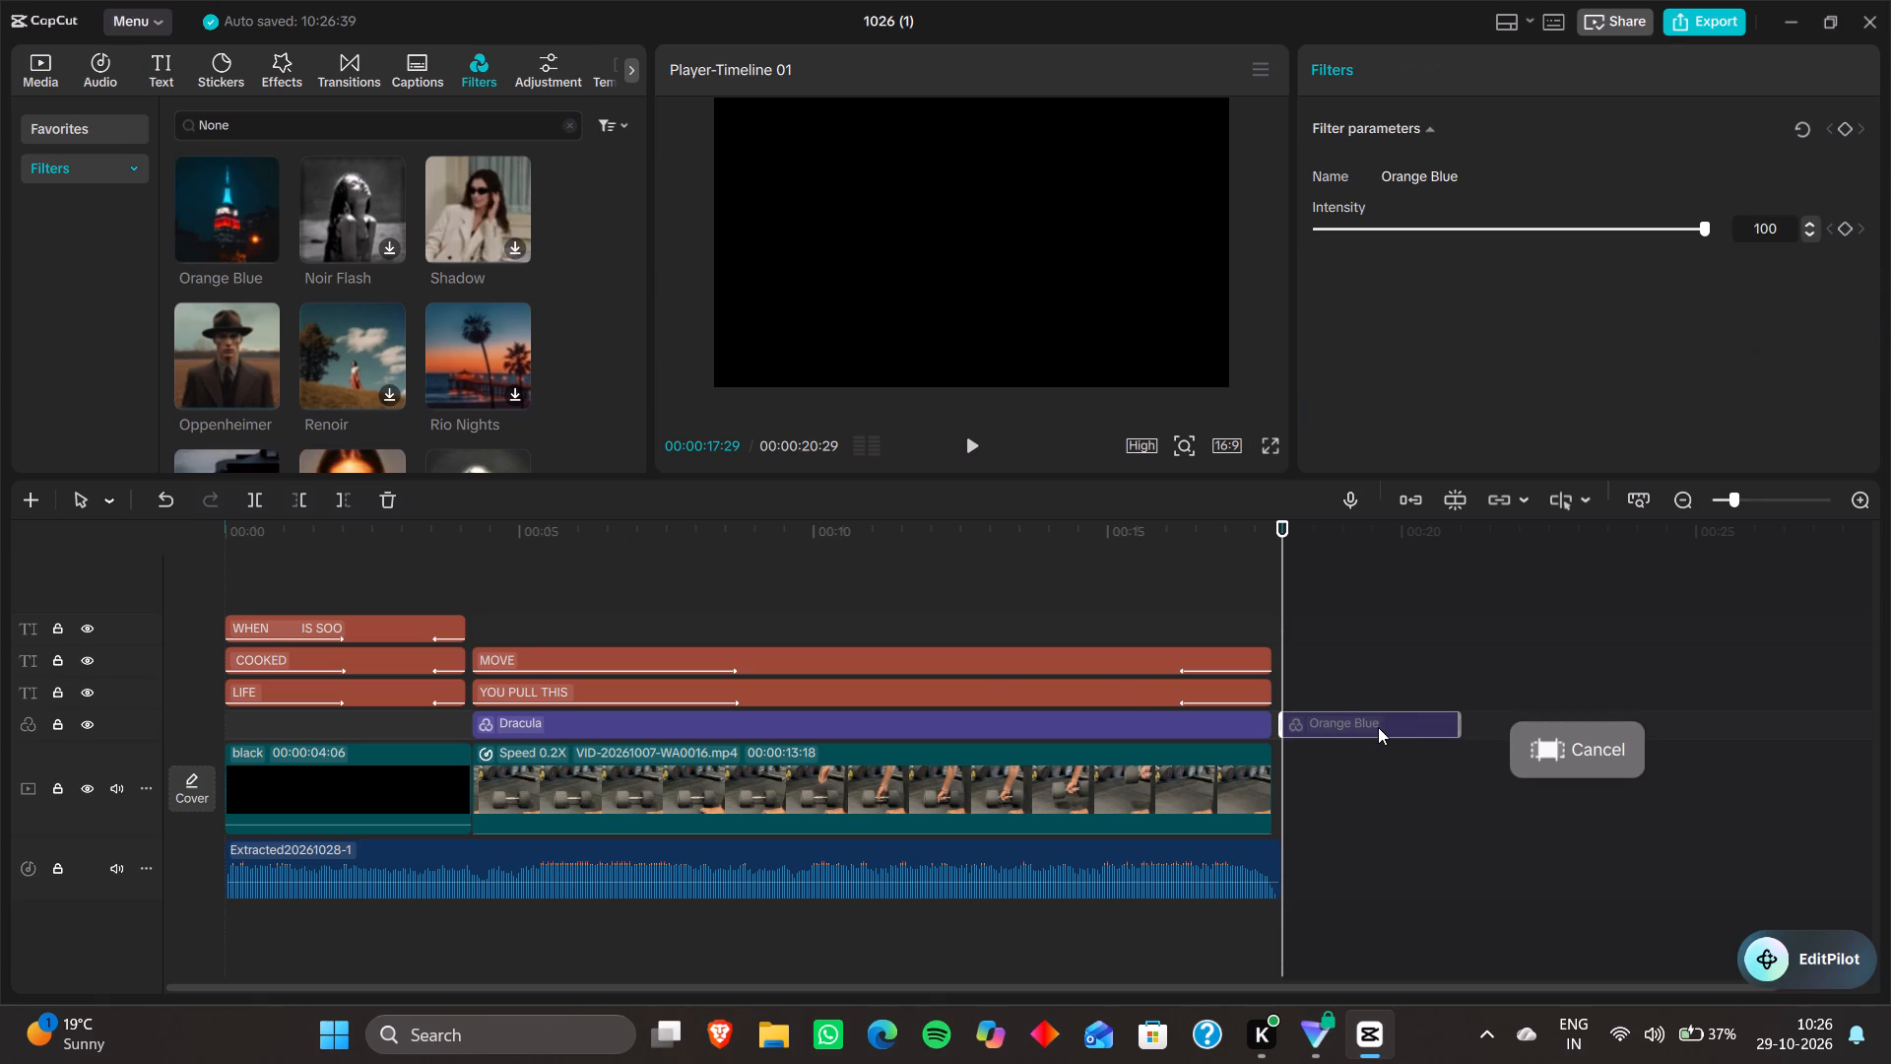
pyautogui.moveTo(1376, 728); pyautogui.dragTo(906, 704)
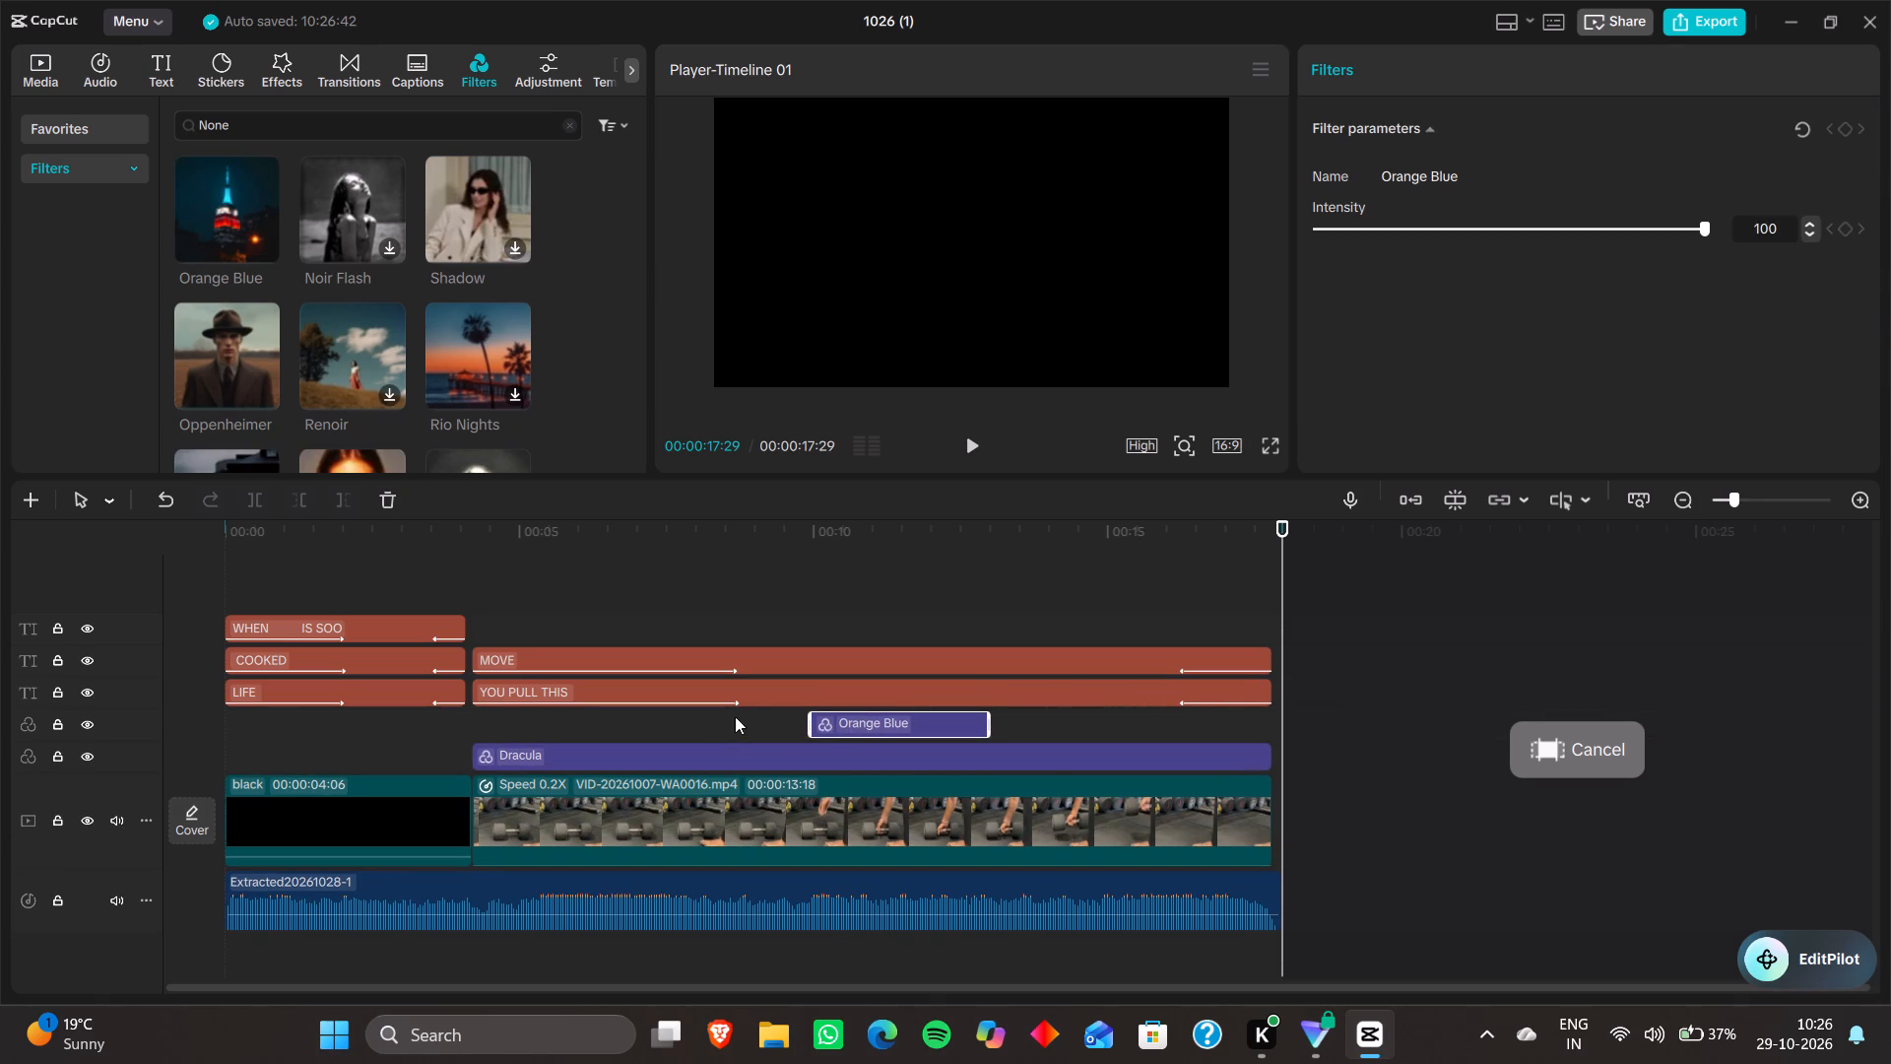
pyautogui.moveTo(869, 738); pyautogui.dragTo(539, 743)
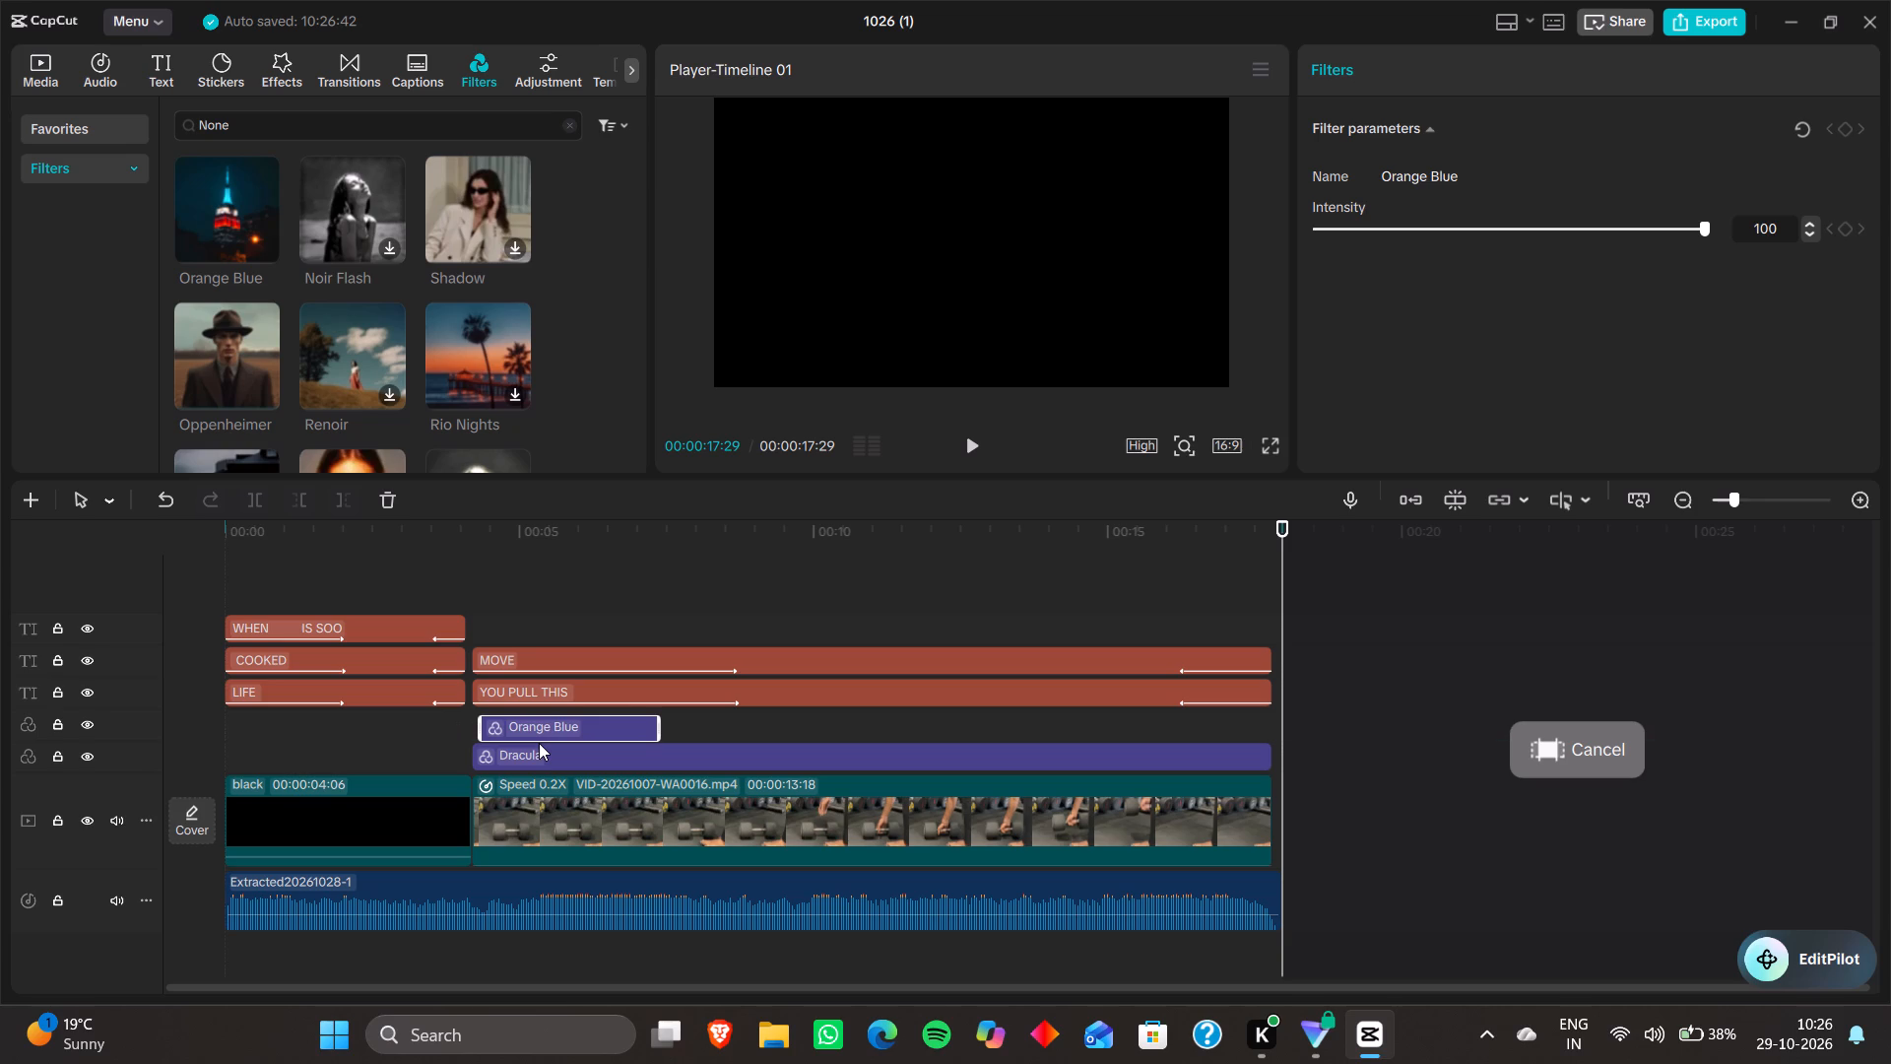
pyautogui.moveTo(539, 743); pyautogui.dragTo(531, 738)
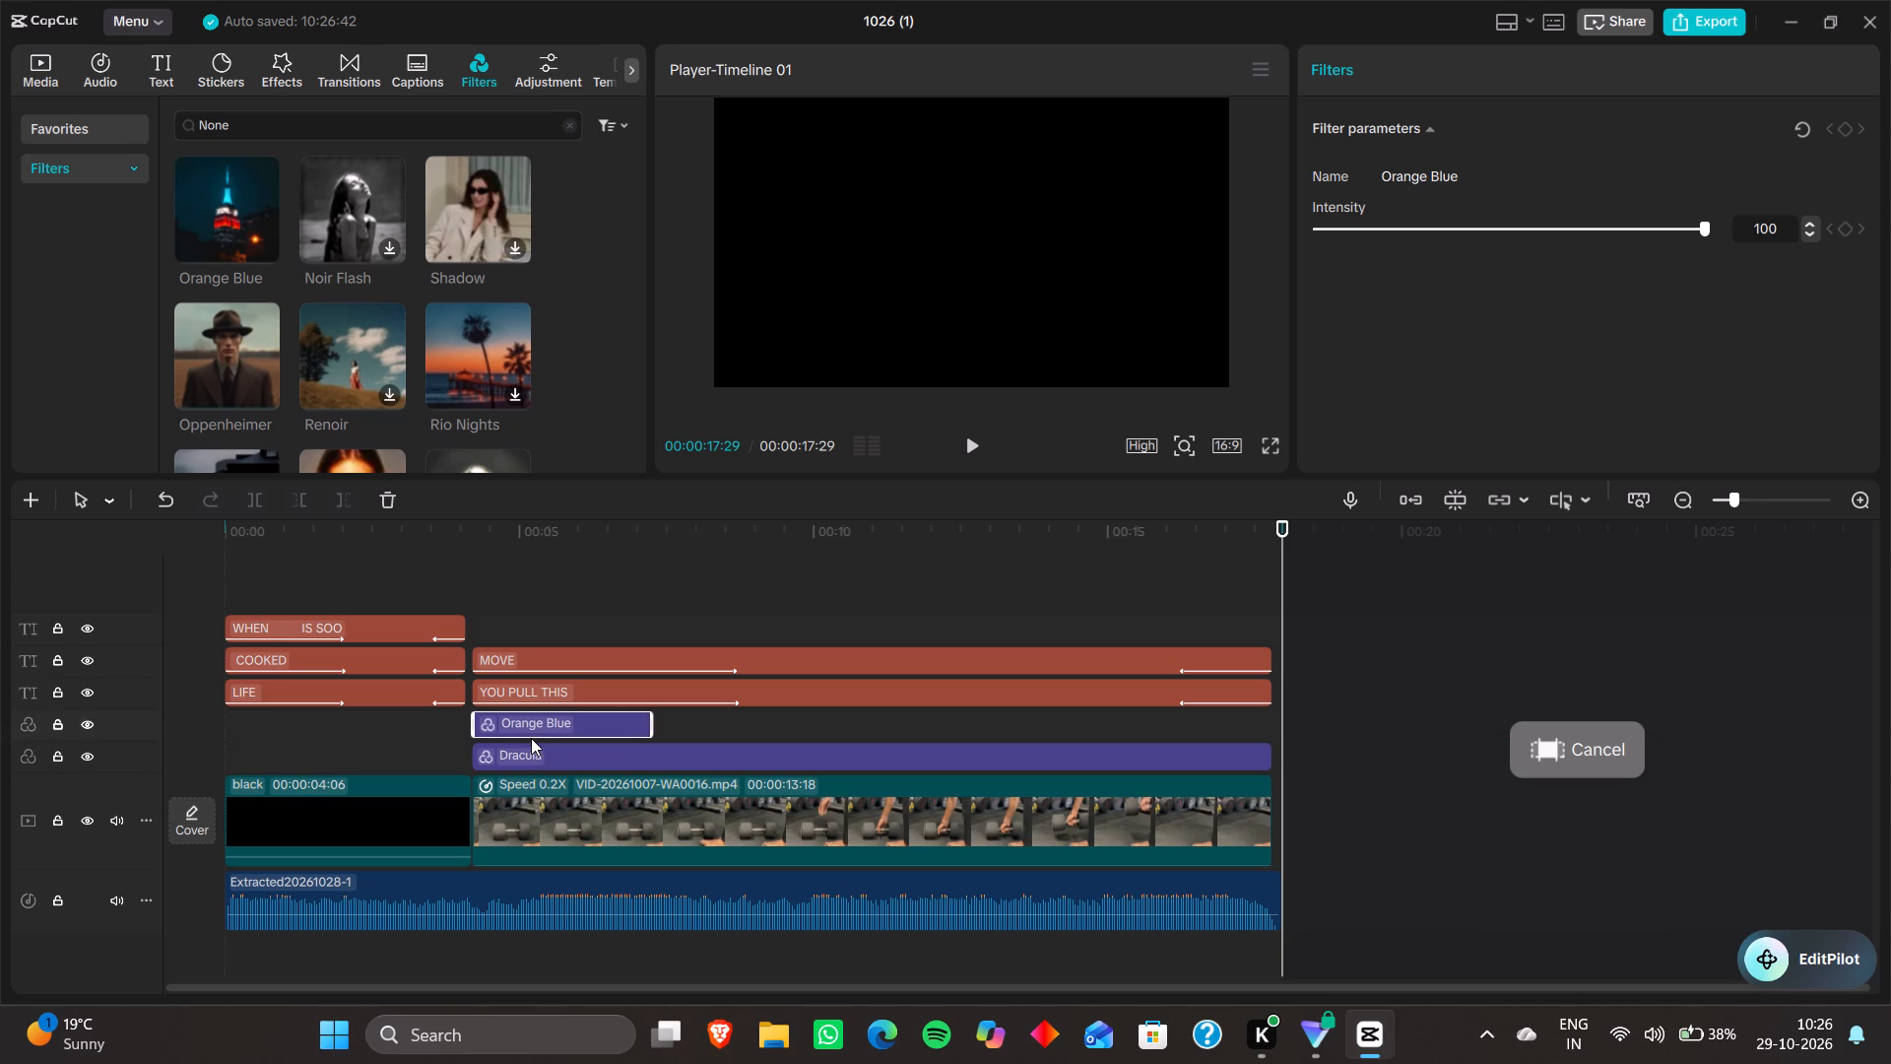
pyautogui.moveTo(531, 738); pyautogui.dragTo(516, 738)
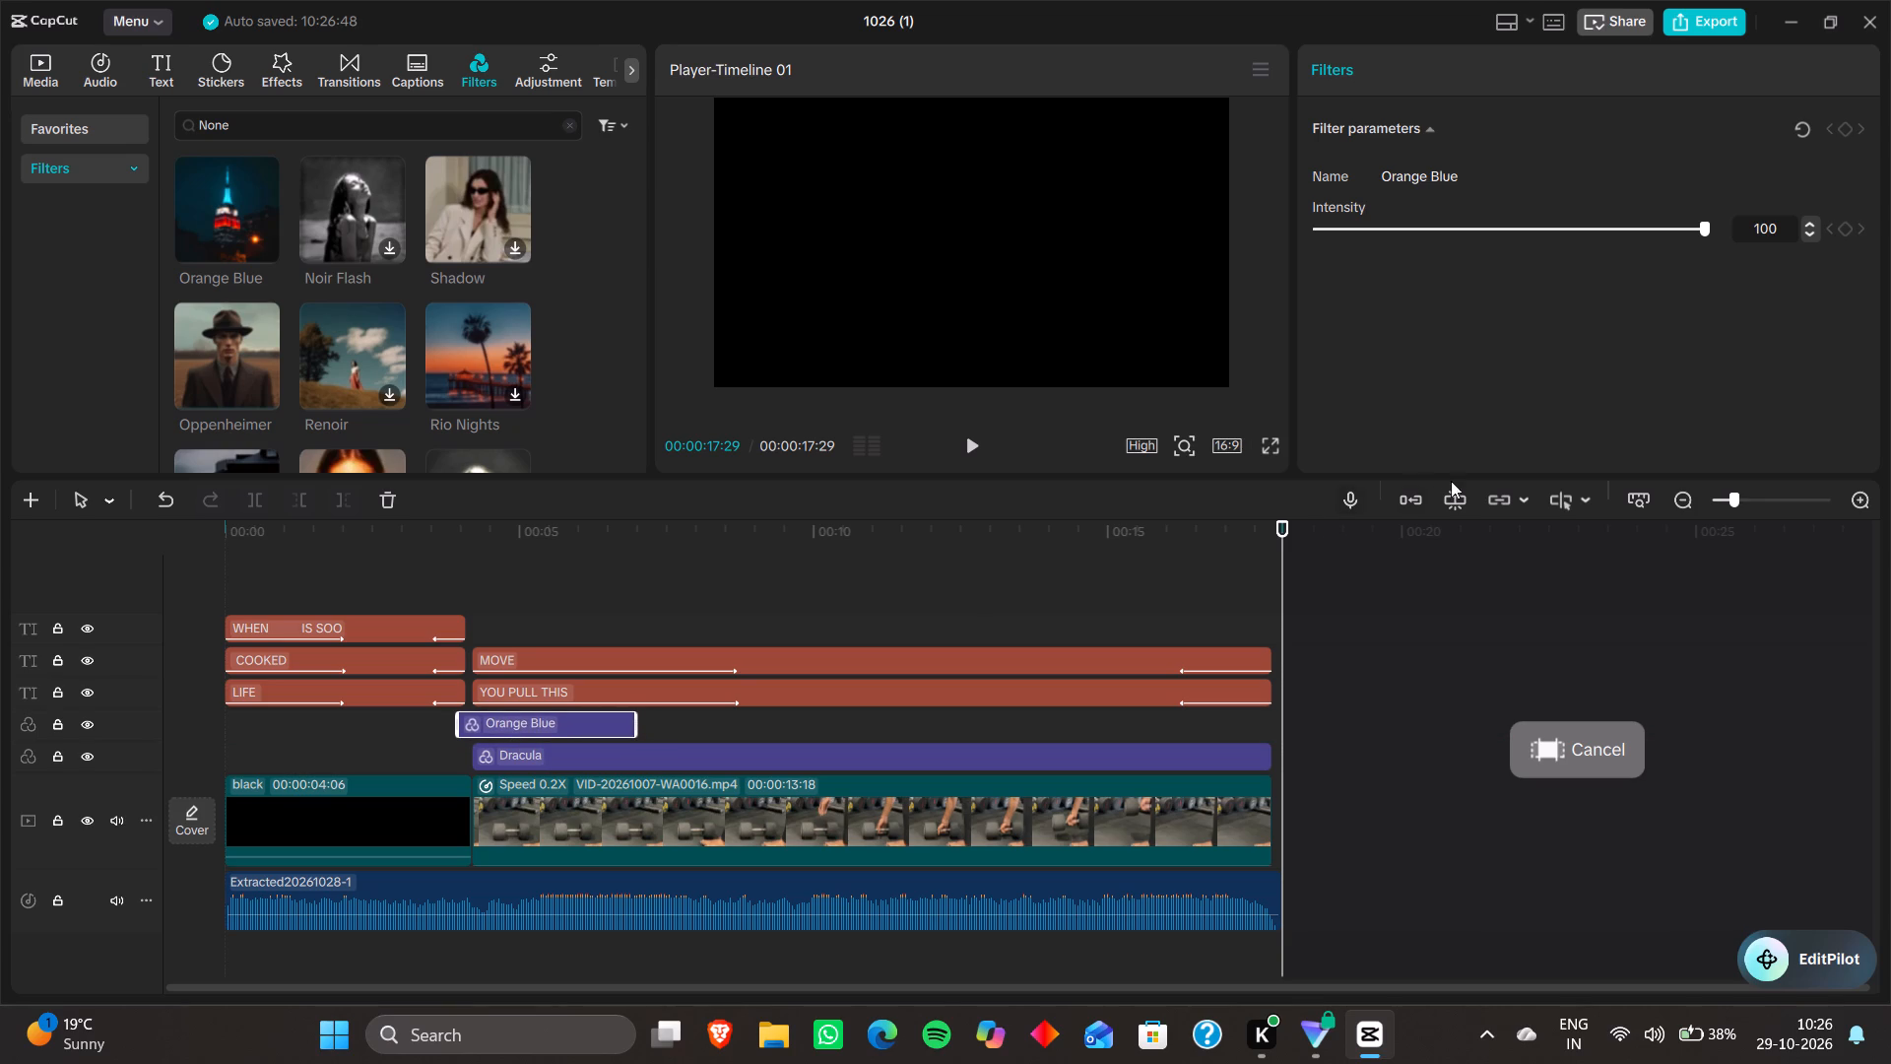
pyautogui.click(1465, 489)
pyautogui.moveTo(616, 729); pyautogui.dragTo(635, 734)
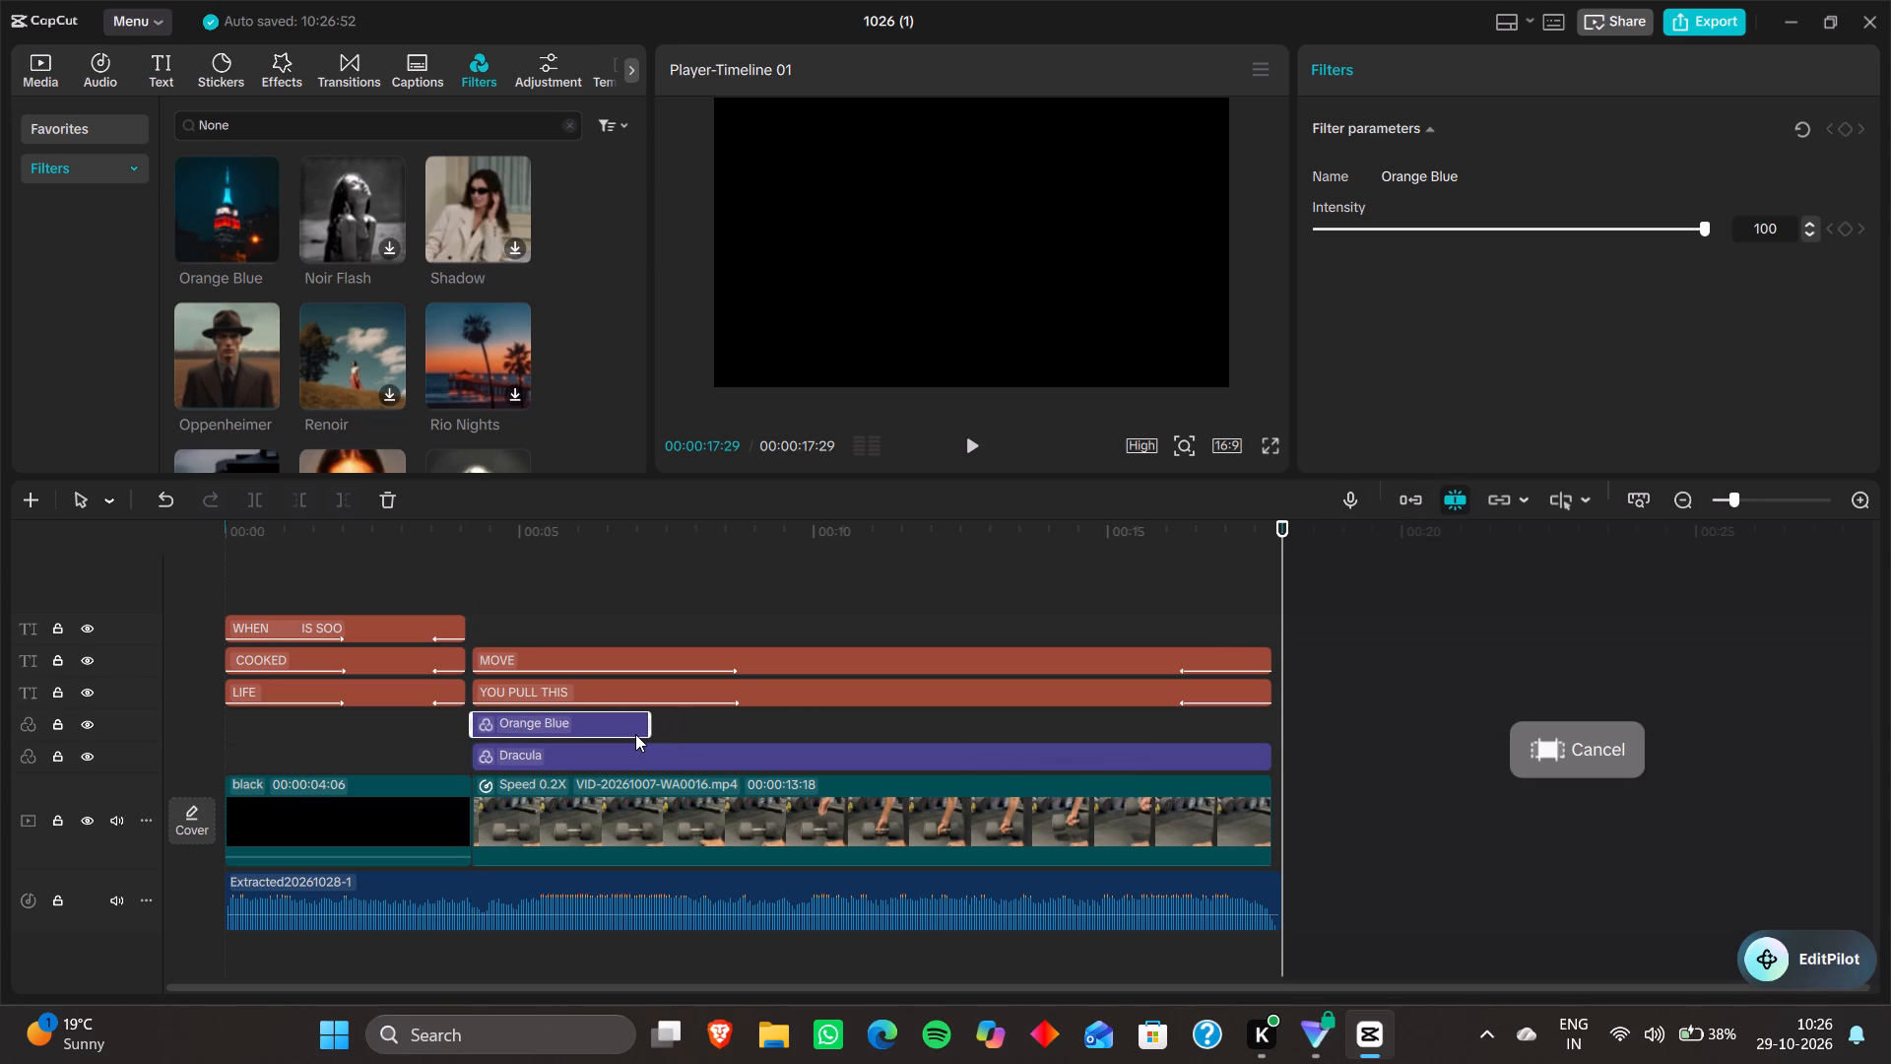
# Play the gym clip from its start to compare the part with the Orange Blue filter to the part without it.
pyautogui.press('Up')
pyautogui.press('Up')
pyautogui.press('Up')
pyautogui.press('Up')
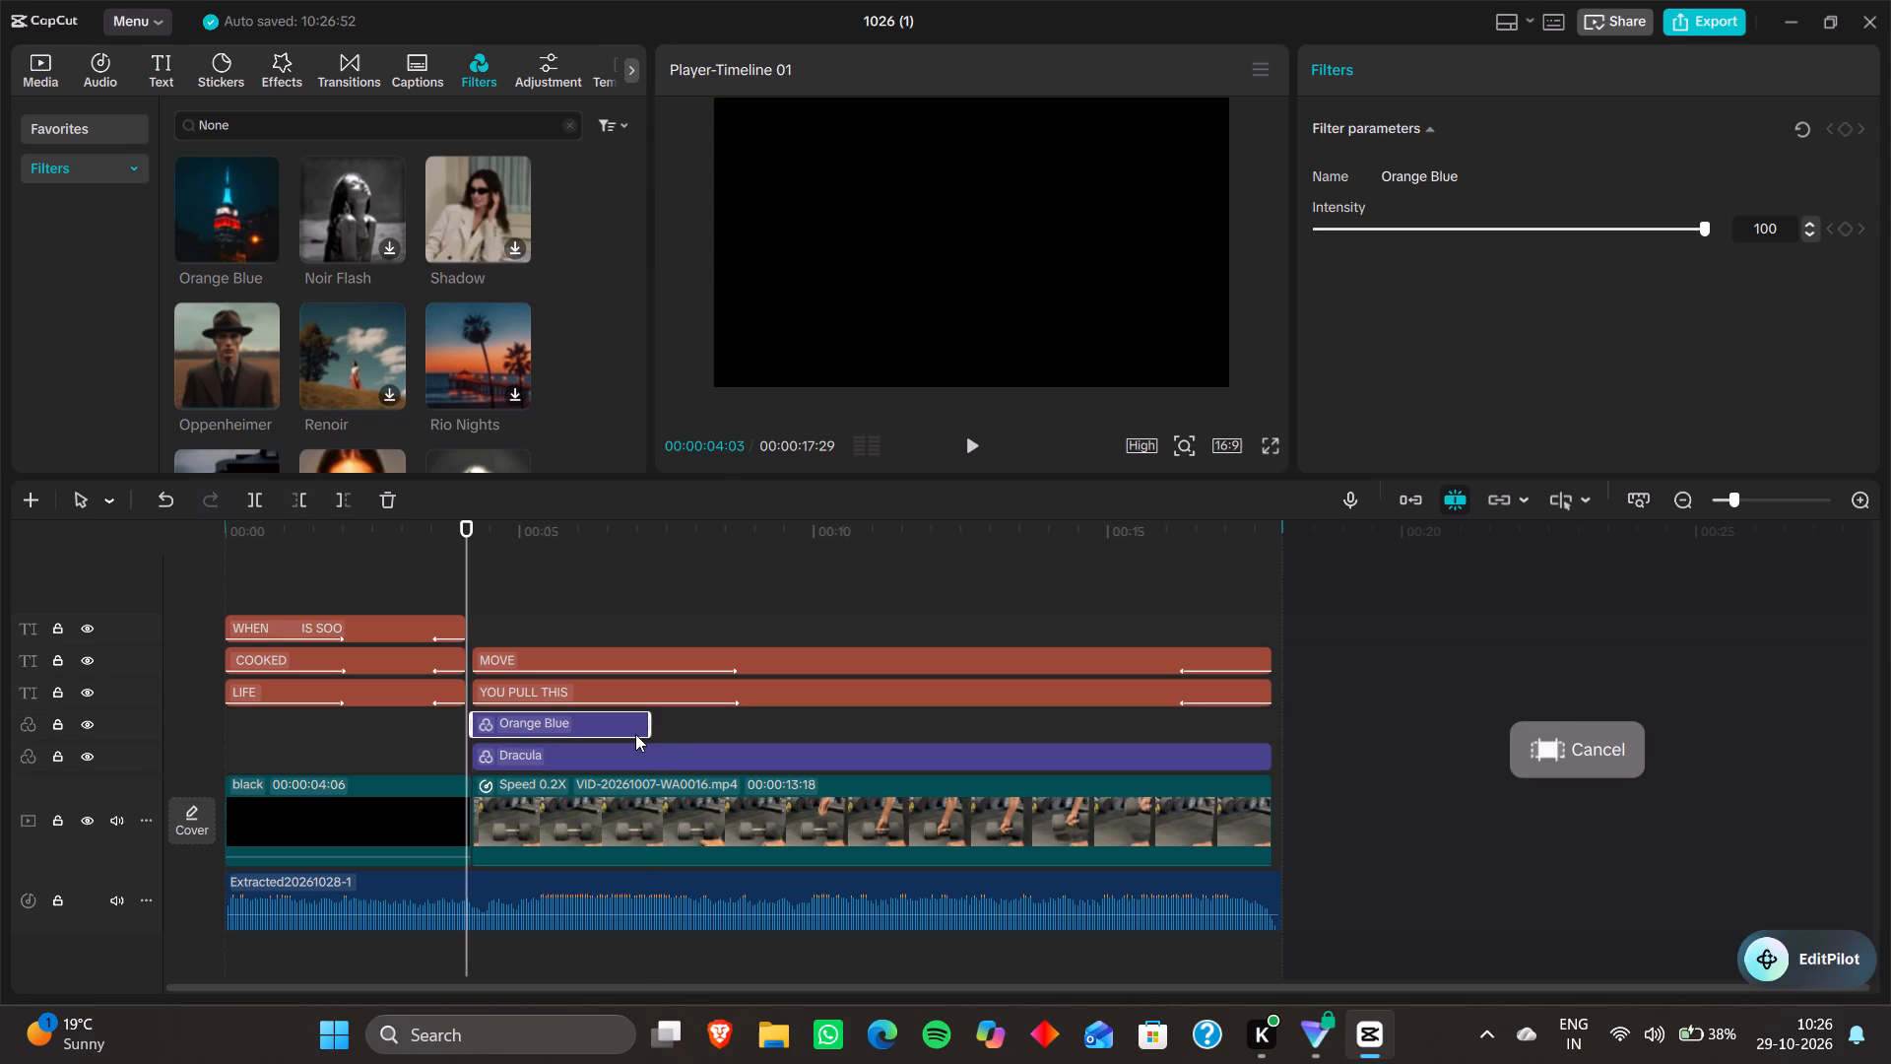
pyautogui.press('space')
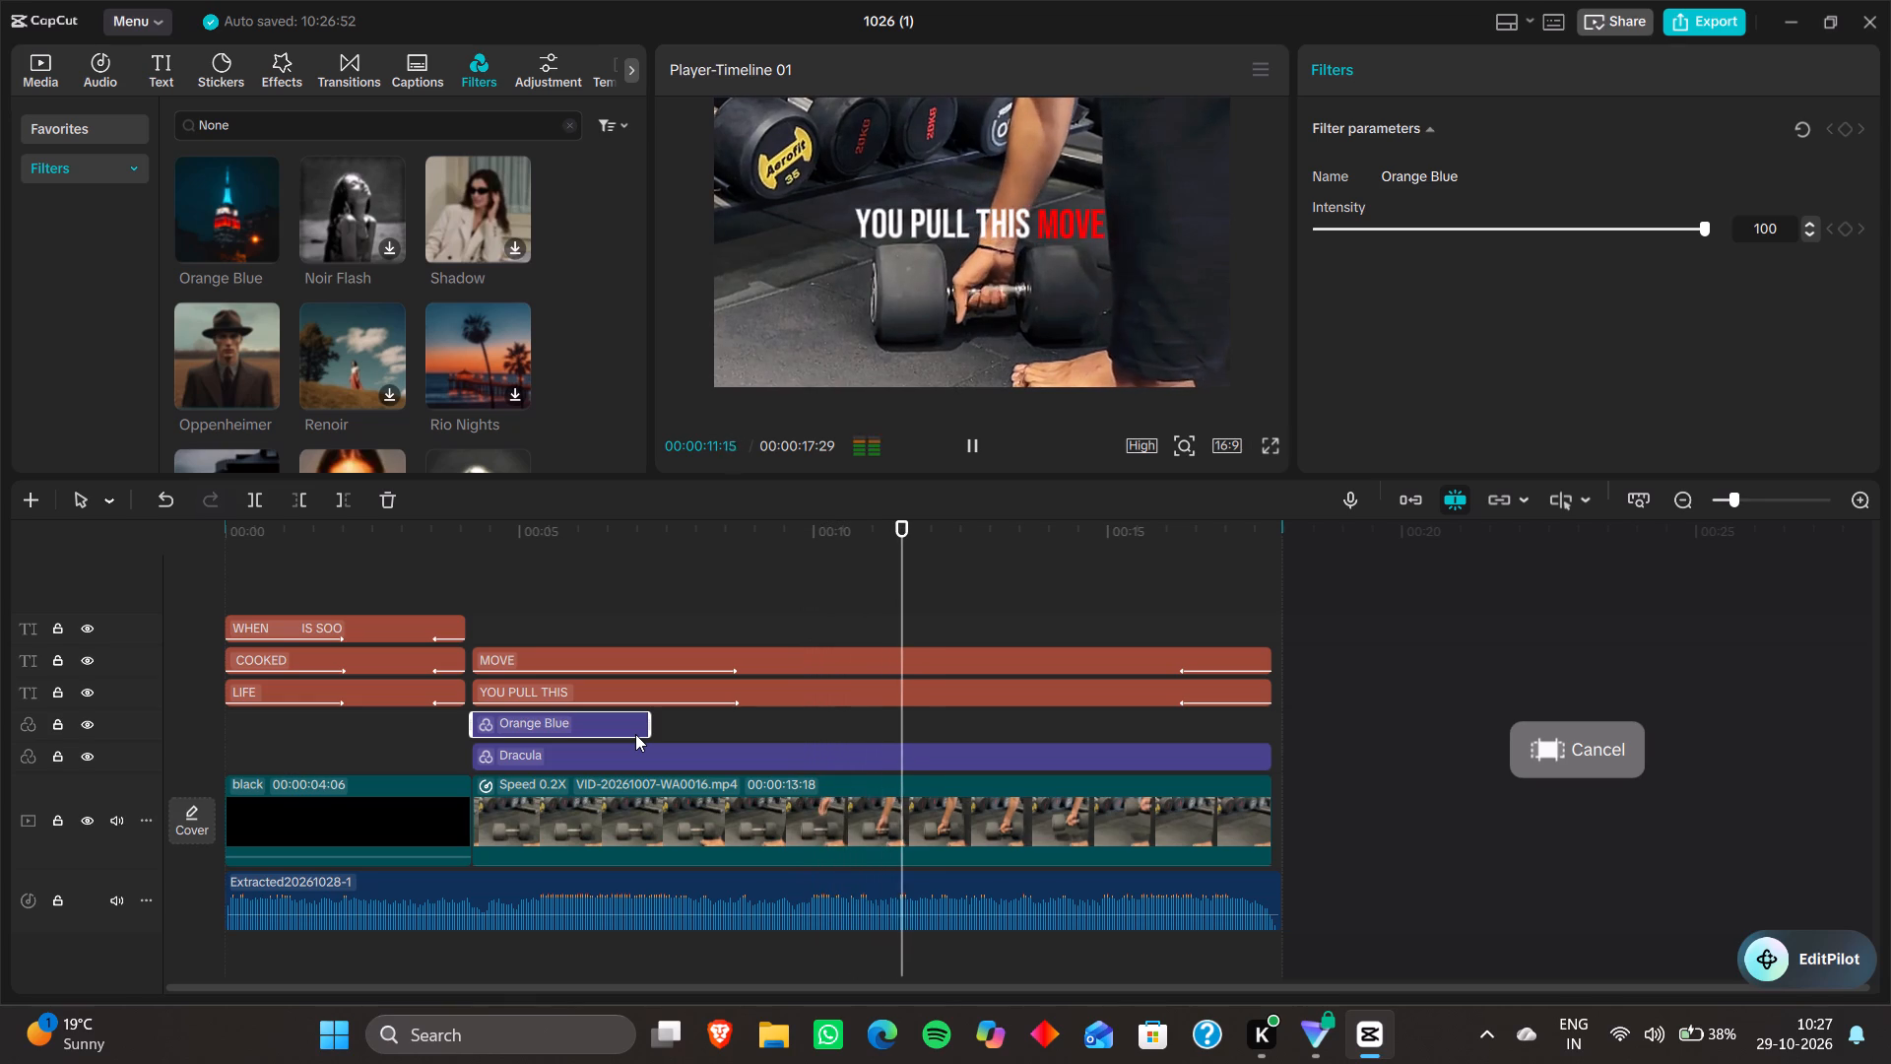
pyautogui.press('space')
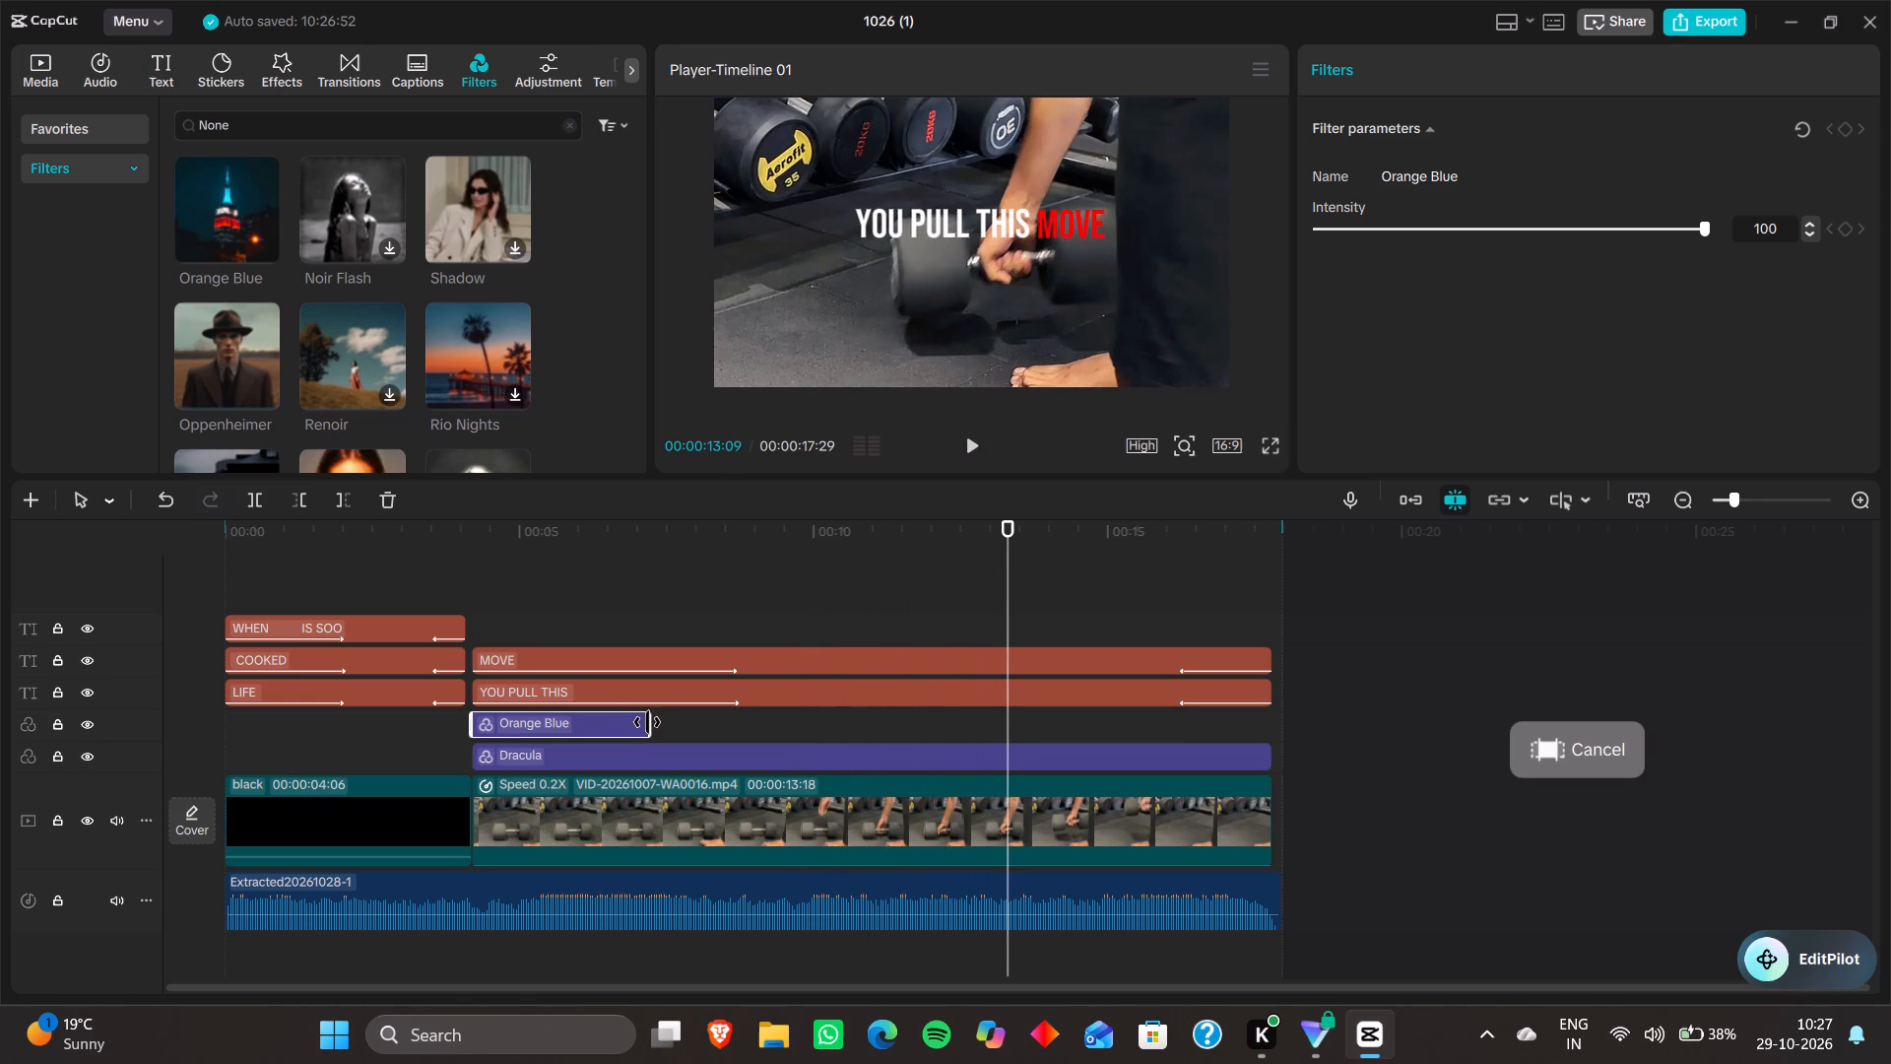
# Extend the Orange Blue filter to the end of the gym clip, matching the Dracula filter's end.
pyautogui.moveTo(647, 722); pyautogui.dragTo(816, 750)
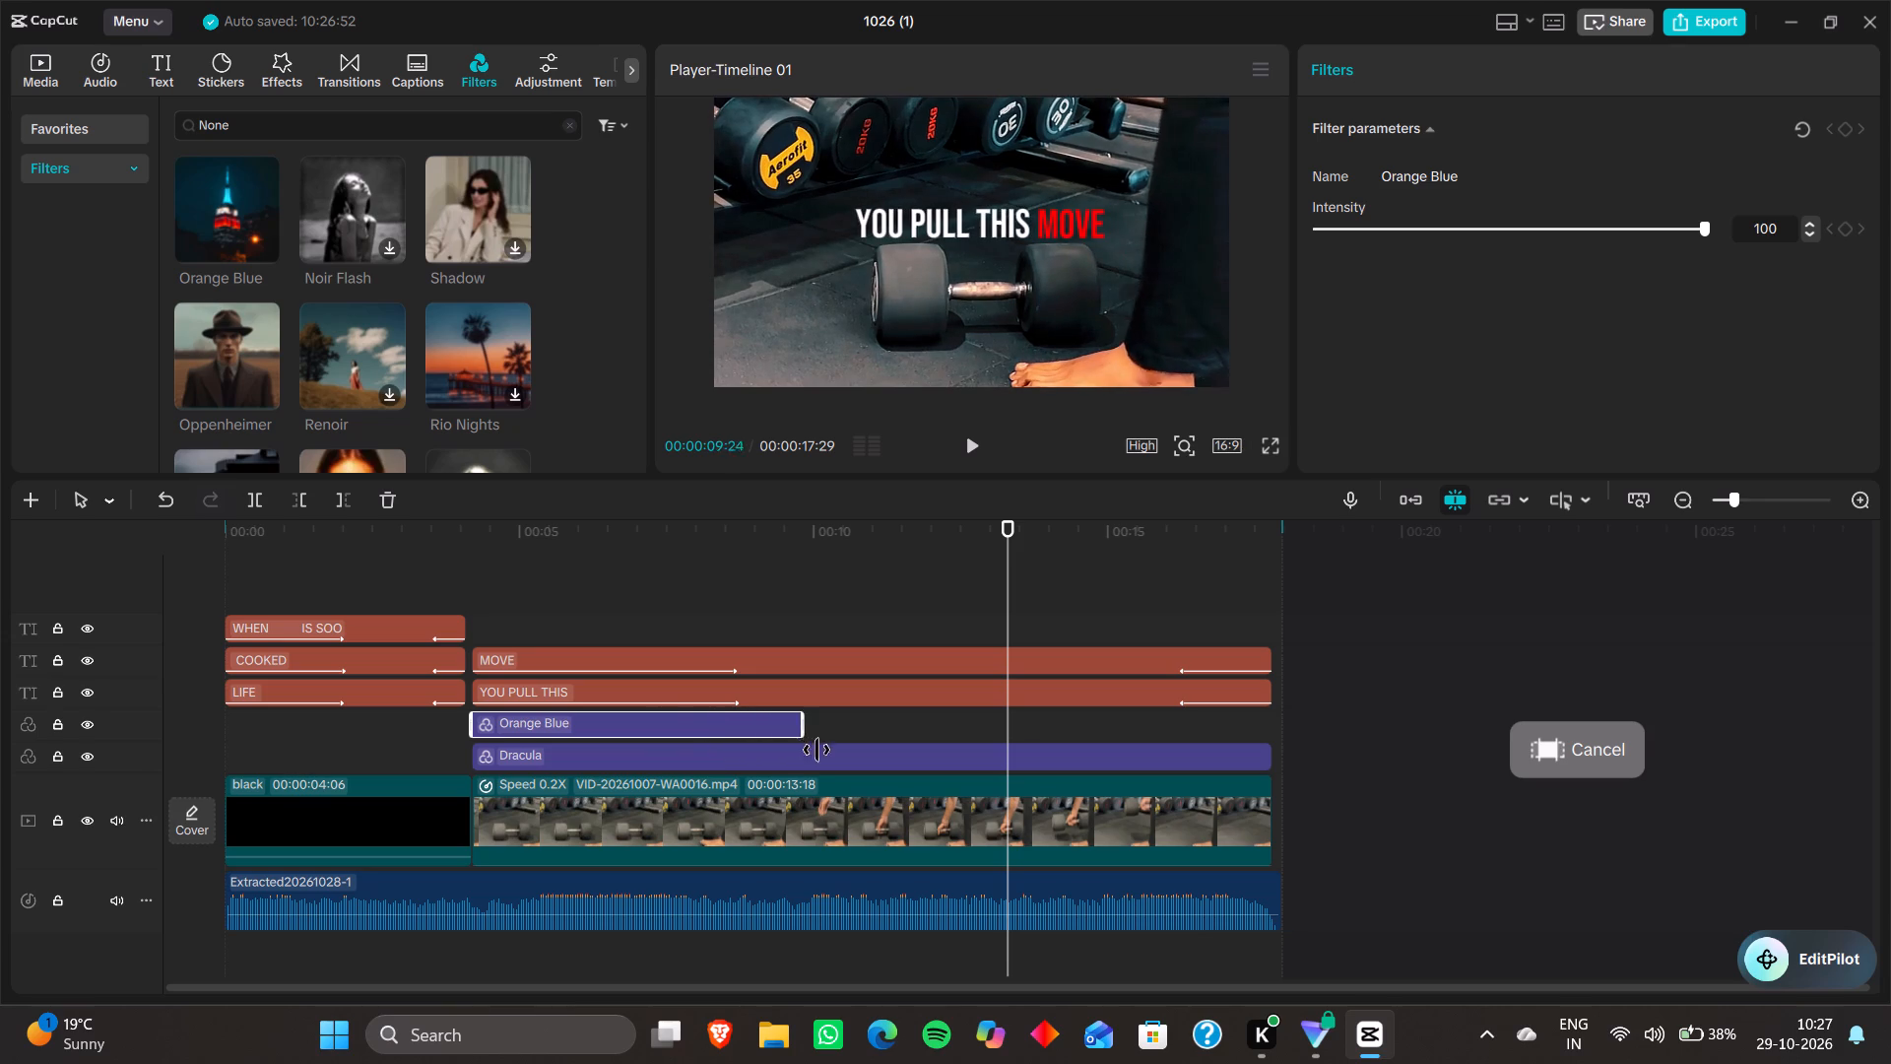
pyautogui.moveTo(816, 750); pyautogui.dragTo(951, 750)
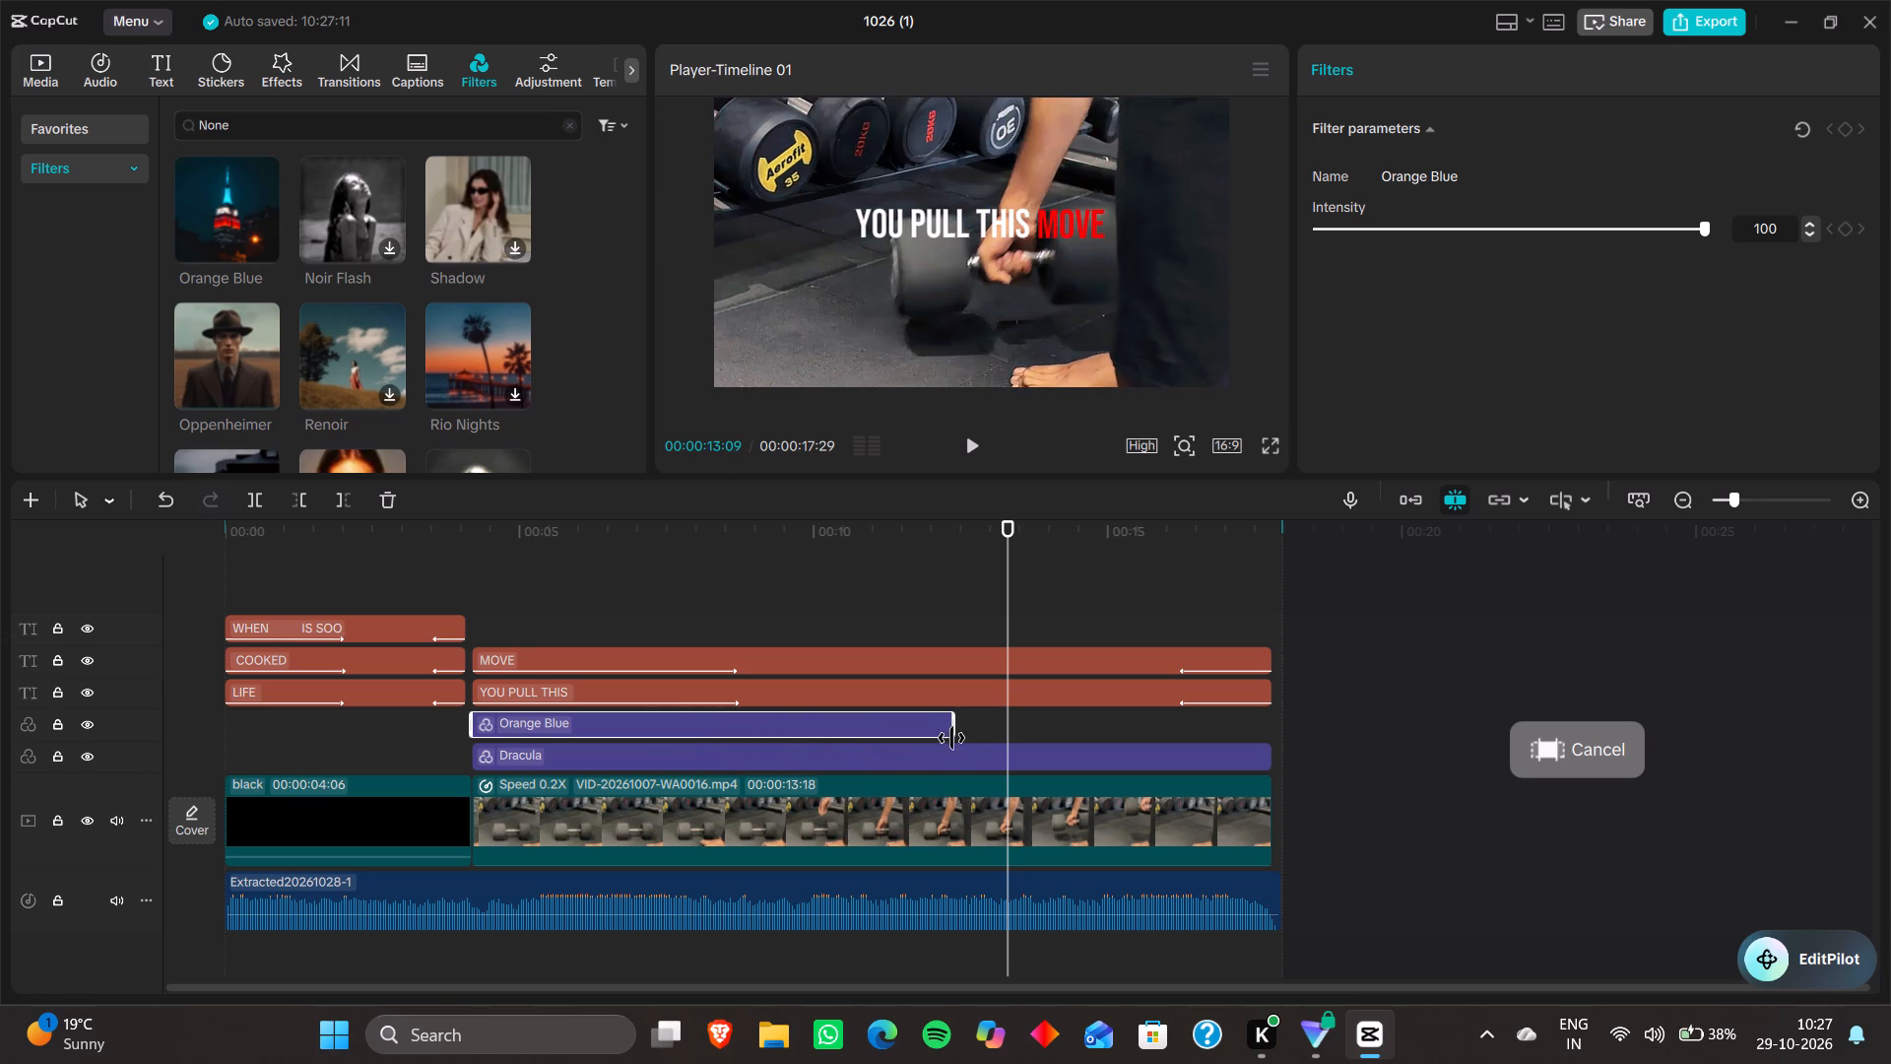
pyautogui.click(951, 733)
pyautogui.moveTo(951, 733); pyautogui.dragTo(1122, 750)
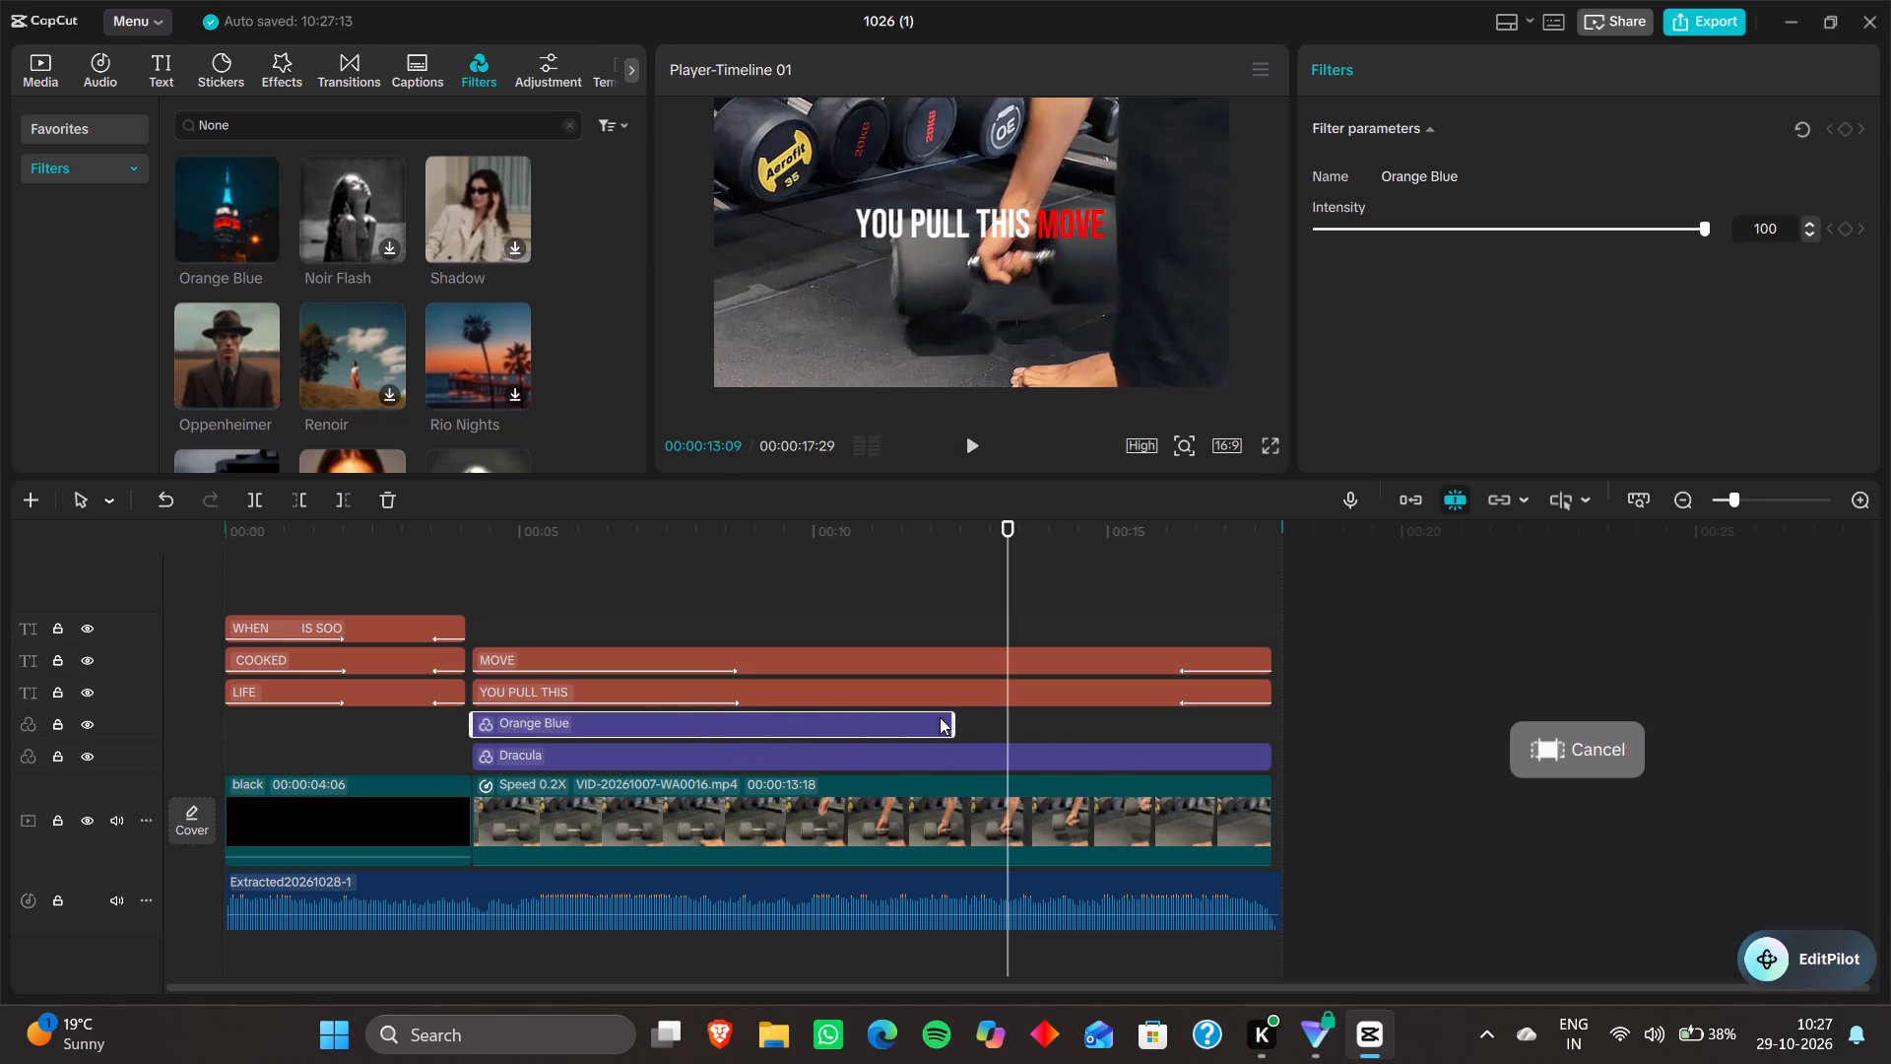
pyautogui.doubleClick(959, 717)
pyautogui.click(954, 717)
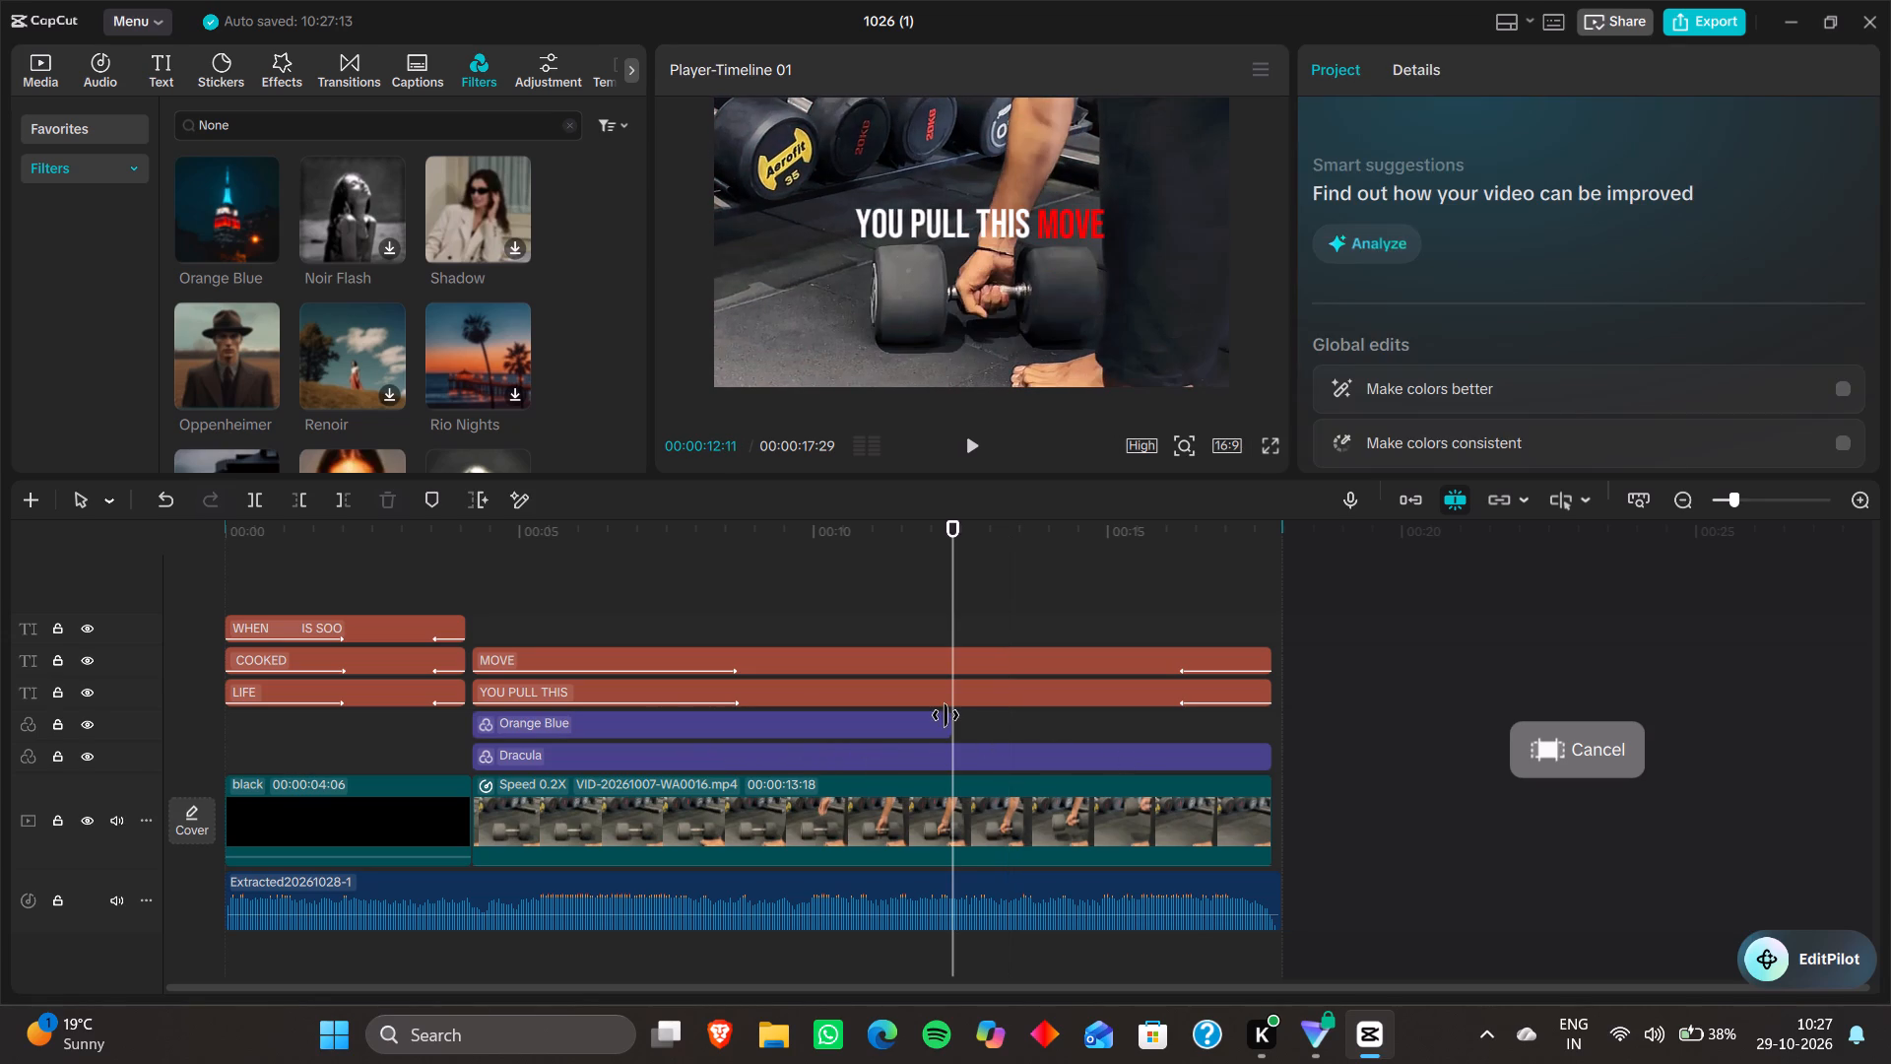
pyautogui.click(945, 715)
pyautogui.moveTo(957, 723); pyautogui.dragTo(1188, 756)
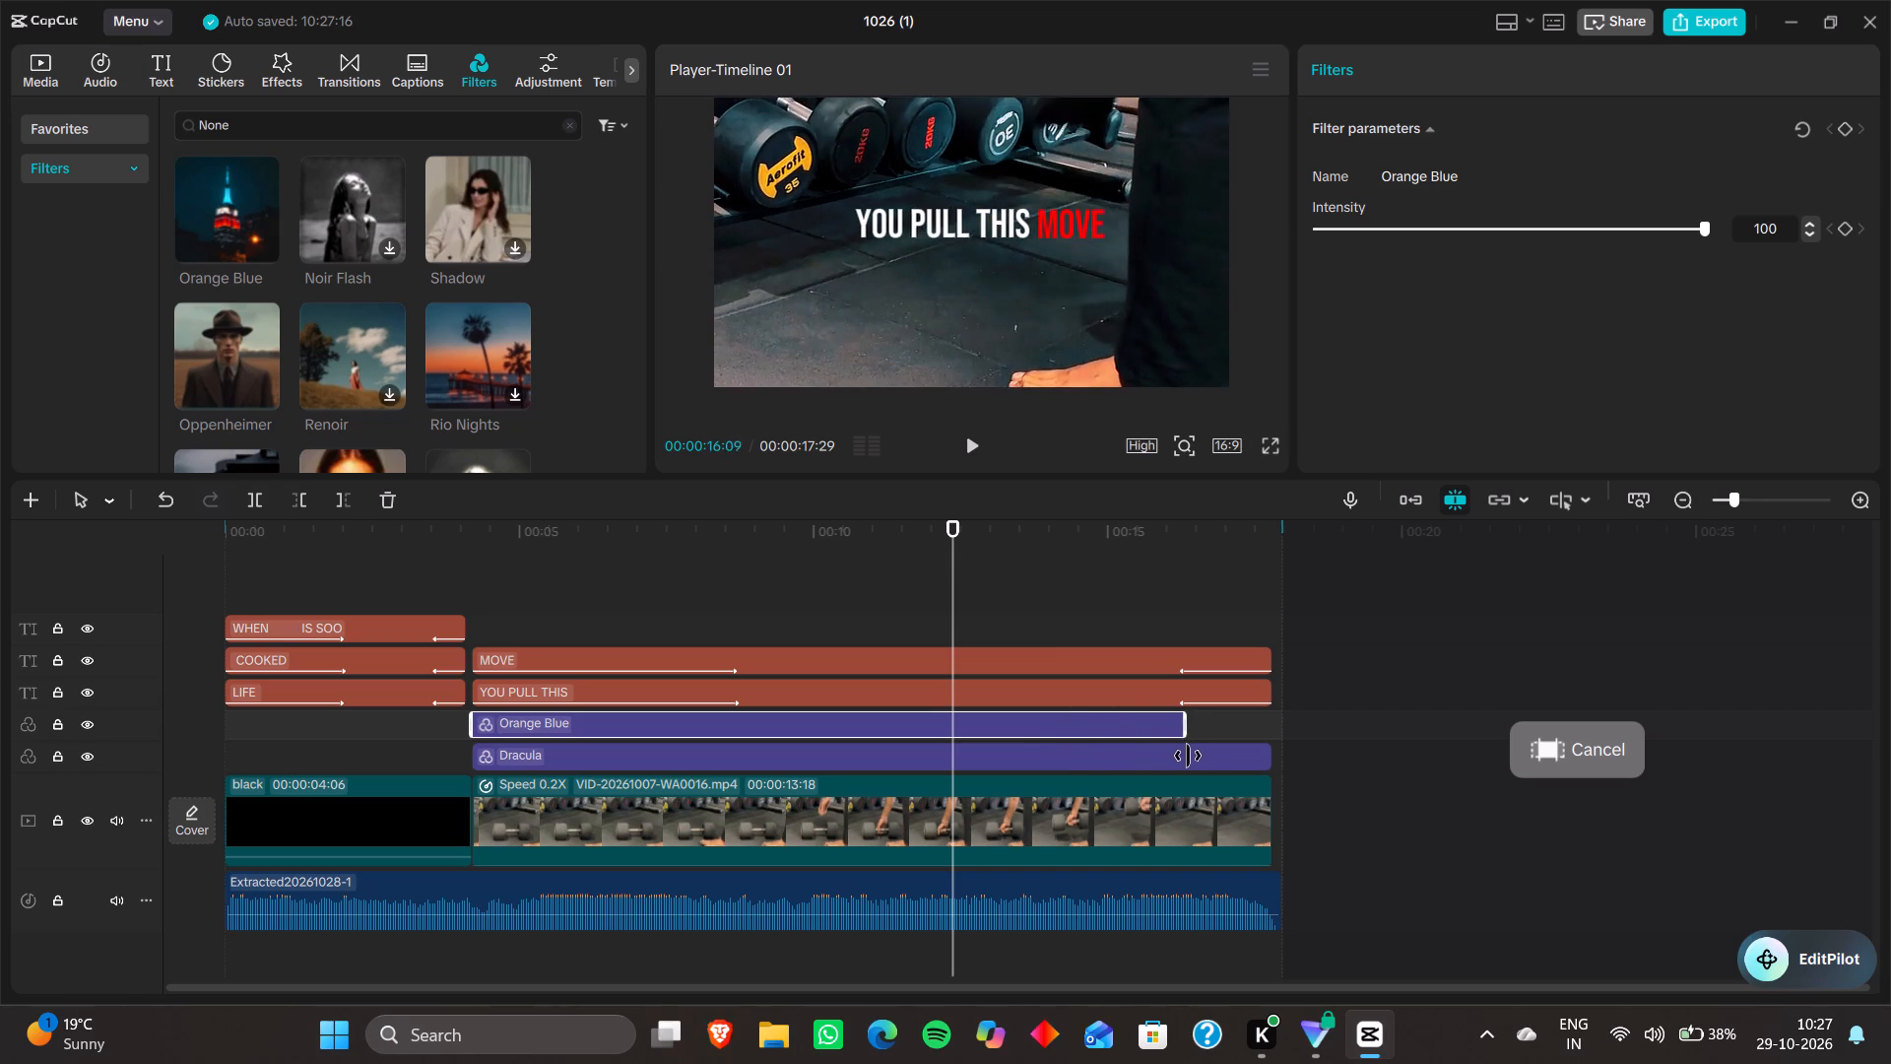
pyautogui.moveTo(1188, 756); pyautogui.dragTo(1251, 761)
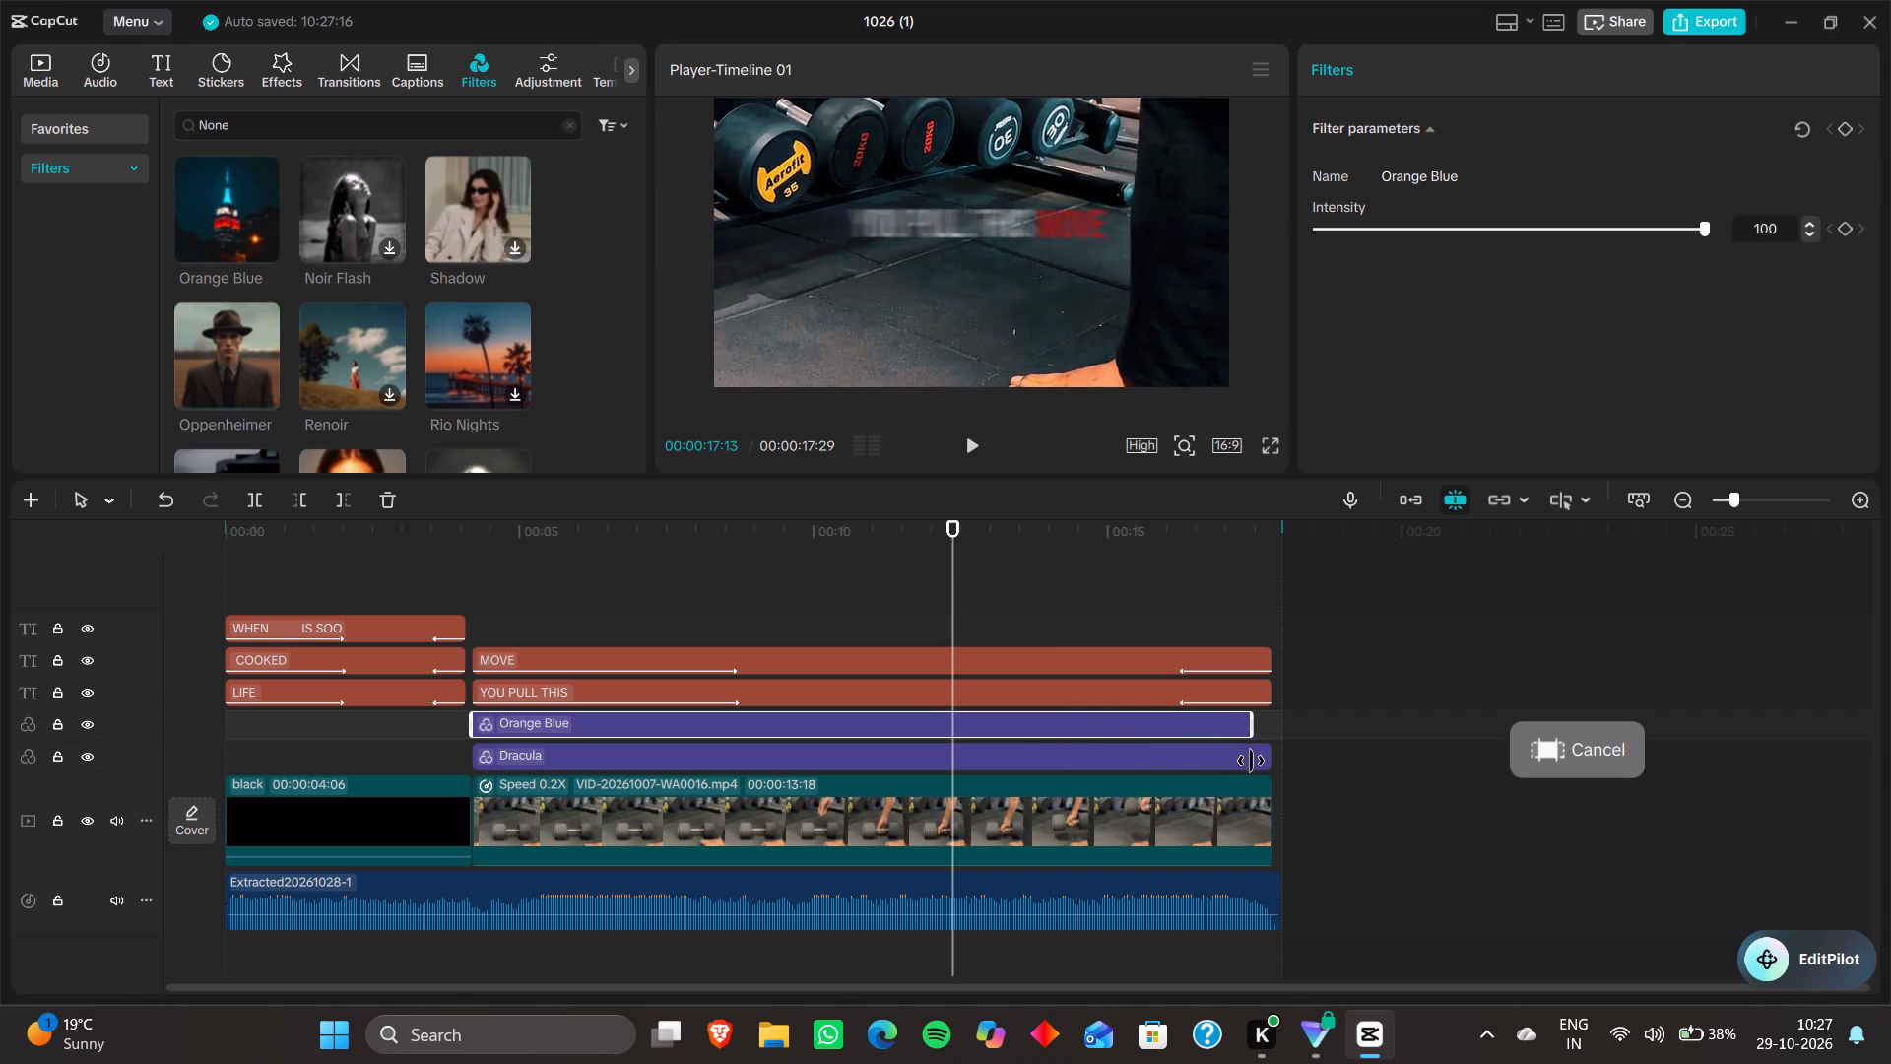
pyautogui.moveTo(1251, 761); pyautogui.dragTo(1265, 762)
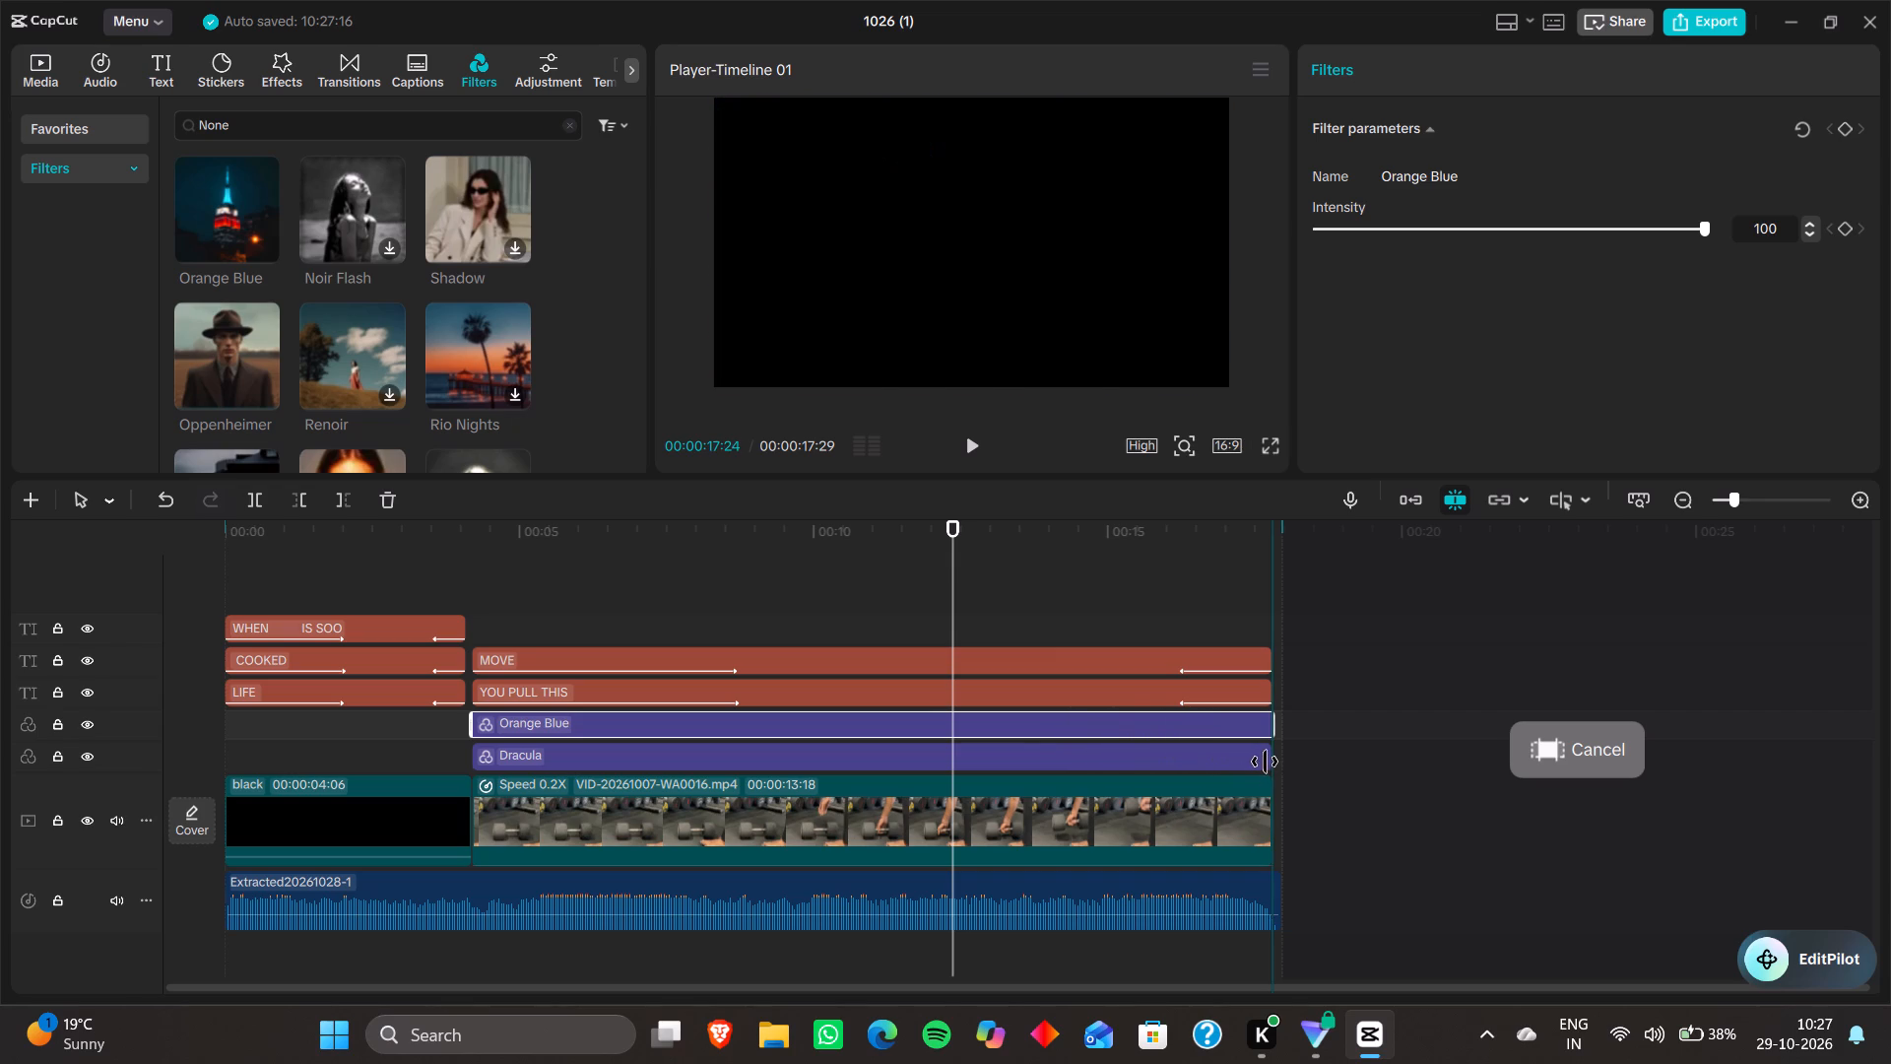
# Cancel the timeline range selection and deselect the Orange Blue filter.
pyautogui.click(1608, 764)
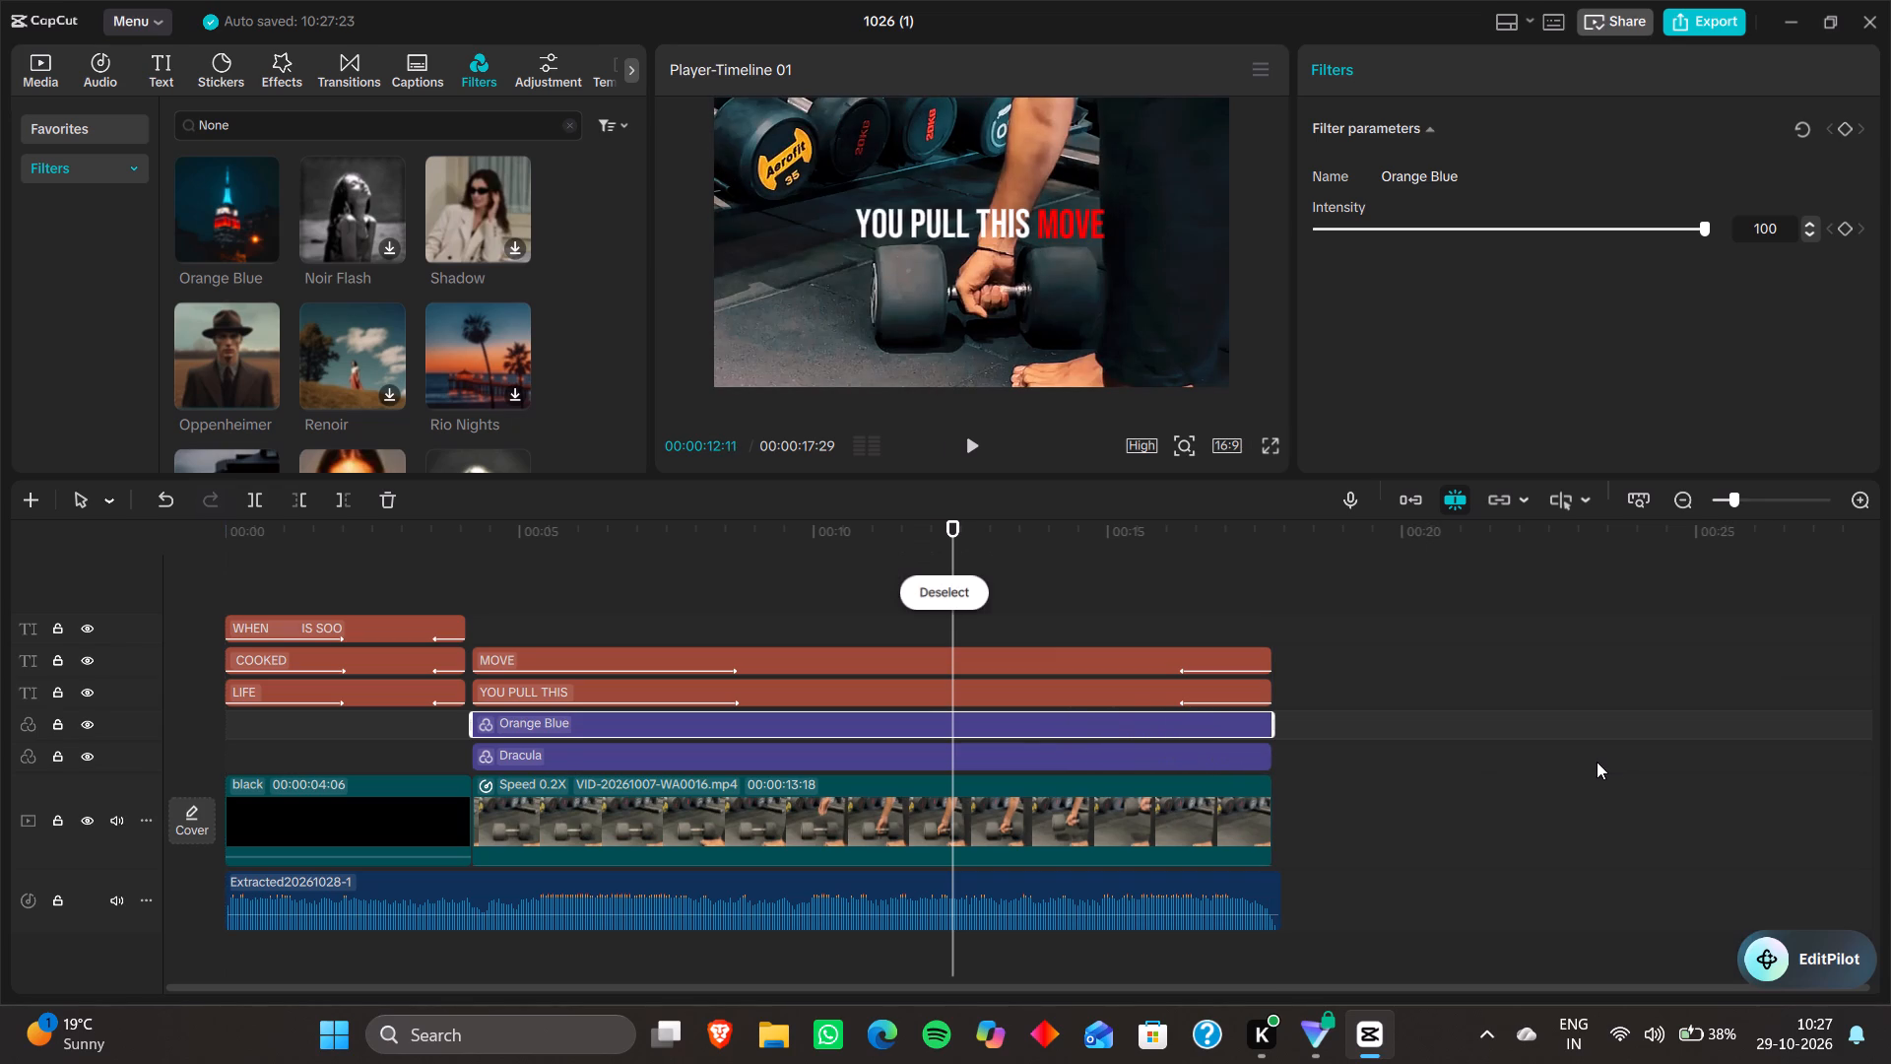
pyautogui.click(1468, 755)
# Play the gym clip with the Orange Blue and Dracula filters to its end, and replay the video from the start.
pyautogui.press('Up')
pyautogui.press('Up')
pyautogui.press('Up')
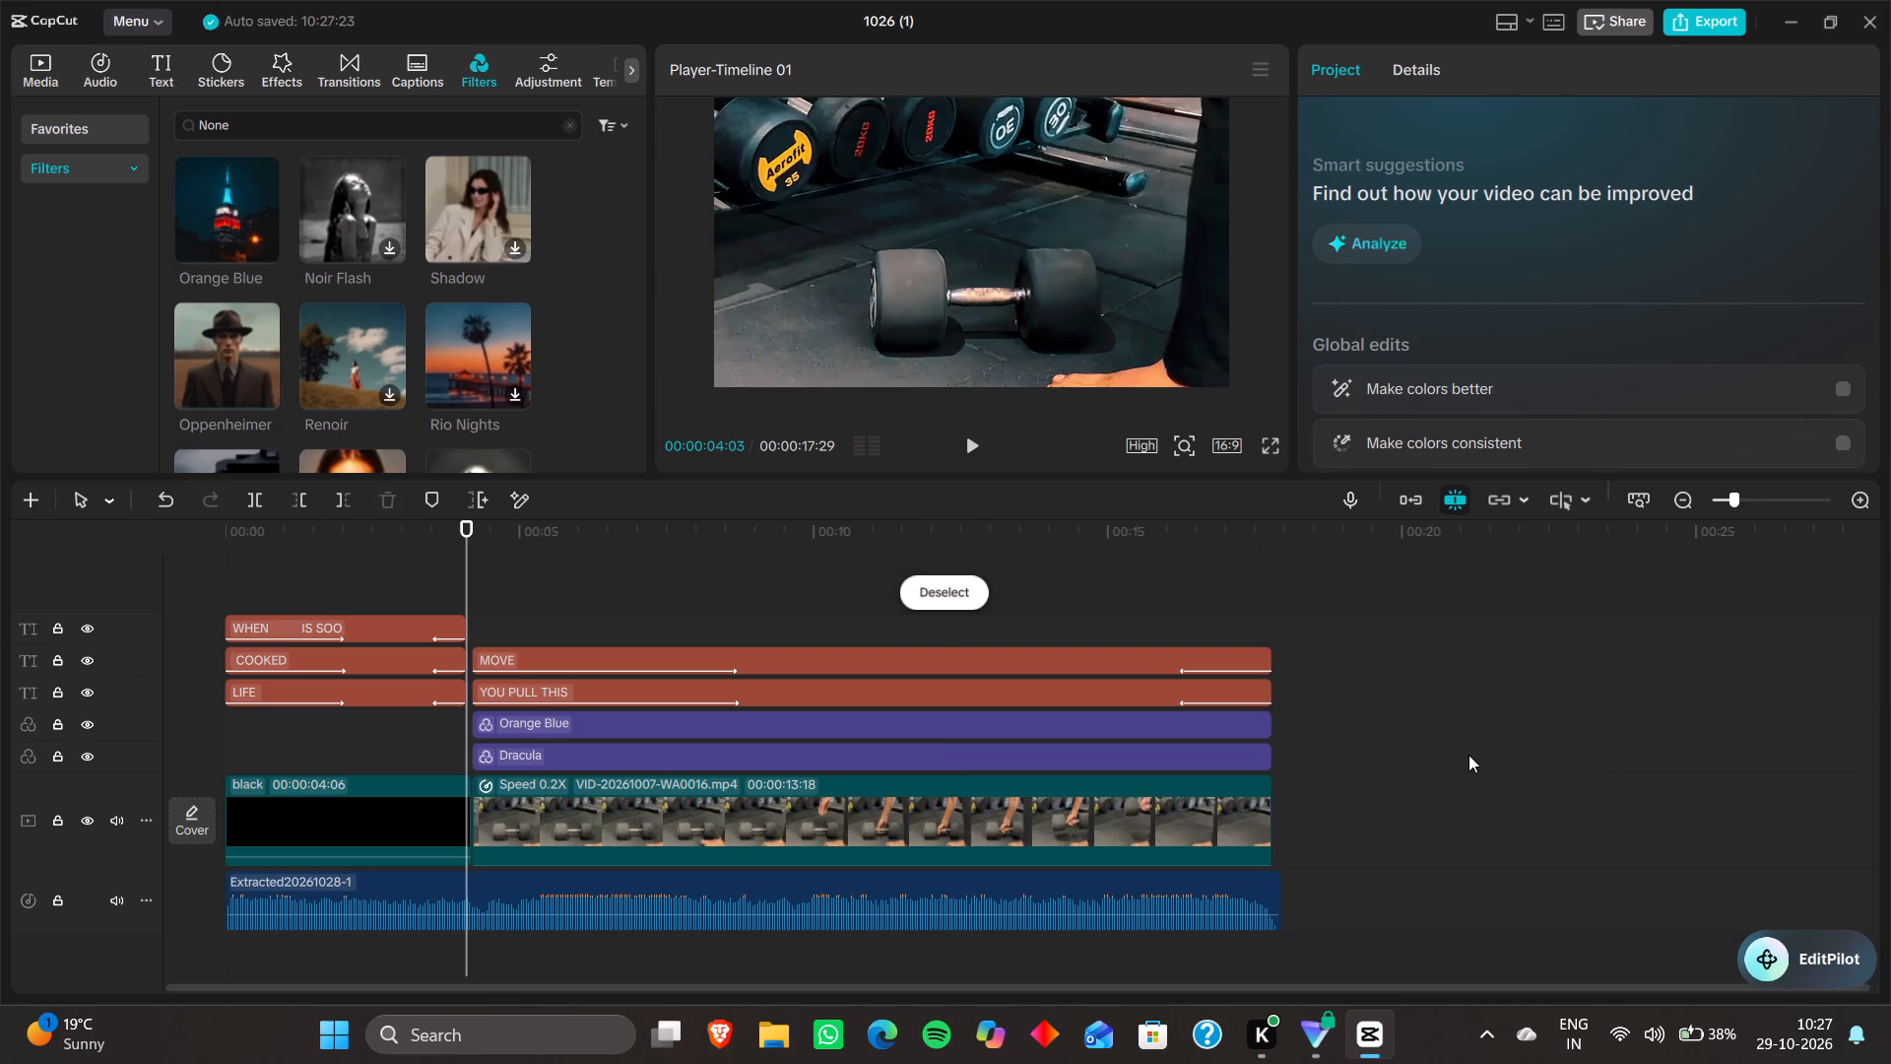
pyautogui.press('space')
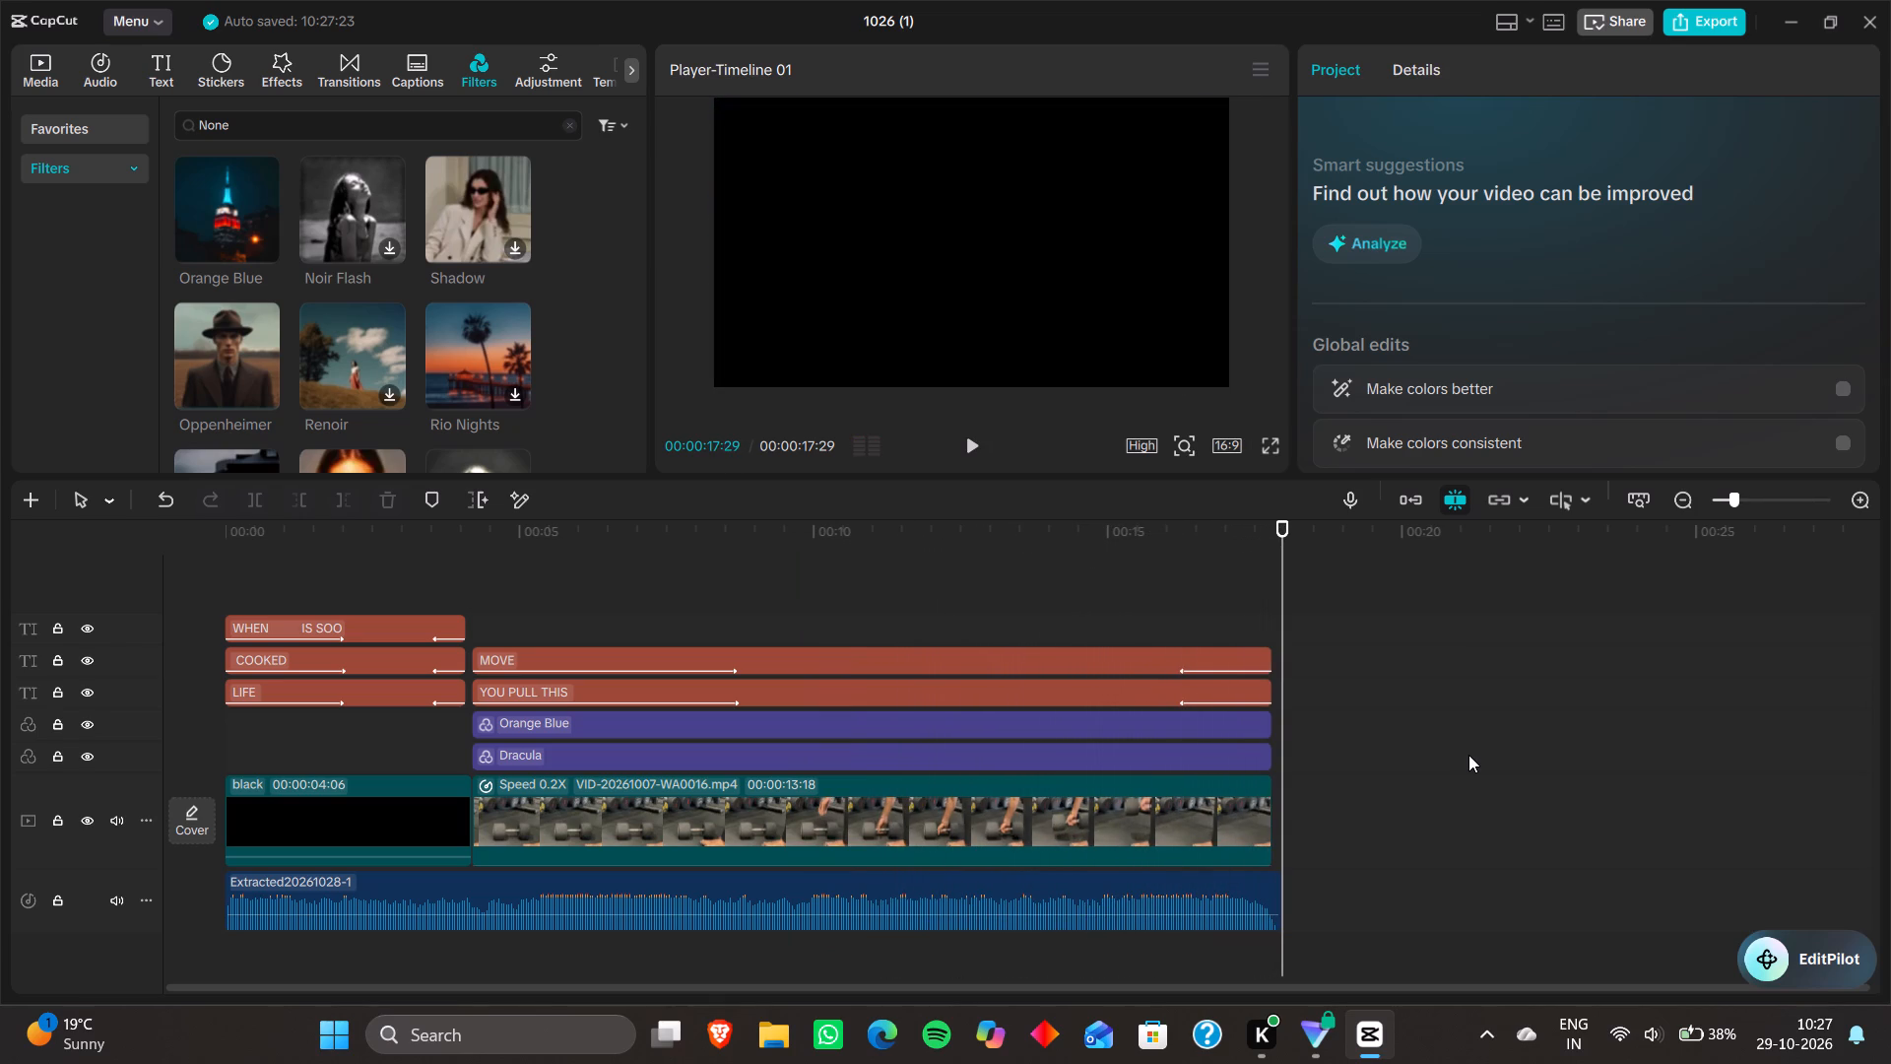
pyautogui.press('space')
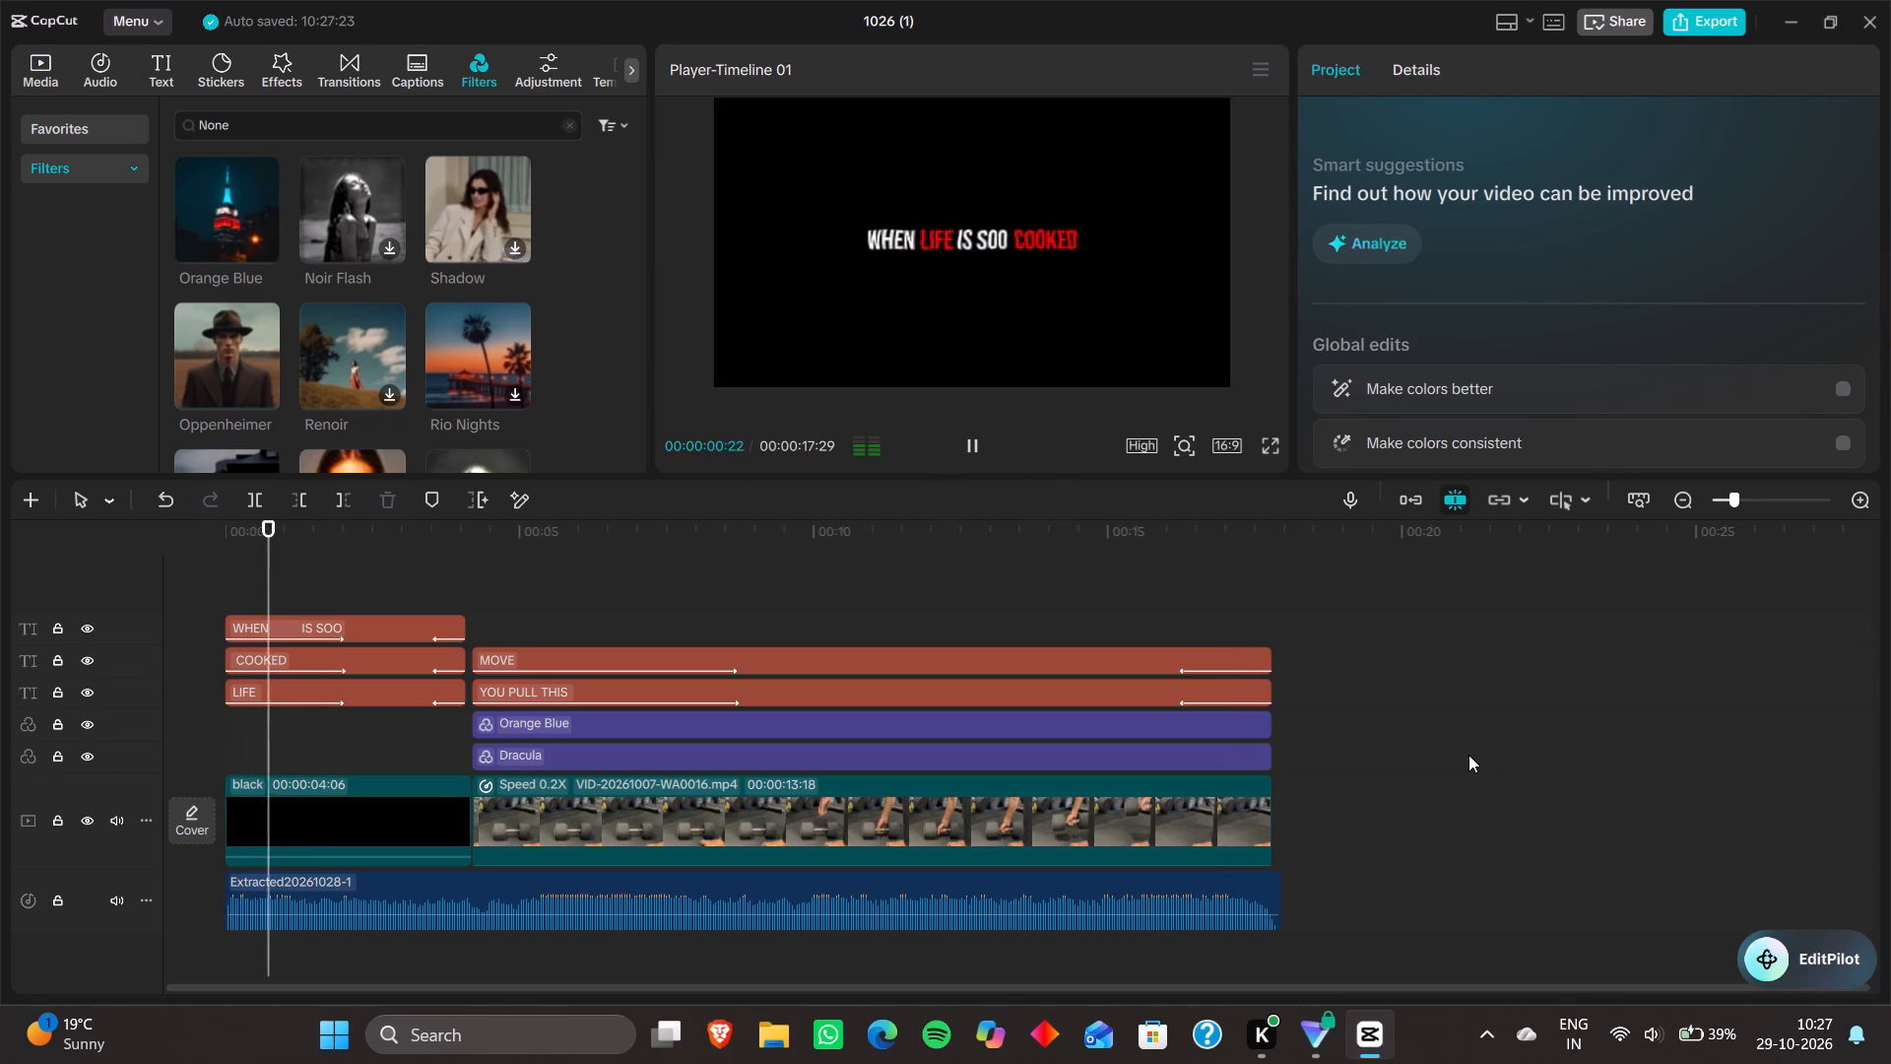
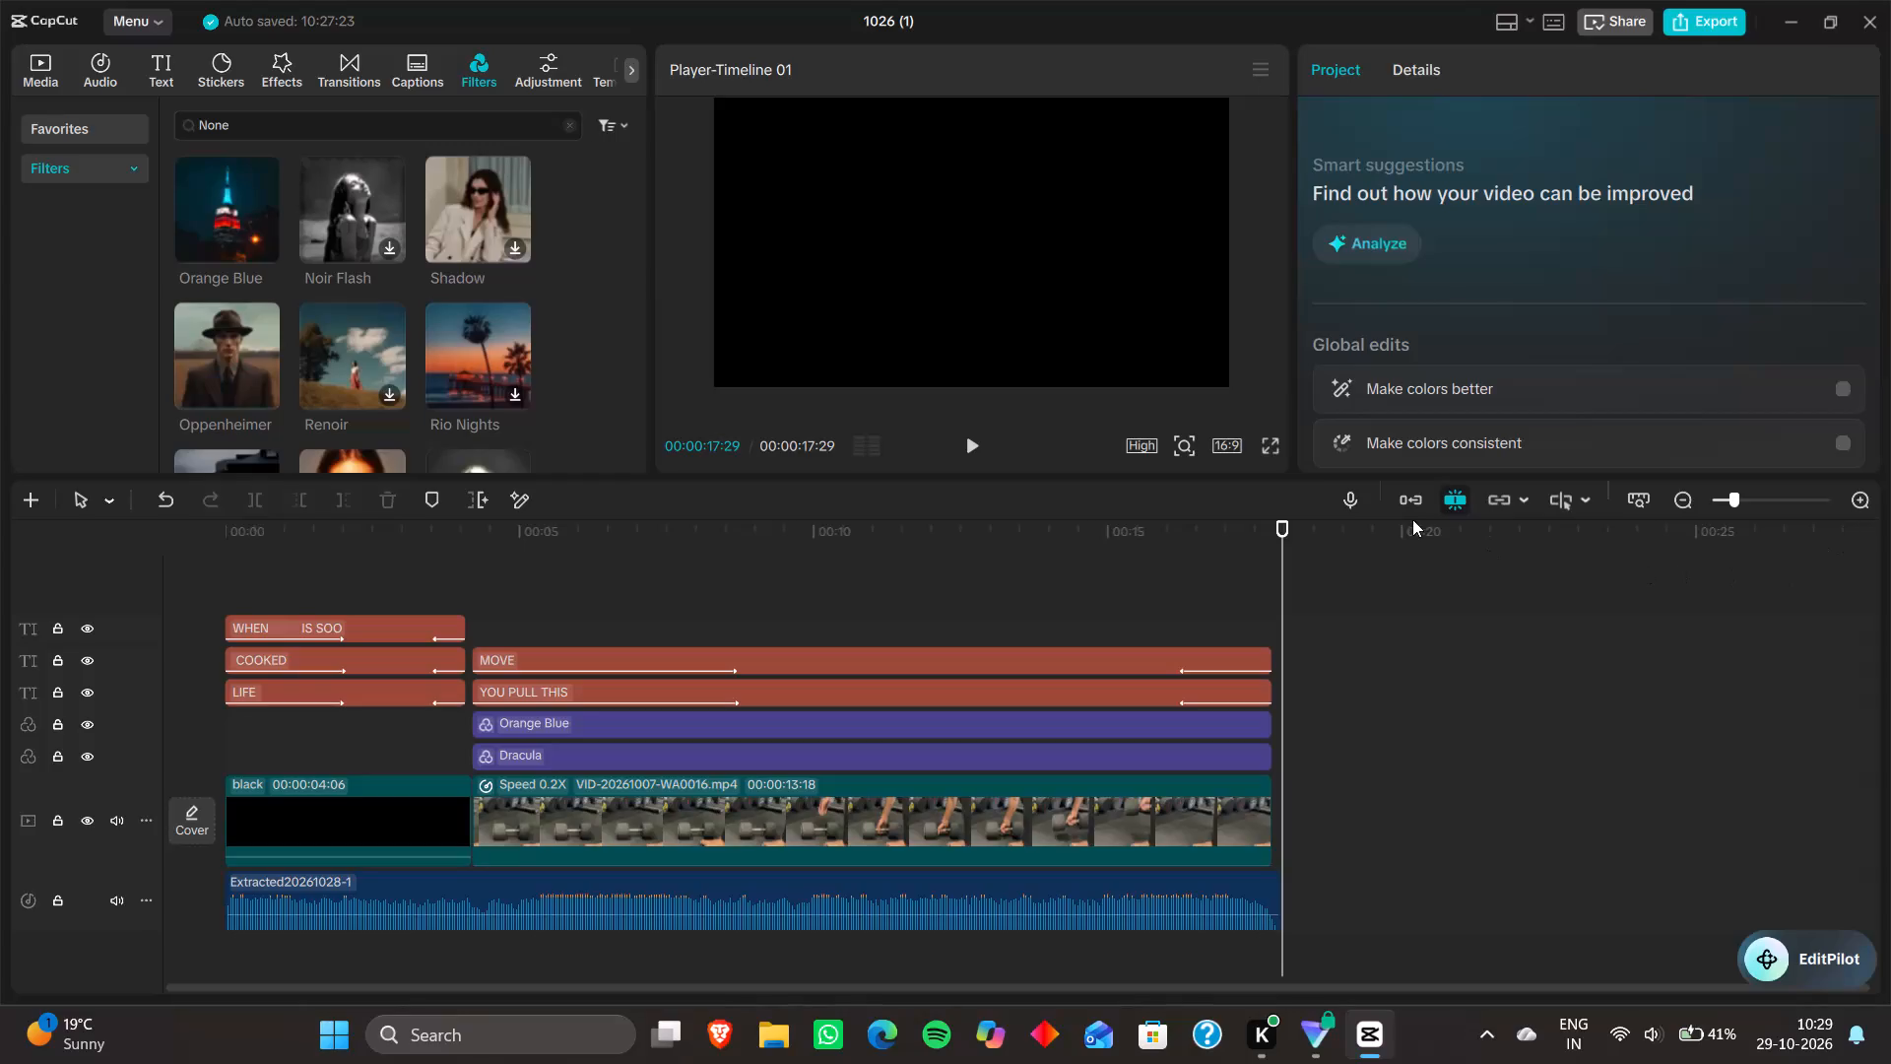
# Rewind the video to its start and watch it through in full screen, and leave full screen at the end.
pyautogui.click(1271, 437)
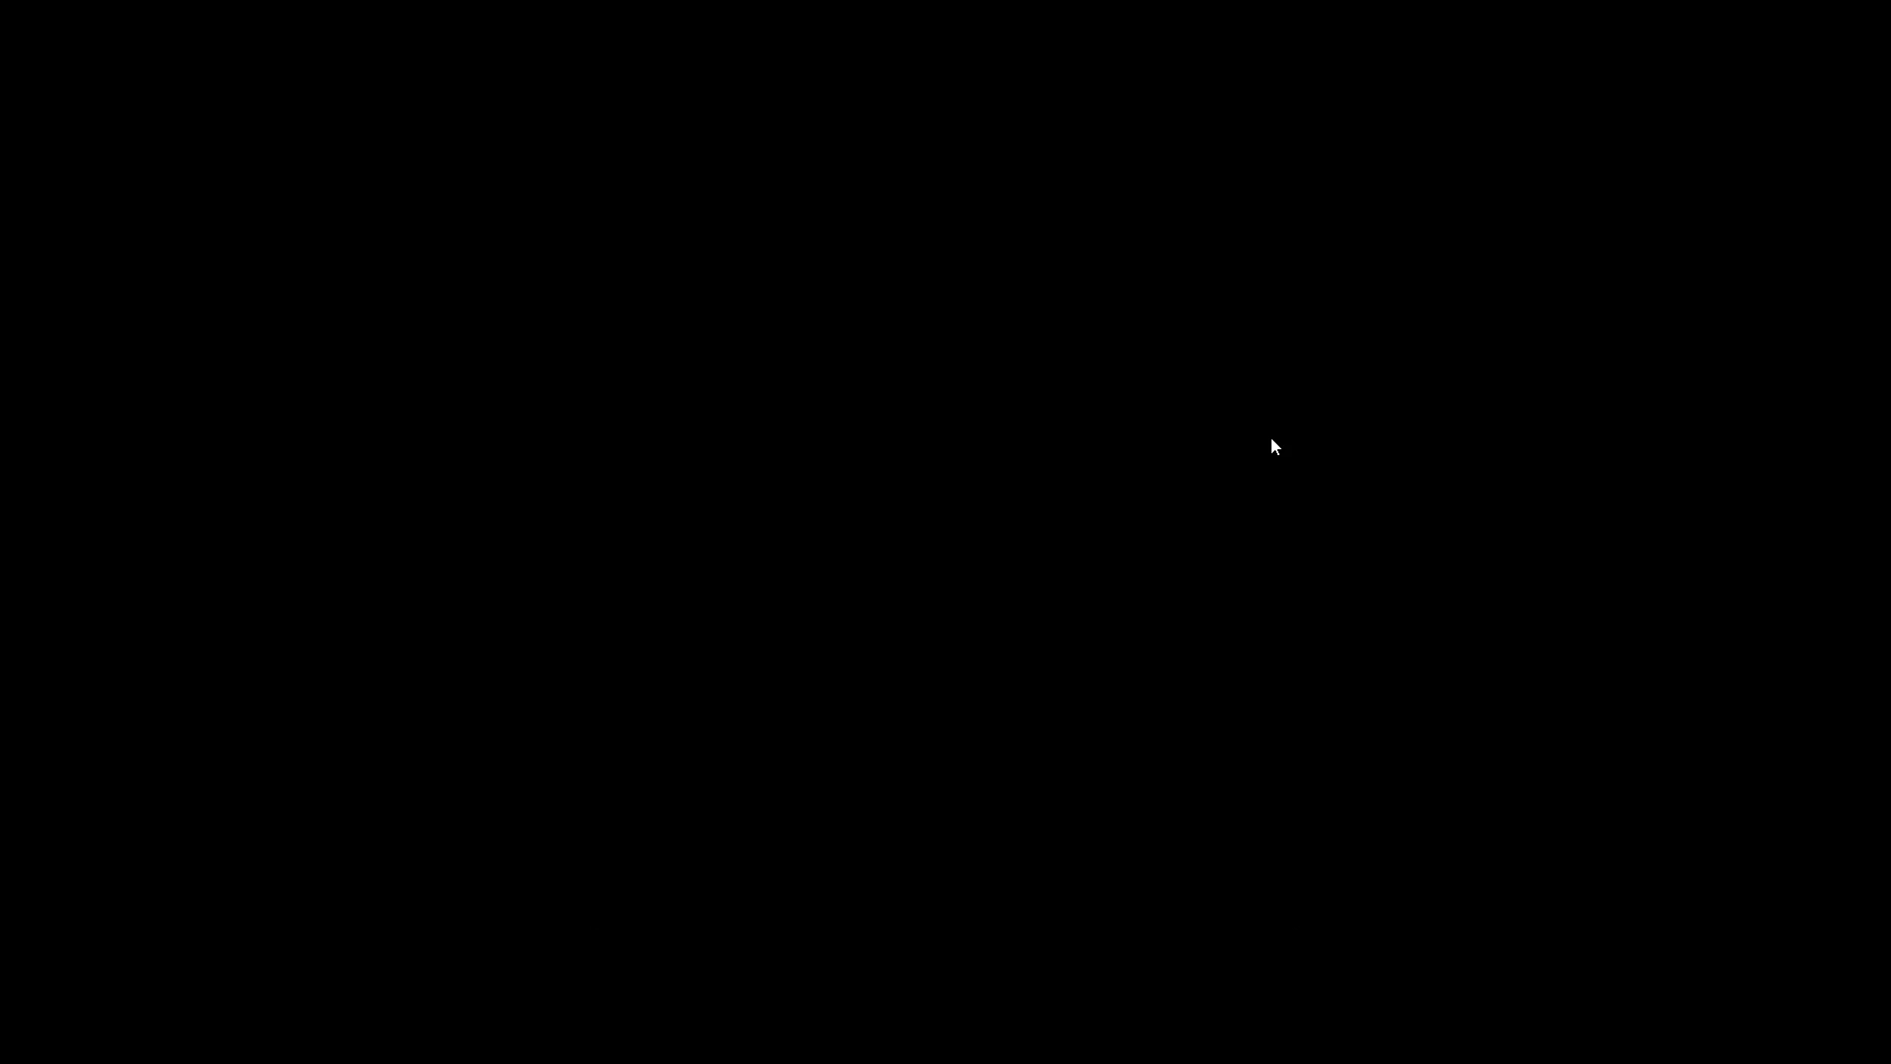
pyautogui.press('space')
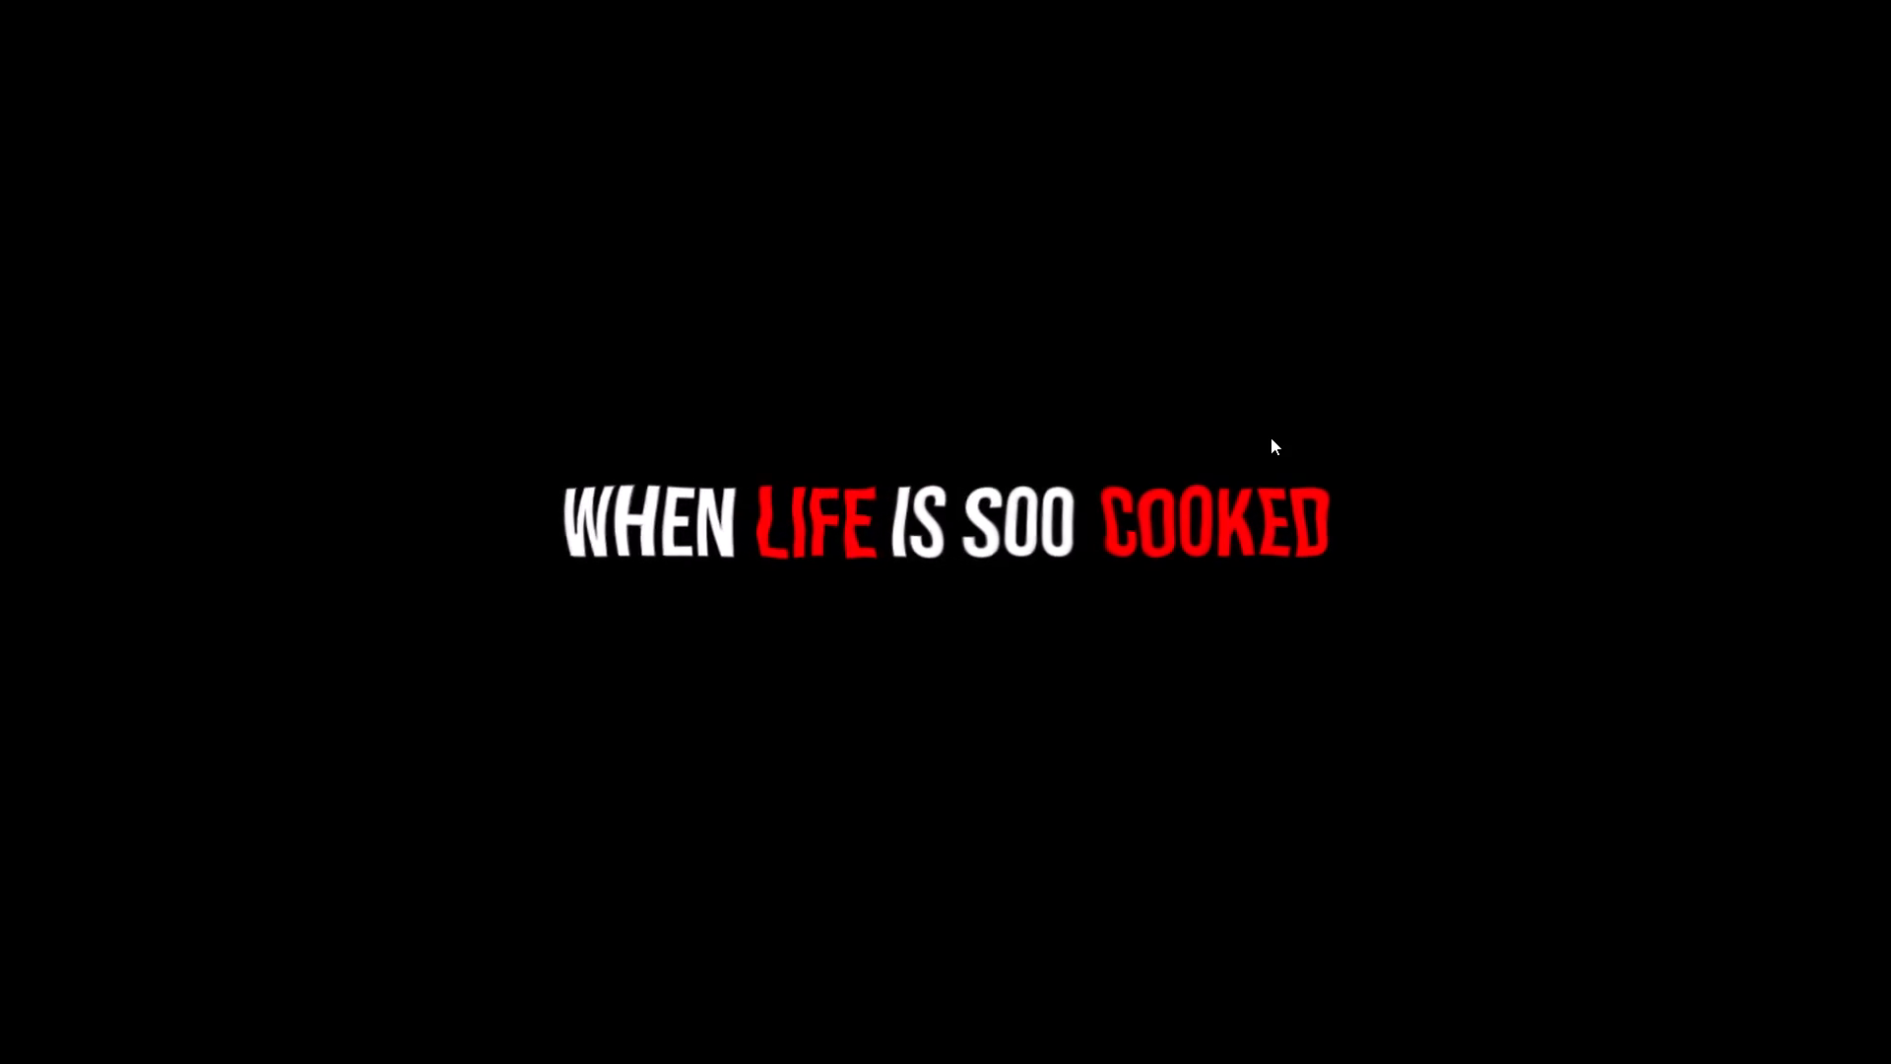
pyautogui.press('space')
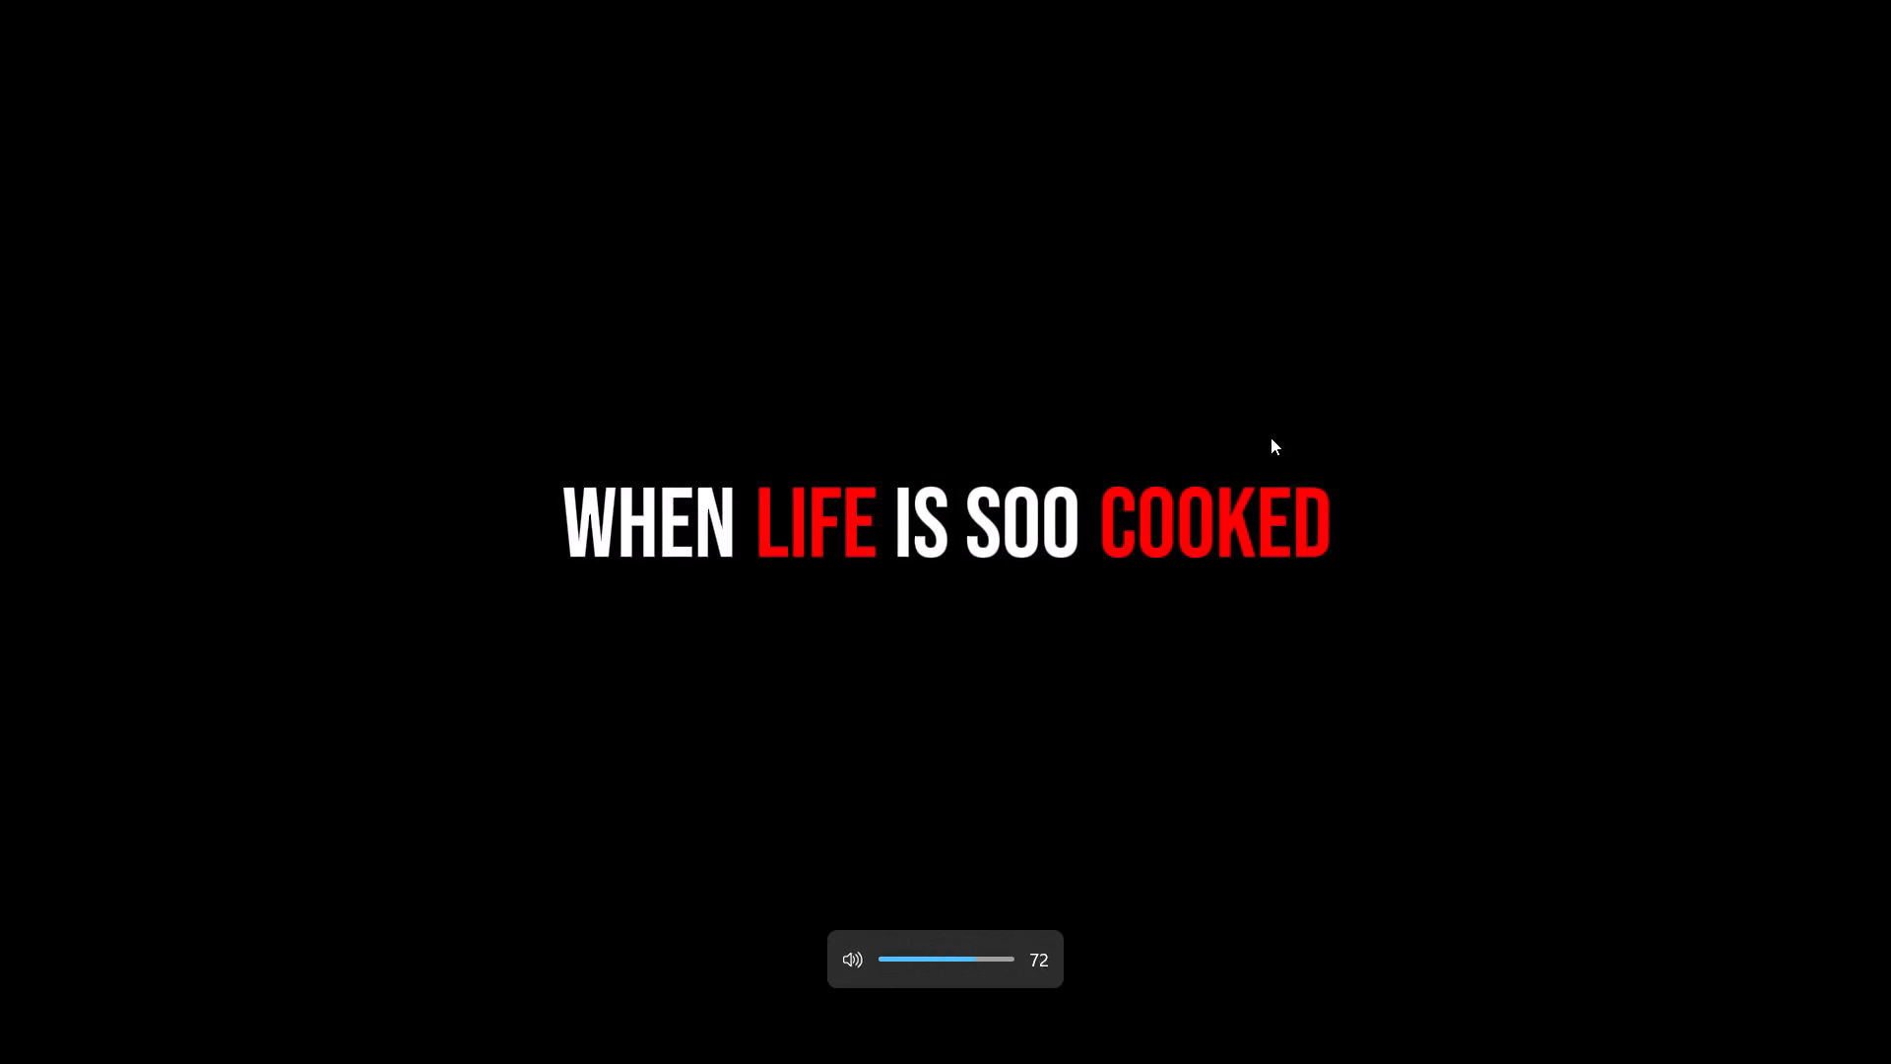
pyautogui.press('Left')
pyautogui.press('Left')
pyautogui.press('Left')
pyautogui.press('Left')
pyautogui.press('Left')
pyautogui.press('Left')
pyautogui.press('Left')
pyautogui.press('Left')
pyautogui.press('Left')
pyautogui.press('Left')
pyautogui.press('Left')
pyautogui.press('Left')
pyautogui.press('Left')
pyautogui.press('Left')
pyautogui.press('Left')
pyautogui.press('Left')
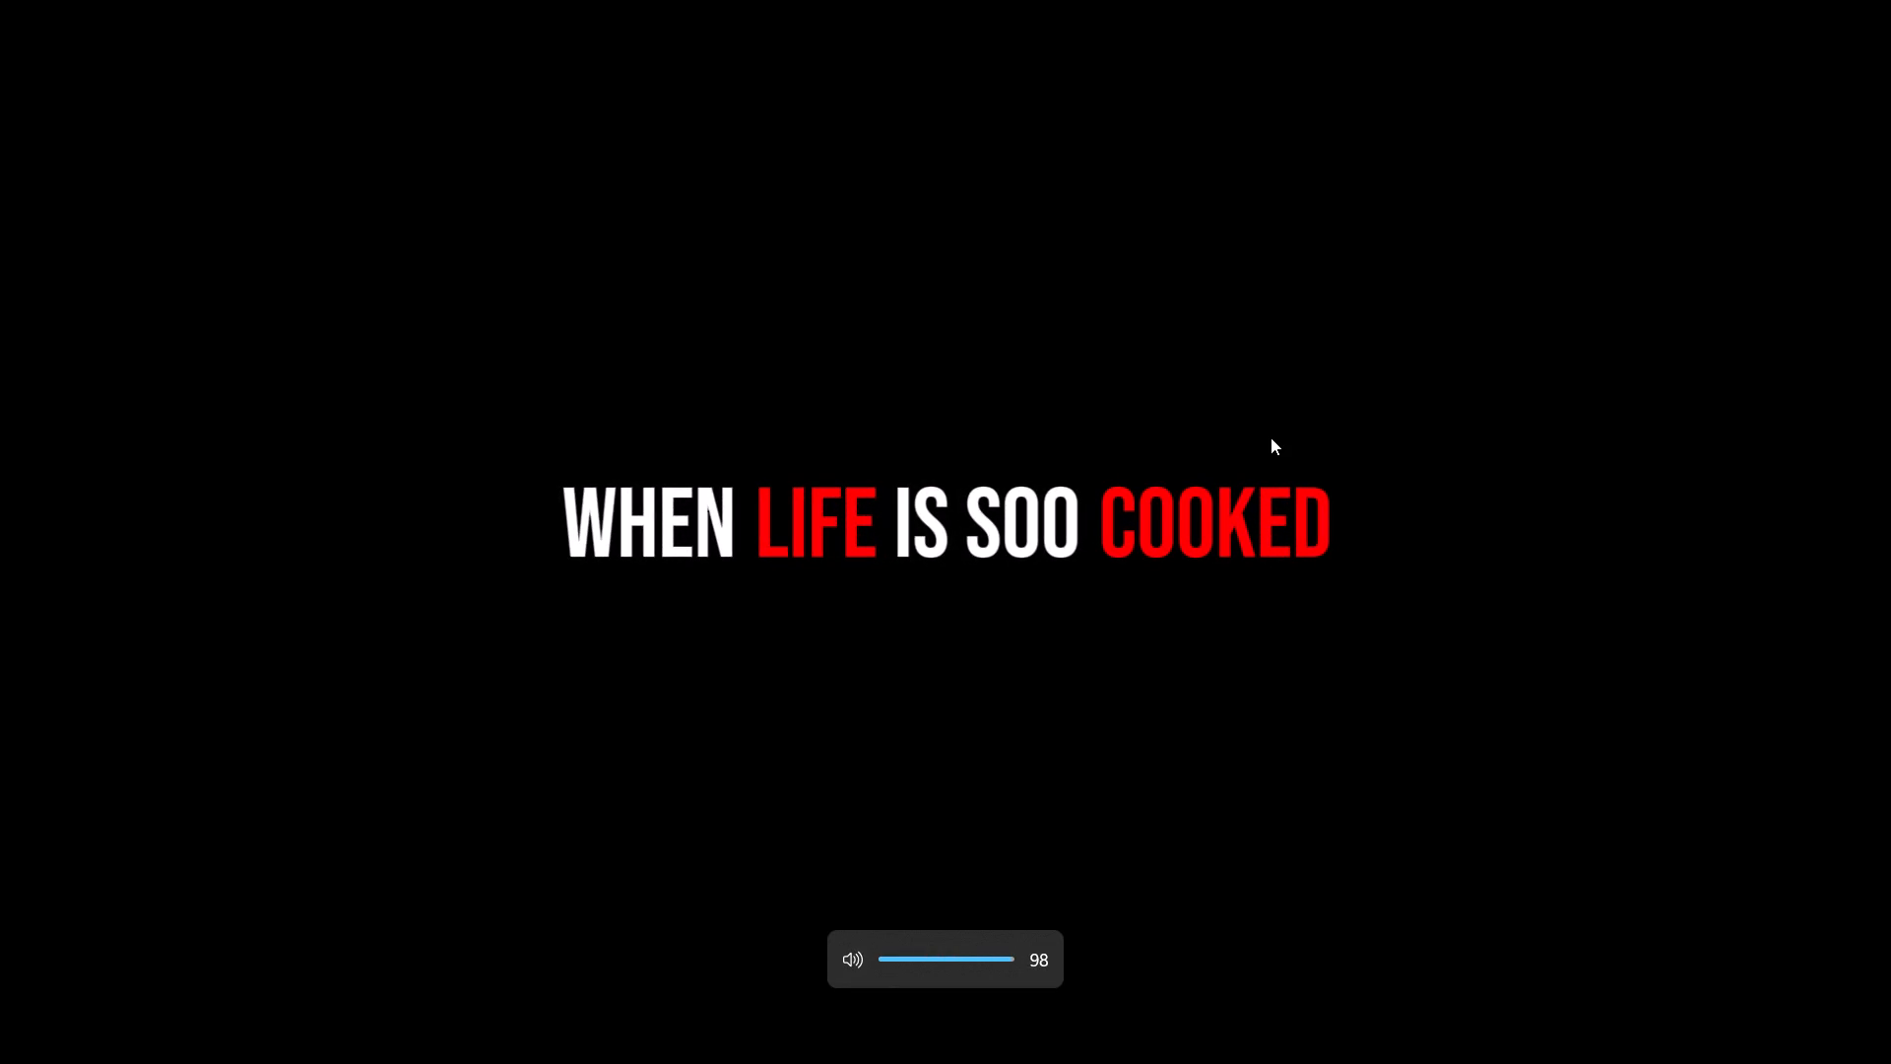
pyautogui.click(1178, 492)
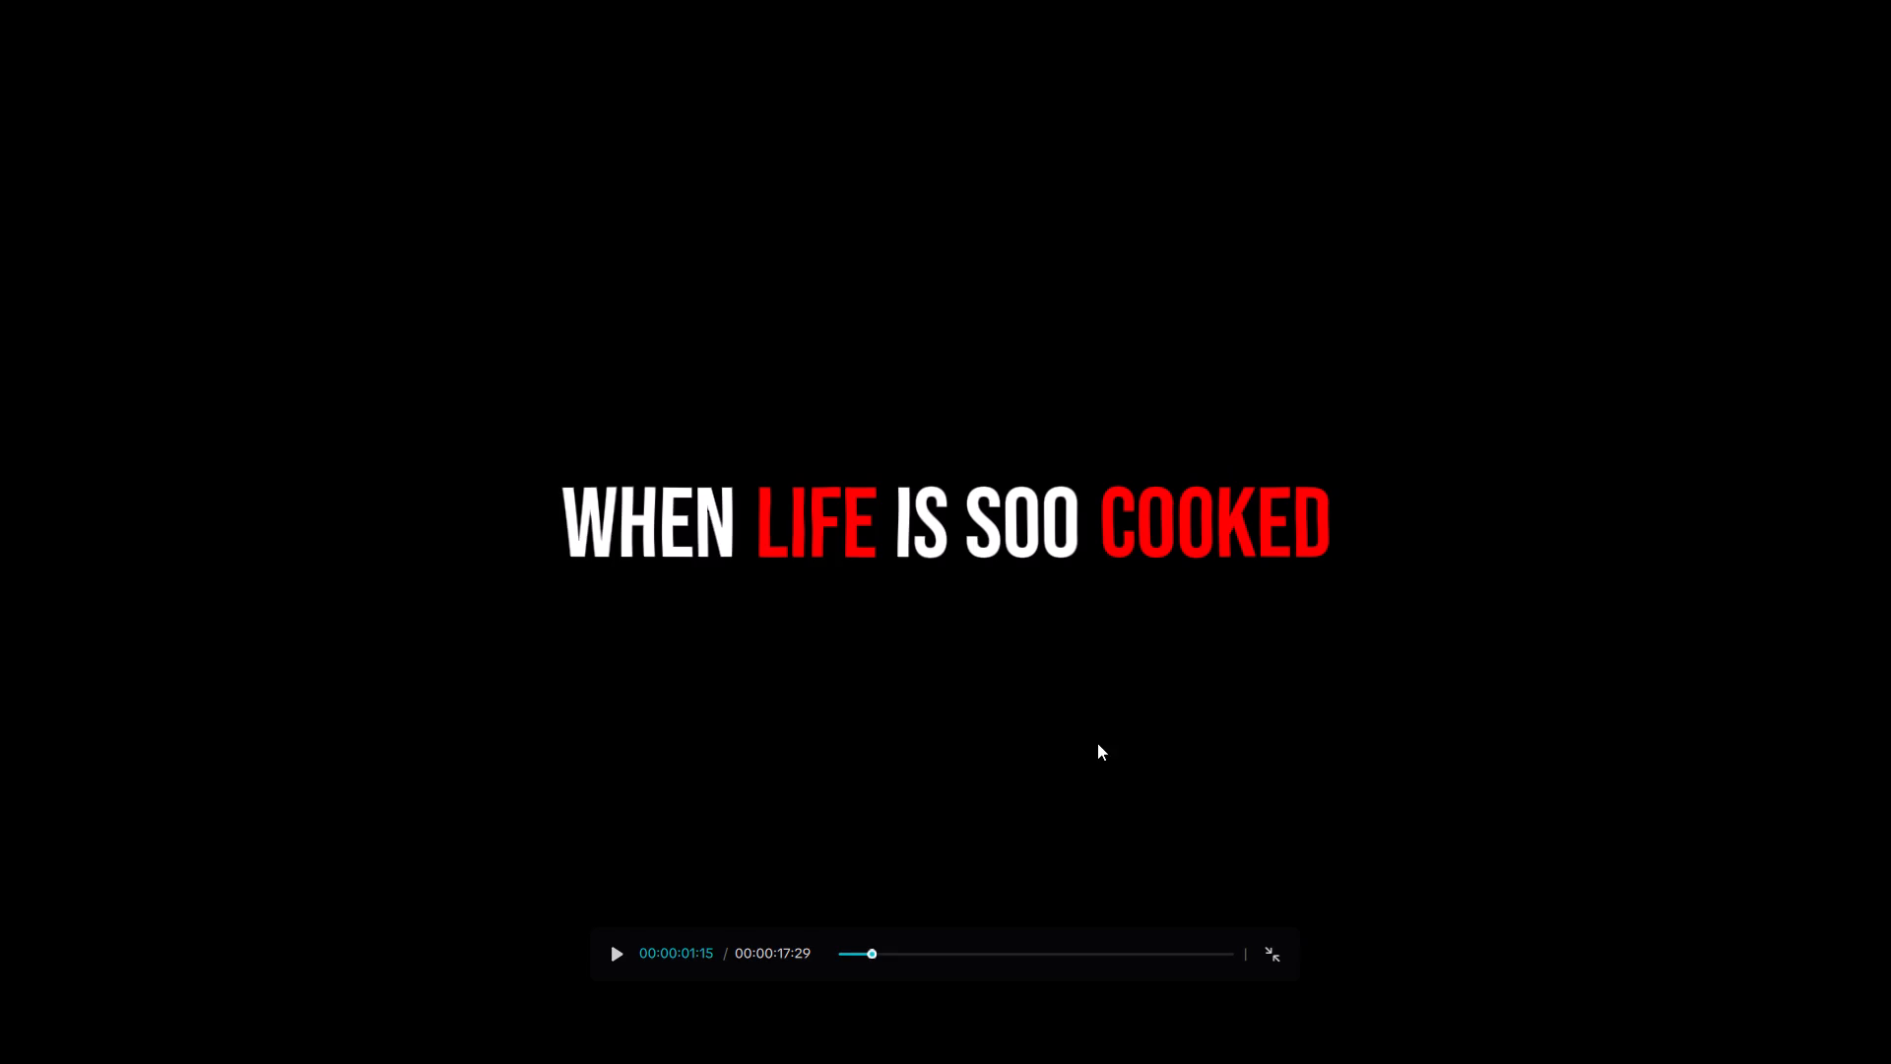
pyautogui.moveTo(866, 957); pyautogui.dragTo(831, 955)
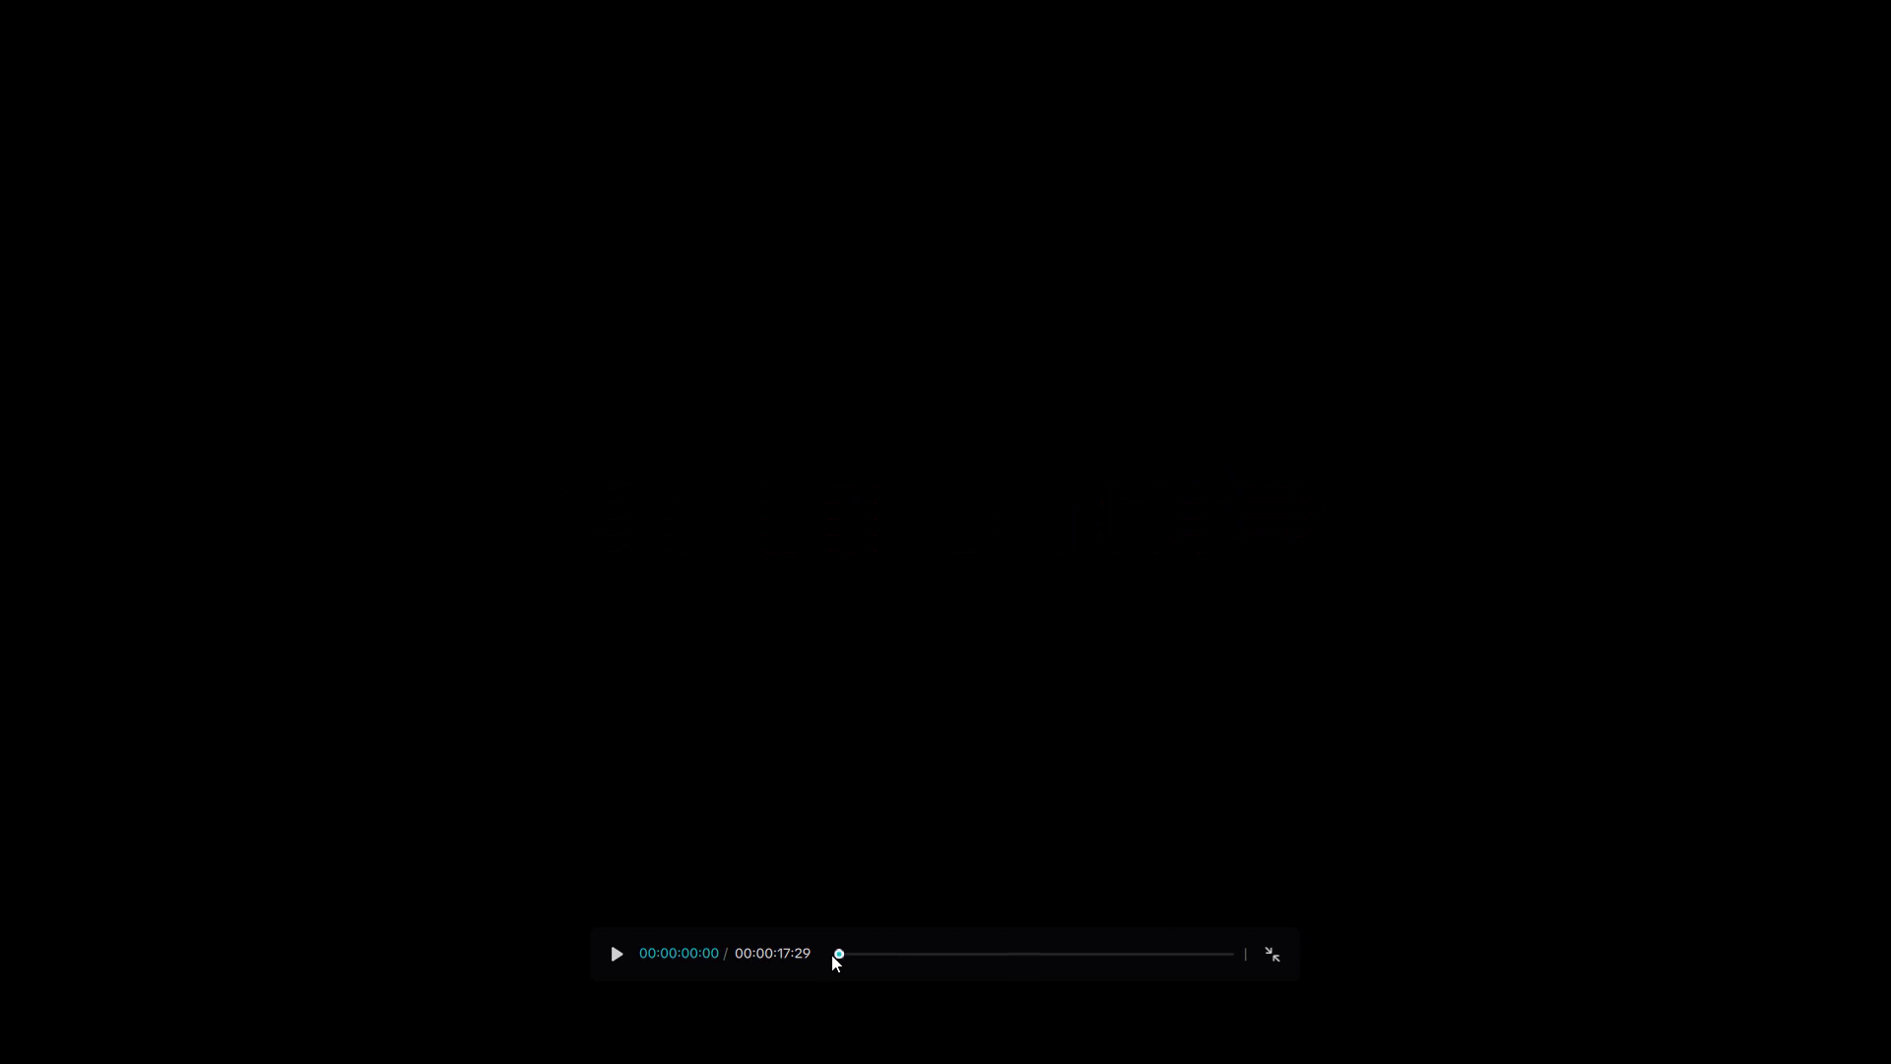
pyautogui.moveTo(831, 955); pyautogui.dragTo(829, 958)
pyautogui.press('space')
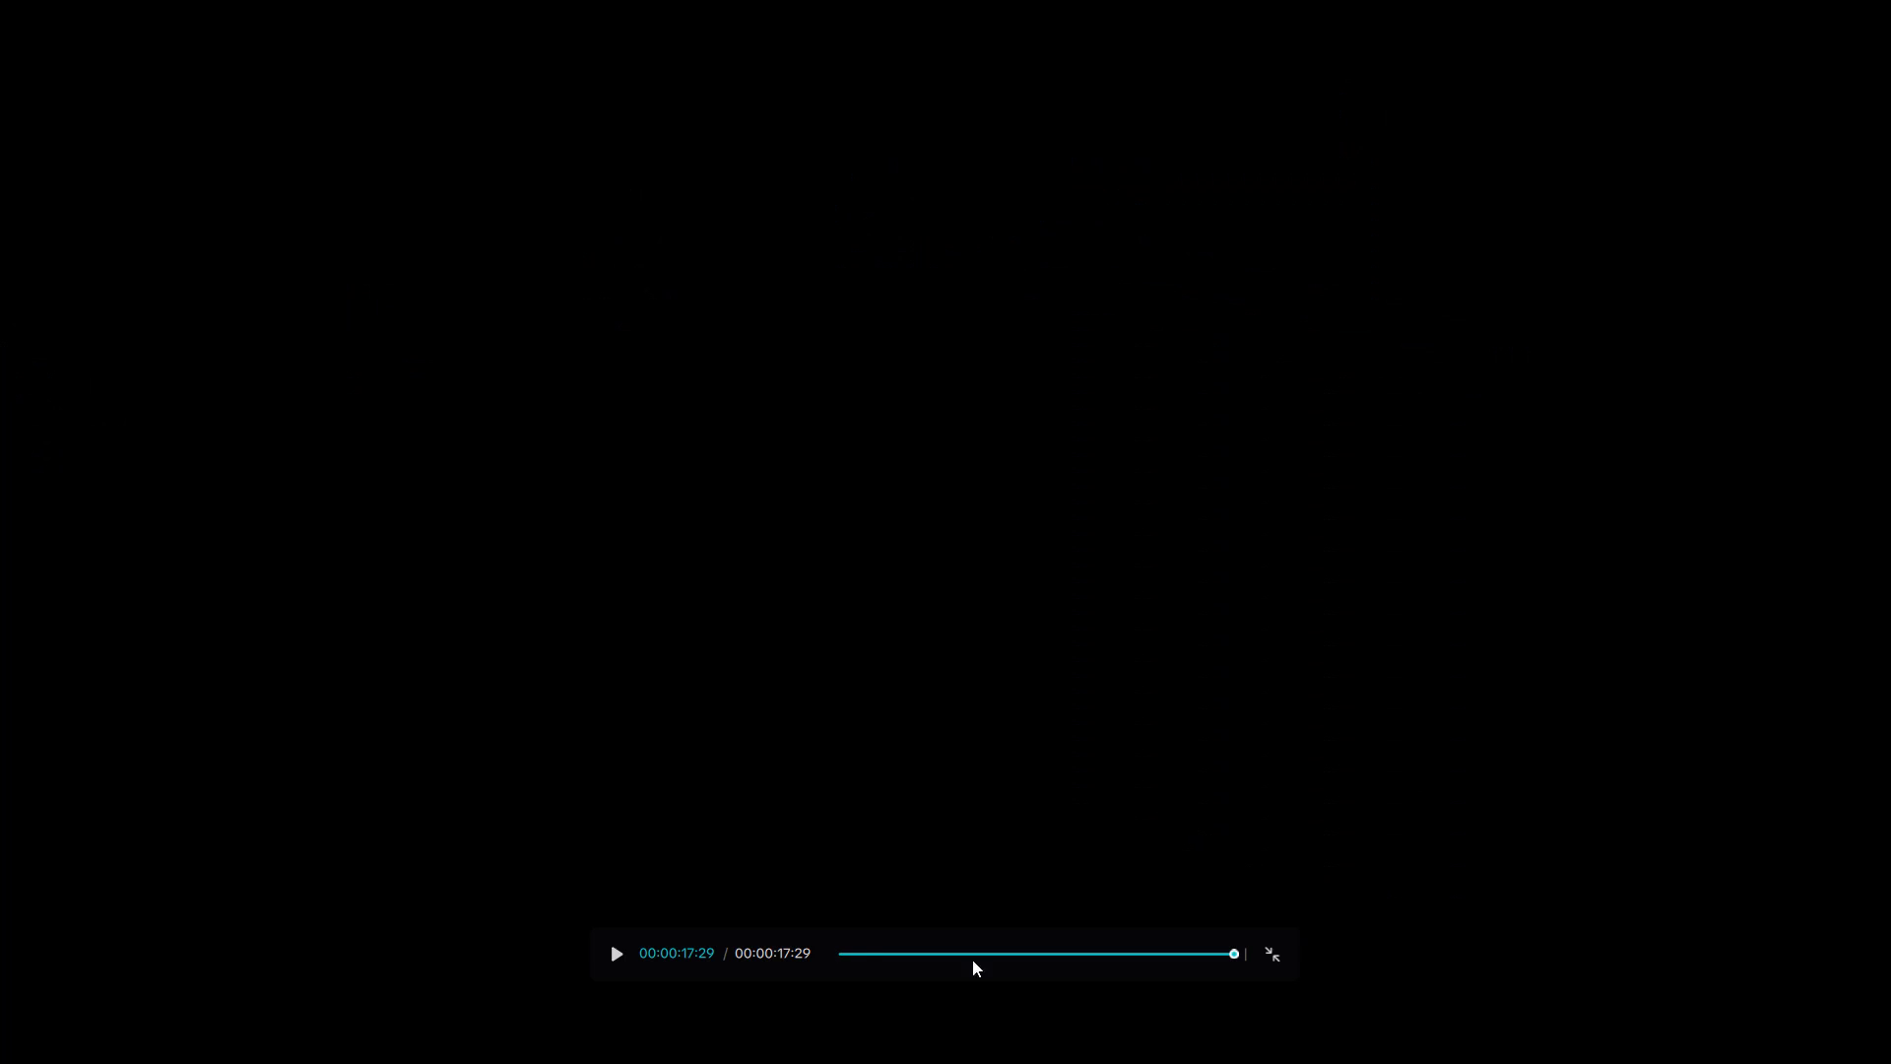
pyautogui.click(1268, 950)
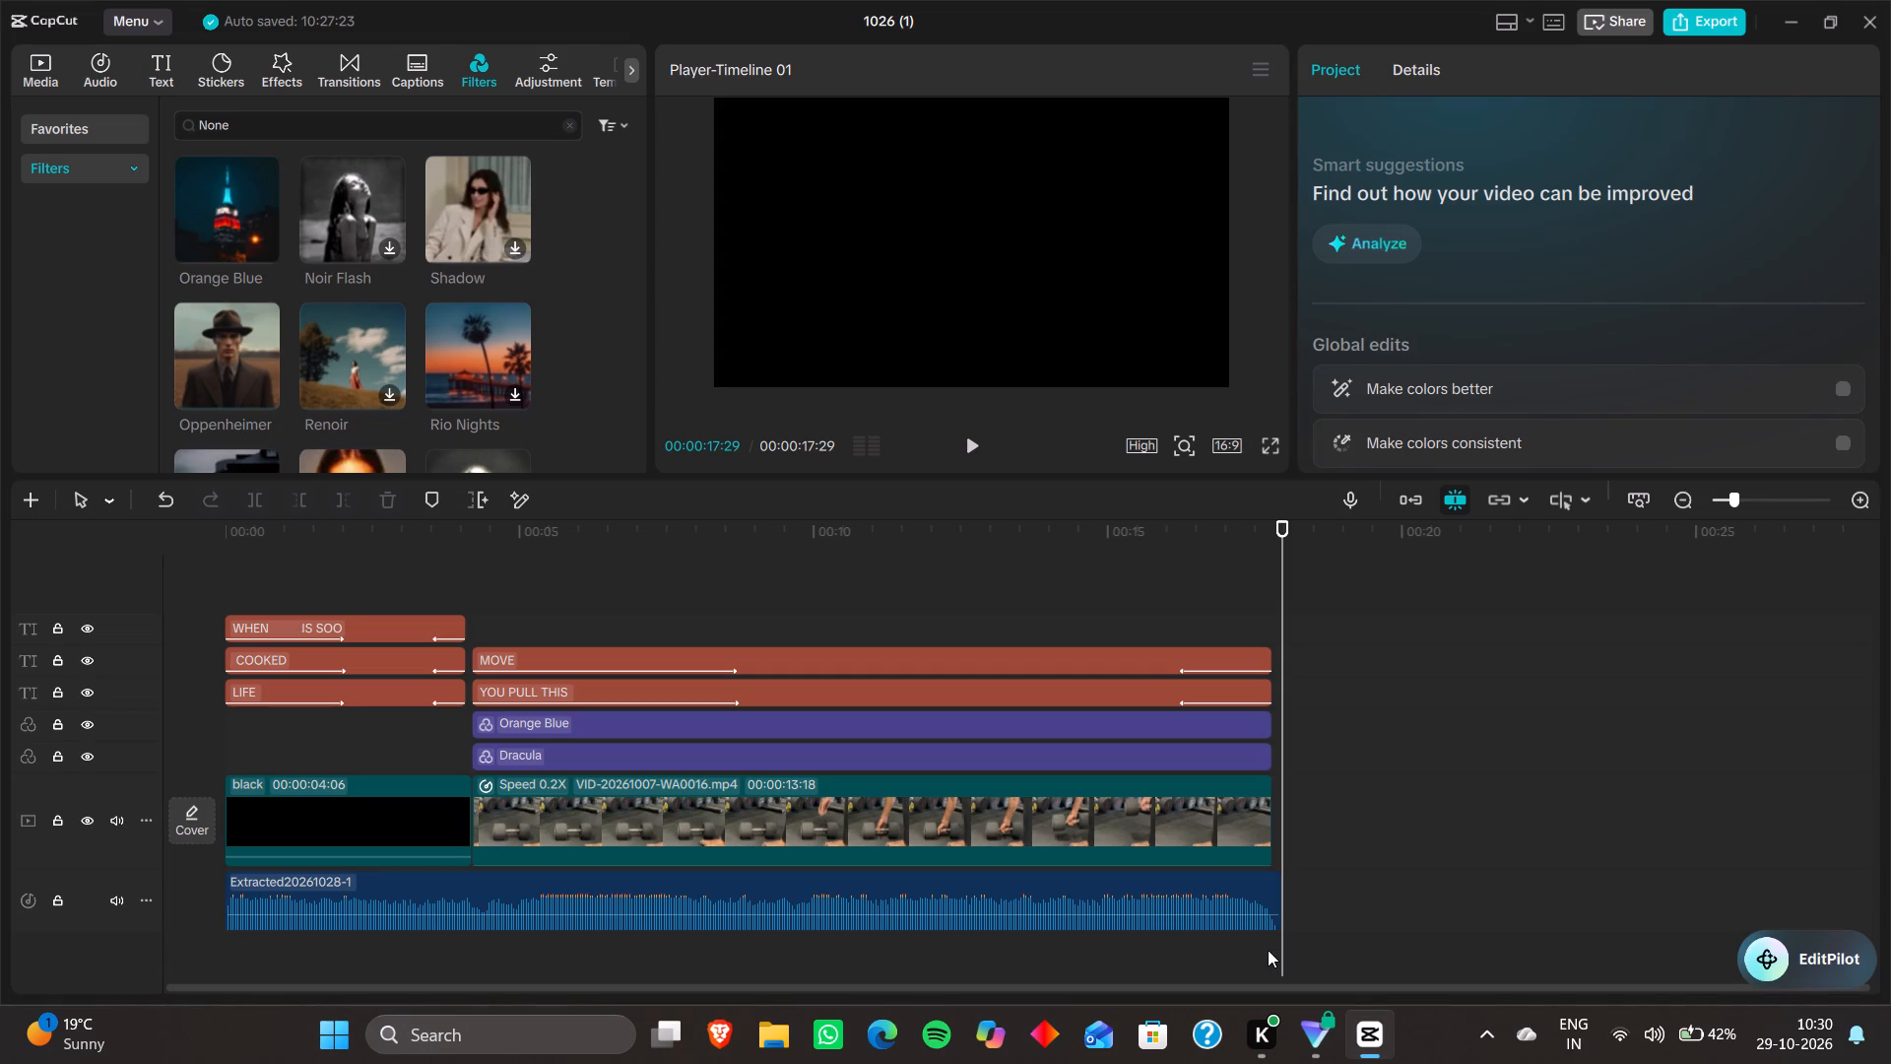
# Change the project's aspect ratio to 9:16.
pyautogui.click(1230, 451)
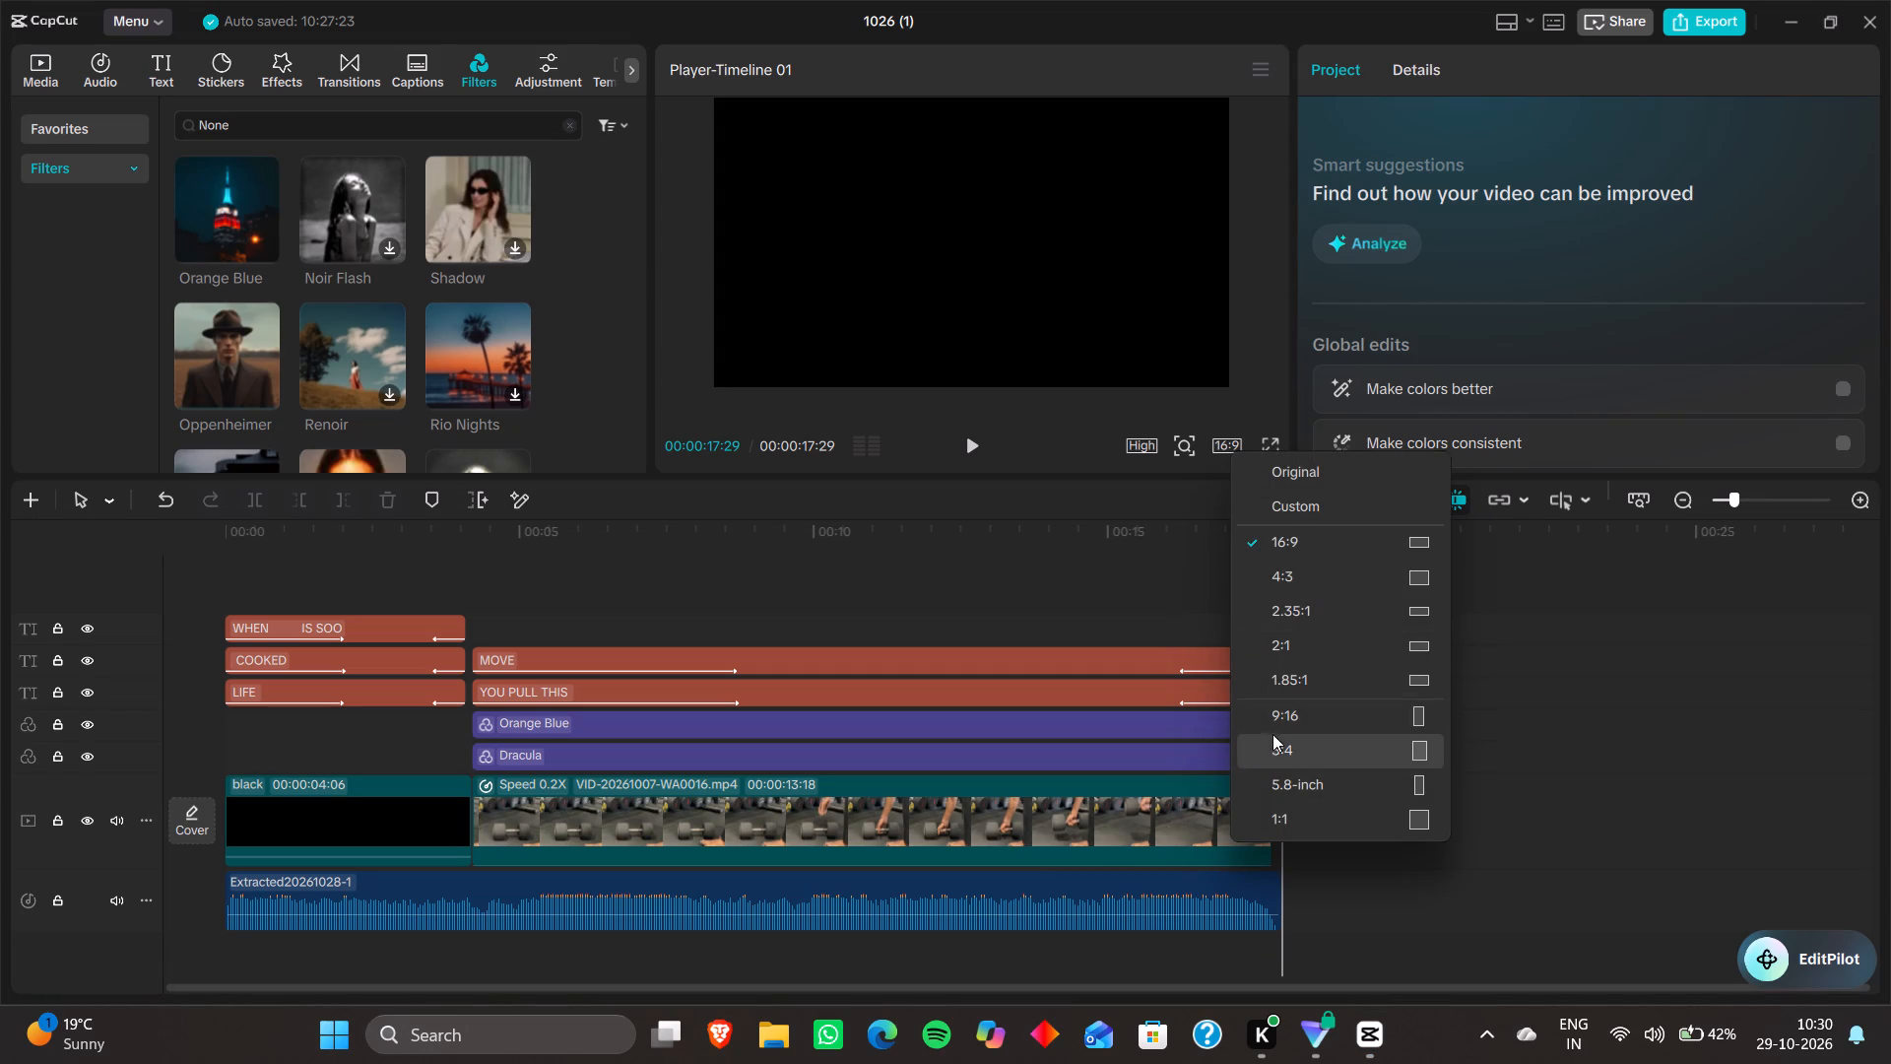
pyautogui.click(1285, 731)
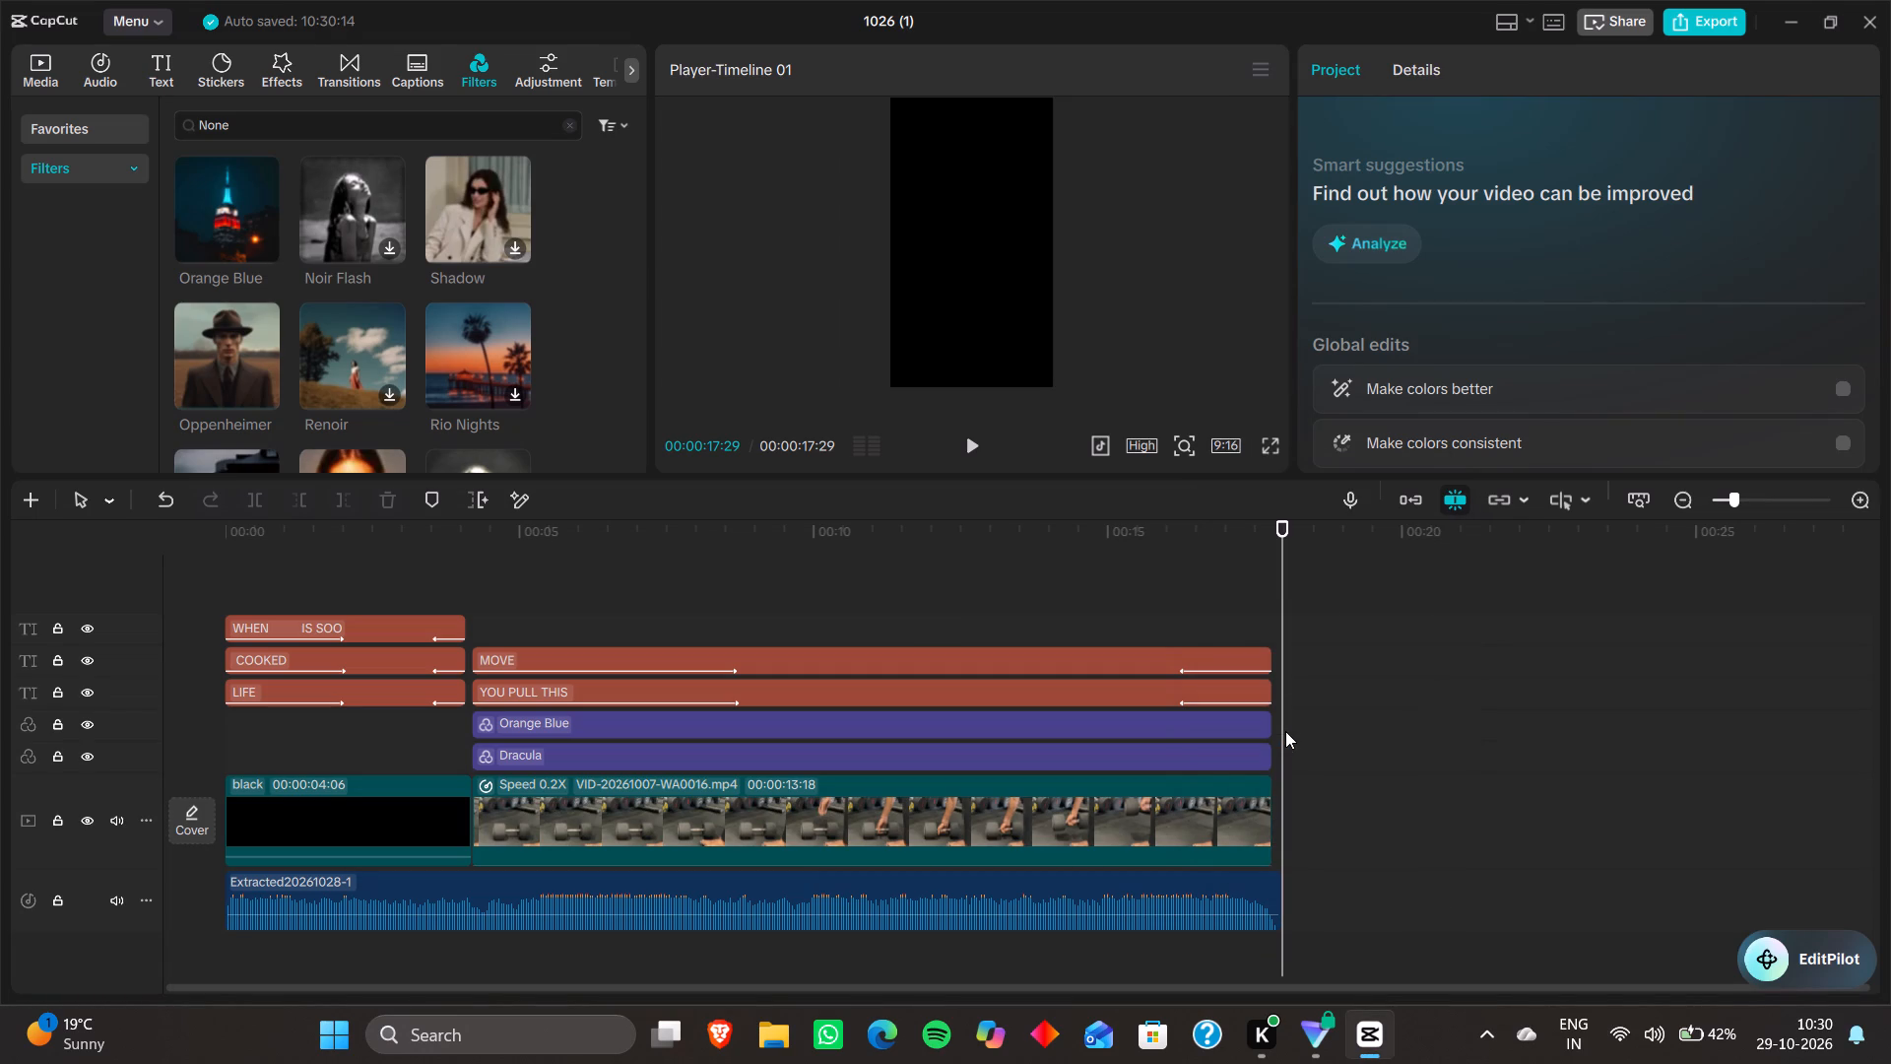
# Watch the 9:16 version of the video in full screen, replay its opening, and return to the editor.
pyautogui.click(1272, 441)
pyautogui.press('space')
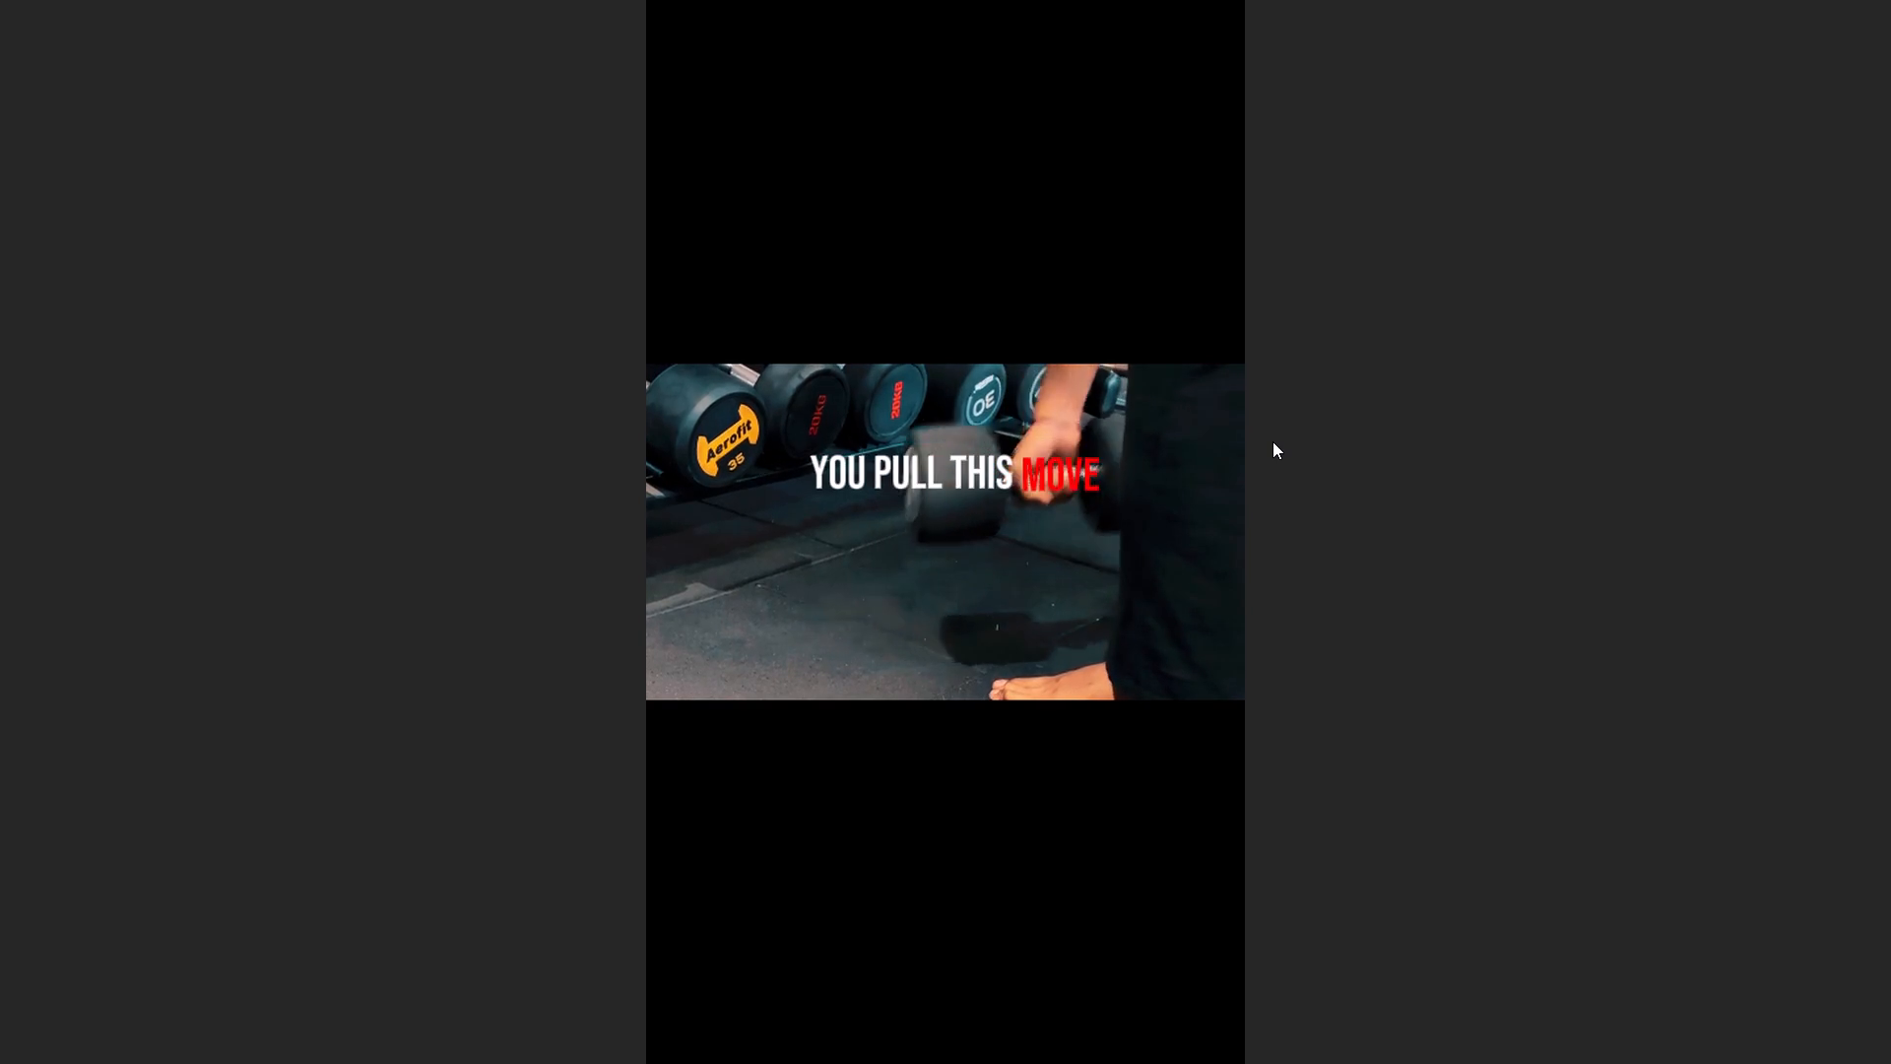
pyautogui.click(1346, 432)
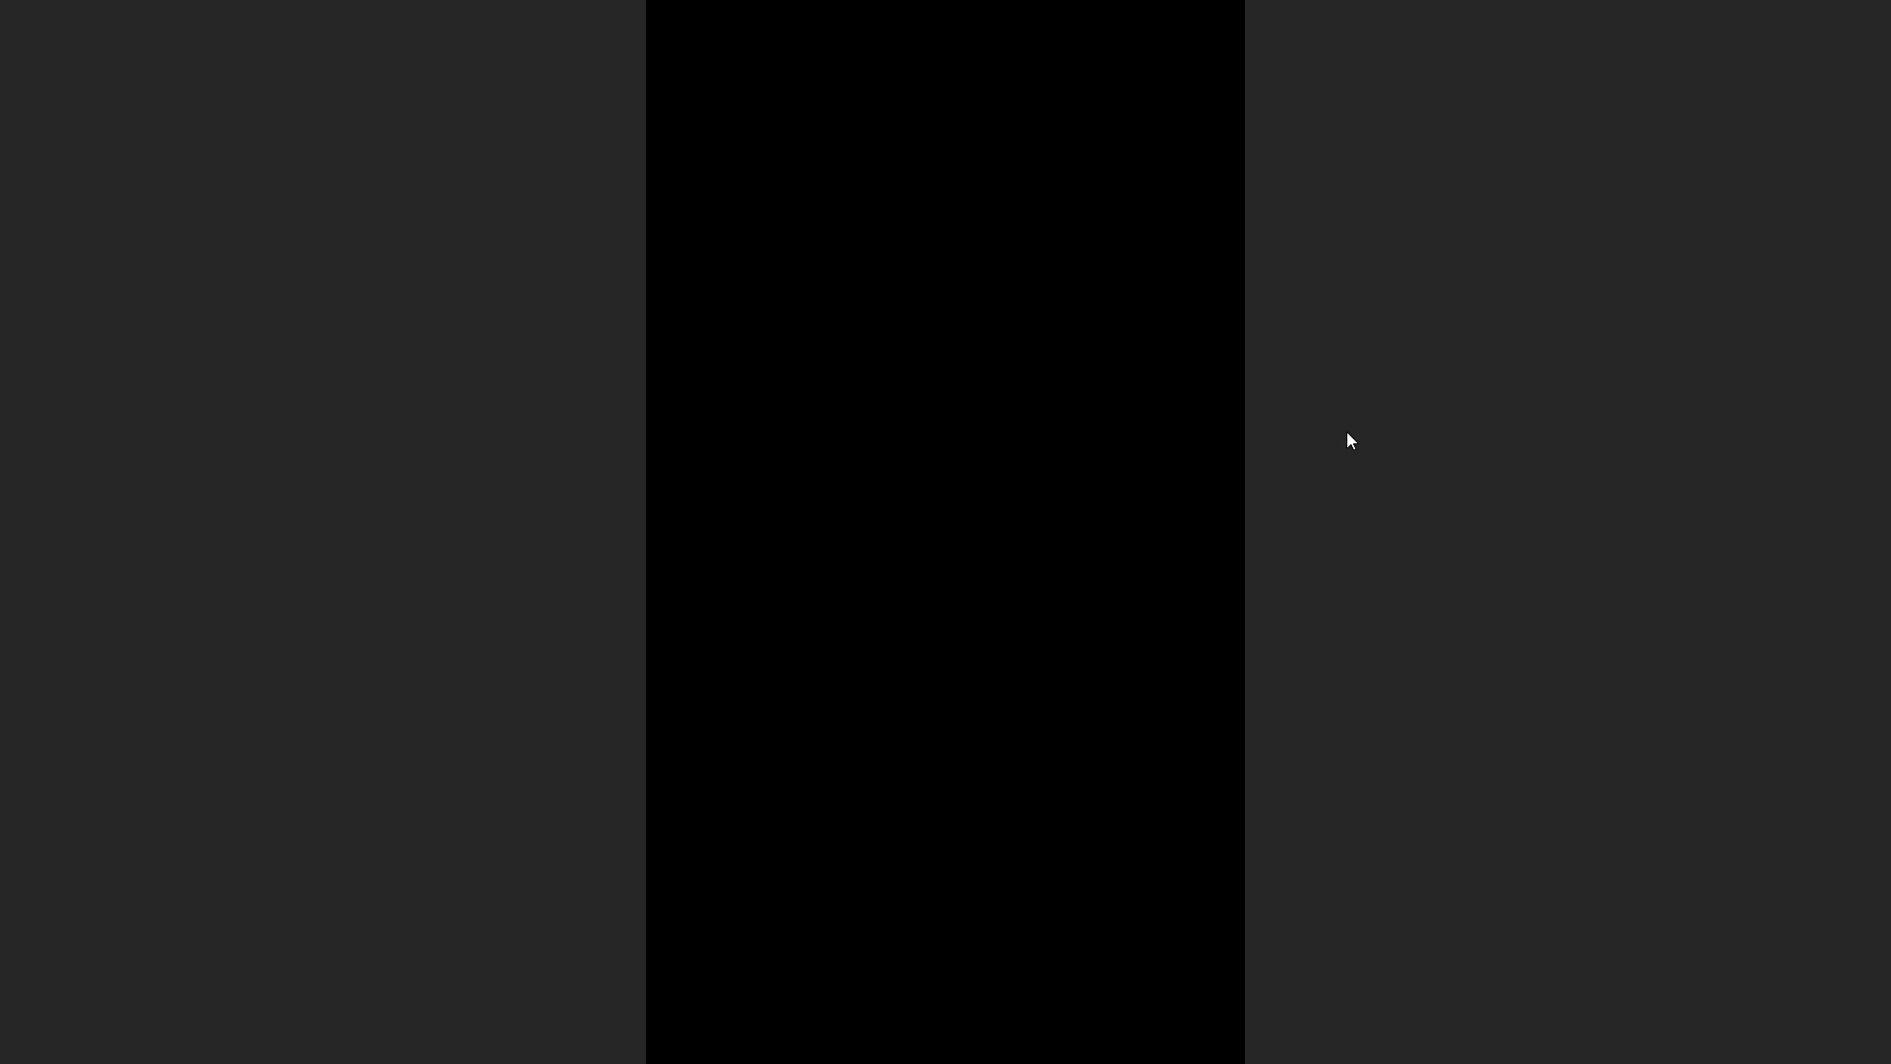
pyautogui.press('space')
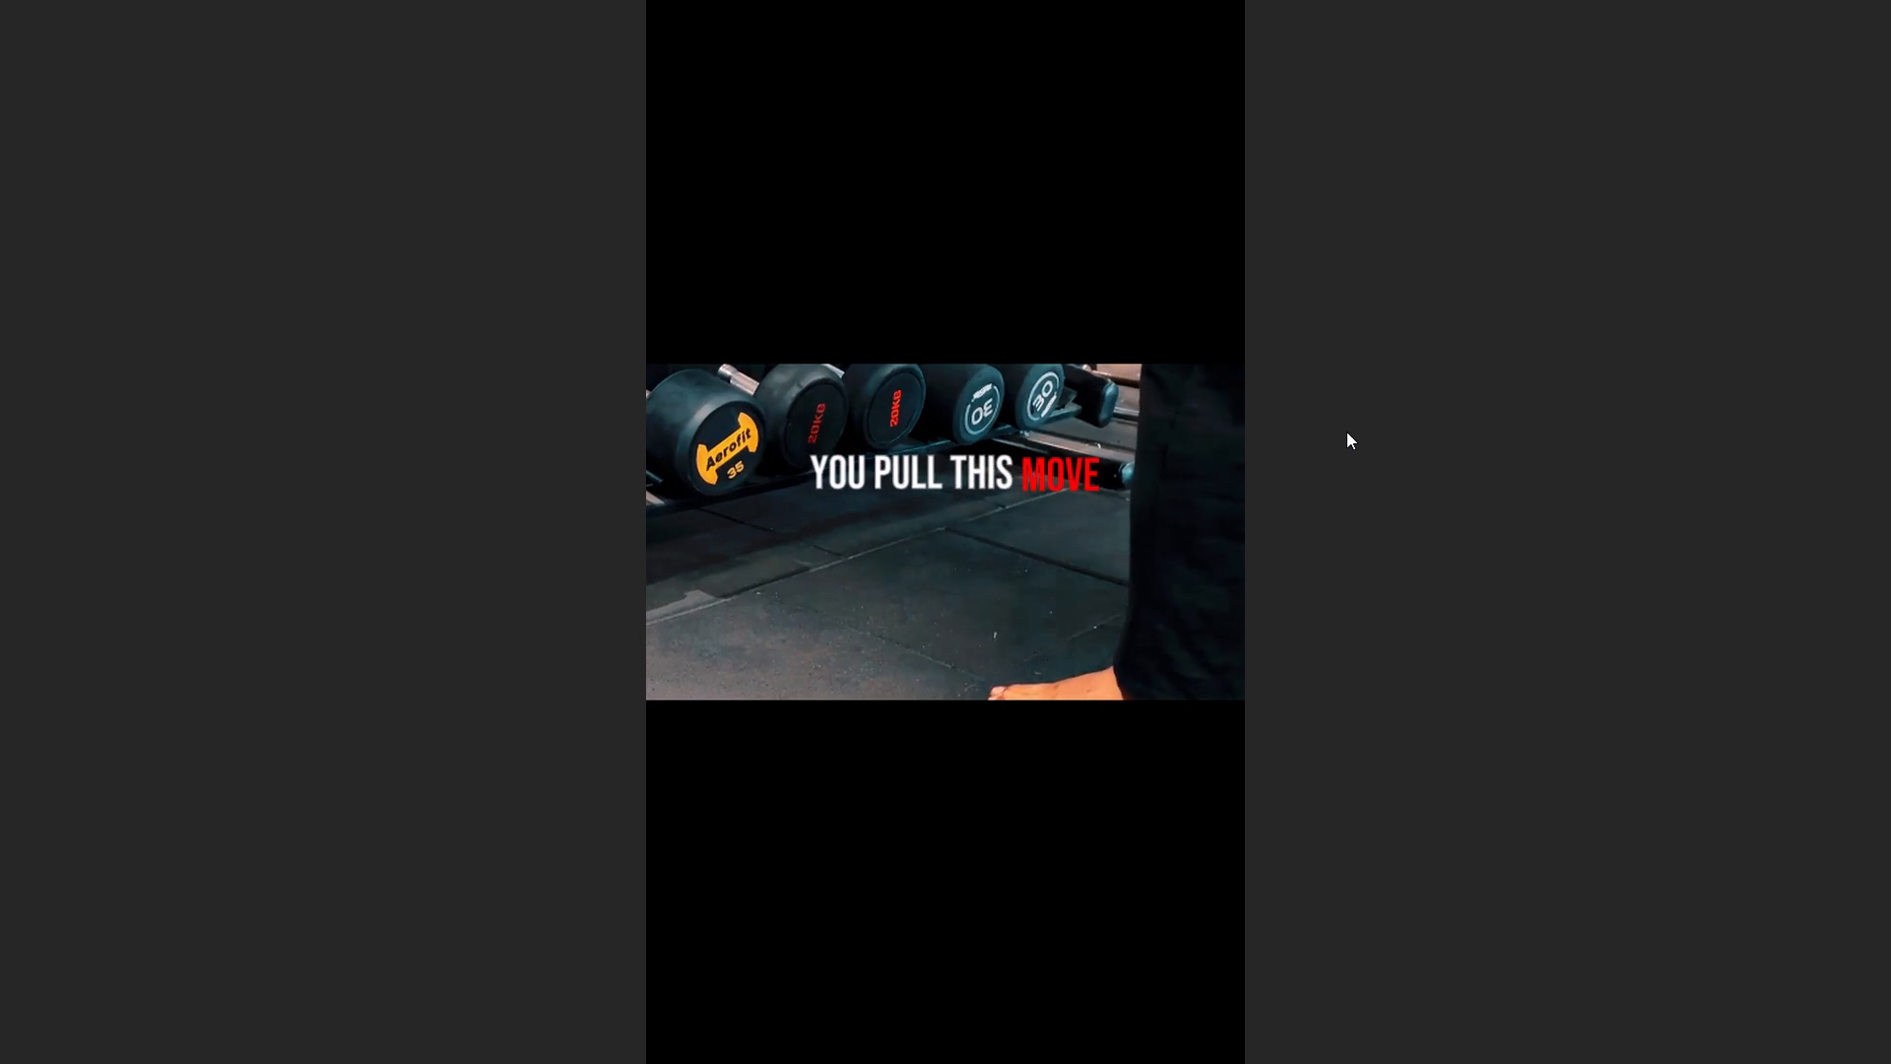
pyautogui.moveTo(1346, 432); pyautogui.dragTo(1309, 561)
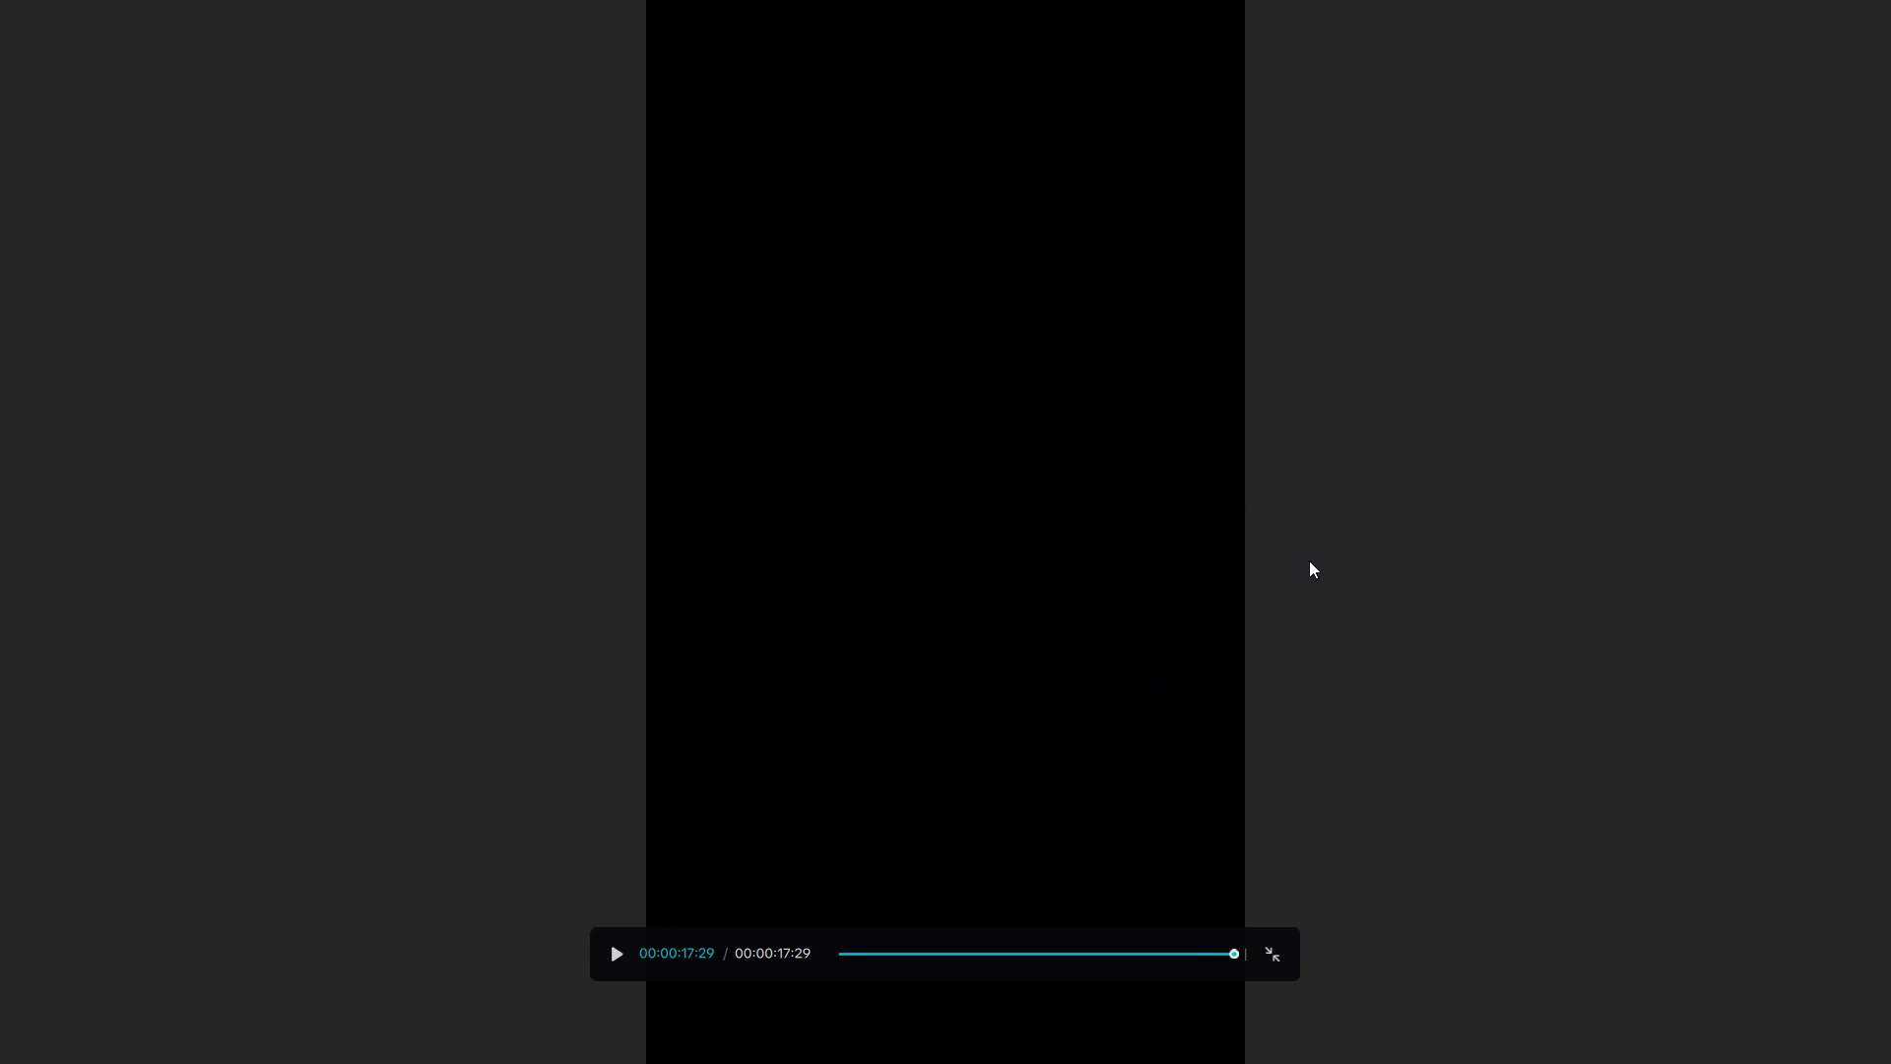
pyautogui.press('space')
pyautogui.press('space')
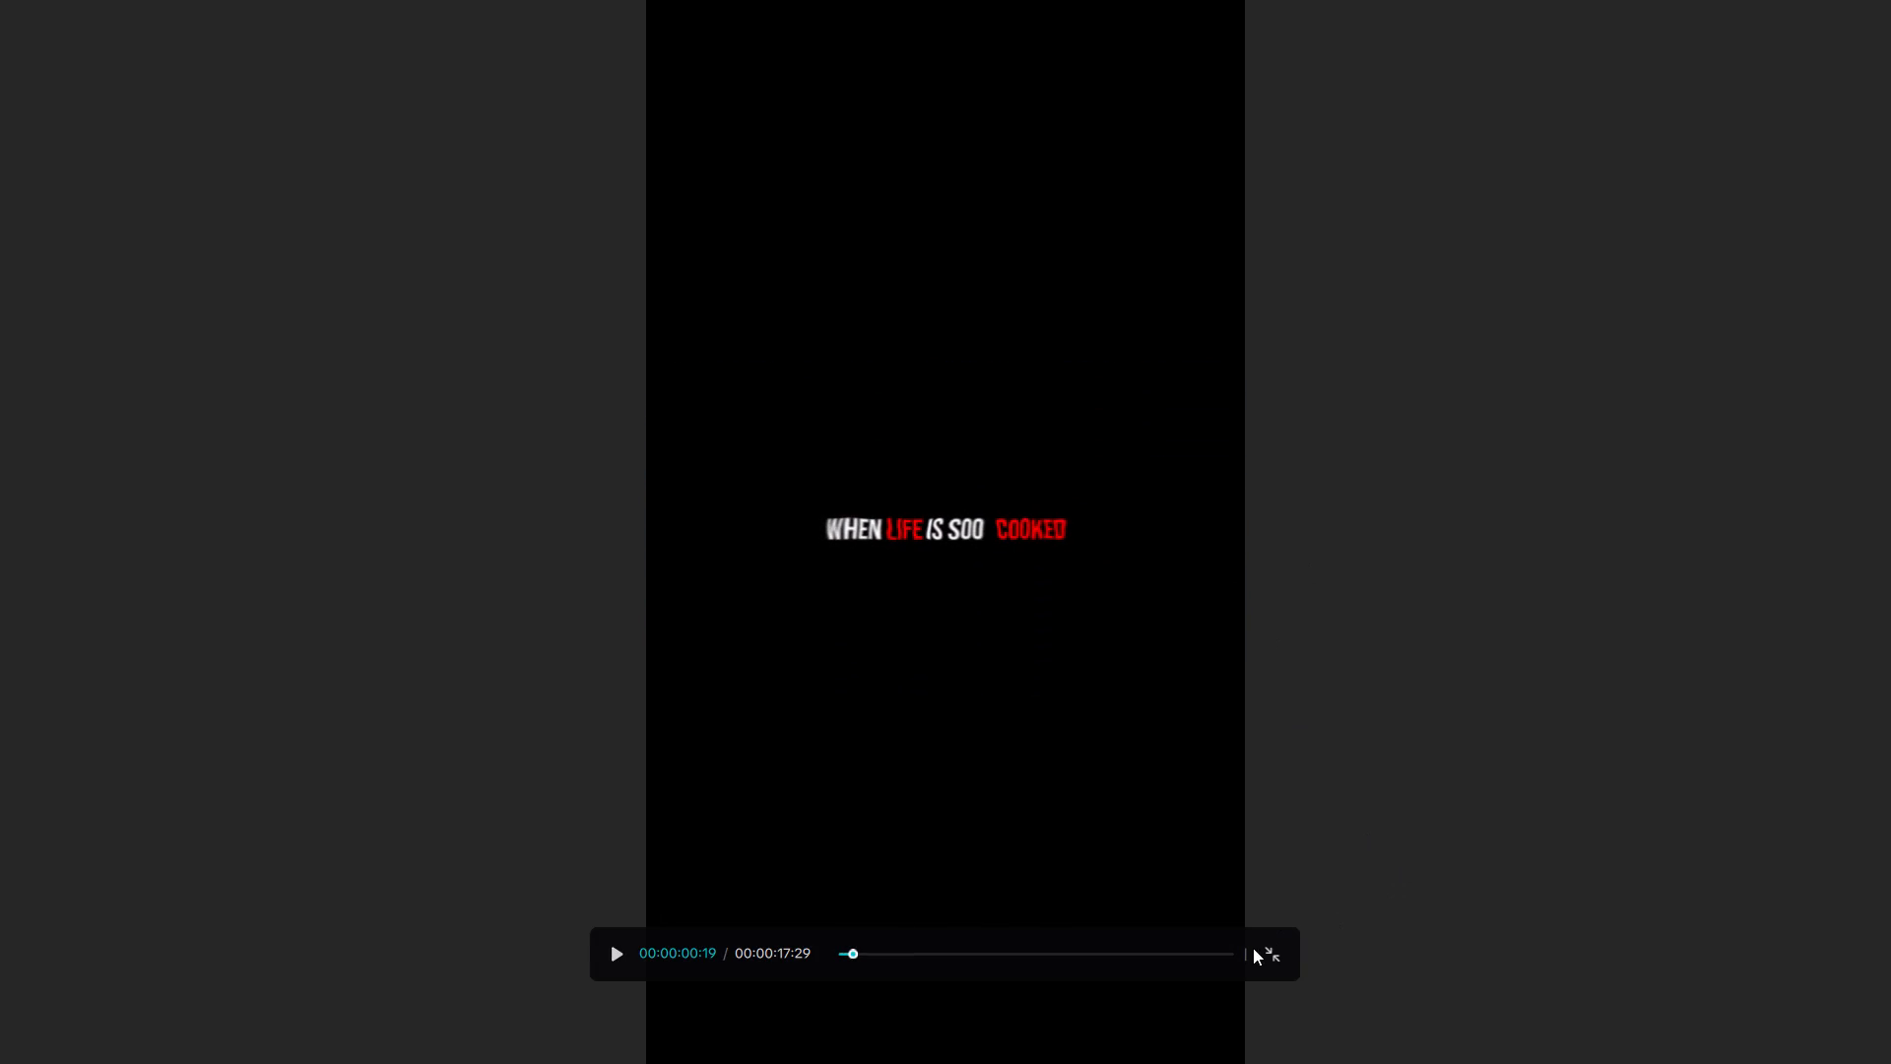
pyautogui.click(1271, 960)
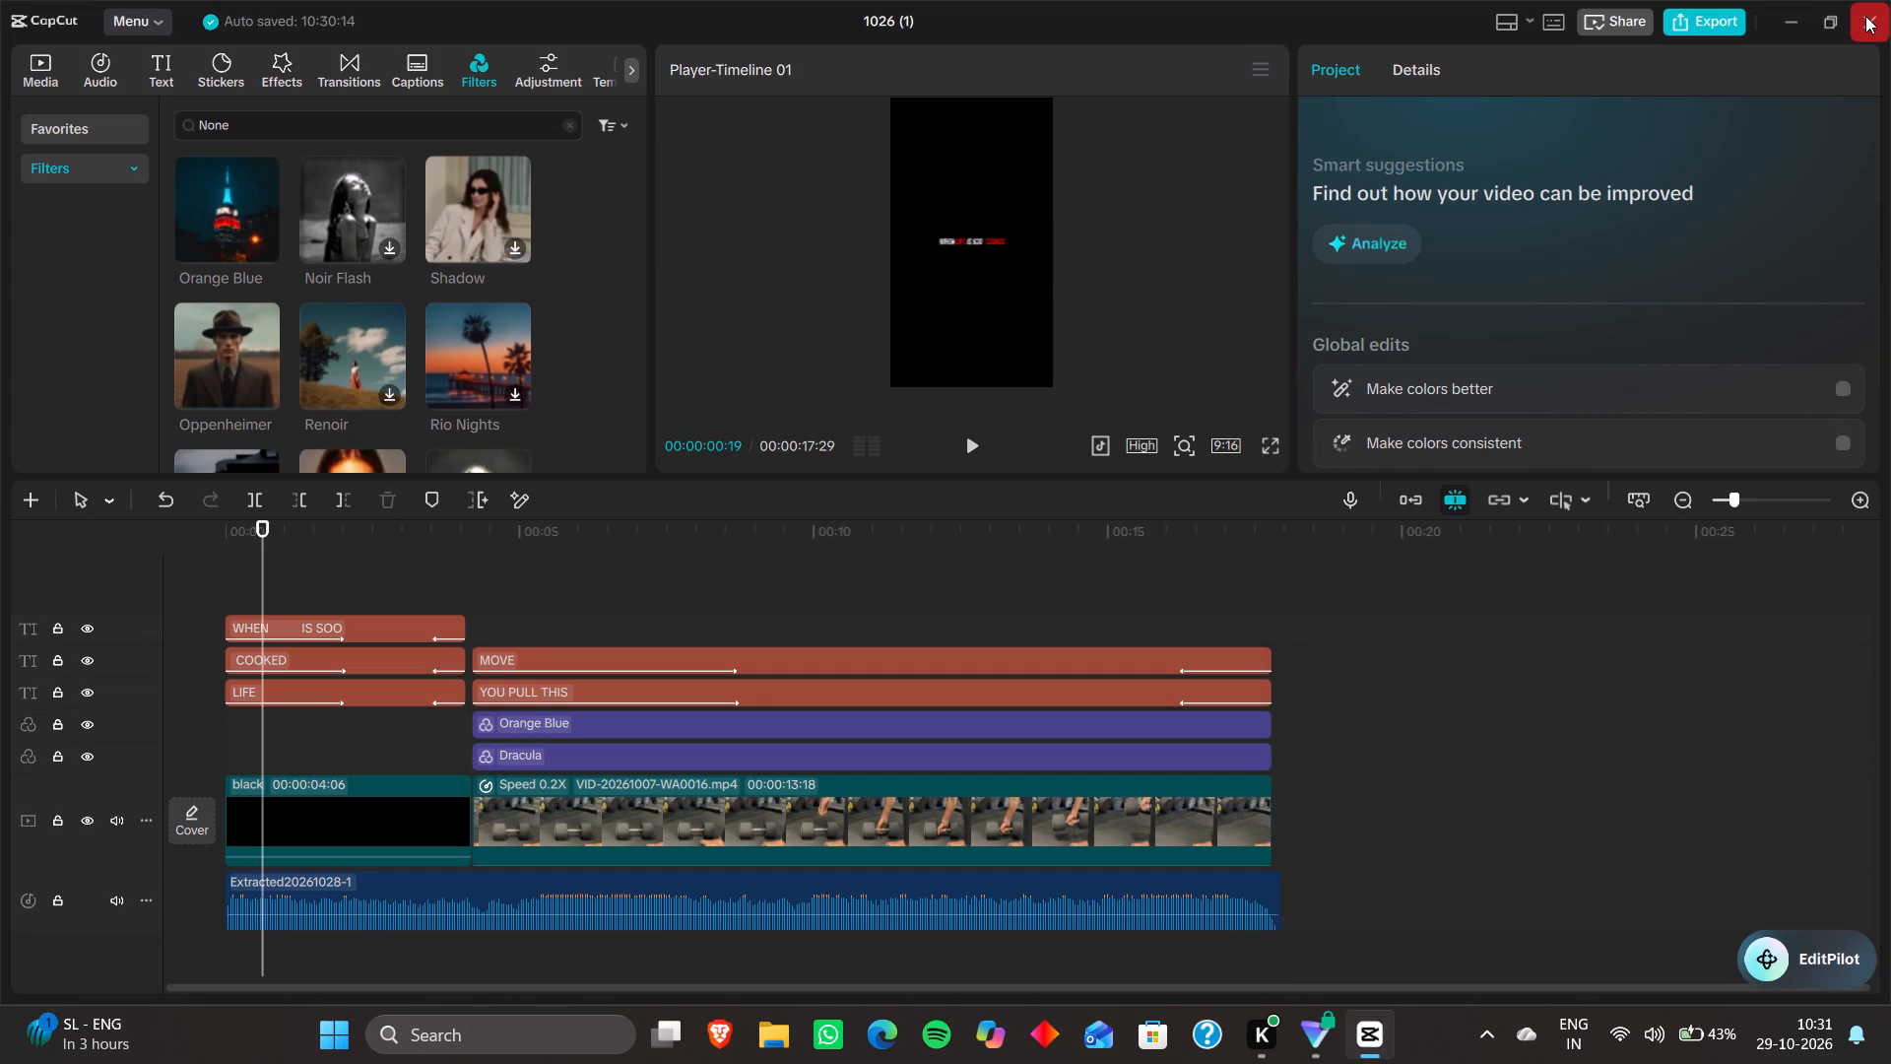